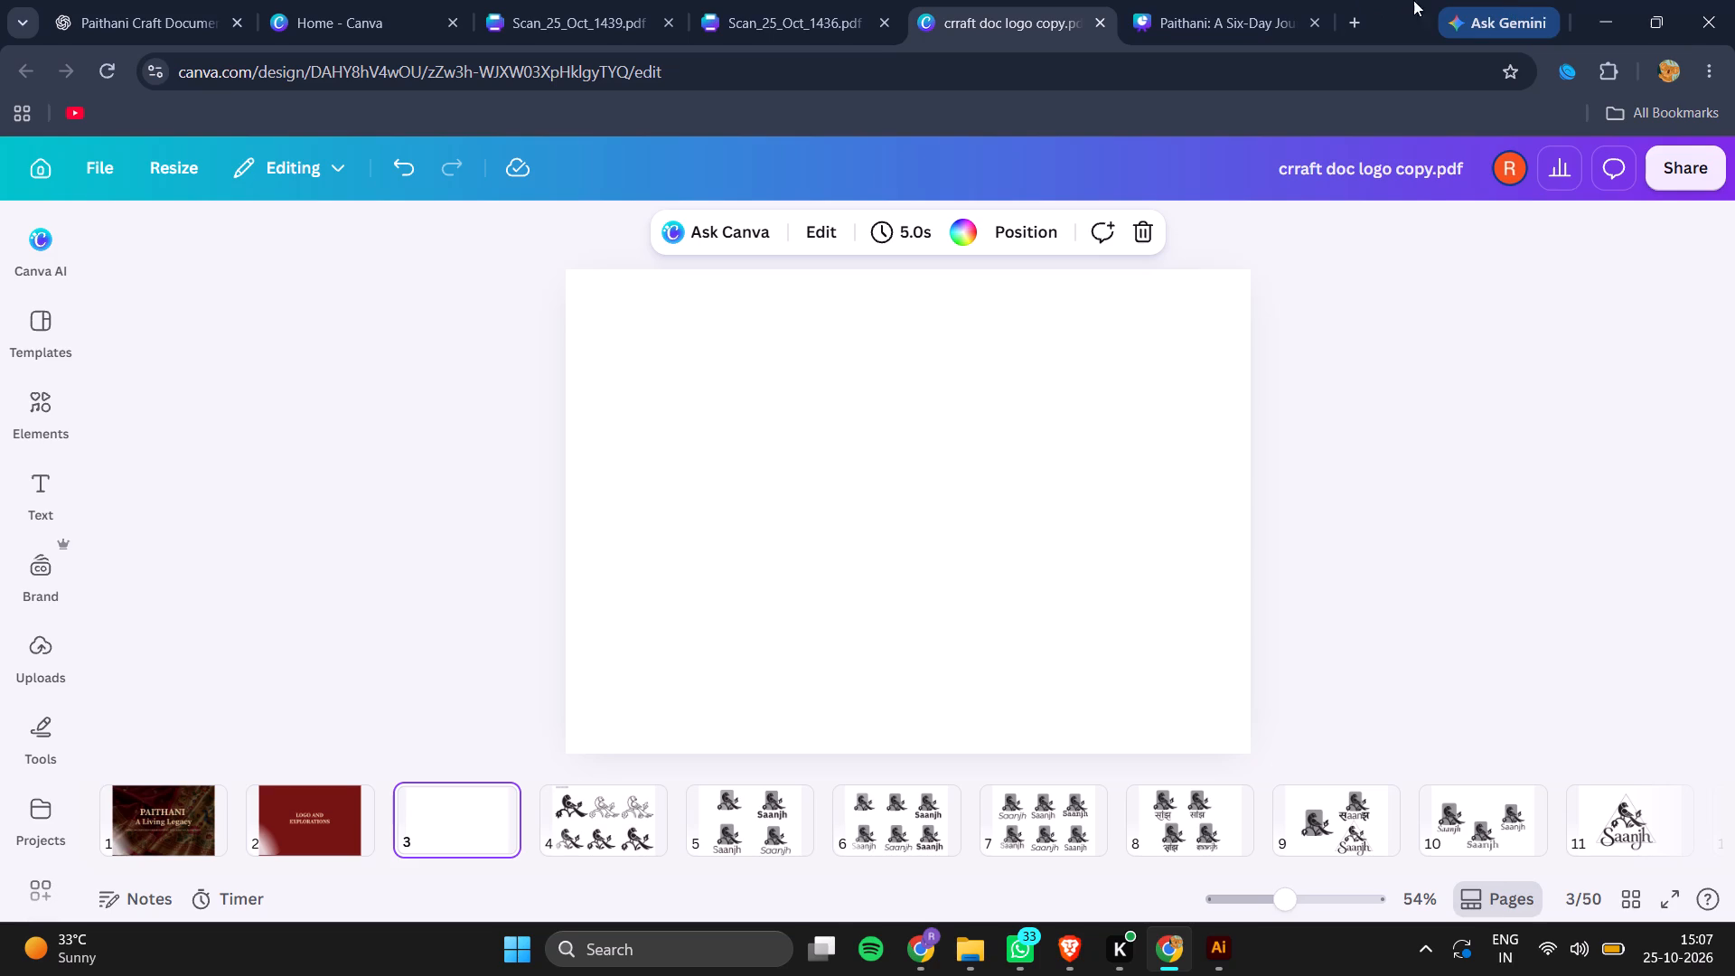
Copy the mind map scan with the yellow sticky note from page 1 of Scan_25_Oct_1436.pdf onto blank page 3 of crraft doc logo copy.pdf.
left_click(754, 4)
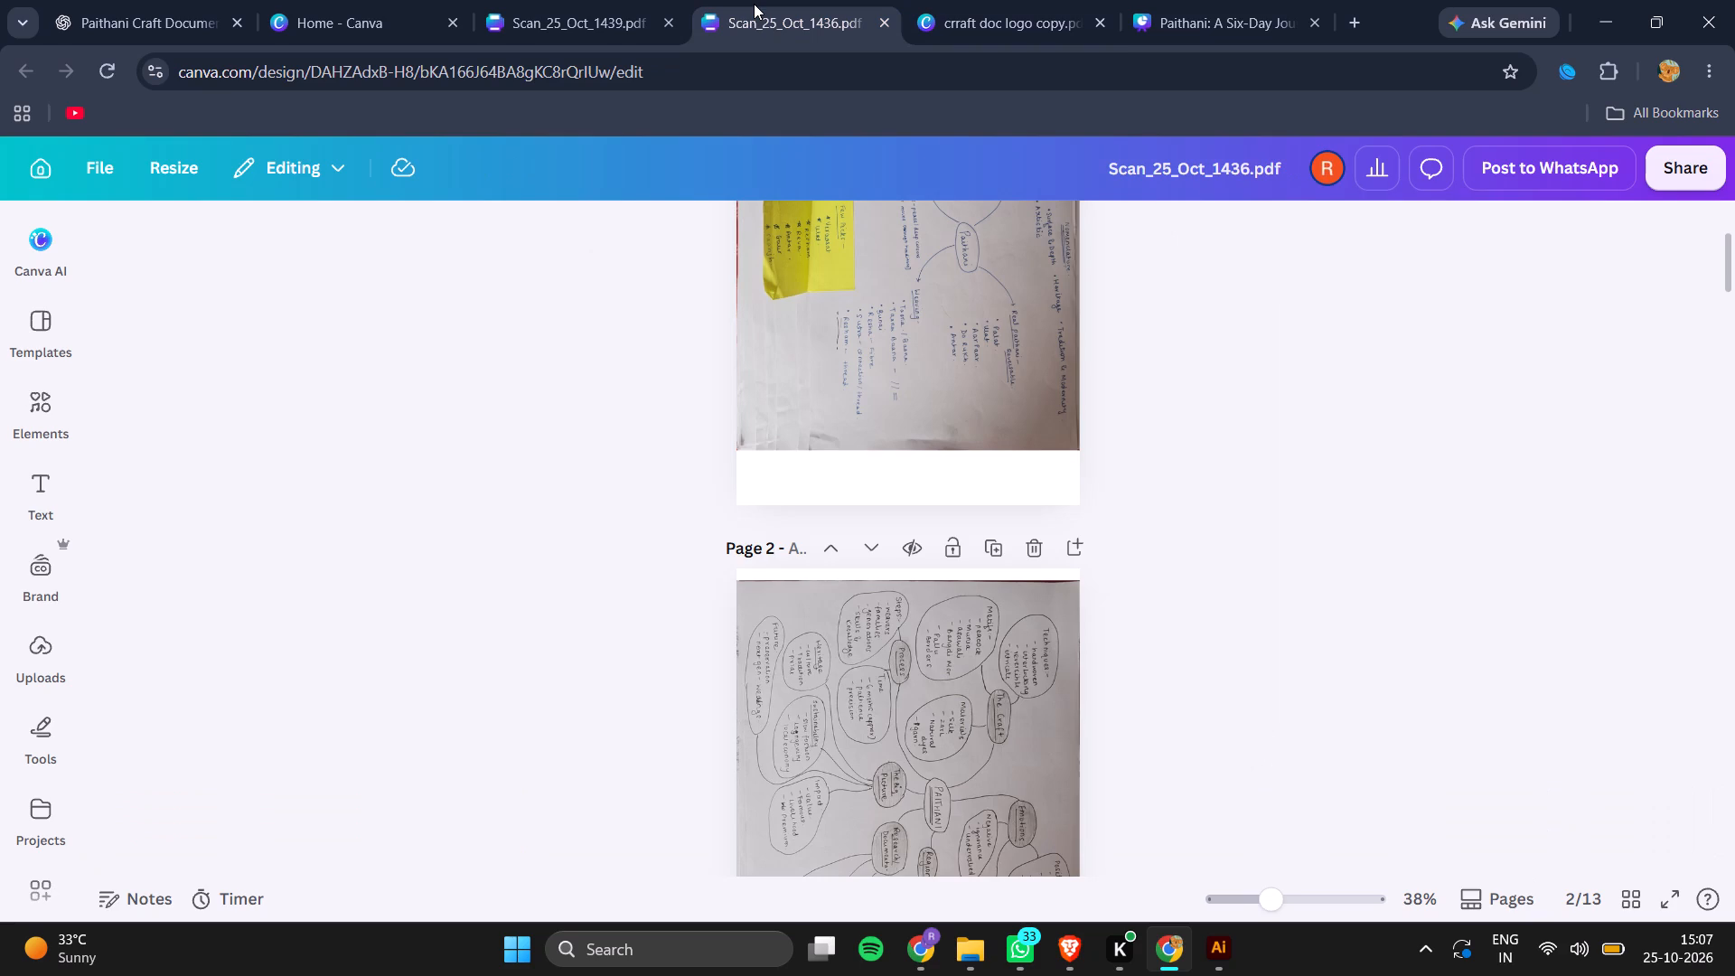
scroll(1041, 504, "up", 8)
left_click(974, 545)
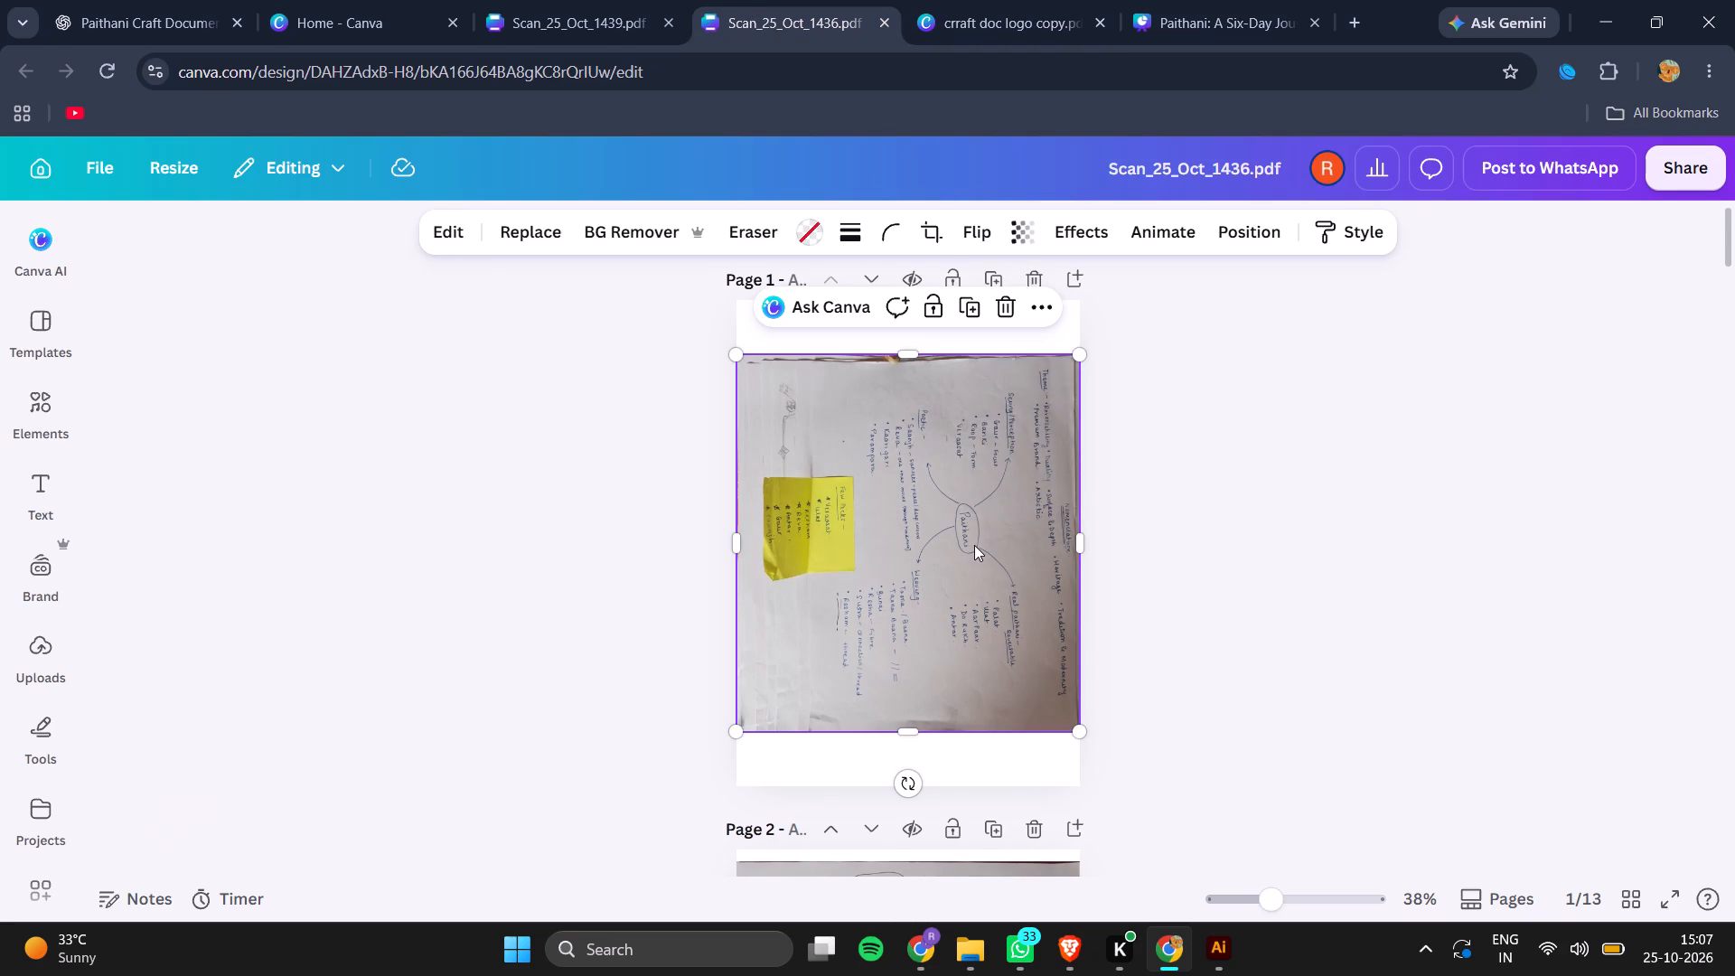
key("ctrl+c")
left_click(1213, 5)
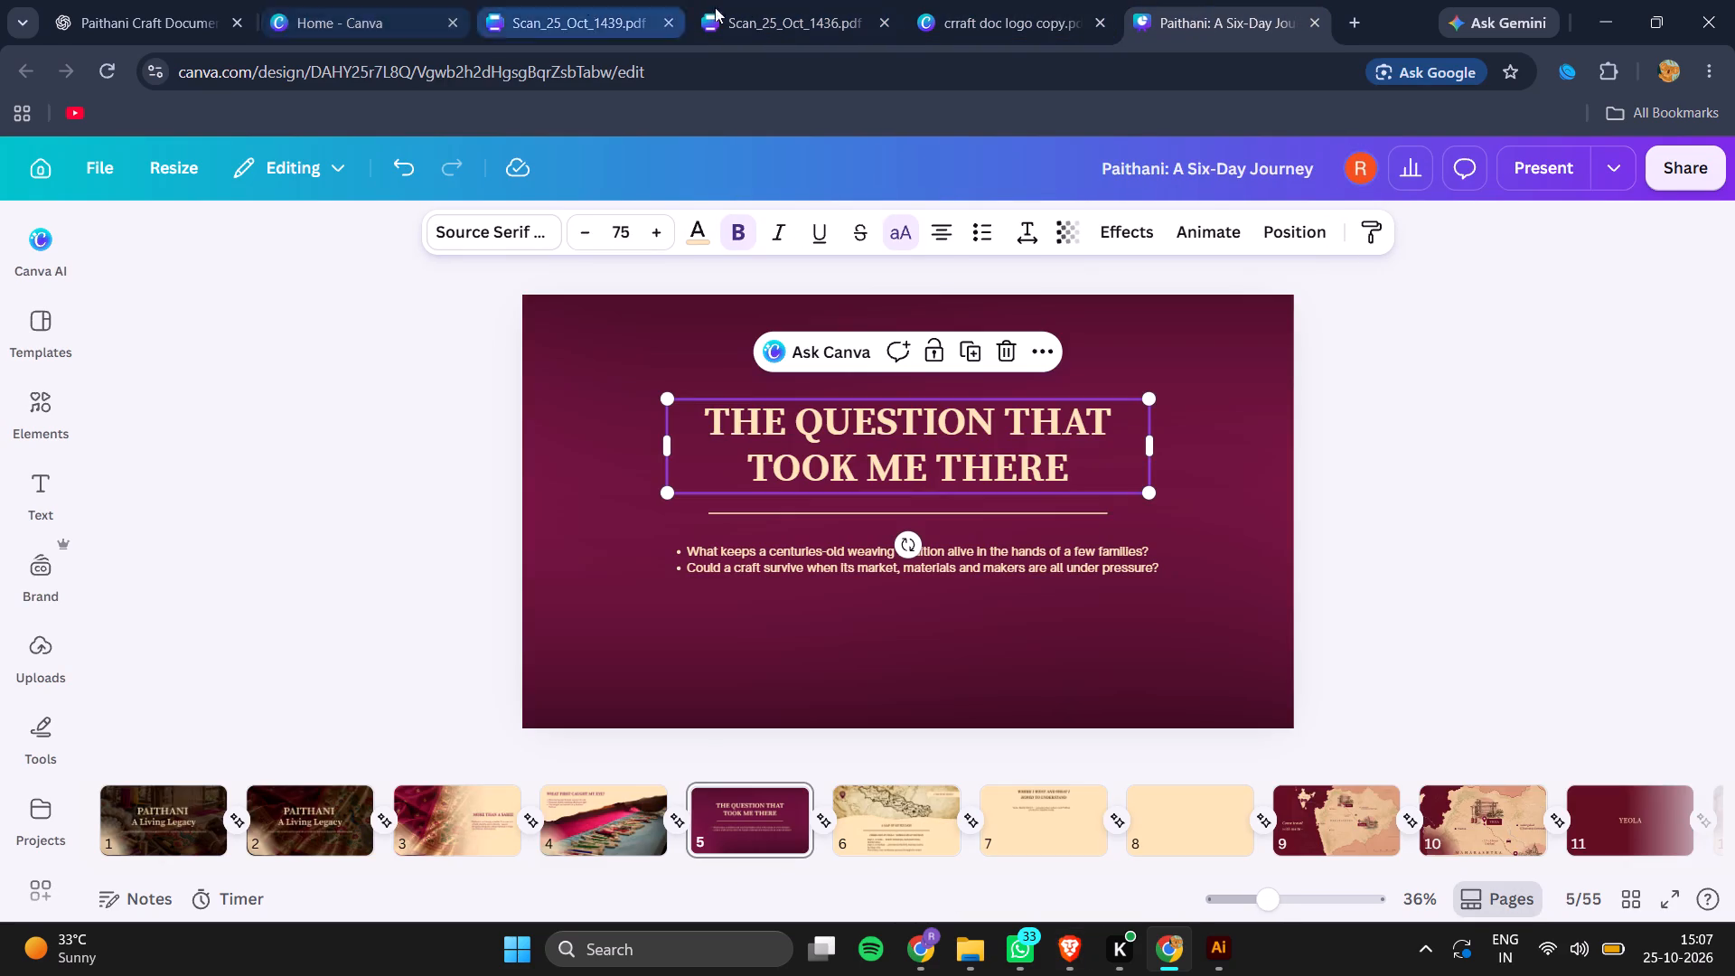
left_click(772, 20)
scroll(918, 589, "down", 1)
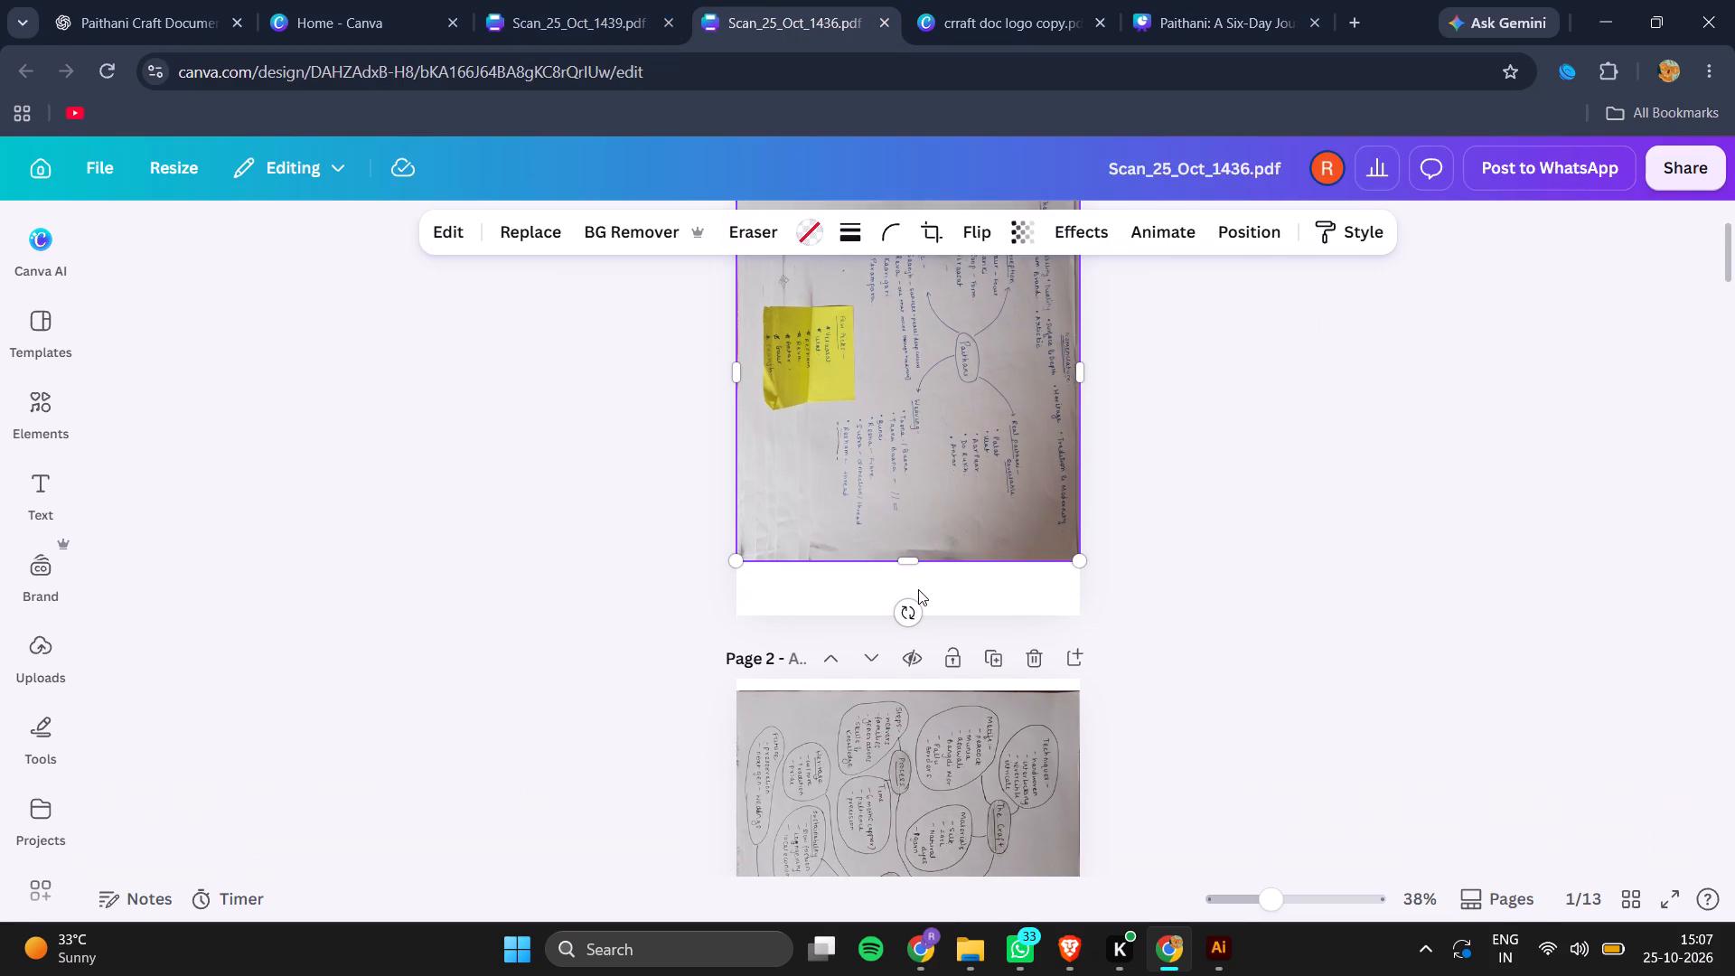
scroll(918, 589, "down", 1)
left_click(970, 42)
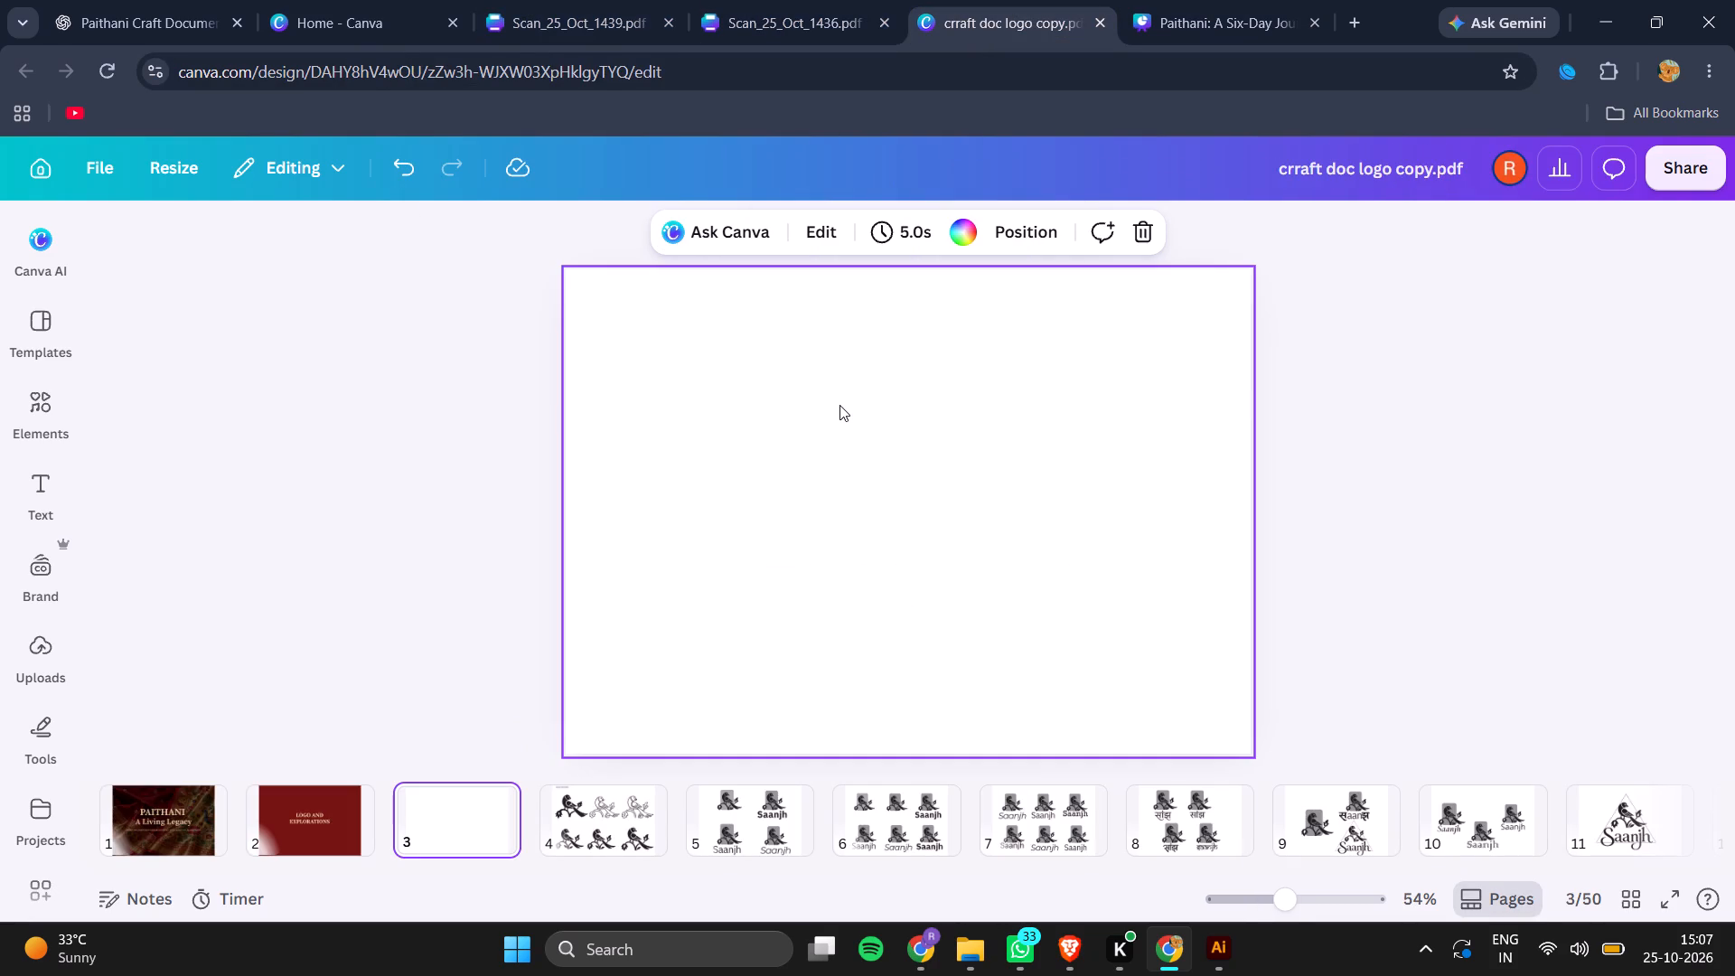
key("ctrl+v")
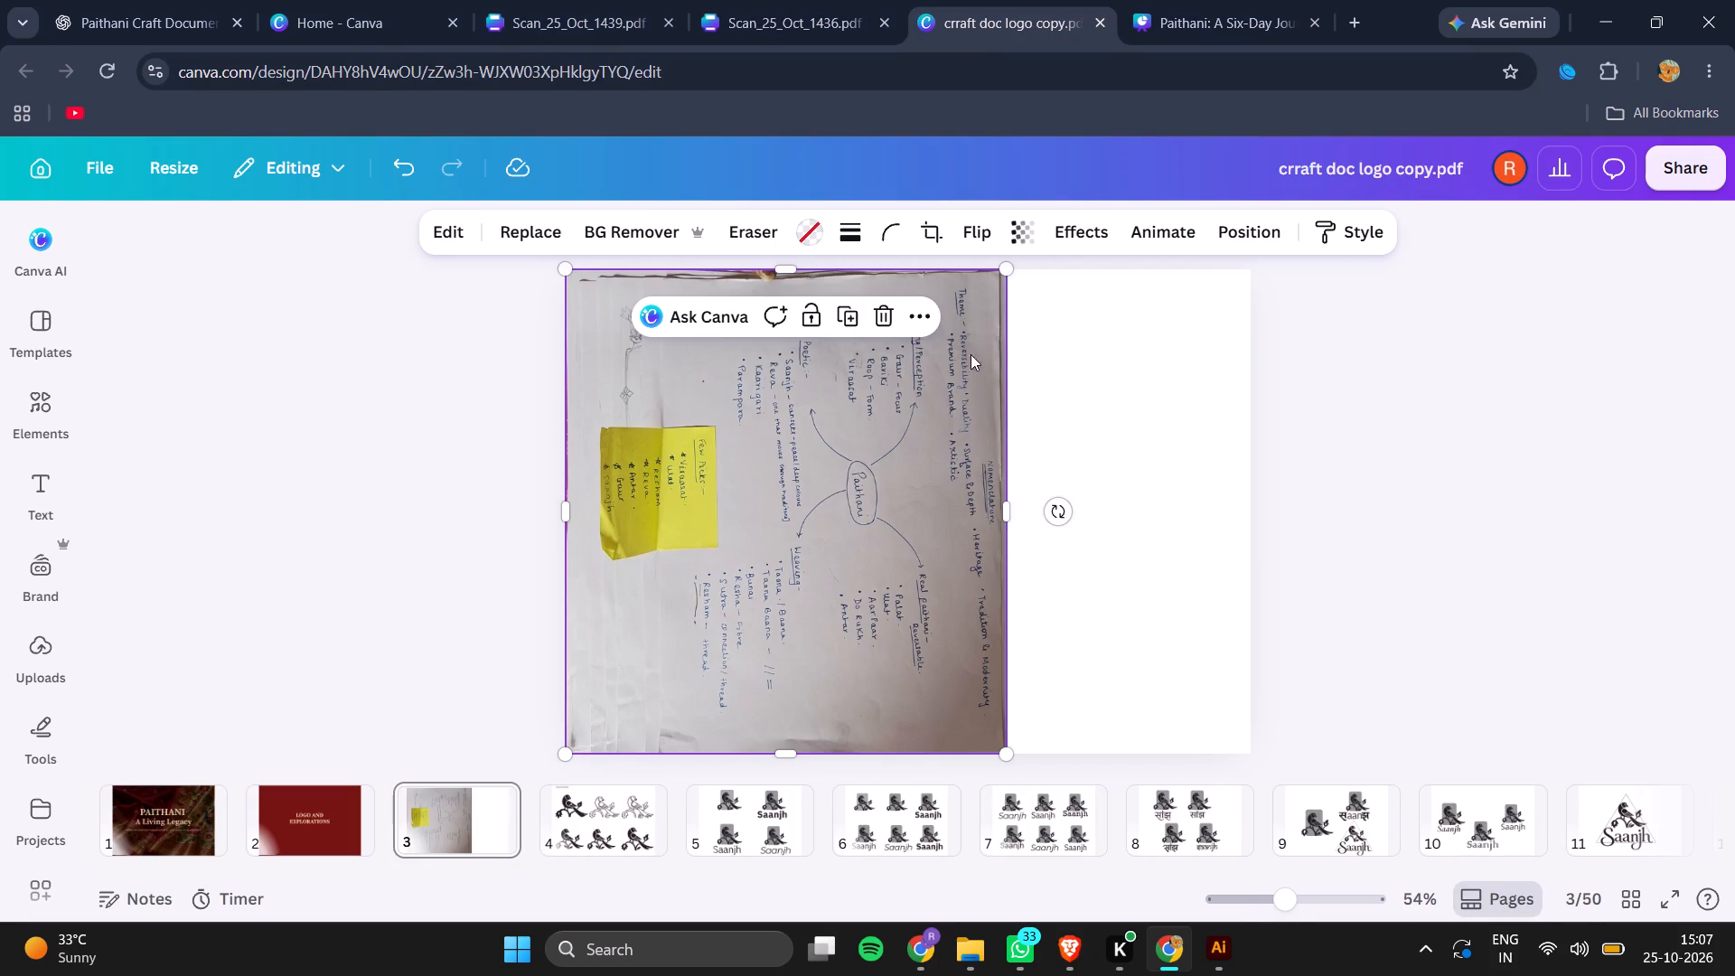
Shrink the pasted mind map scan to less than half the page width and rotate it about -90° so its text reads upright.
left_click_drag(1000, 273, 819, 471)
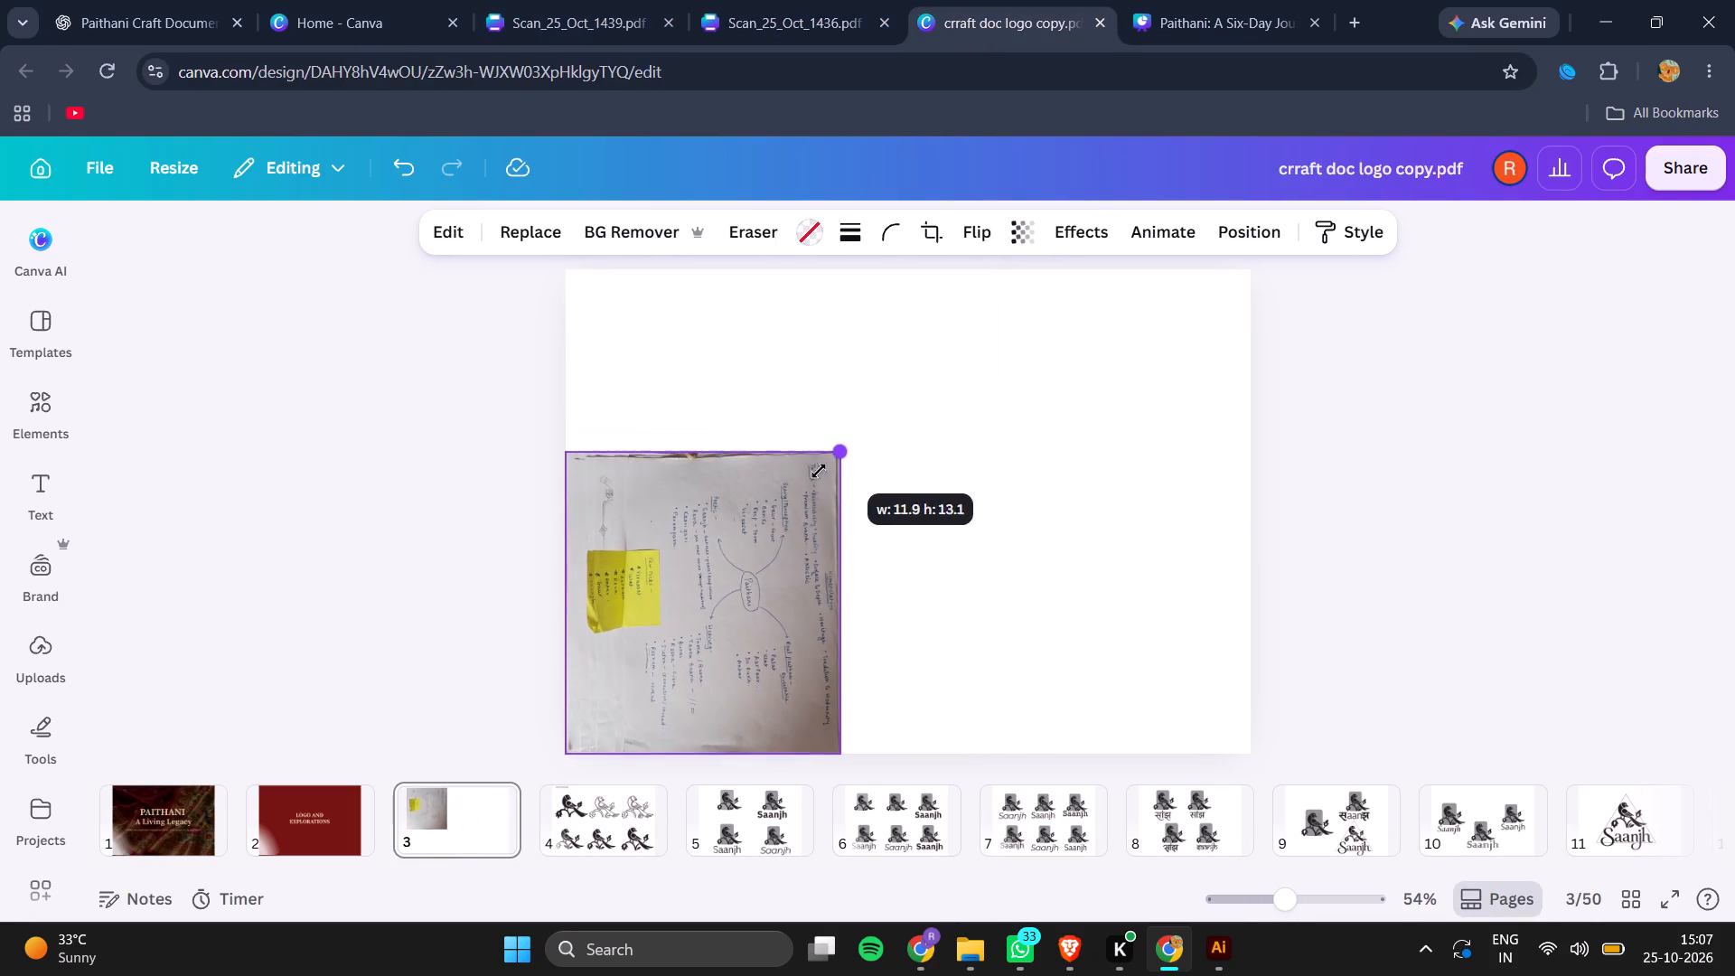
left_click_drag(819, 471, 818, 473)
left_click_drag(877, 605, 808, 494)
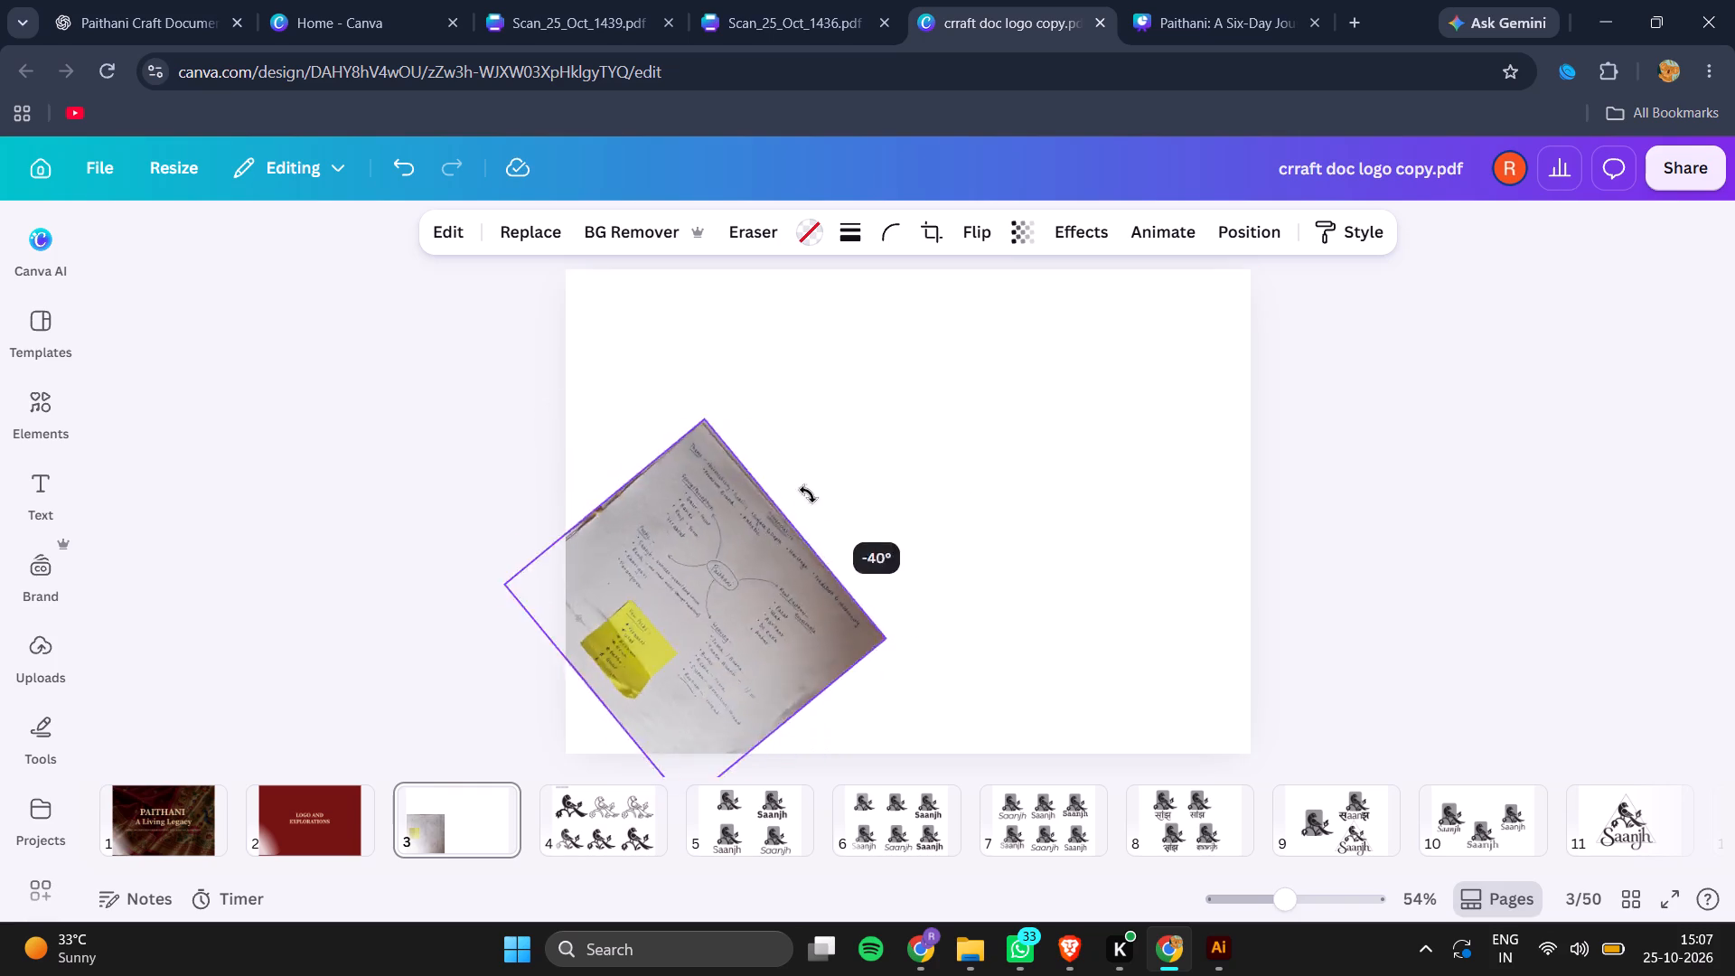
left_click_drag(808, 494, 684, 424)
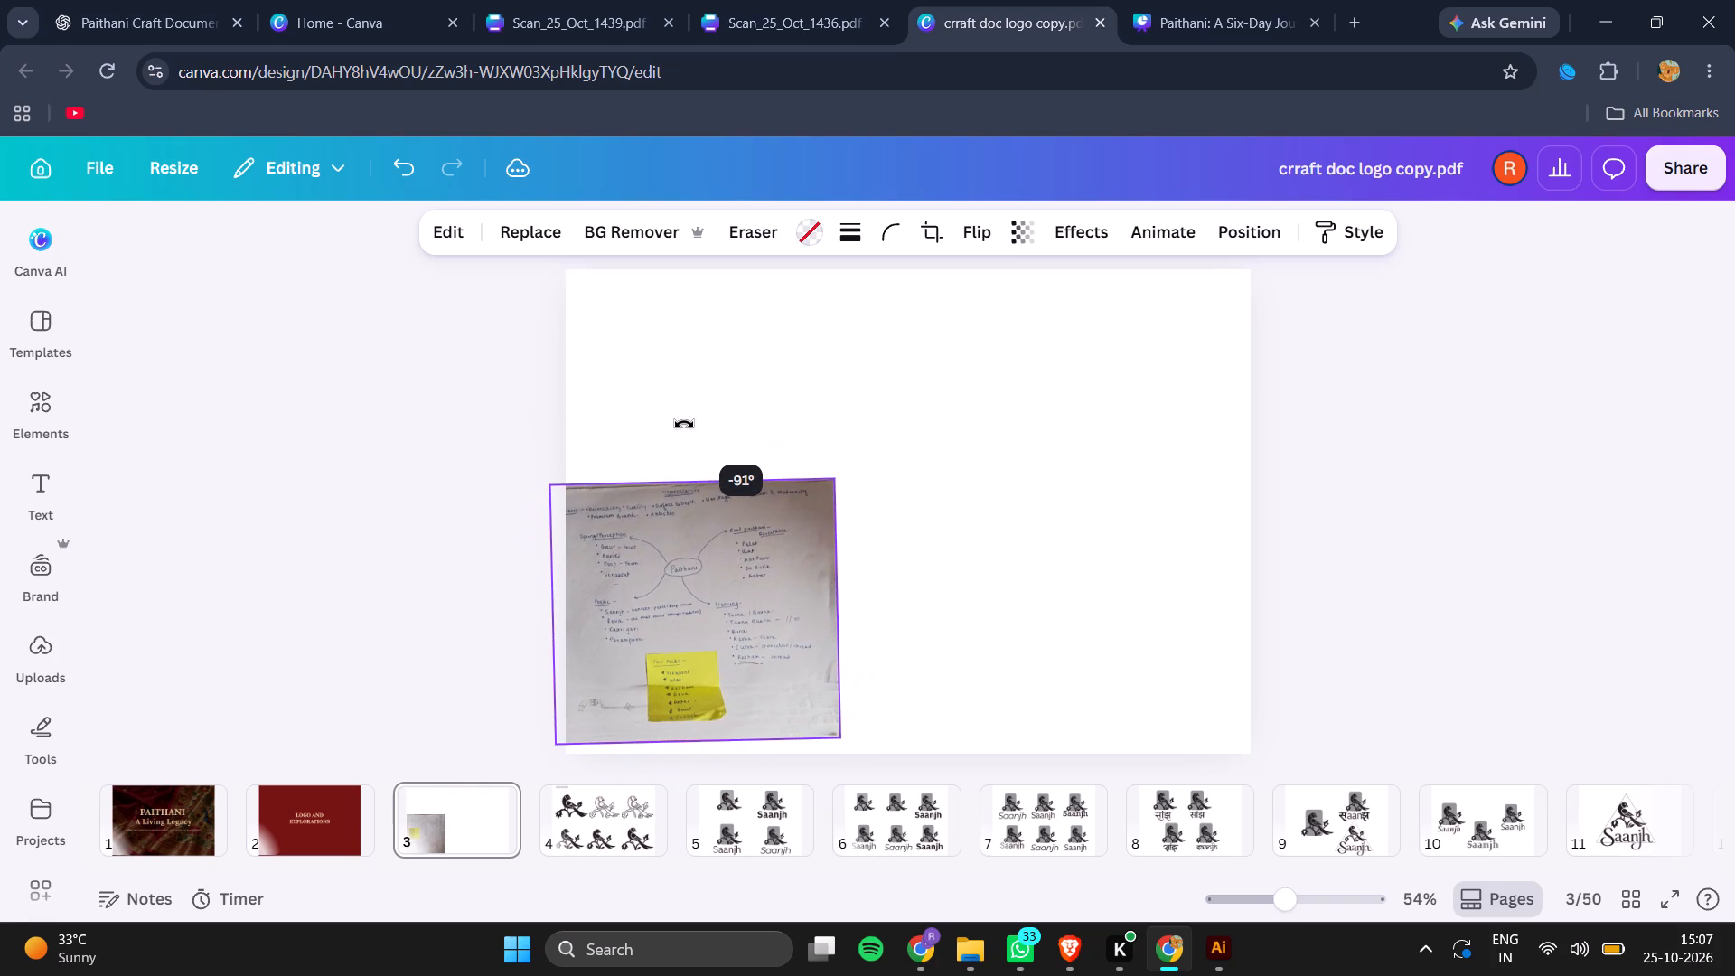
left_click_drag(684, 424, 686, 424)
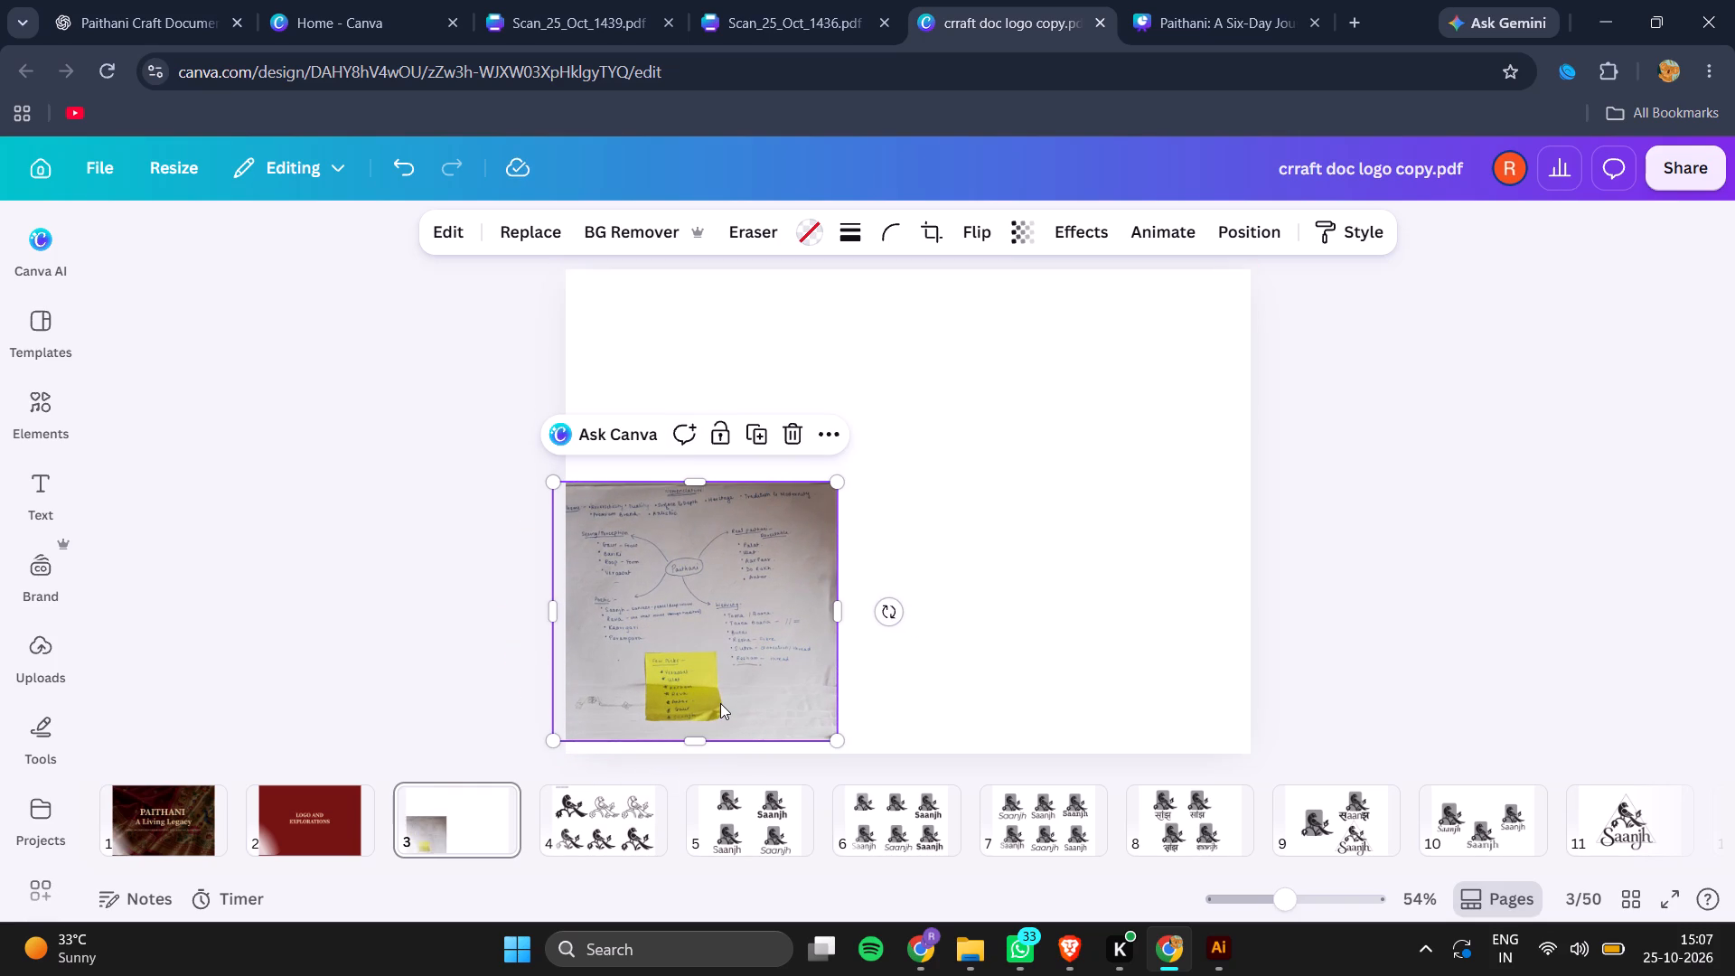
Place the mind map scan in the page's upper-left corner and trim its left edge to a size of w 11.2, h 11.8.
left_click_drag(720, 703, 769, 515)
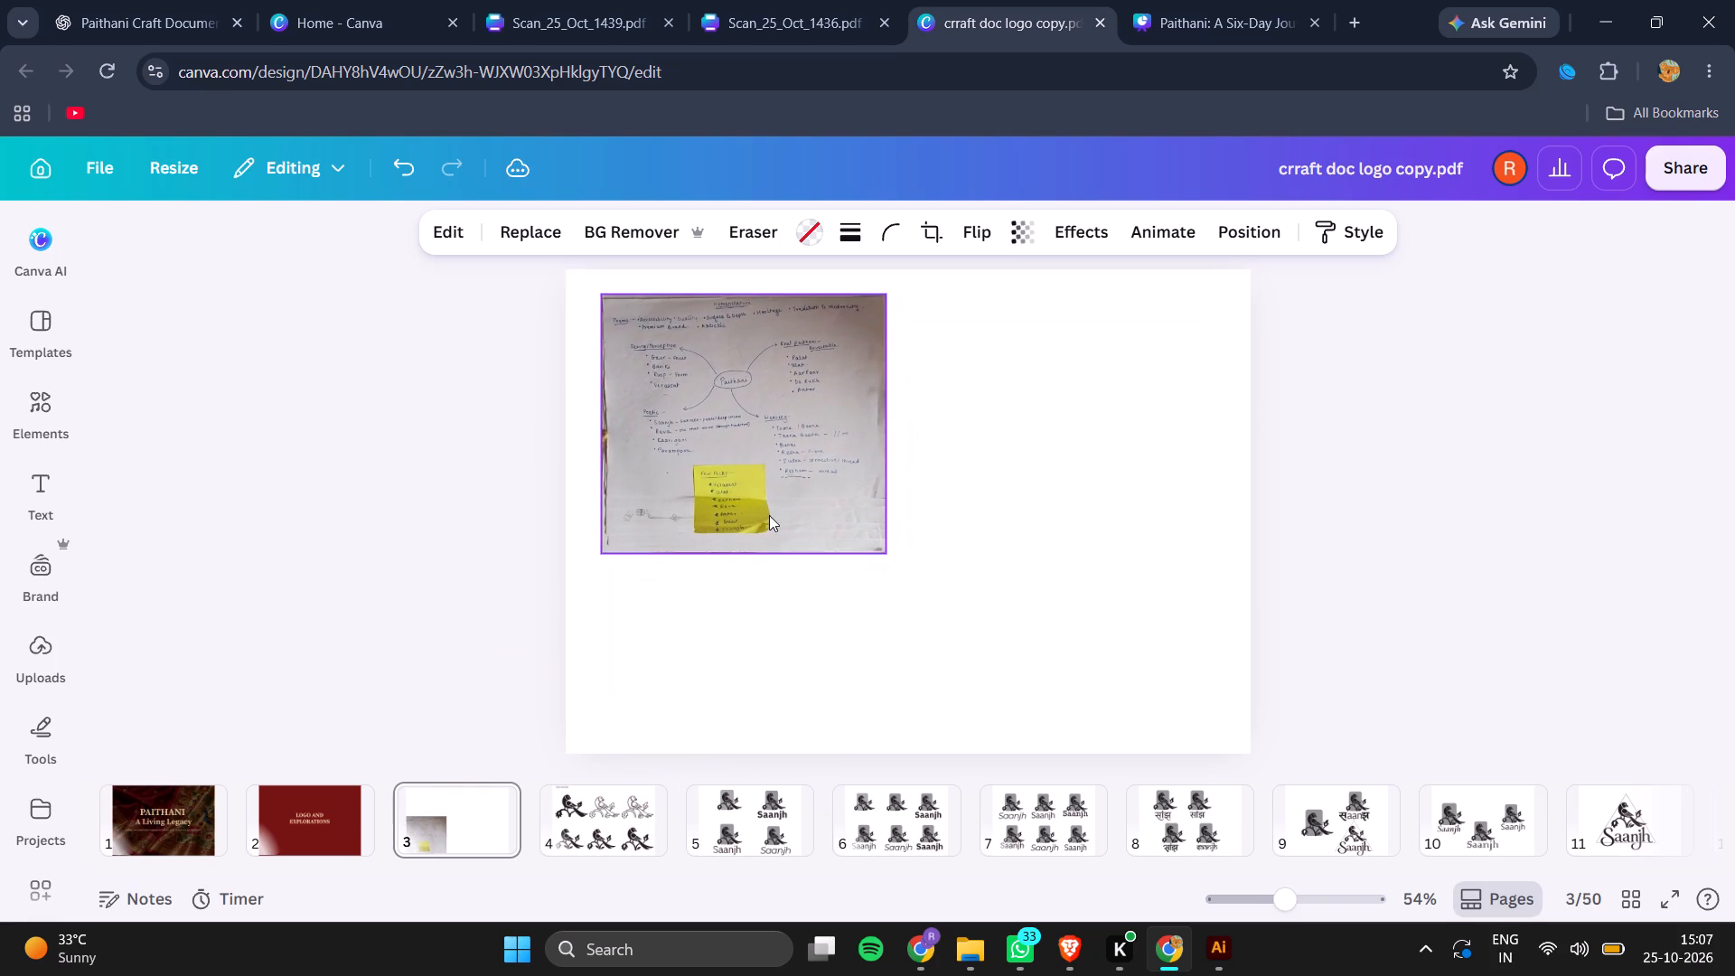
left_click(598, 431)
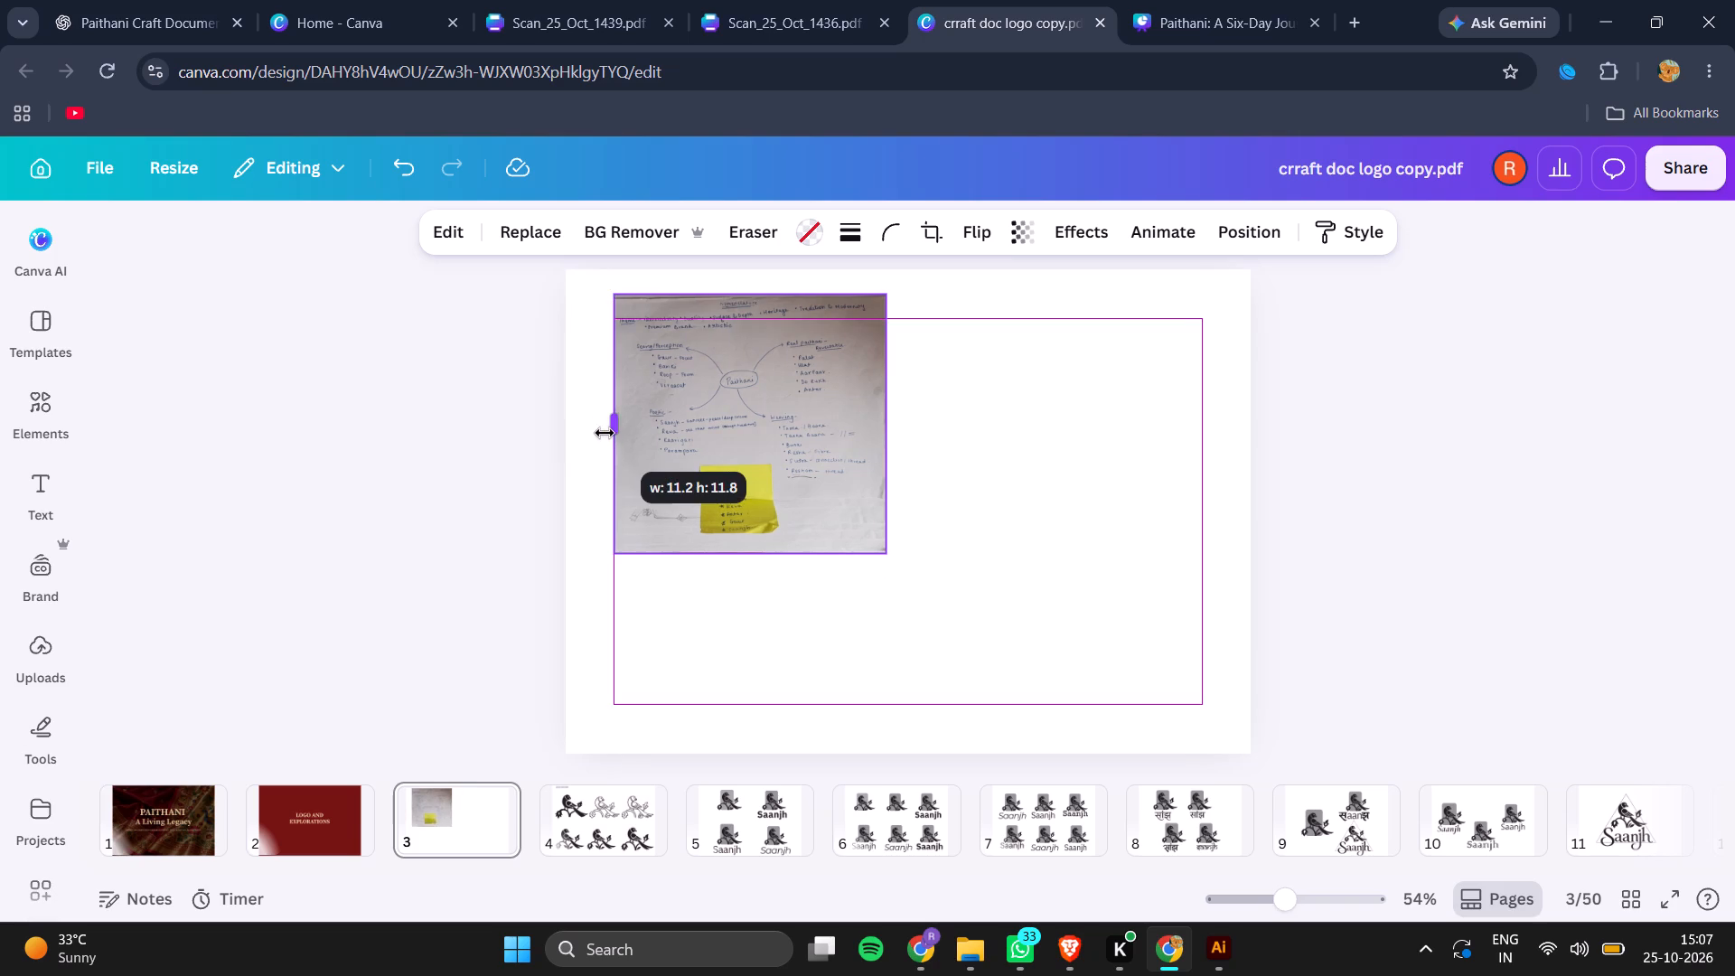
left_click_drag(722, 424, 710, 420)
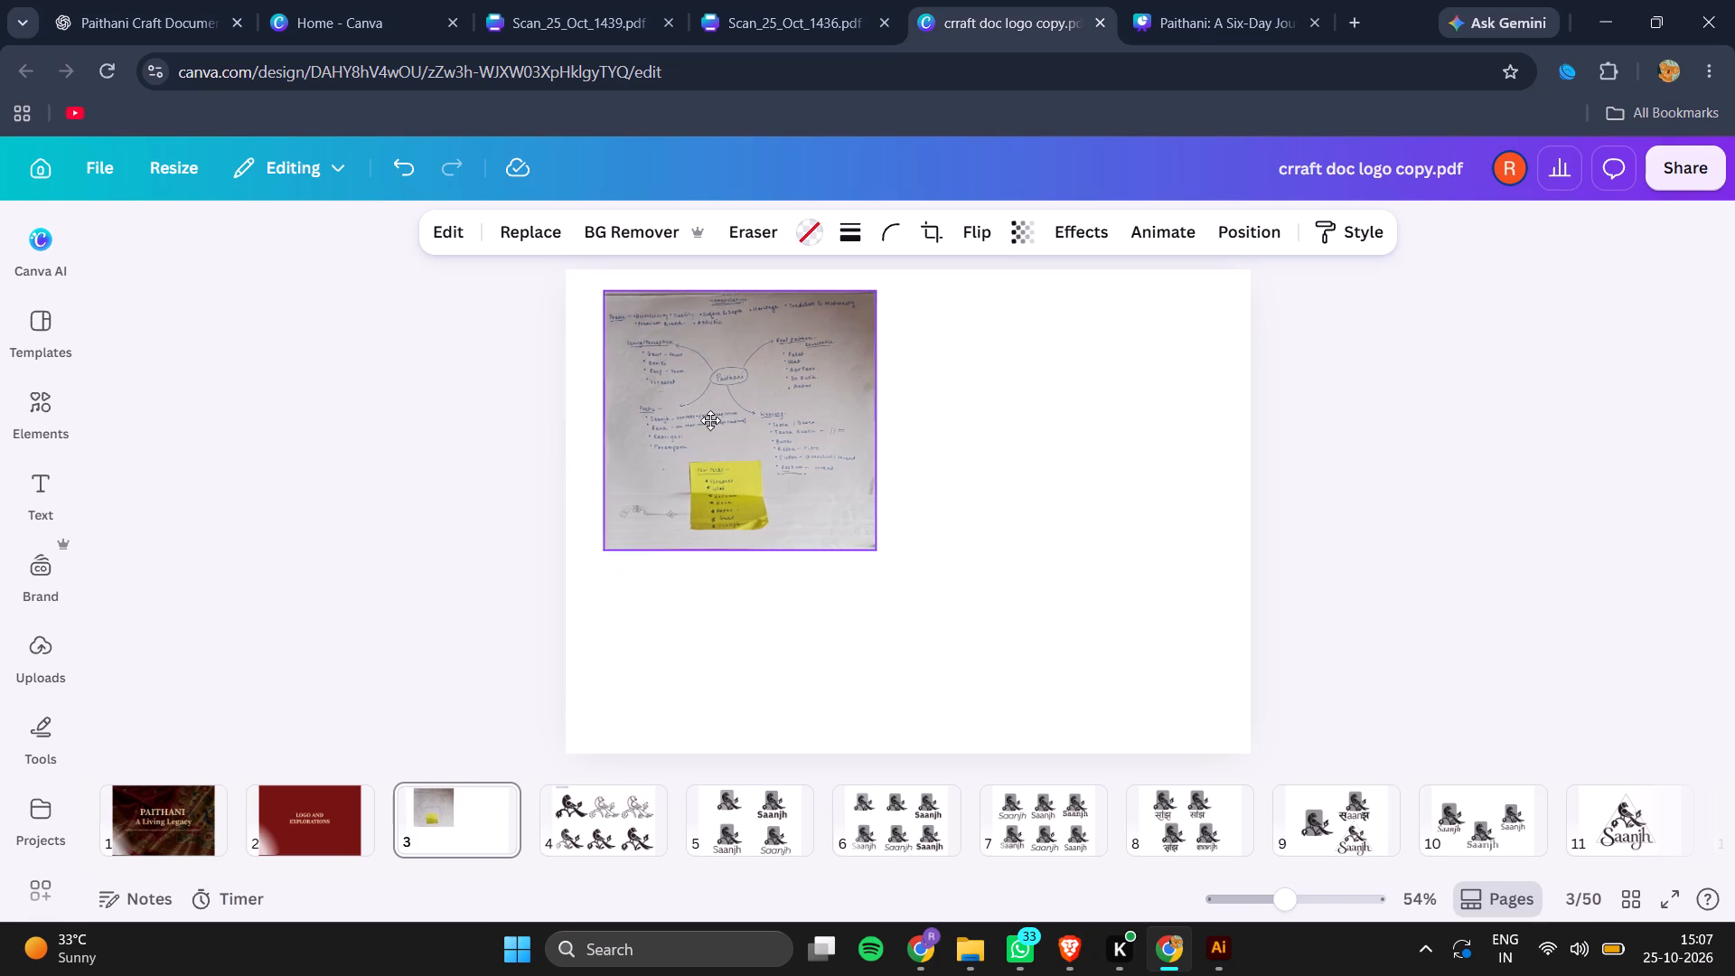
left_click_drag(710, 420, 710, 423)
Copy the bubble mind map scan from page 2 of Scan_25_Oct_1436.pdf onto page 3 of crraft doc logo copy.pdf.
left_click(755, 3)
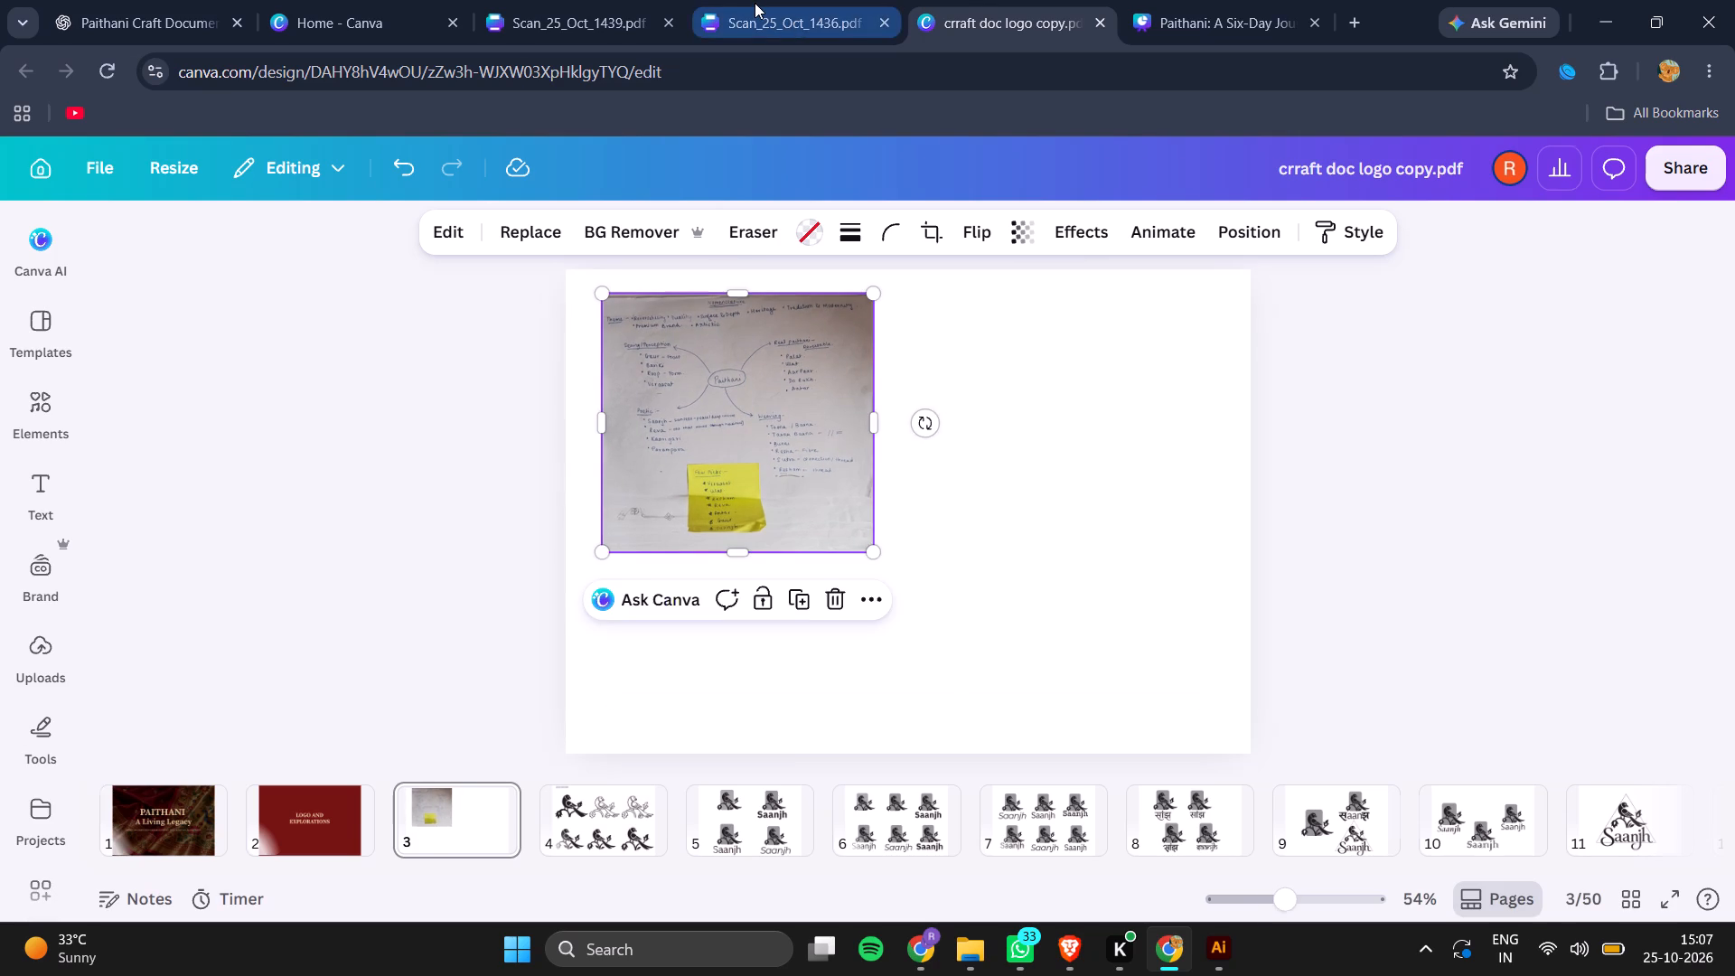
scroll(920, 510, "down", 4)
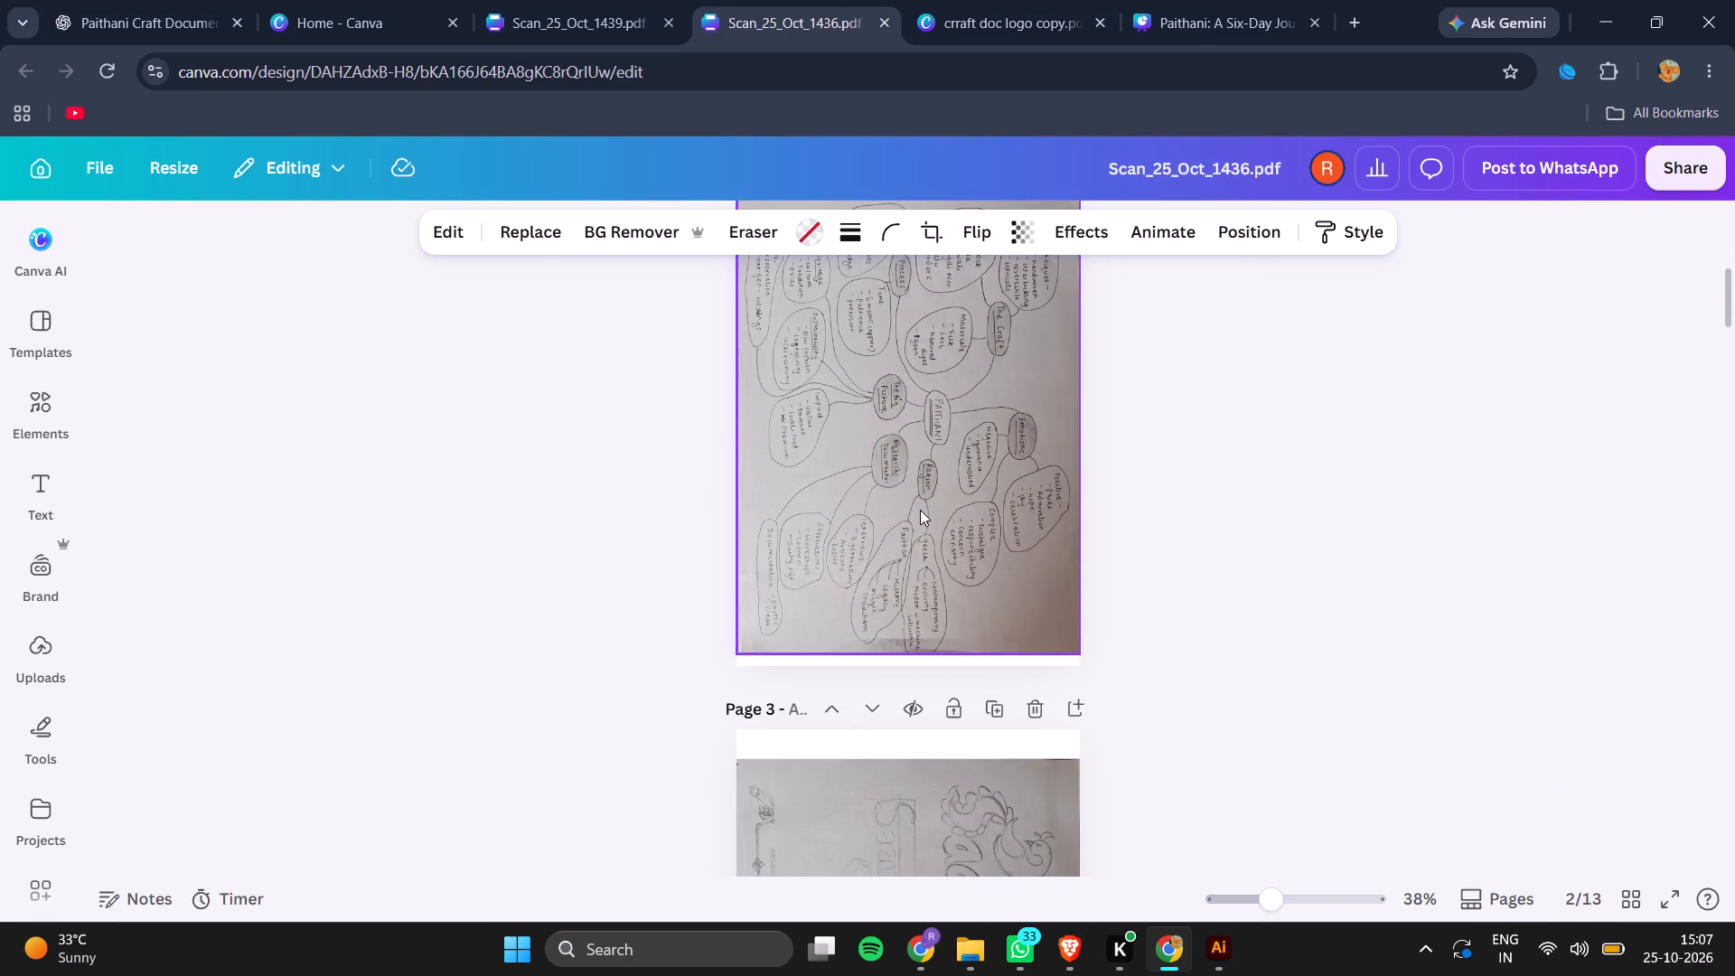
left_click(920, 510)
key("ctrl+c")
scroll(920, 510, "down", 4)
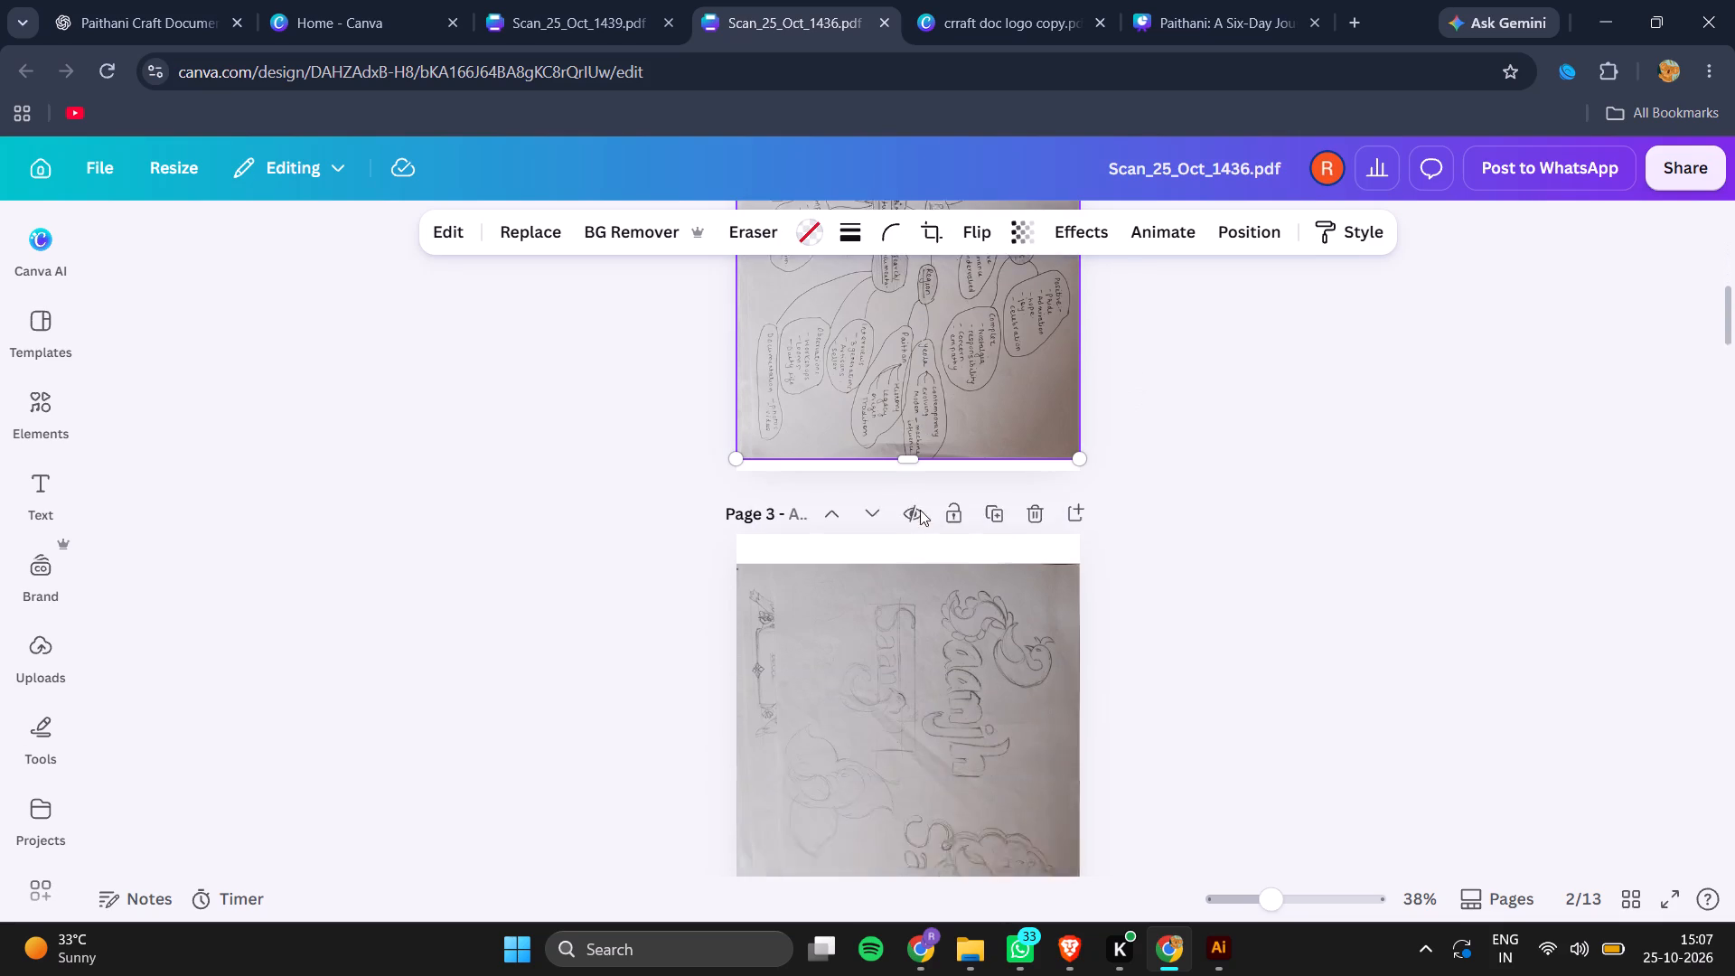
scroll(920, 510, "down", 4)
left_click(934, 33)
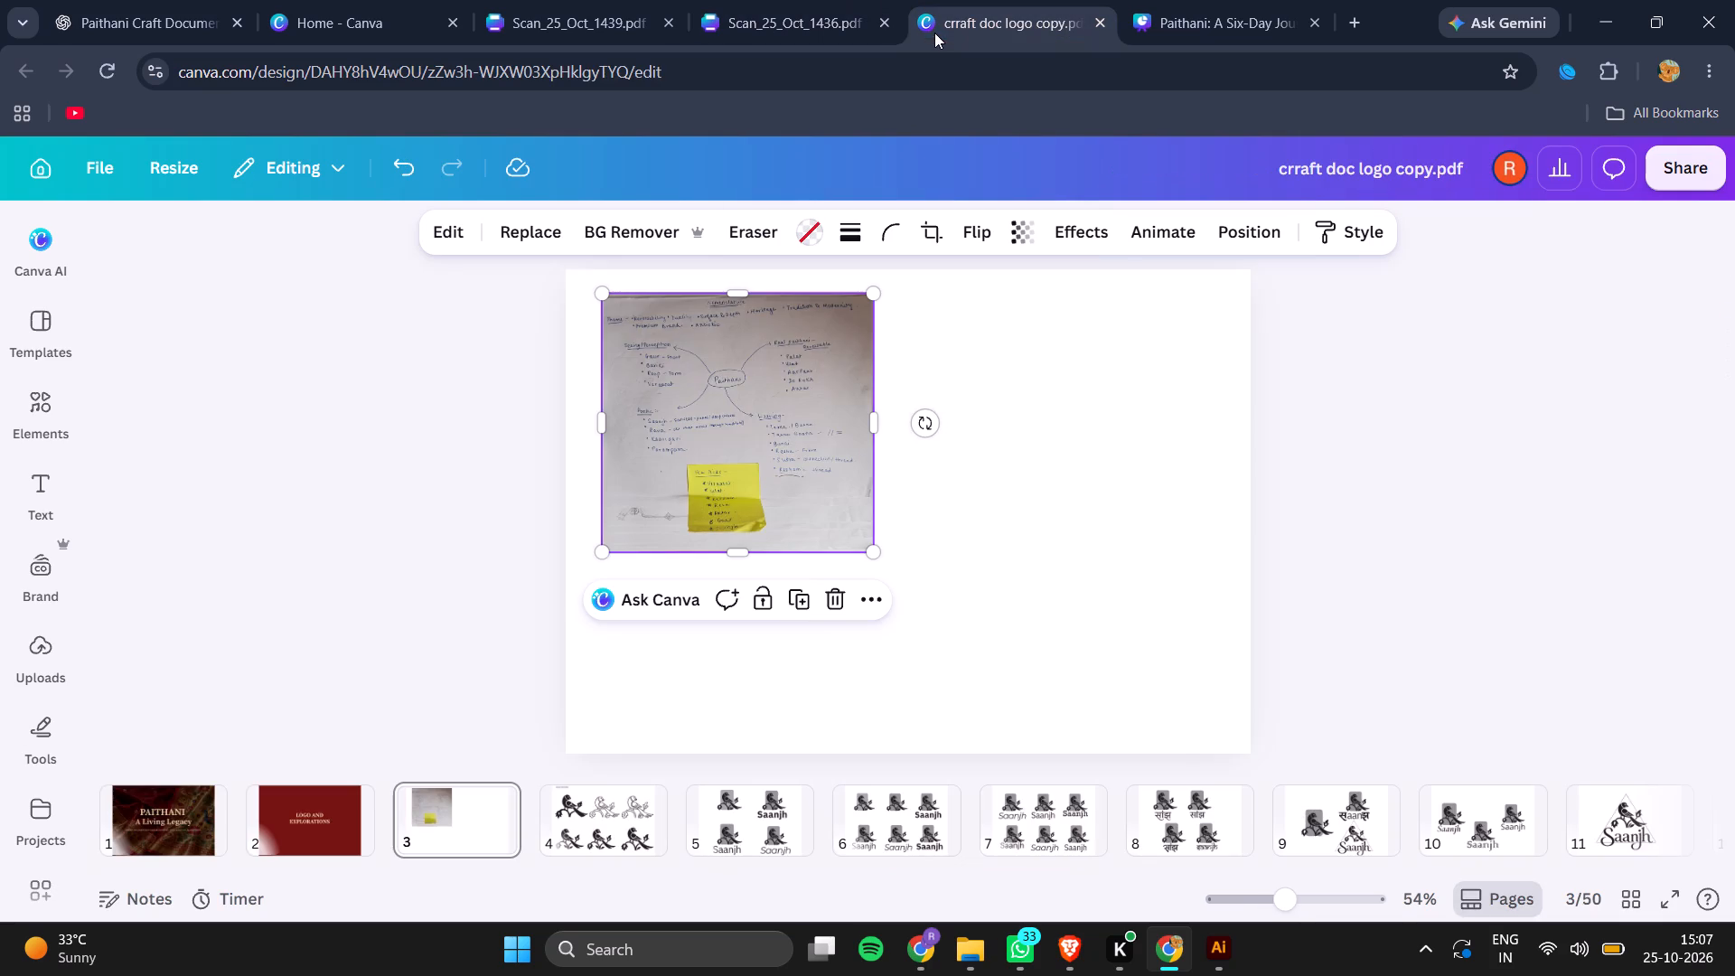
key("ctrl+v")
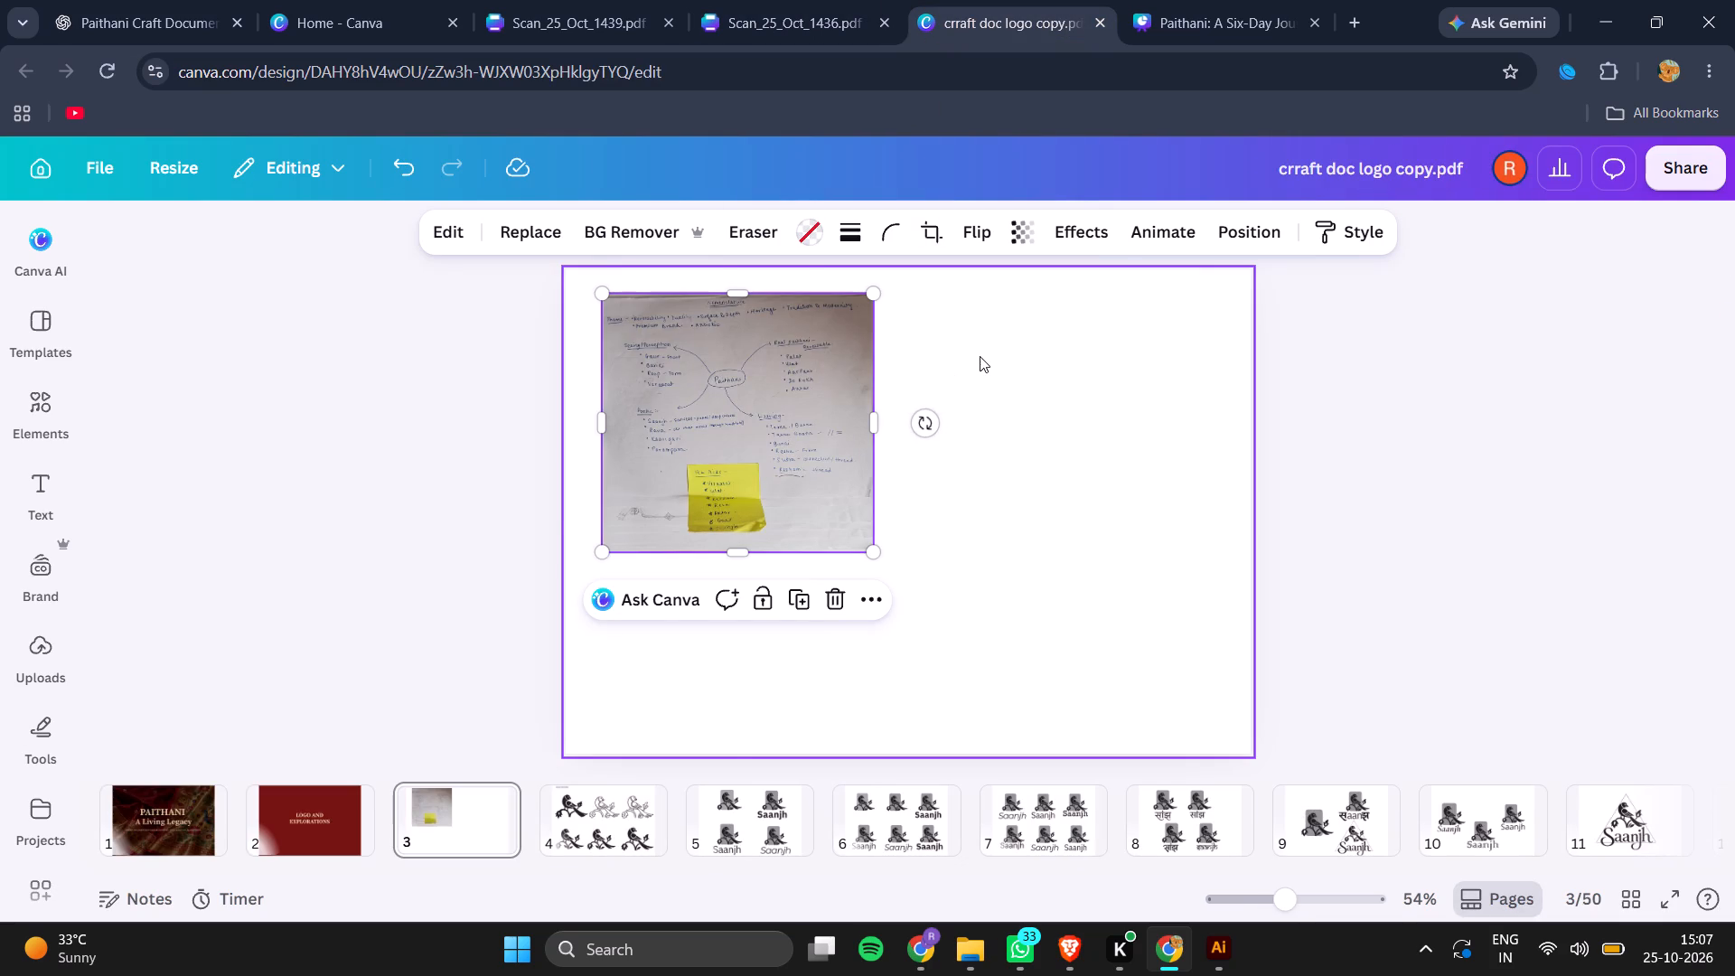
Rotate the bubble mind map scan upright and shift it toward the upper middle of the page.
left_click_drag(988, 515, 783, 267)
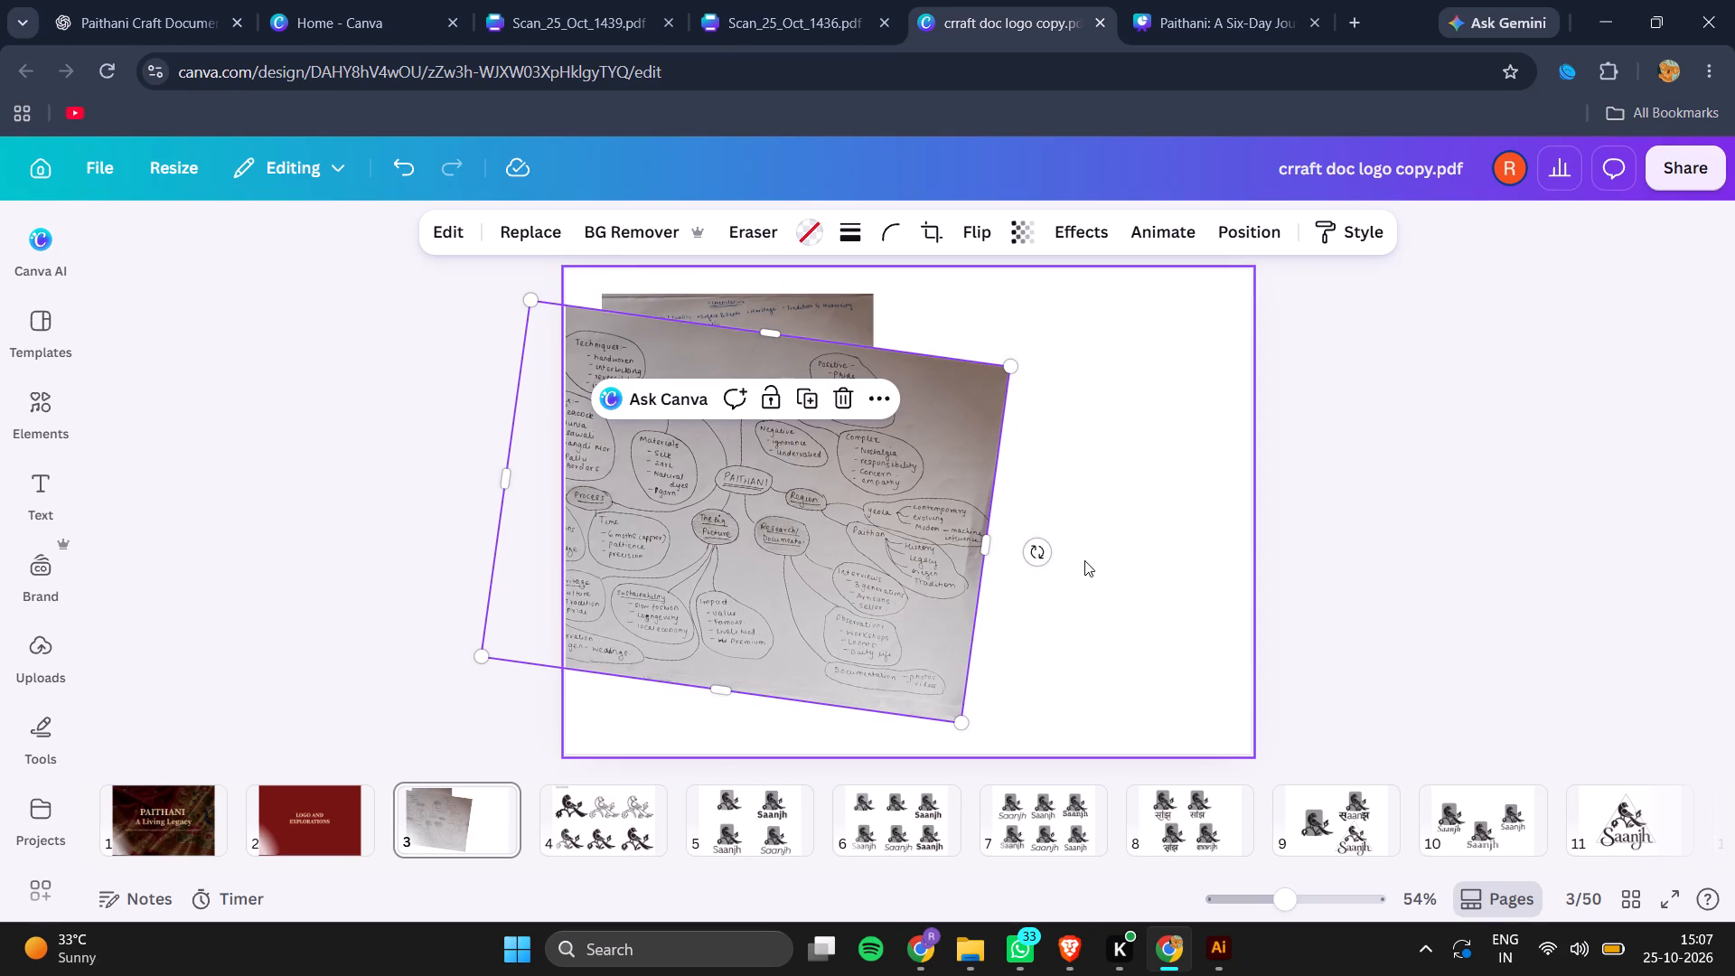
left_click_drag(1032, 554, 1015, 512)
left_click_drag(826, 525, 992, 485)
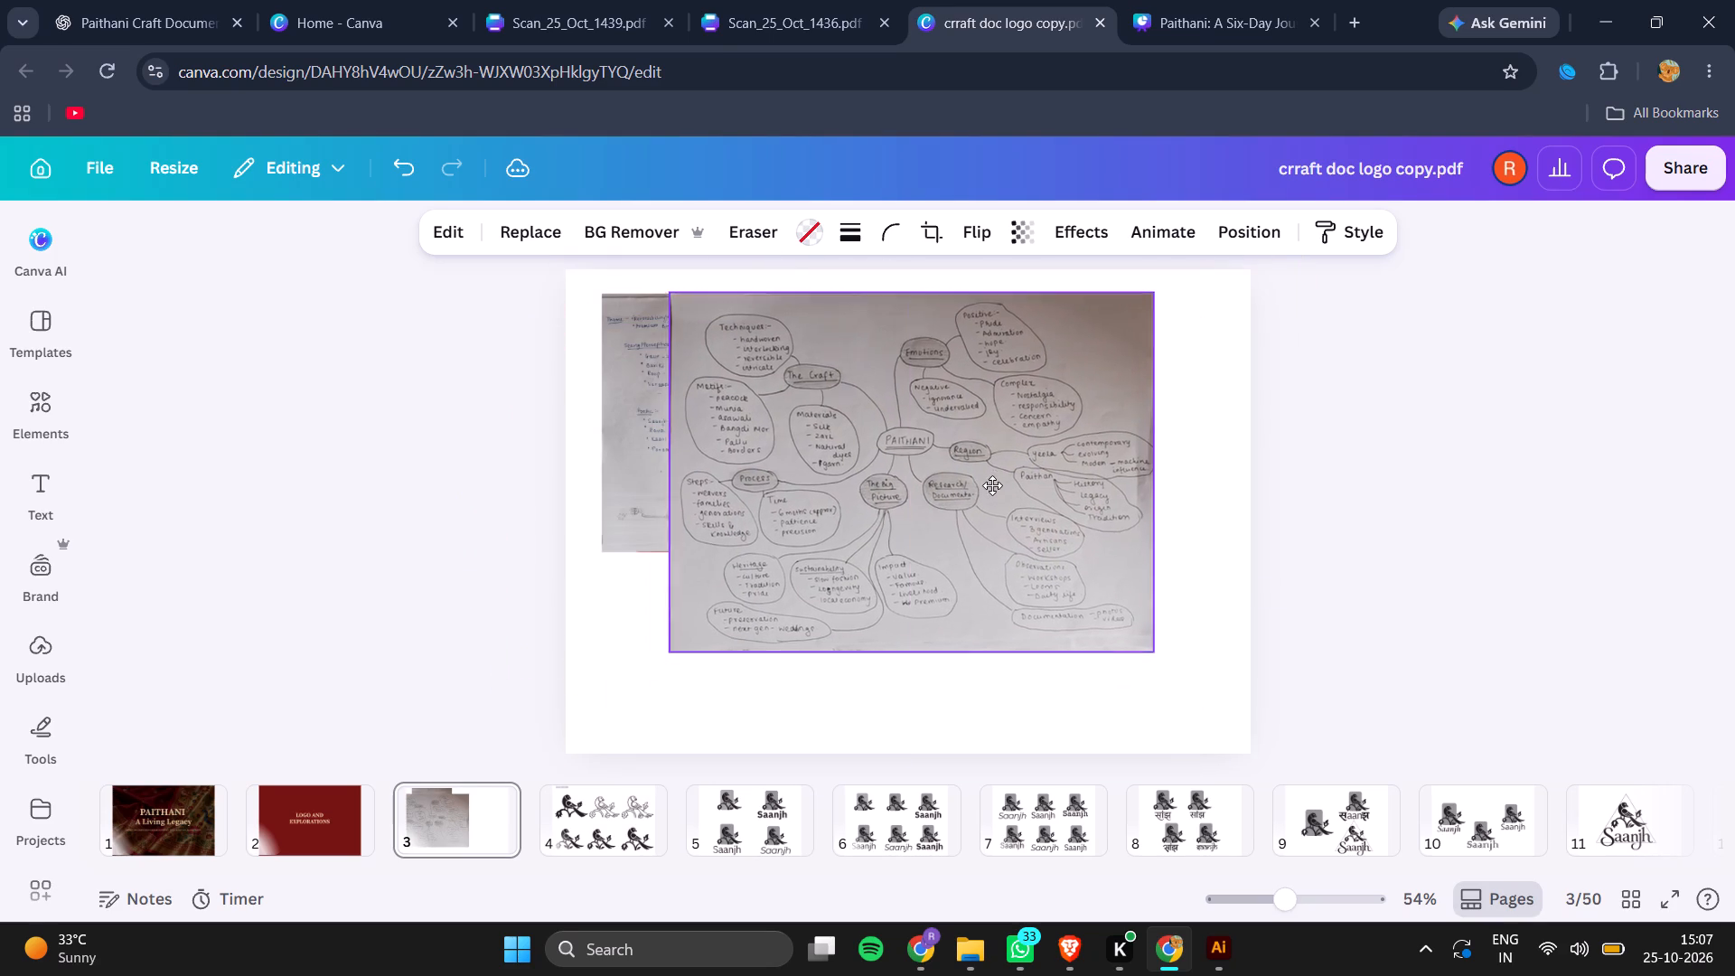
left_click_drag(992, 485, 987, 487)
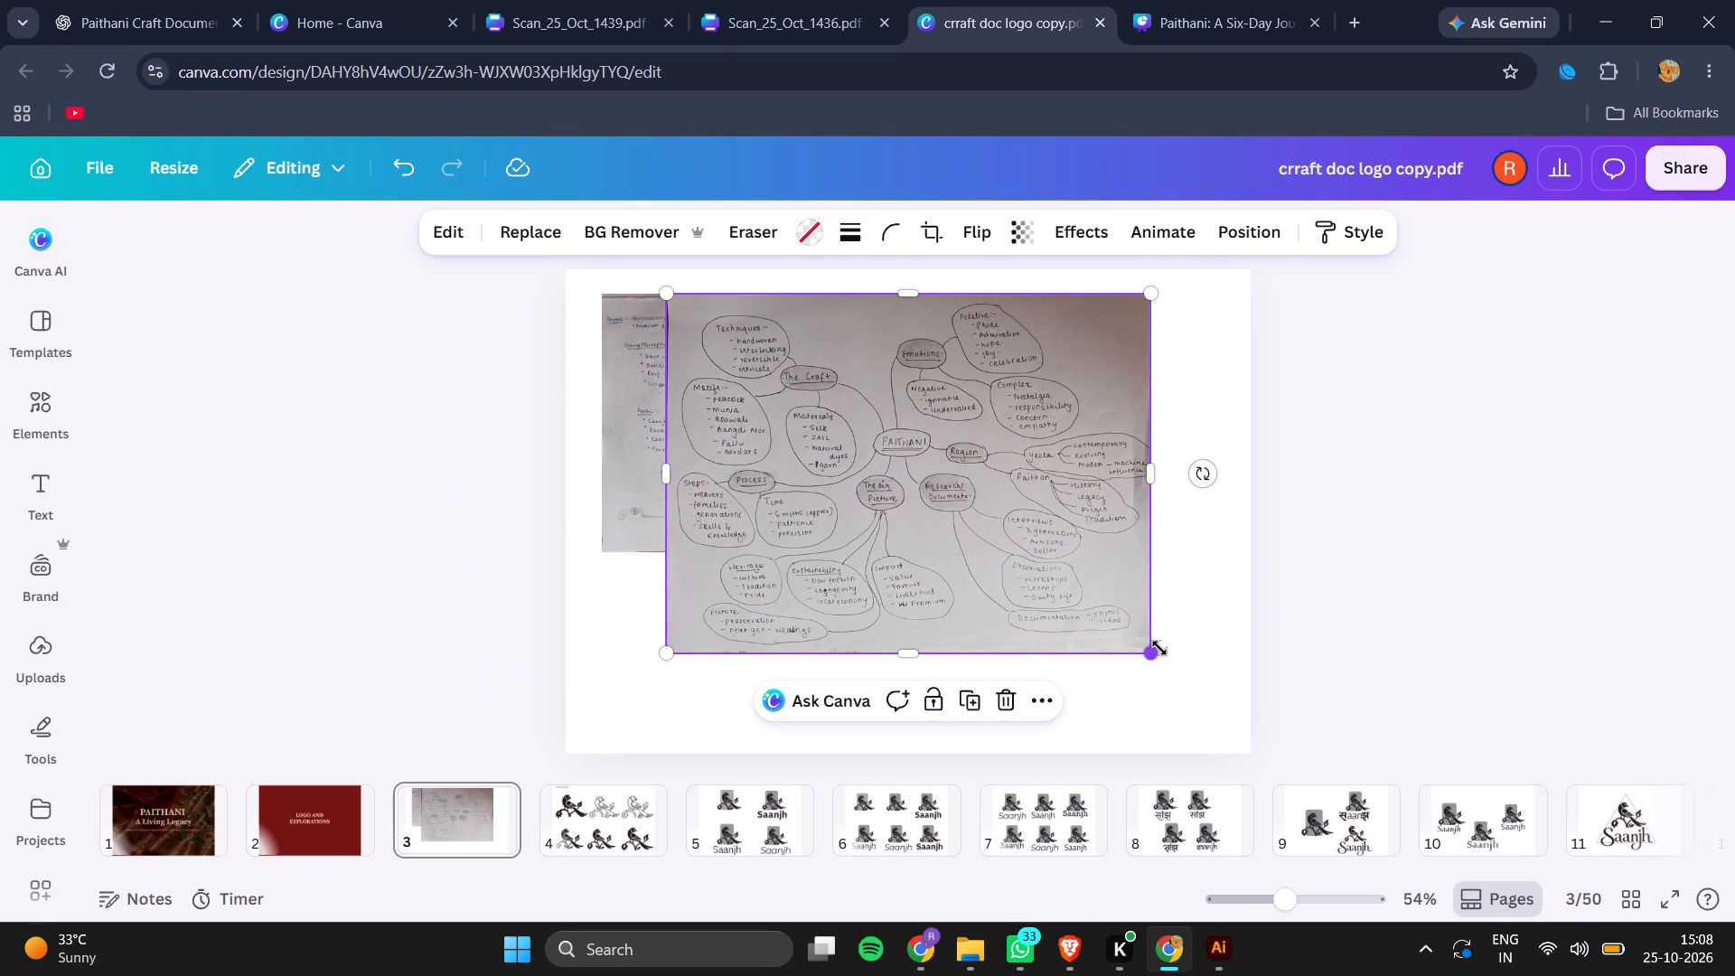
Resize the bubble mind map scan to w 11.2, h 15.1 and align it directly to the right of the first scan.
left_click_drag(1159, 648, 1027, 538)
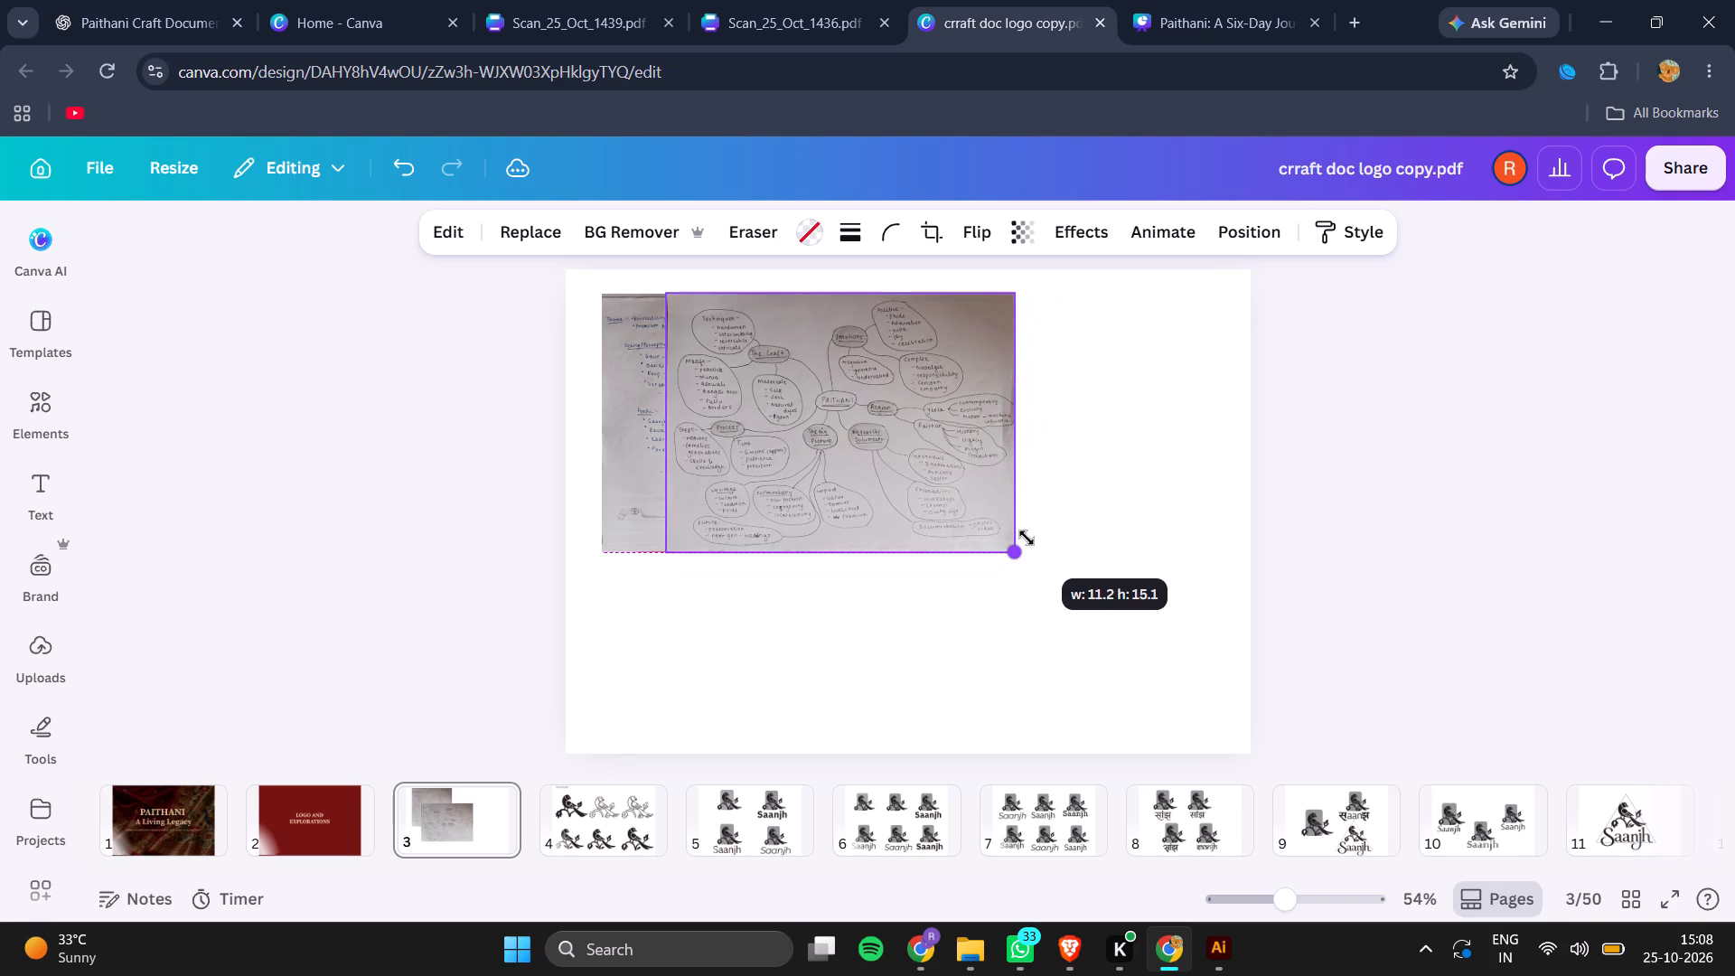
left_click_drag(1027, 538, 1028, 540)
left_click_drag(934, 488, 1151, 488)
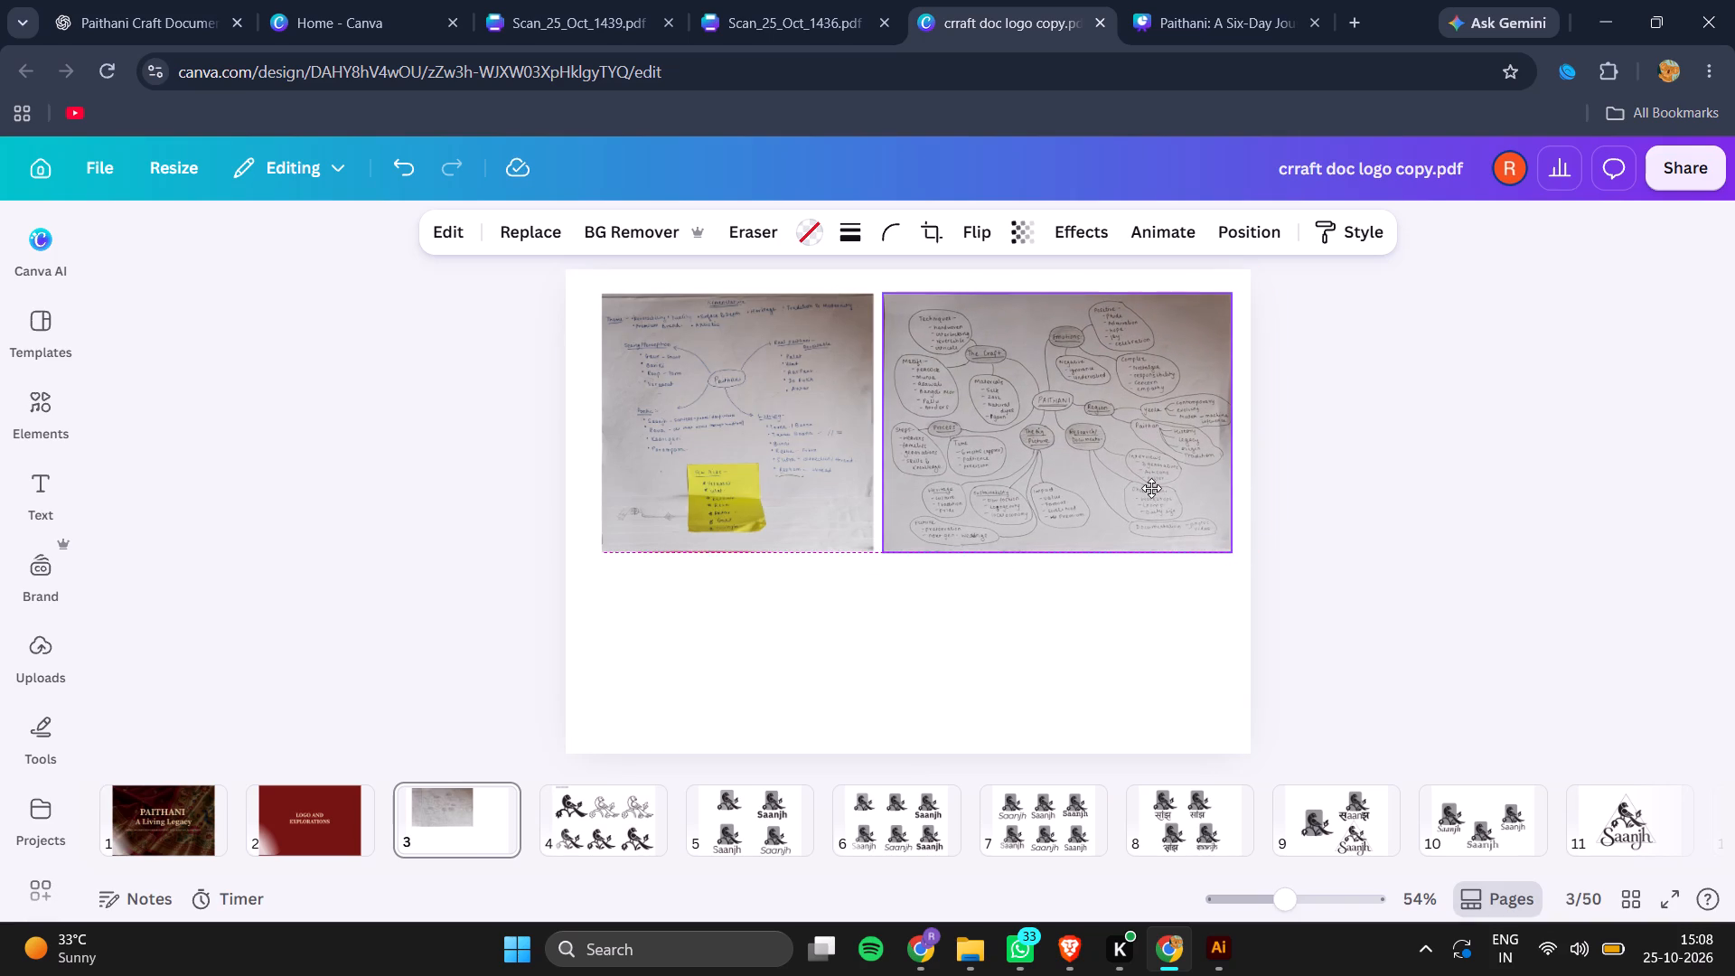
left_click_drag(1151, 488, 1151, 492)
left_click_drag(1151, 492, 1152, 487)
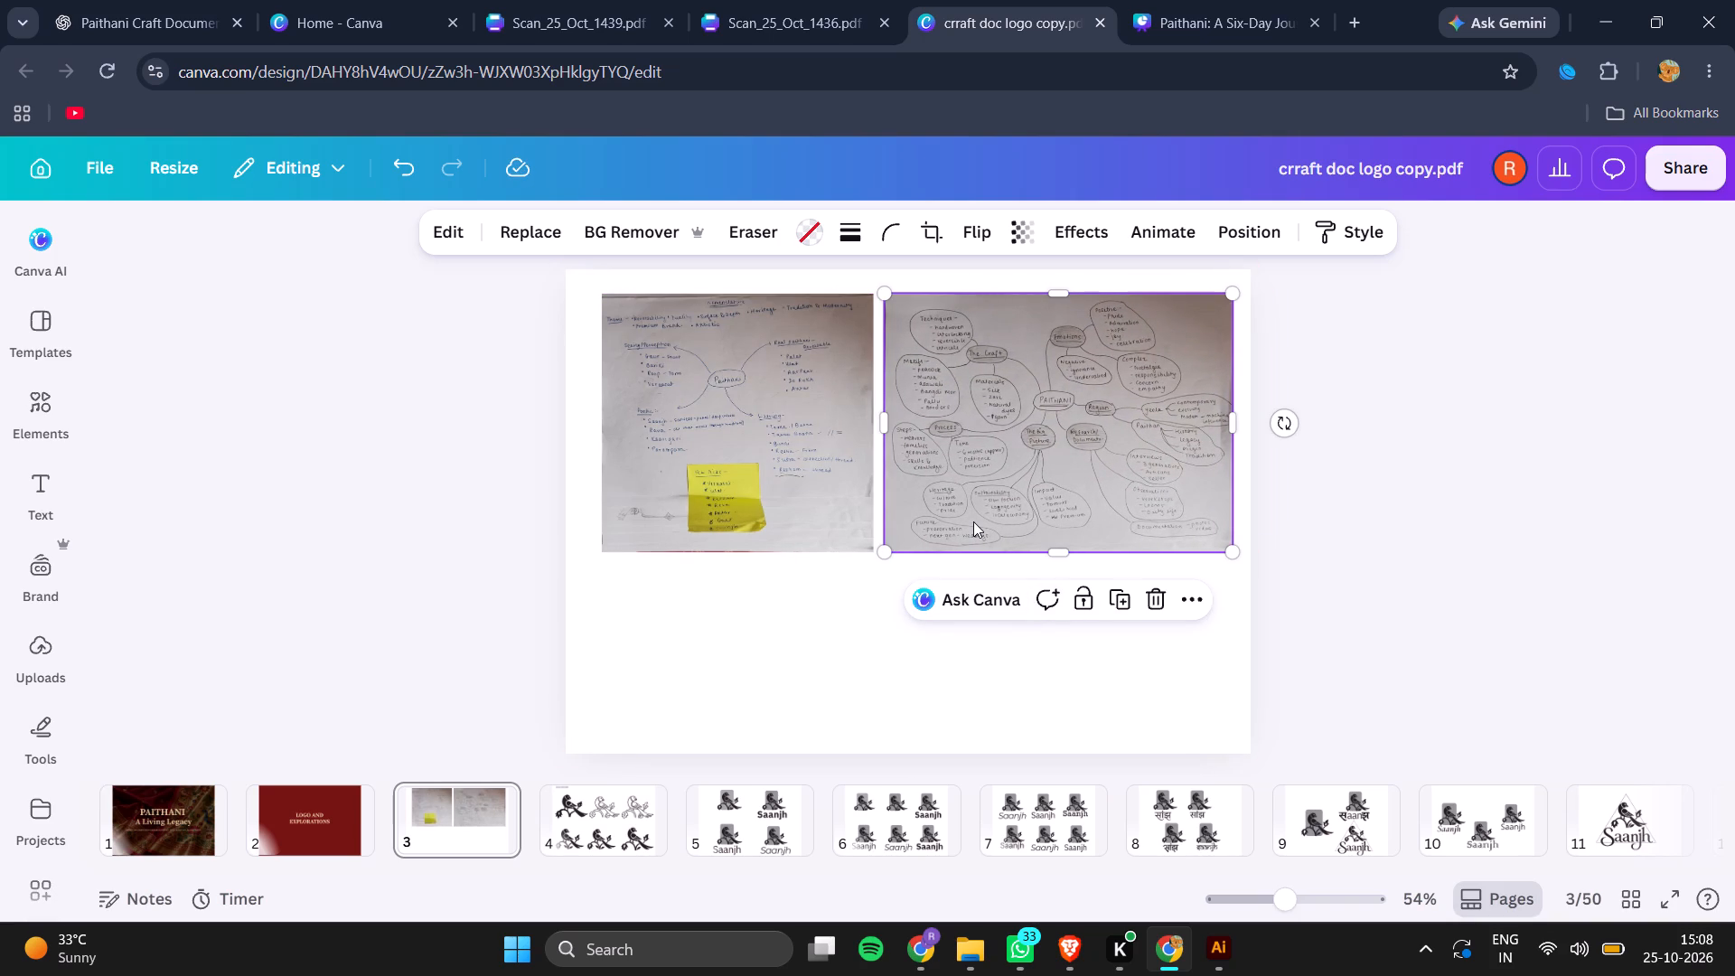
Copy the scan with the floral border and coloured peacock motif sketches from page 6 of Scan_25_Oct_1436.pdf onto page 3 of crraft doc logo copy.pdf.
left_click(726, 33)
scroll(781, 611, "down", 11)
scroll(781, 611, "up", 3)
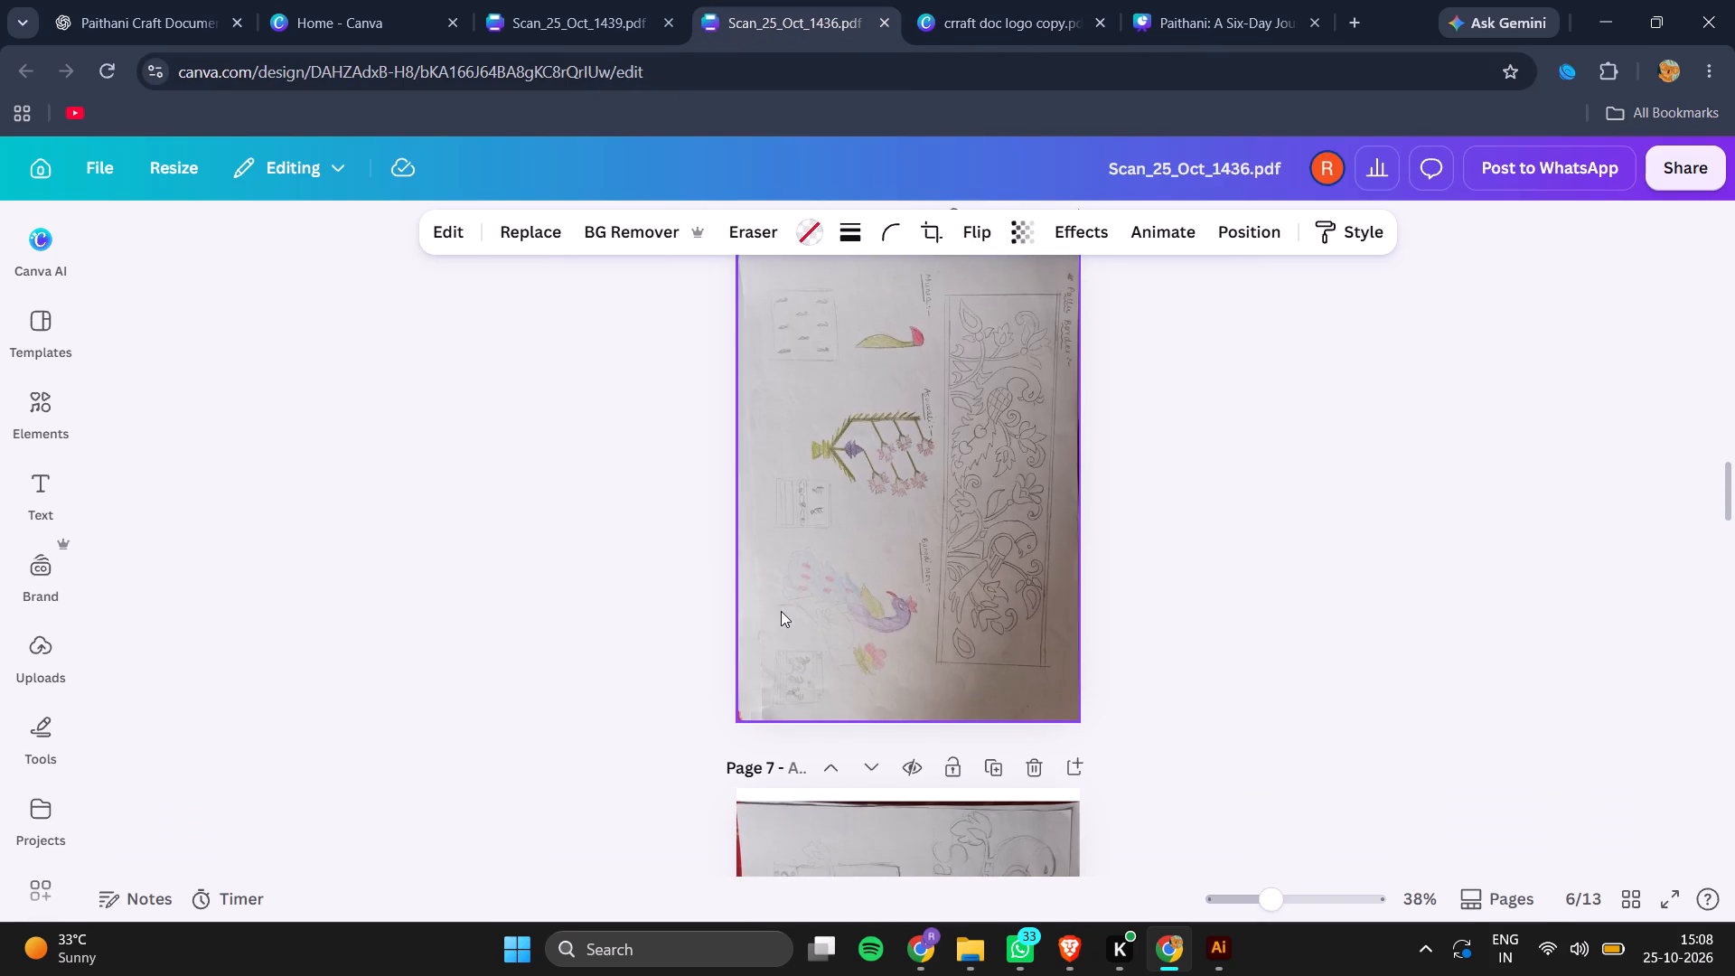
scroll(781, 611, "up", 1)
right_click(947, 408)
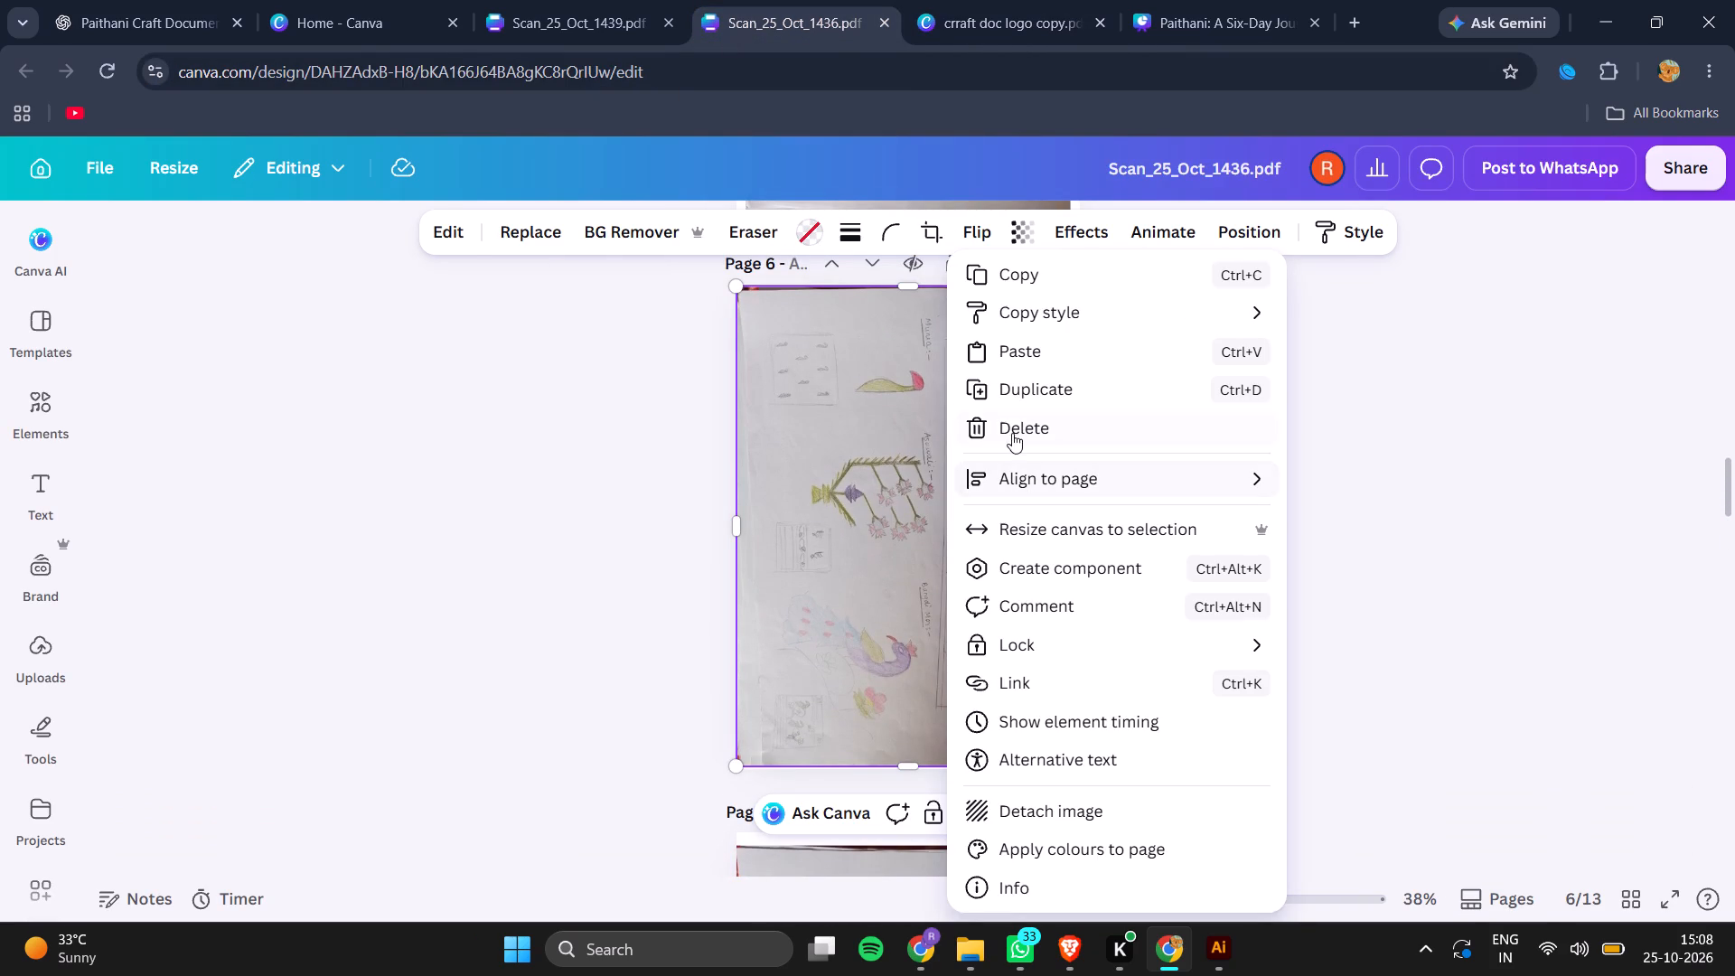
left_click(919, 423)
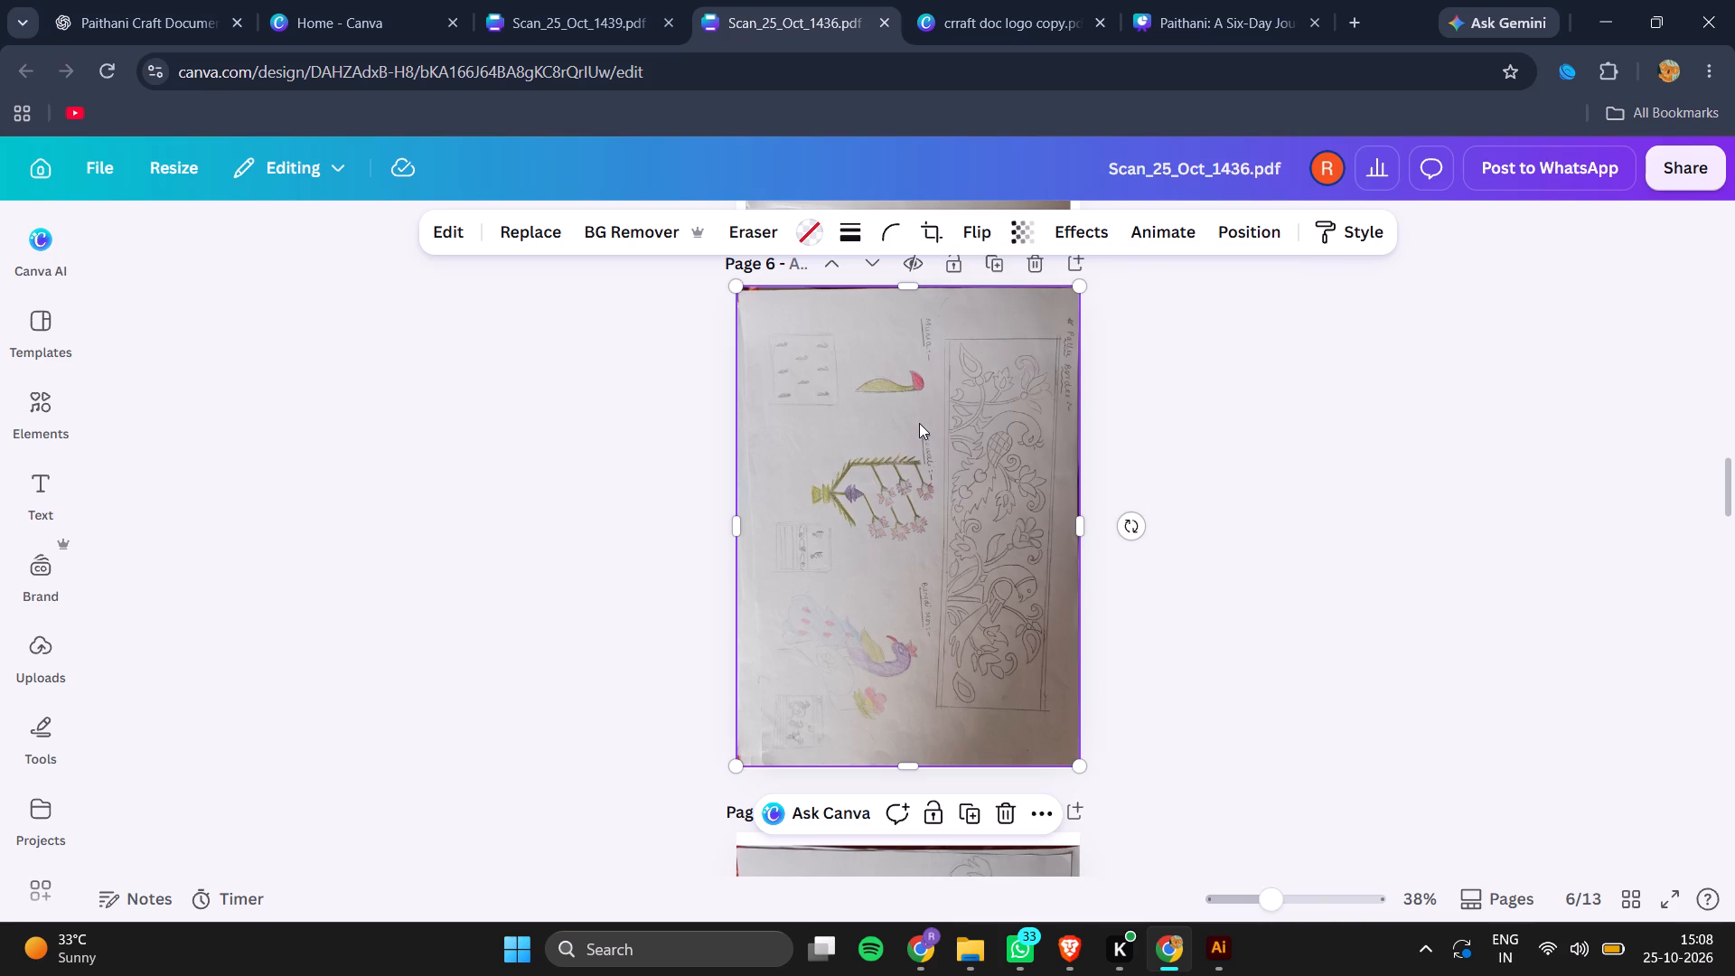
left_click(928, 440)
right_click(928, 440)
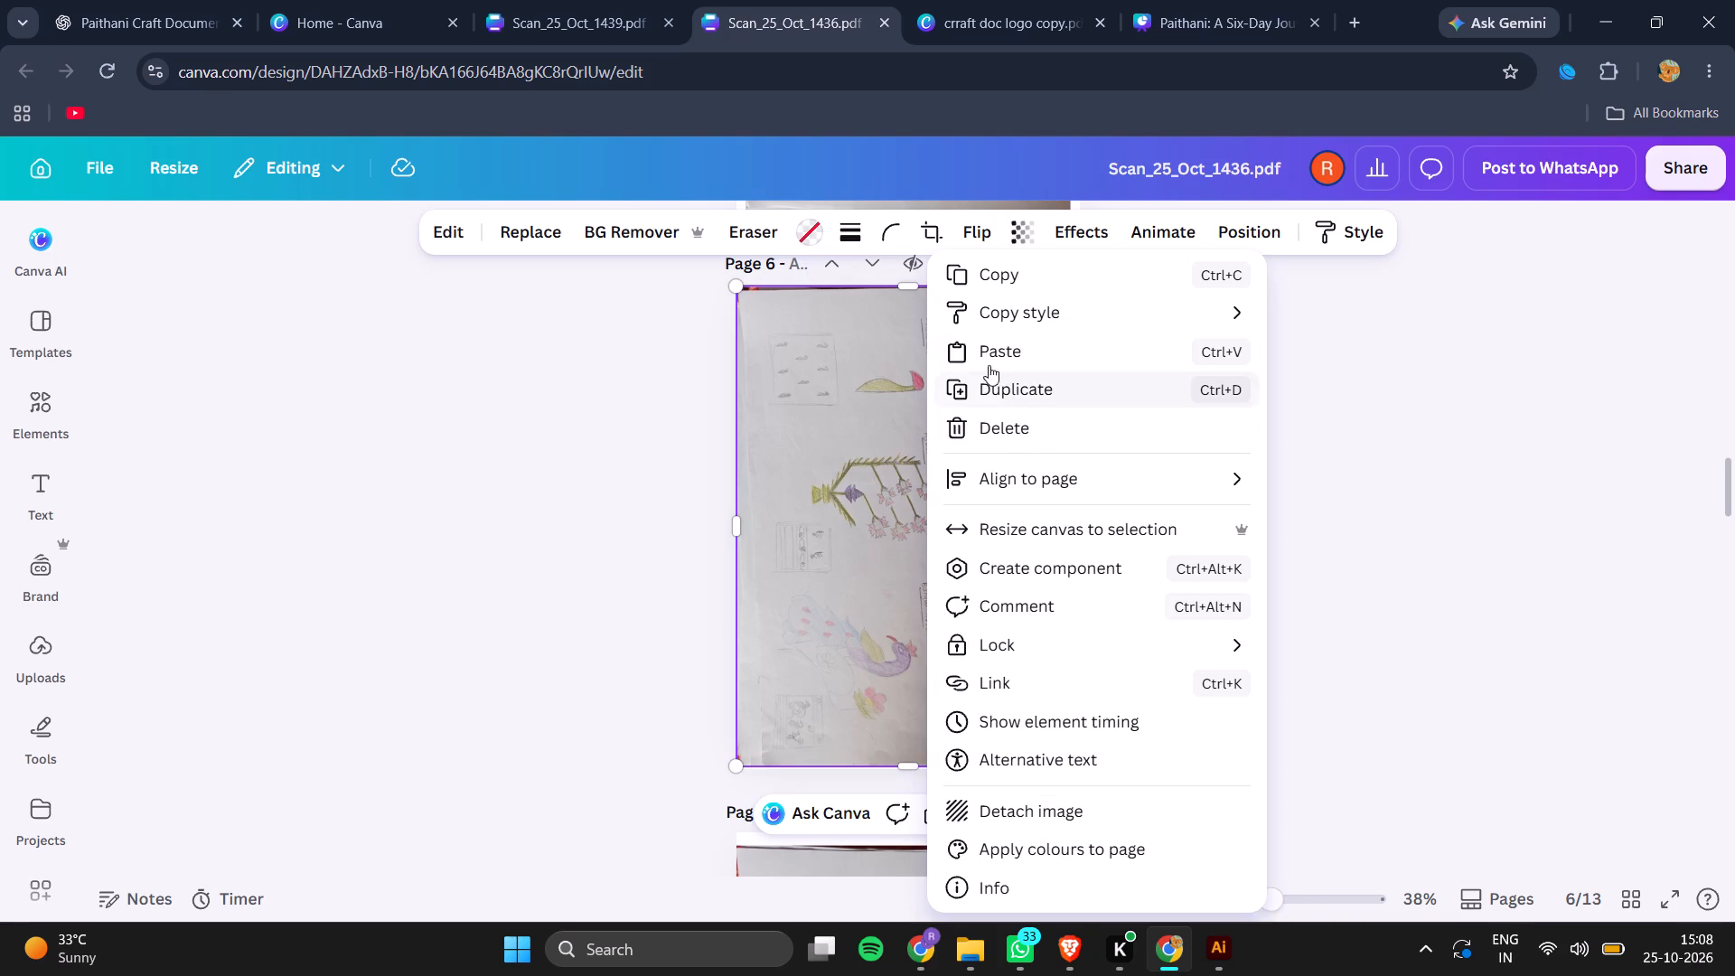
left_click(1021, 259)
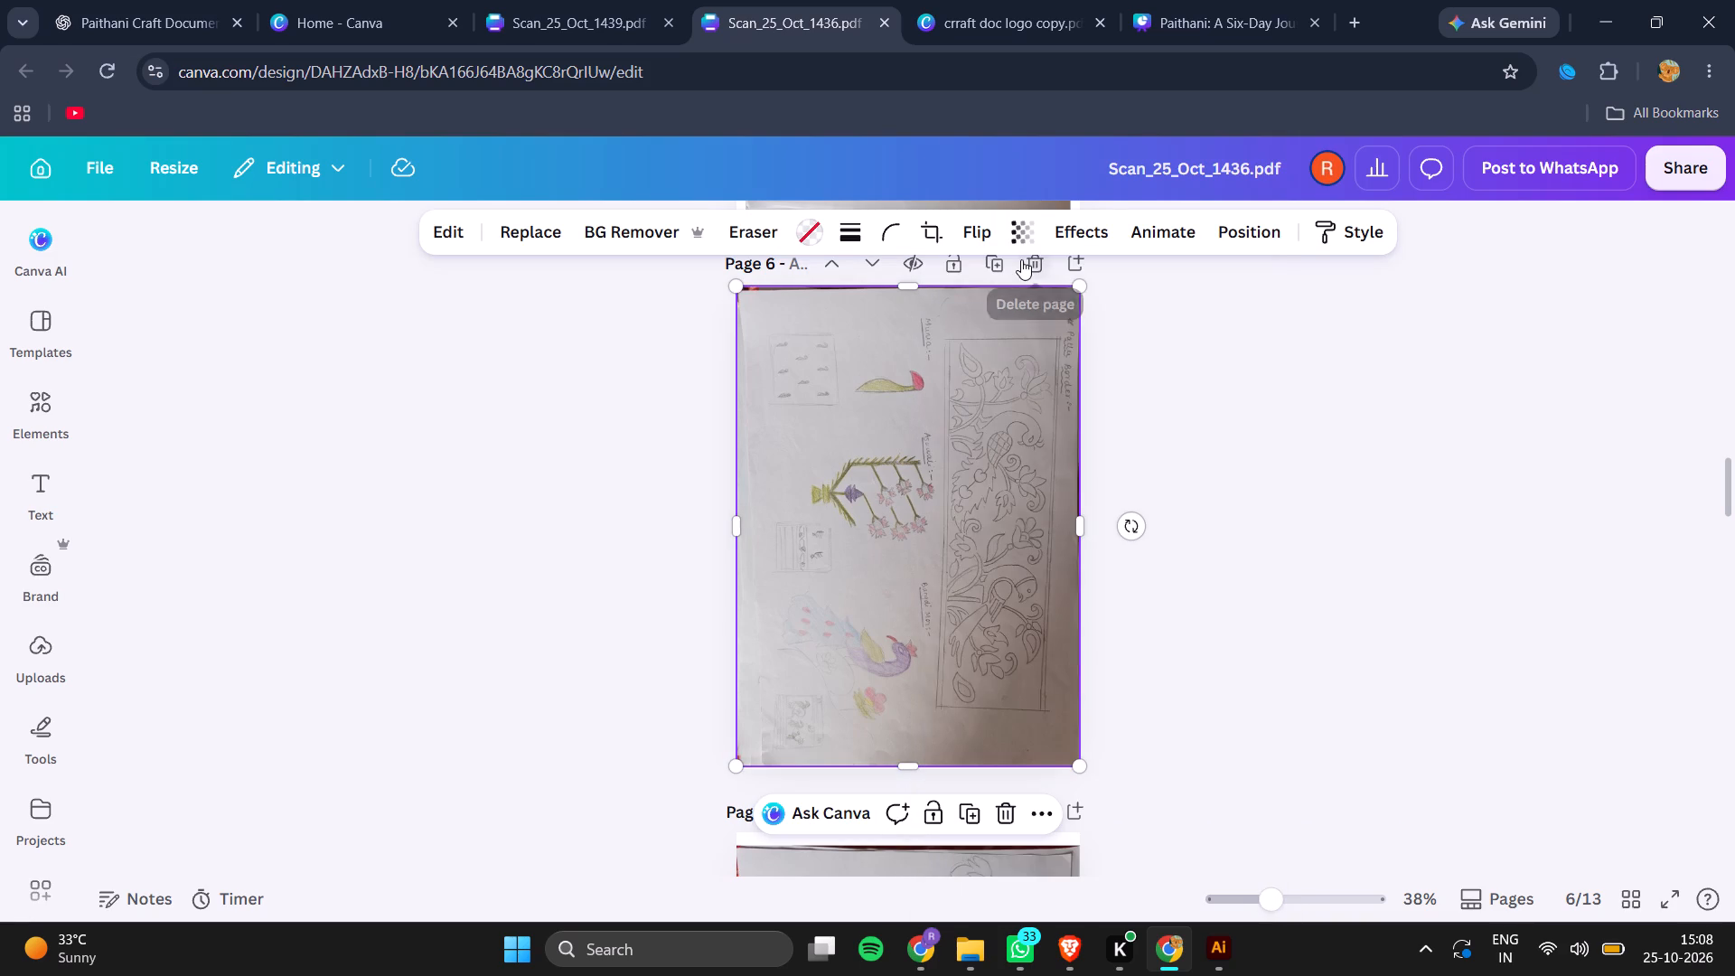
left_click(989, 0)
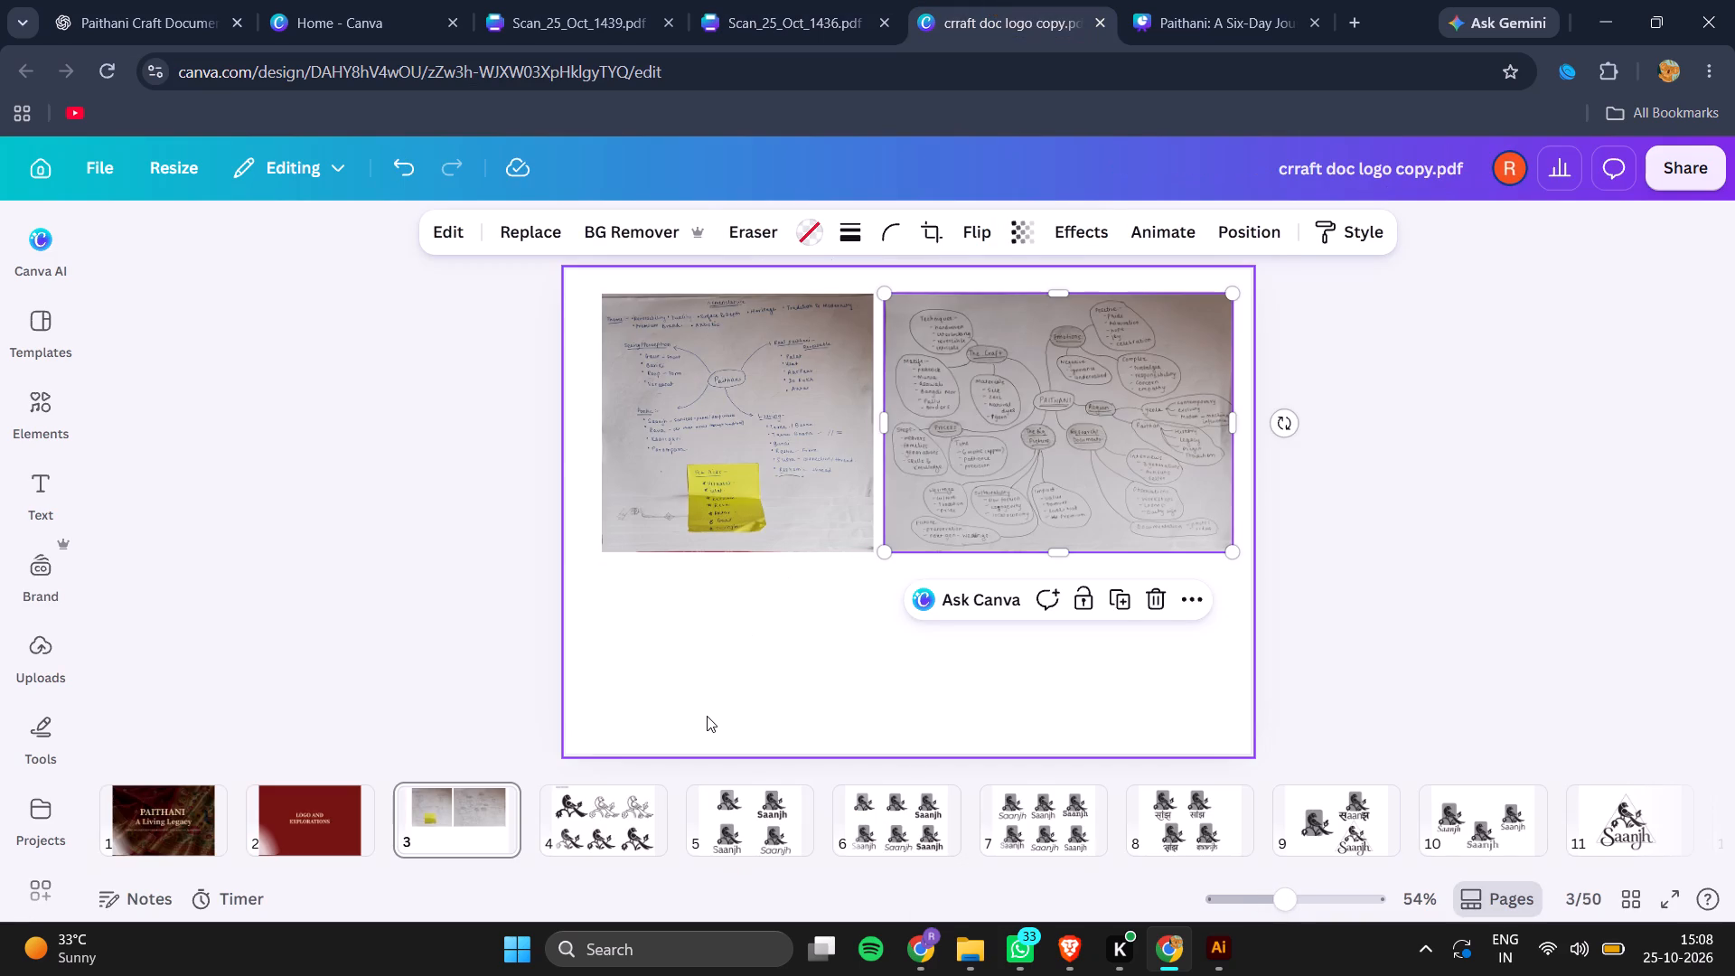
key("ctrl+v")
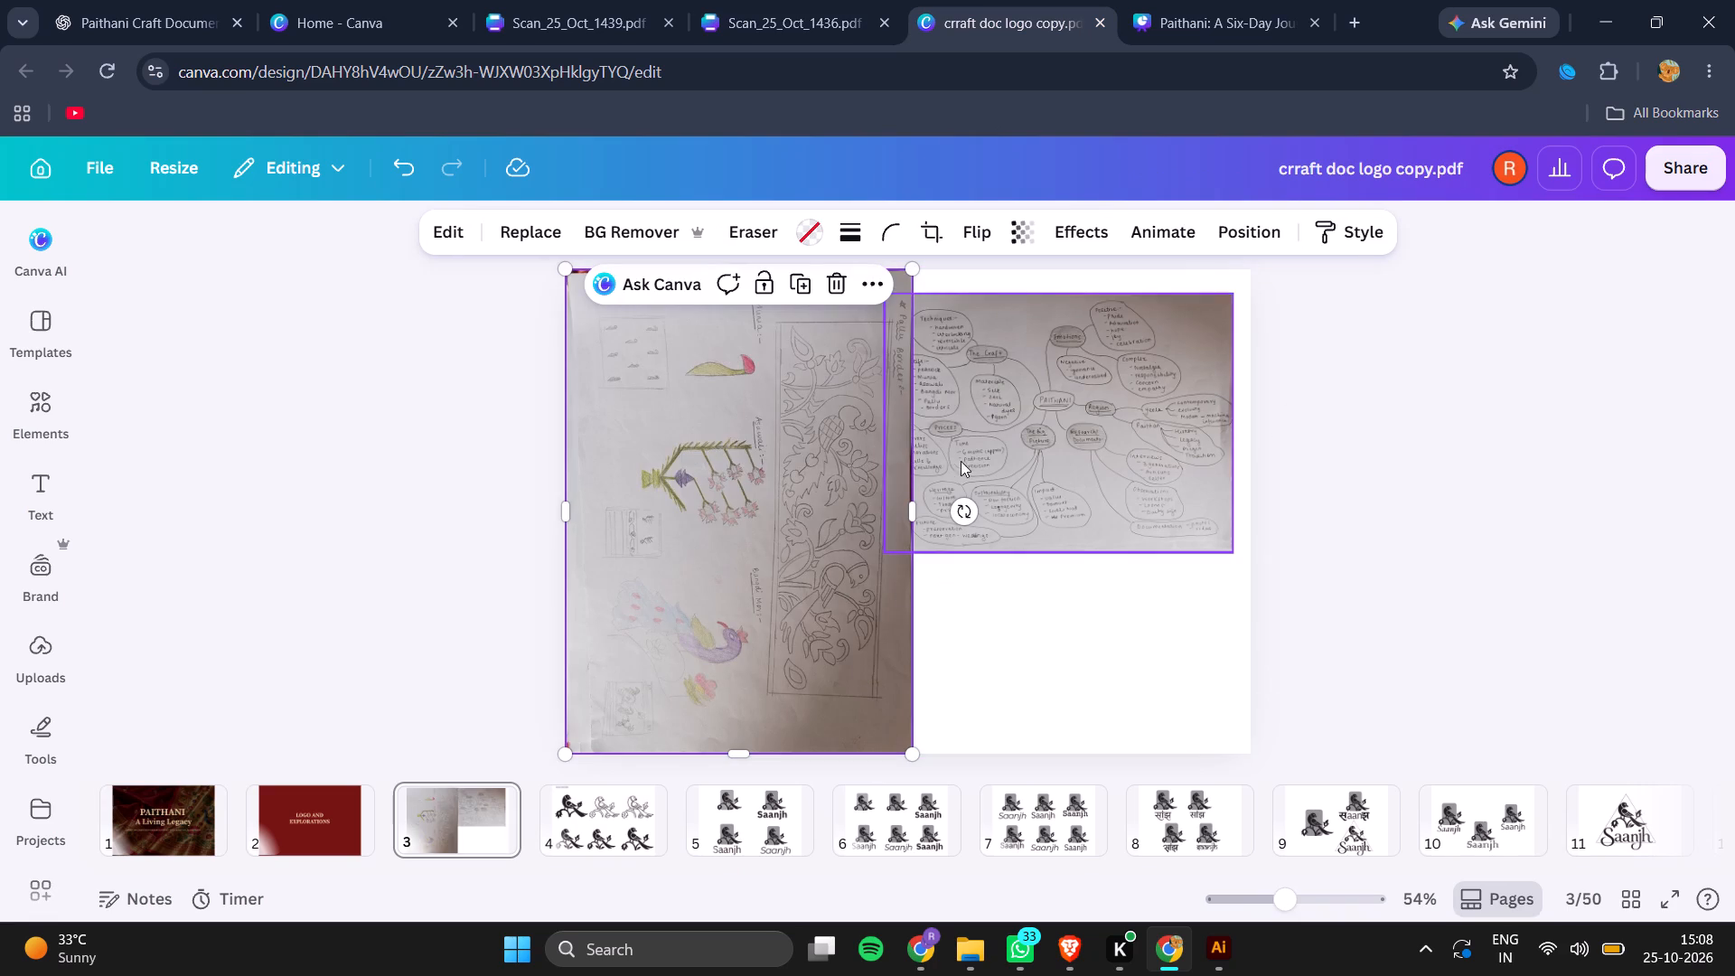
Rotate the floral border and peacock motif sketches scan upright on page 3.
left_click_drag(964, 505, 756, 249)
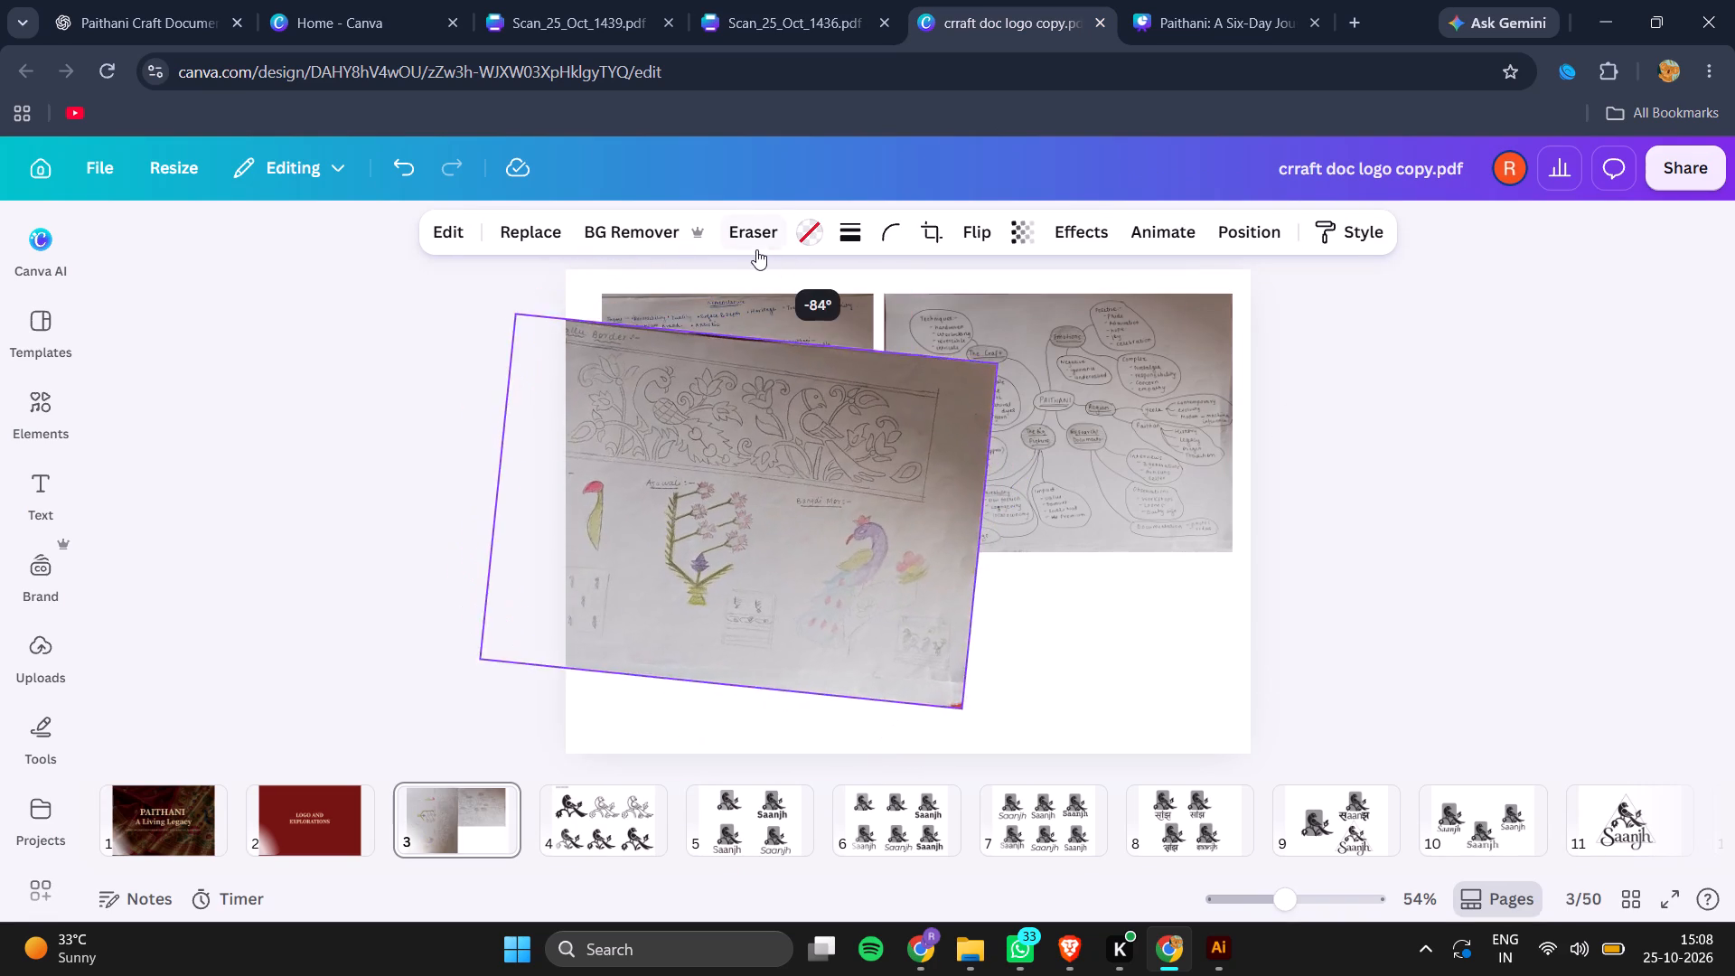
left_click_drag(756, 249, 736, 269)
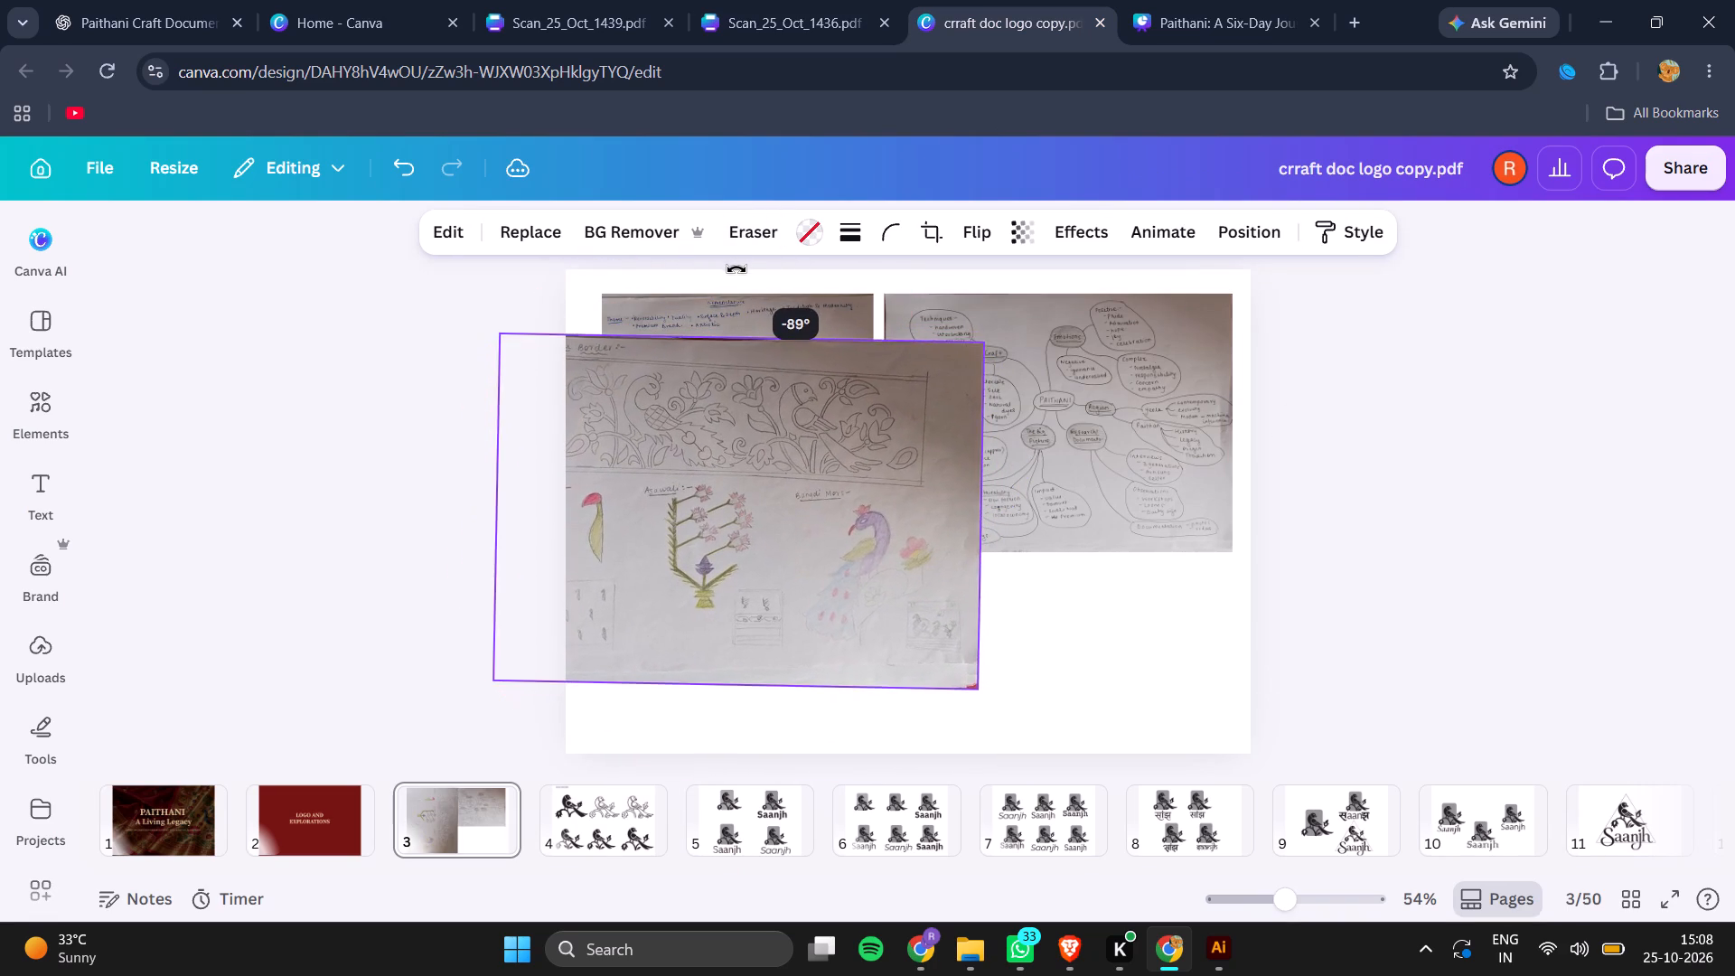
left_click_drag(736, 269, 733, 267)
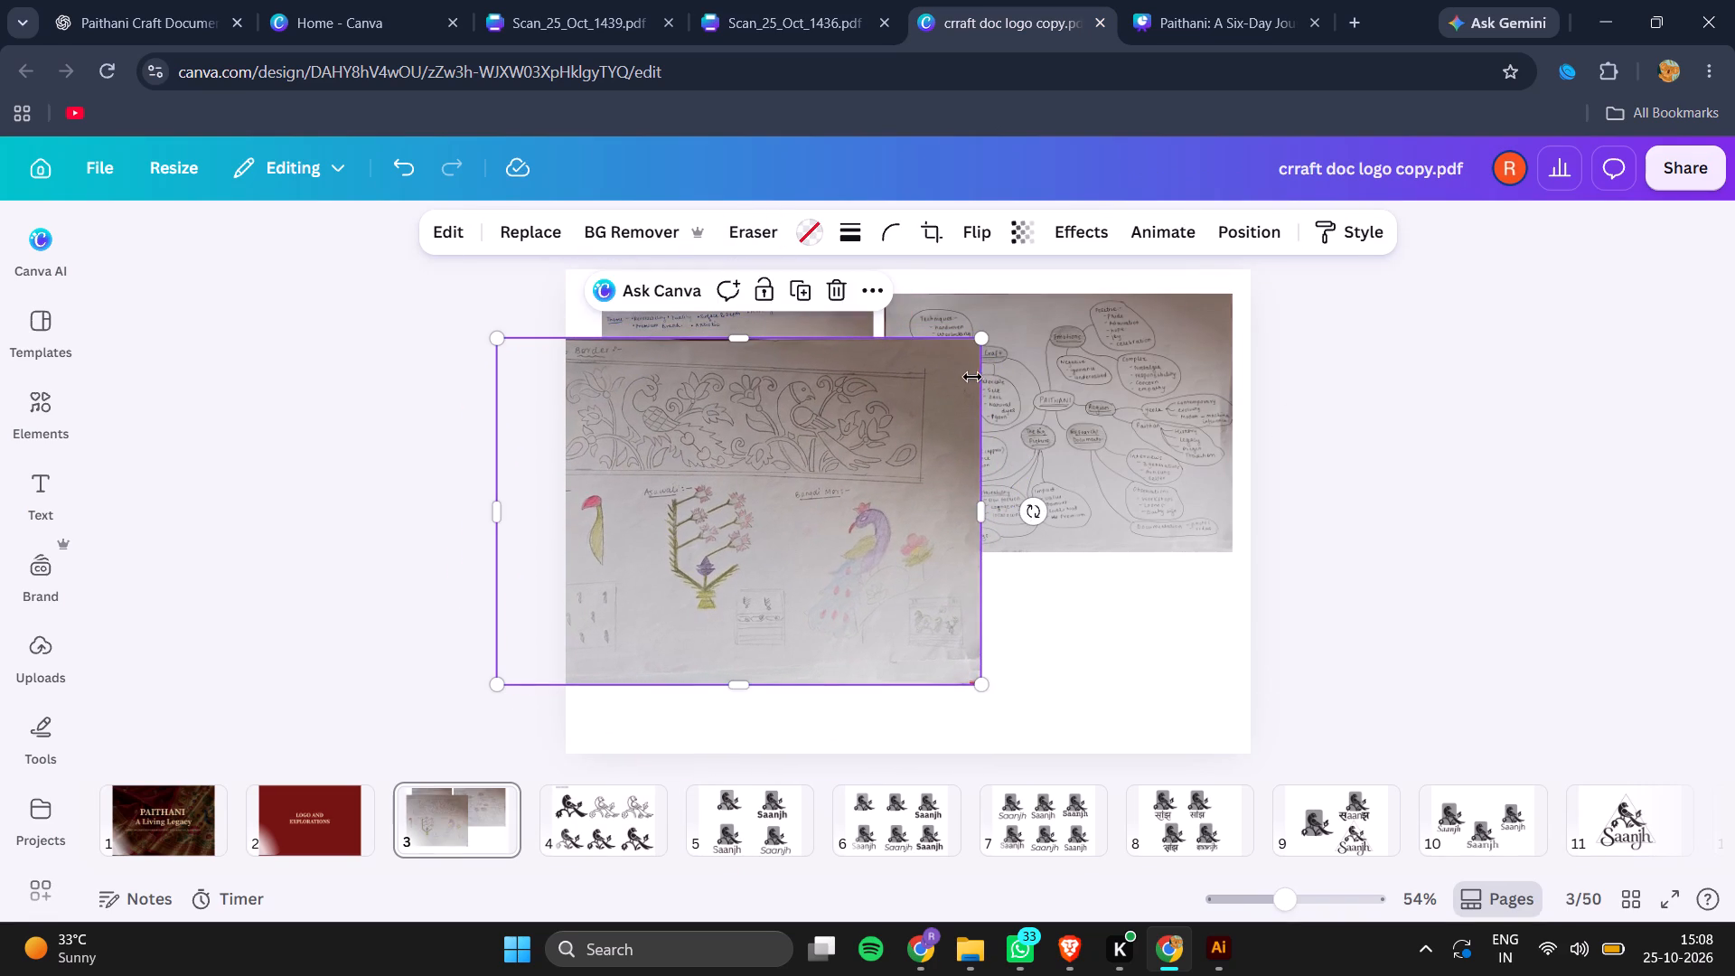
Shrink the motif sketches scan and place it directly below the first mind map scan, aligned to its left edge.
left_click_drag(980, 340, 885, 452)
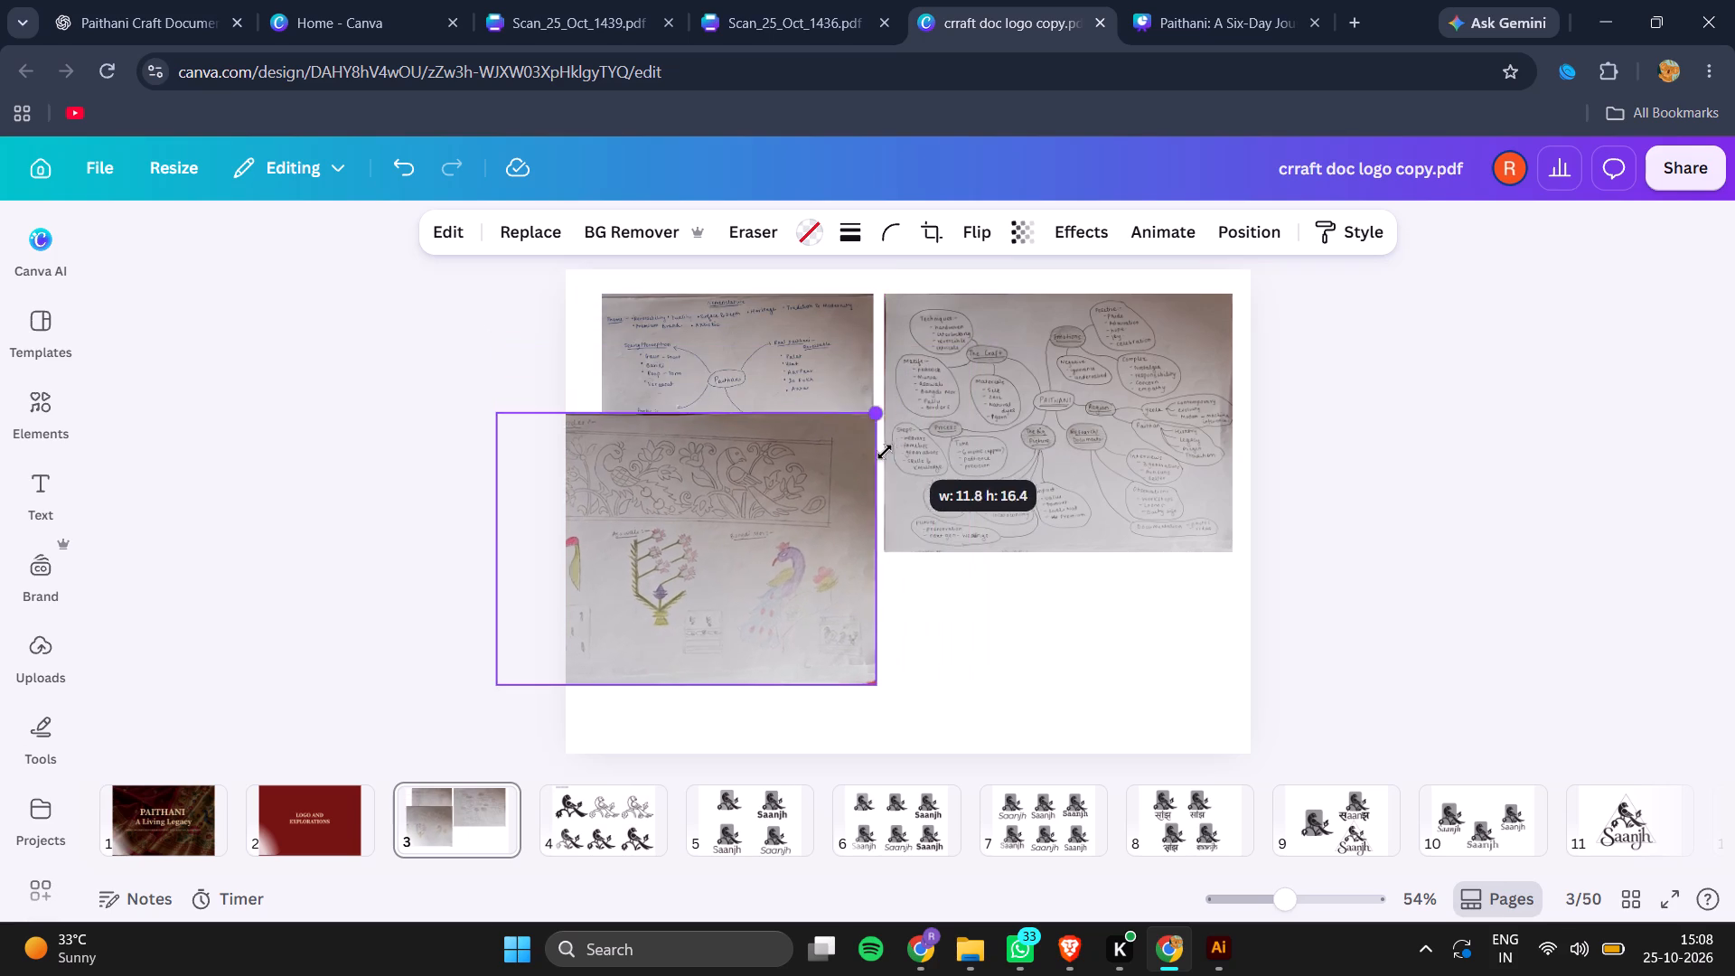
left_click_drag(885, 452, 884, 459)
left_click_drag(849, 521, 984, 668)
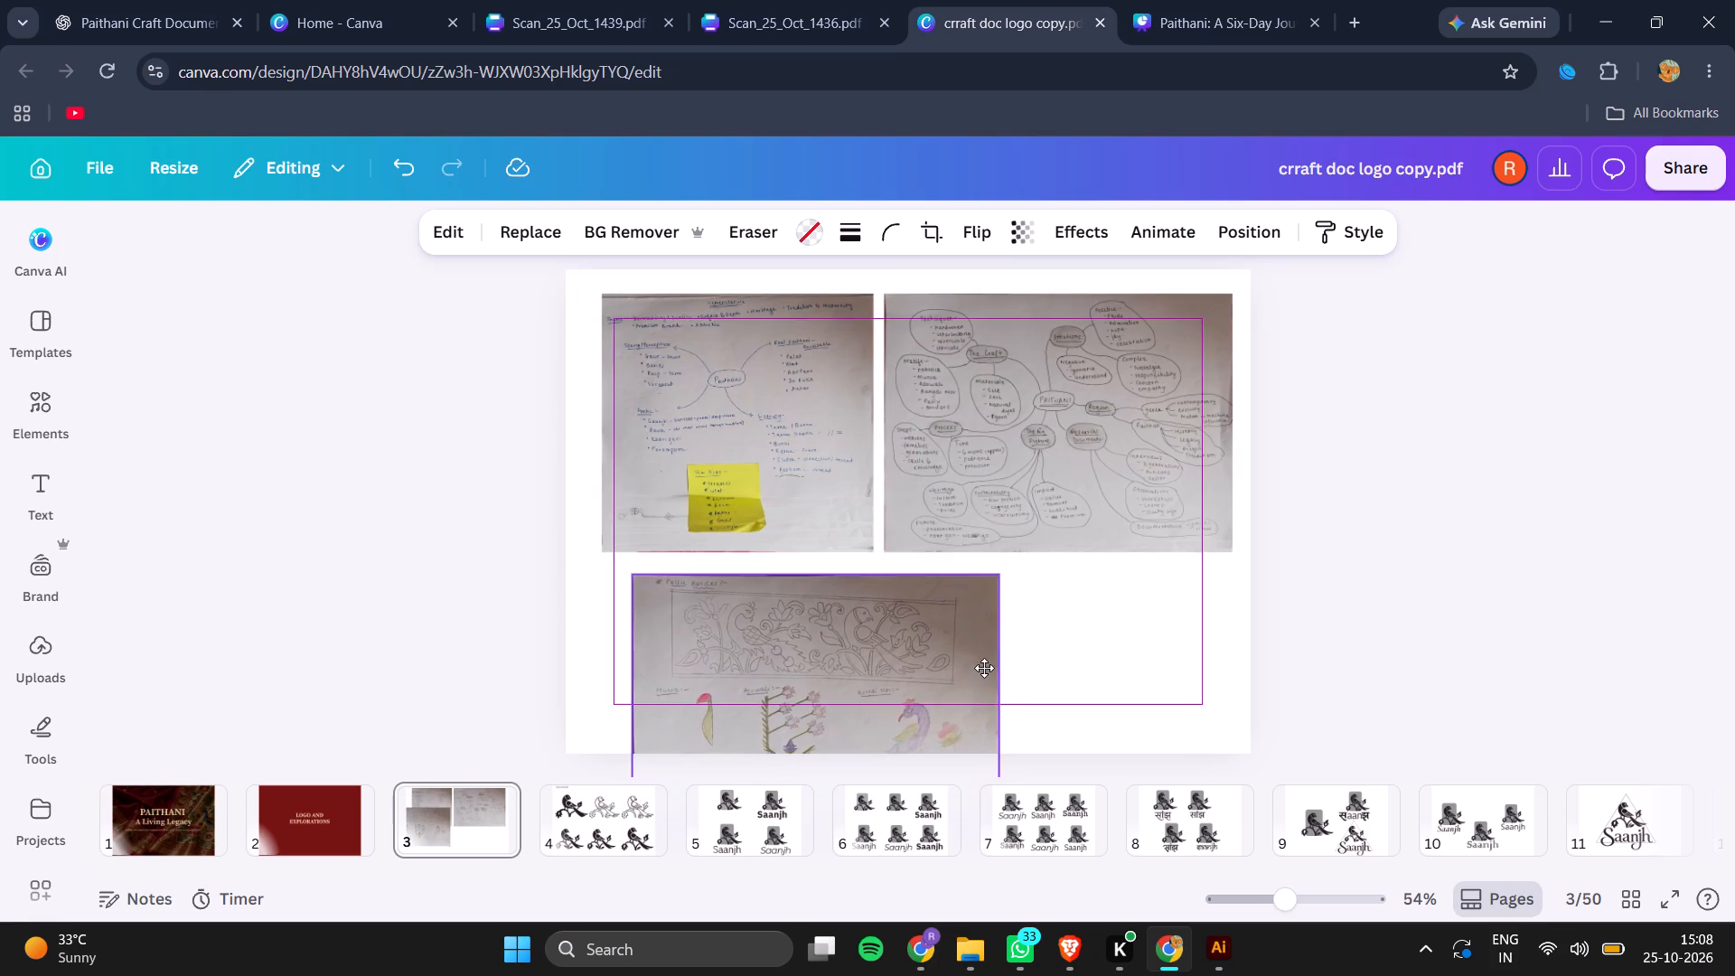
left_click_drag(984, 668, 952, 664)
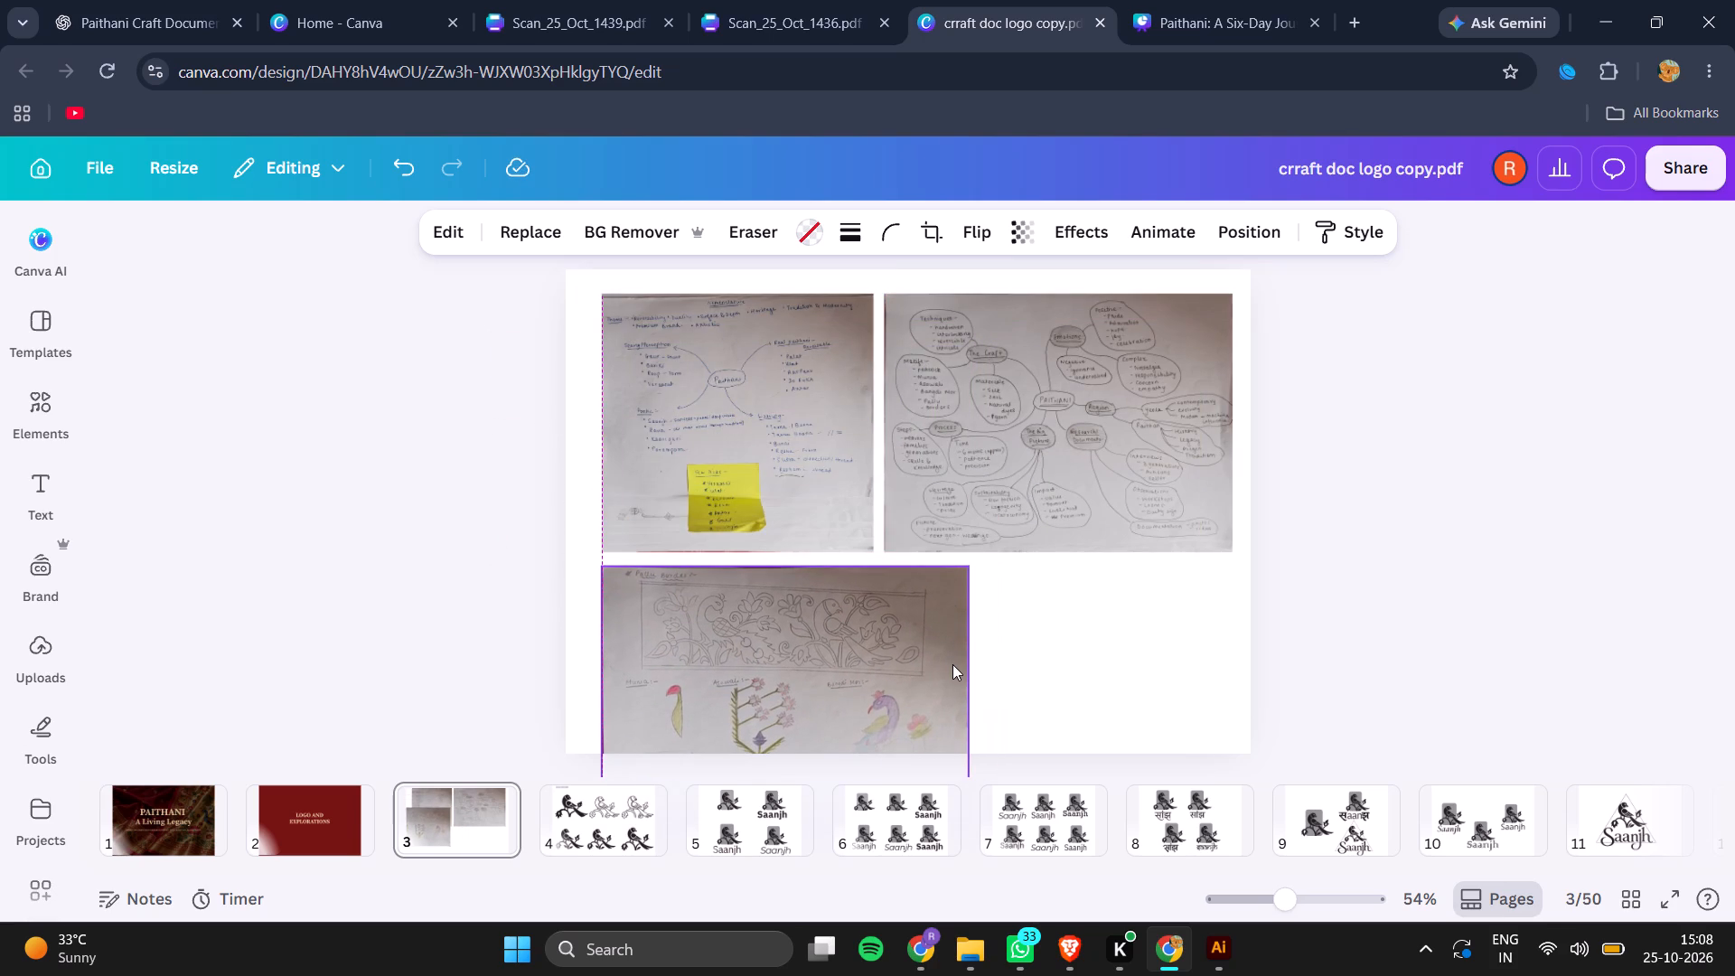
Copy the scan with the five Saanjh arch and peacock logo sketches from page 4 of Scan_25_Oct_1436.pdf.
left_click(780, 0)
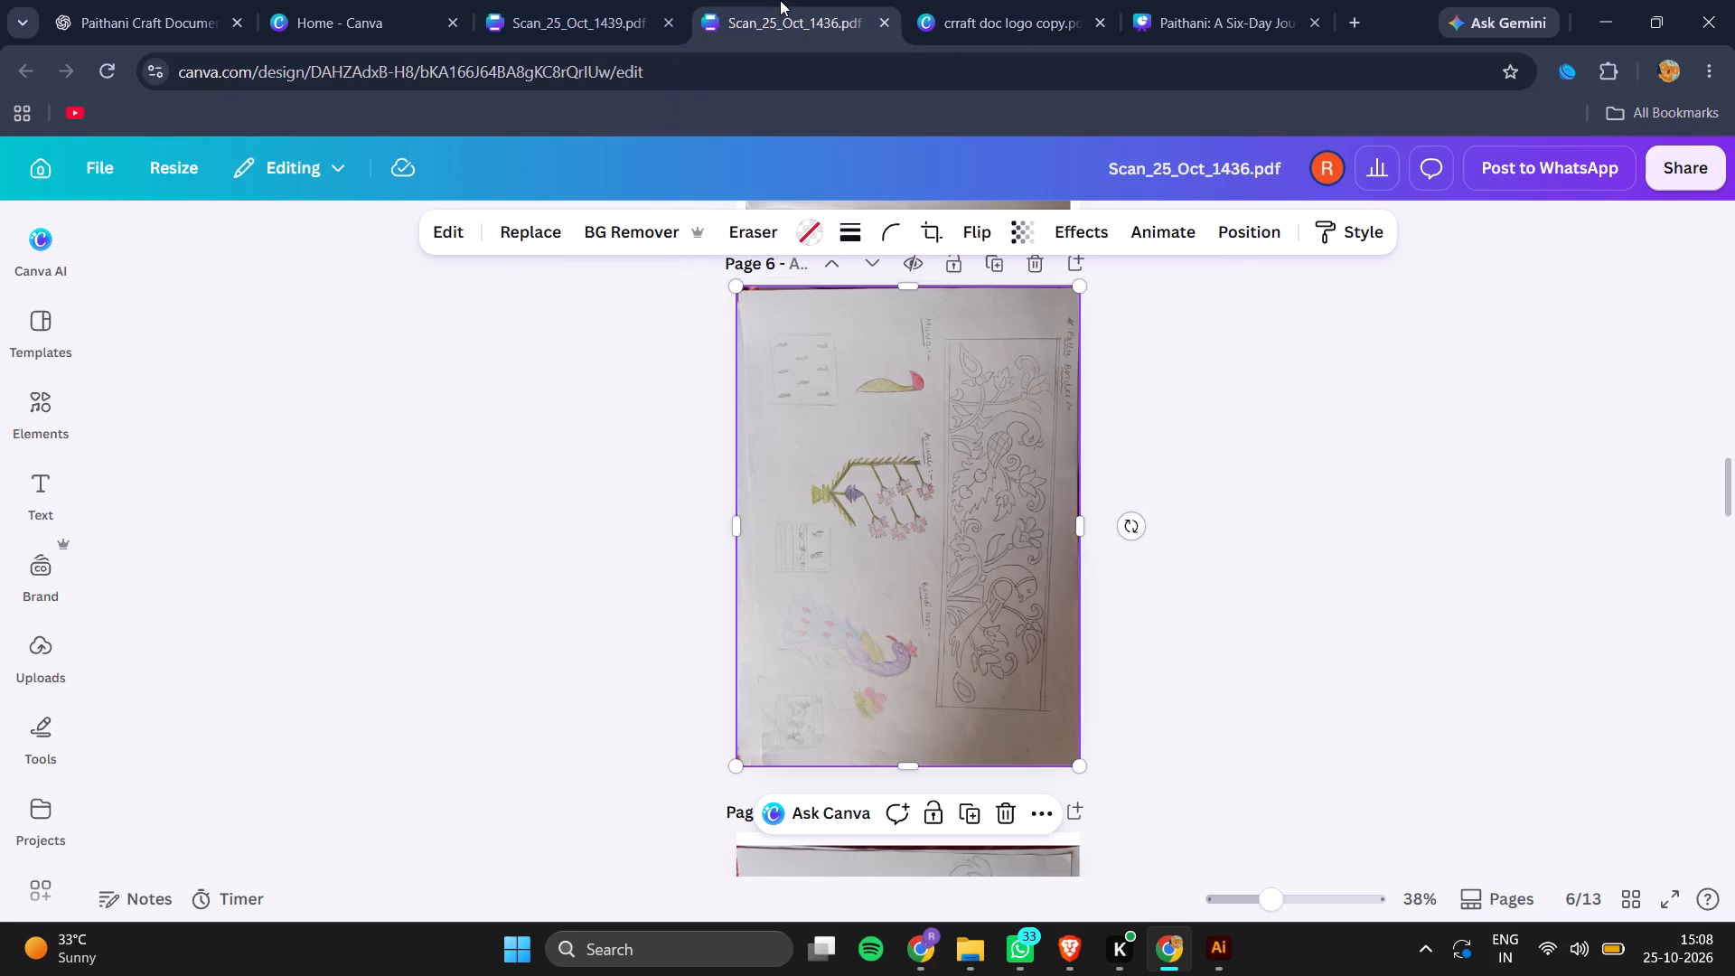
scroll(923, 535, "down", 4)
scroll(923, 535, "up", 9)
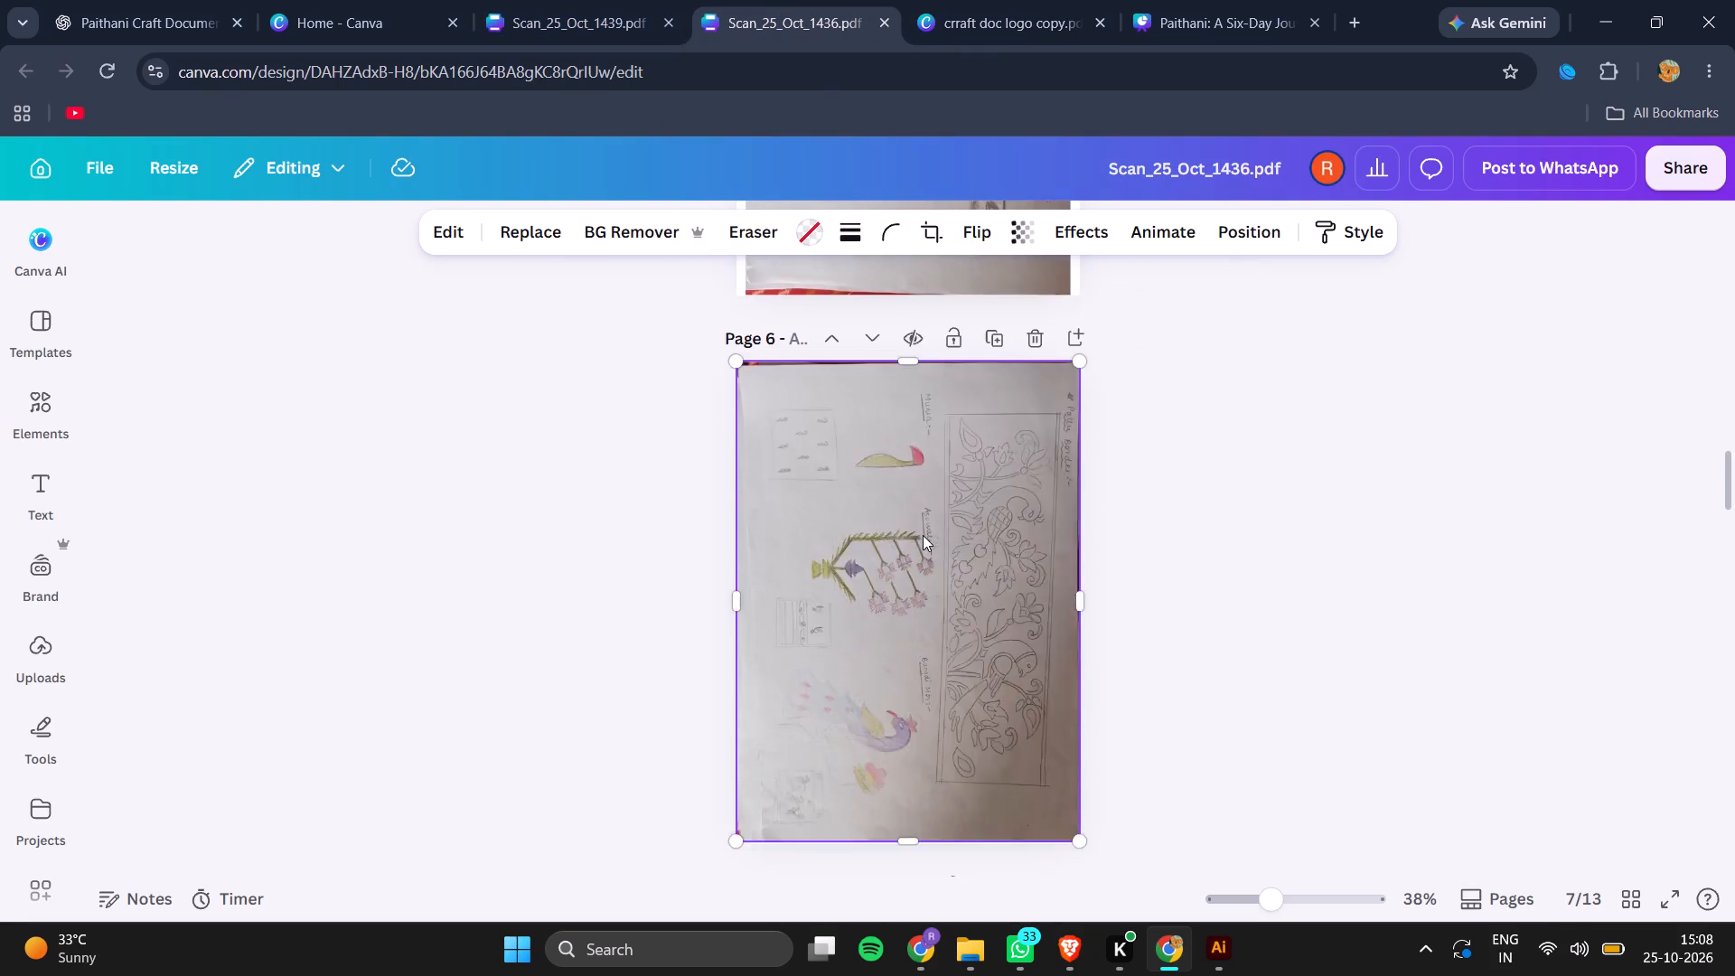
scroll(923, 535, "up", 5)
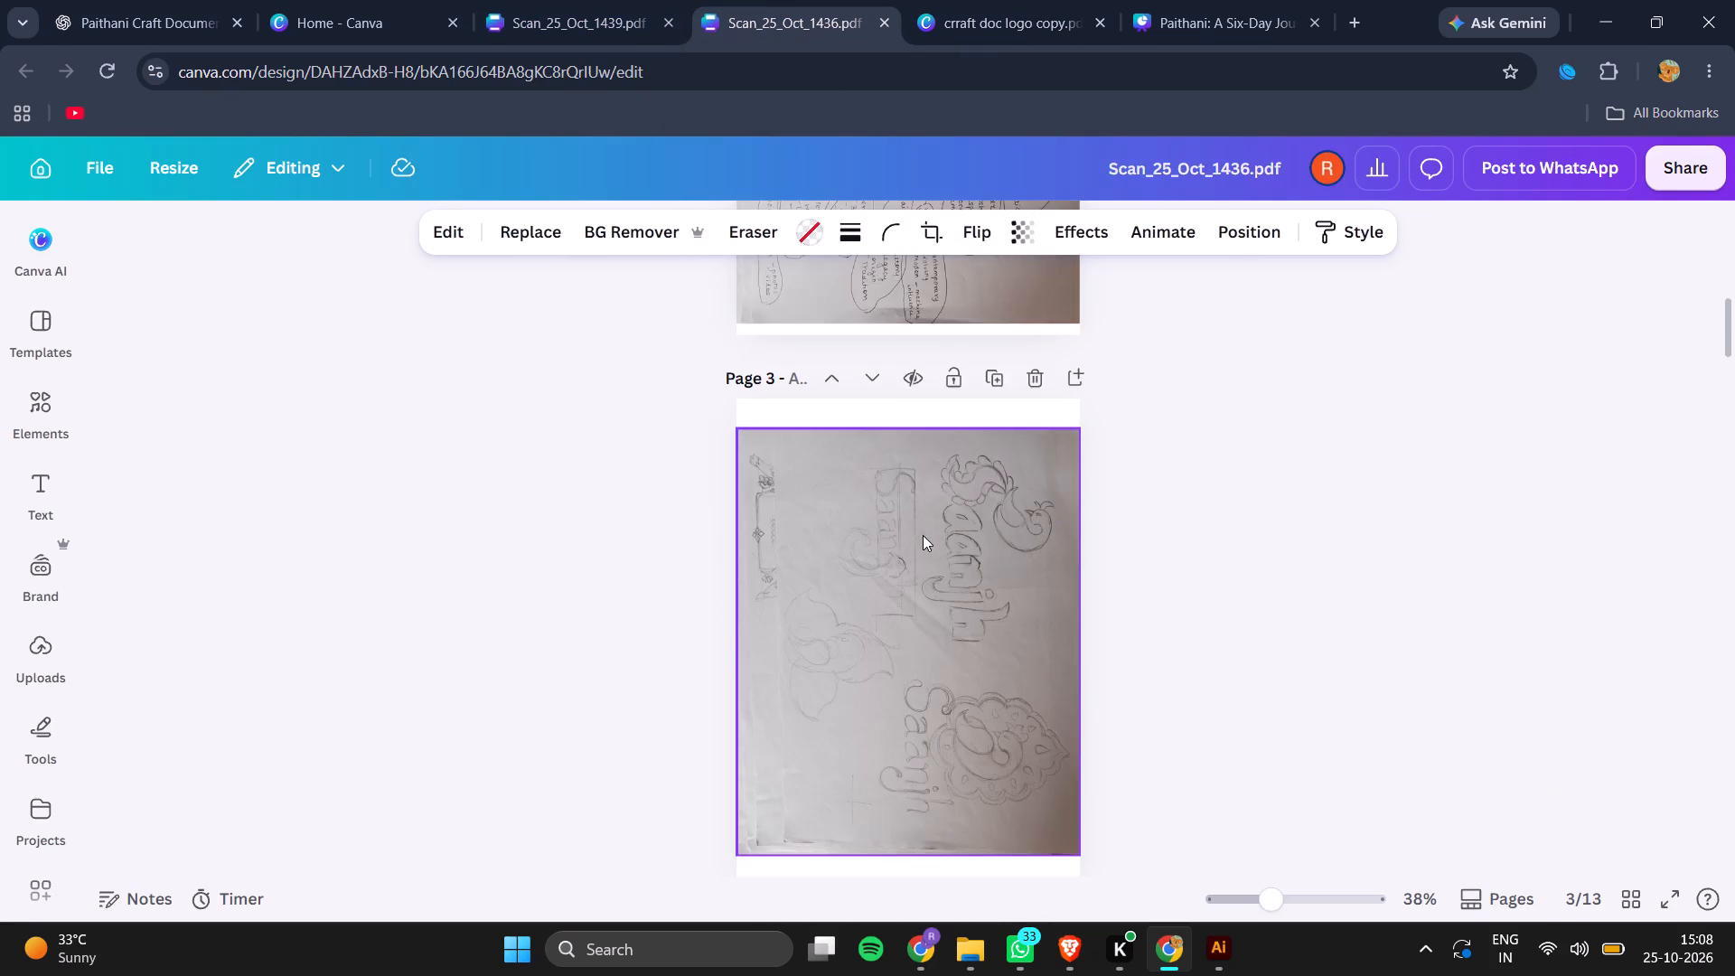
scroll(923, 535, "down", 6)
left_click_drag(923, 535, 924, 544)
left_click(924, 544)
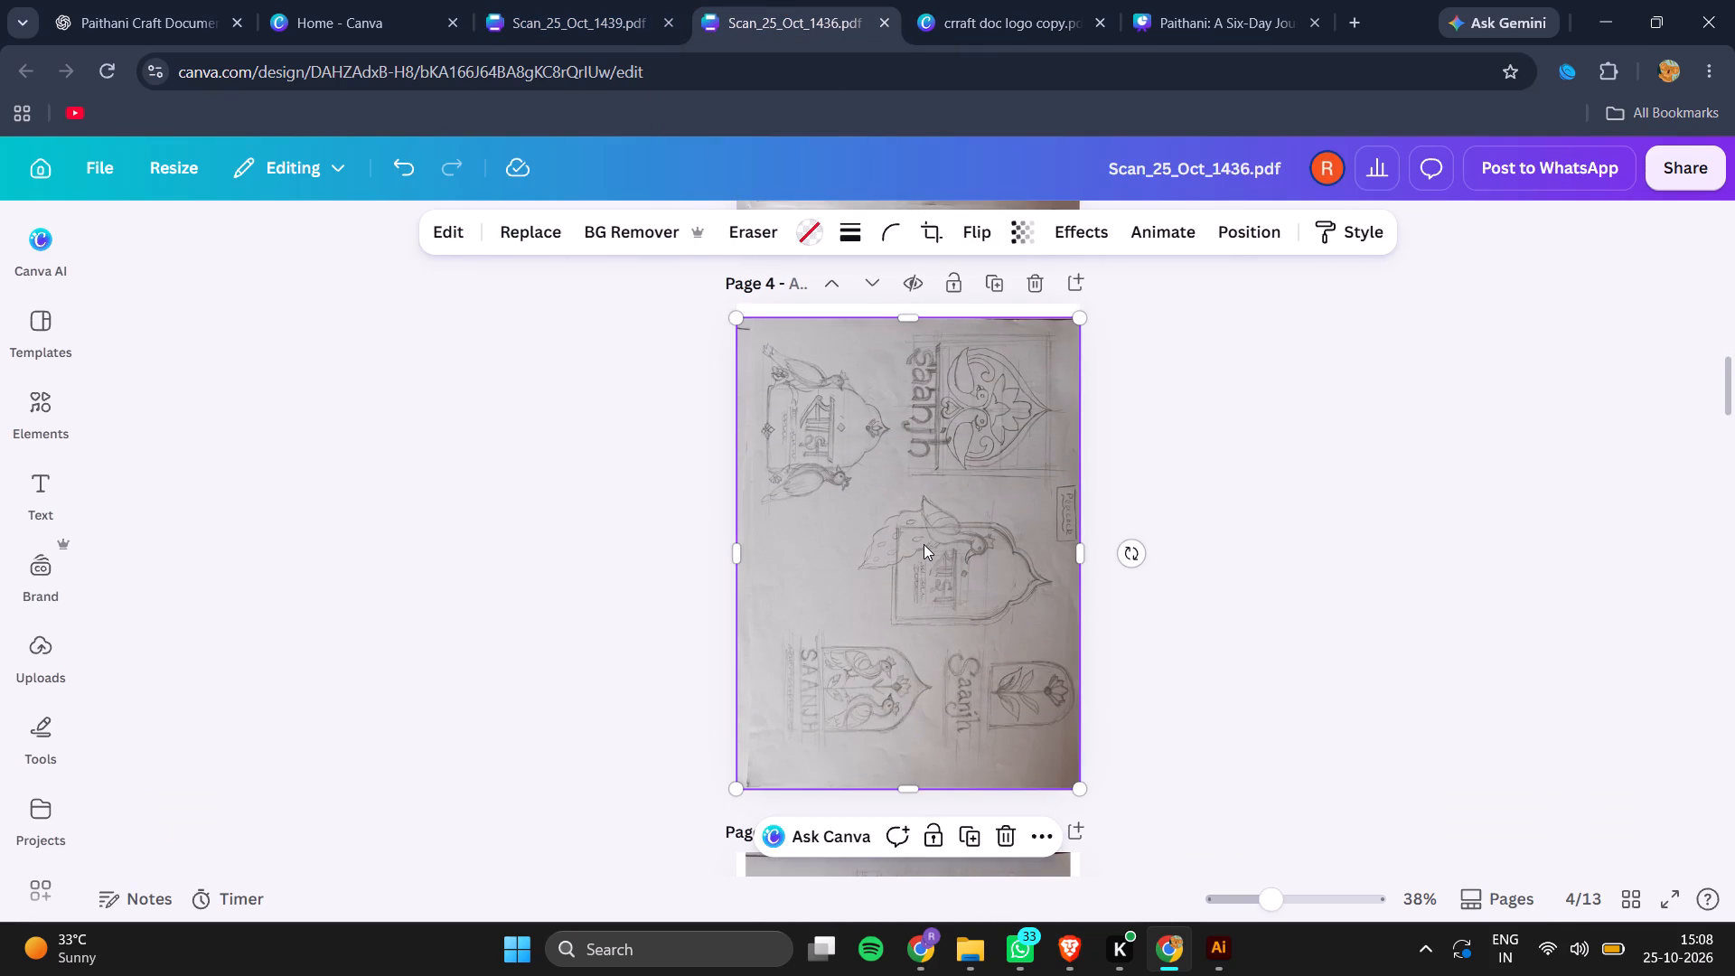
right_click(924, 544)
left_click(1020, 274)
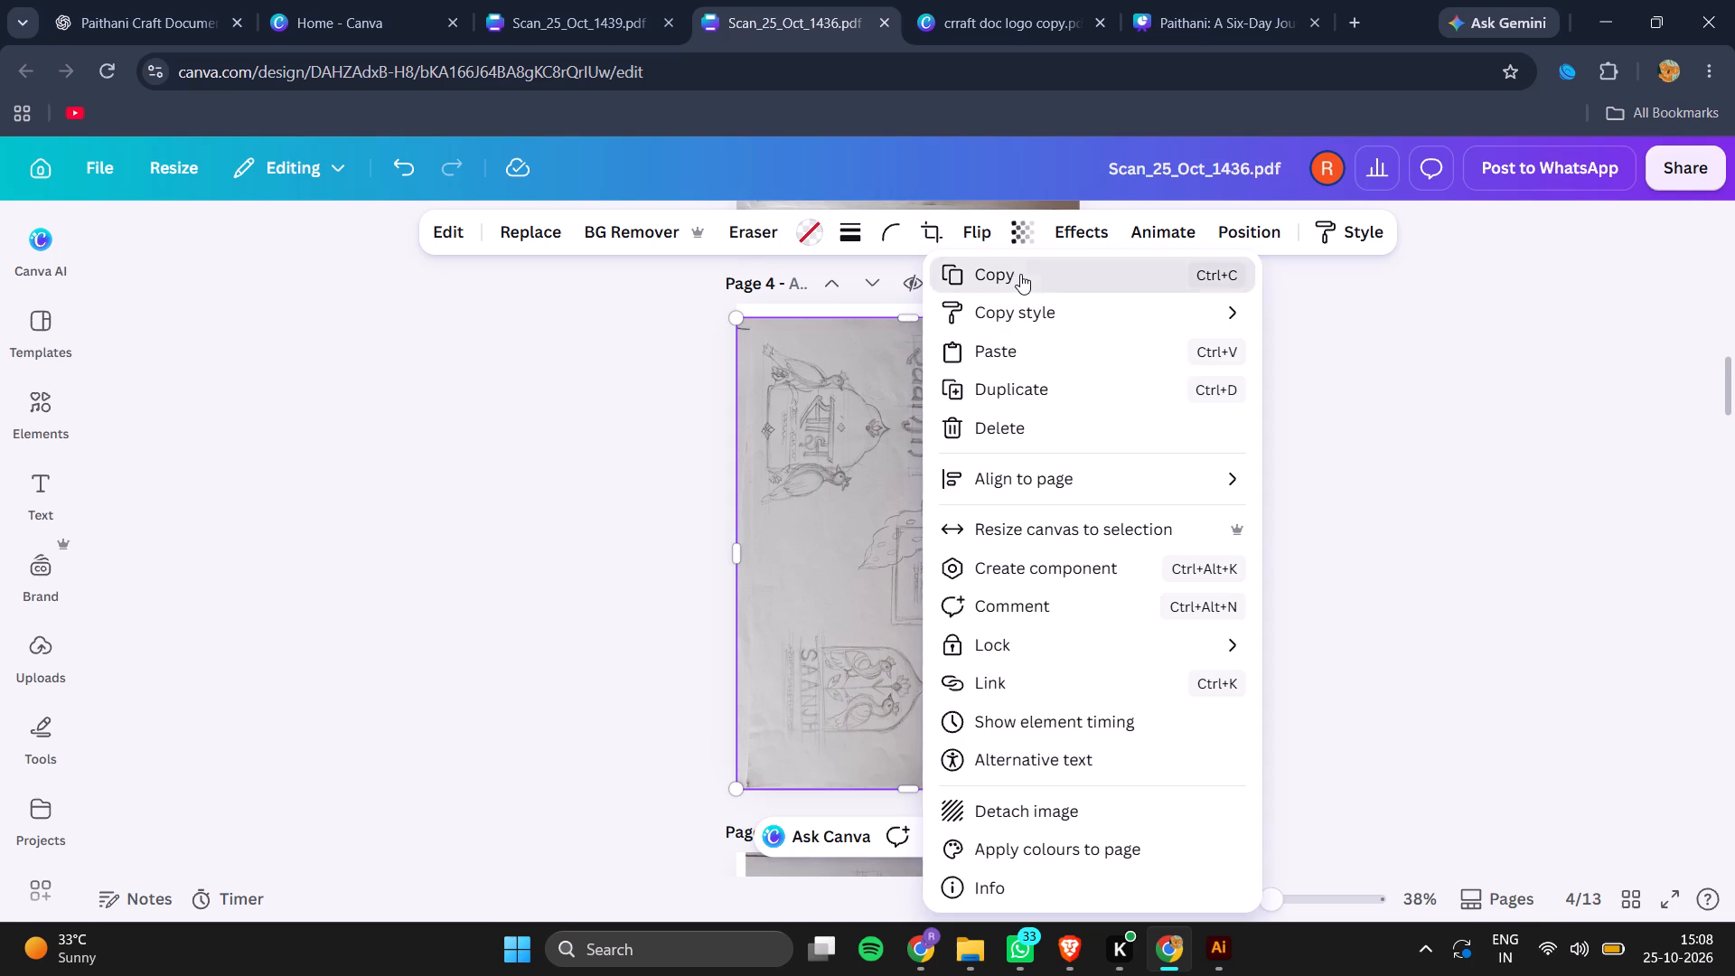
Close the Scan_25_Oct_1439.pdf design.
left_click(558, 28)
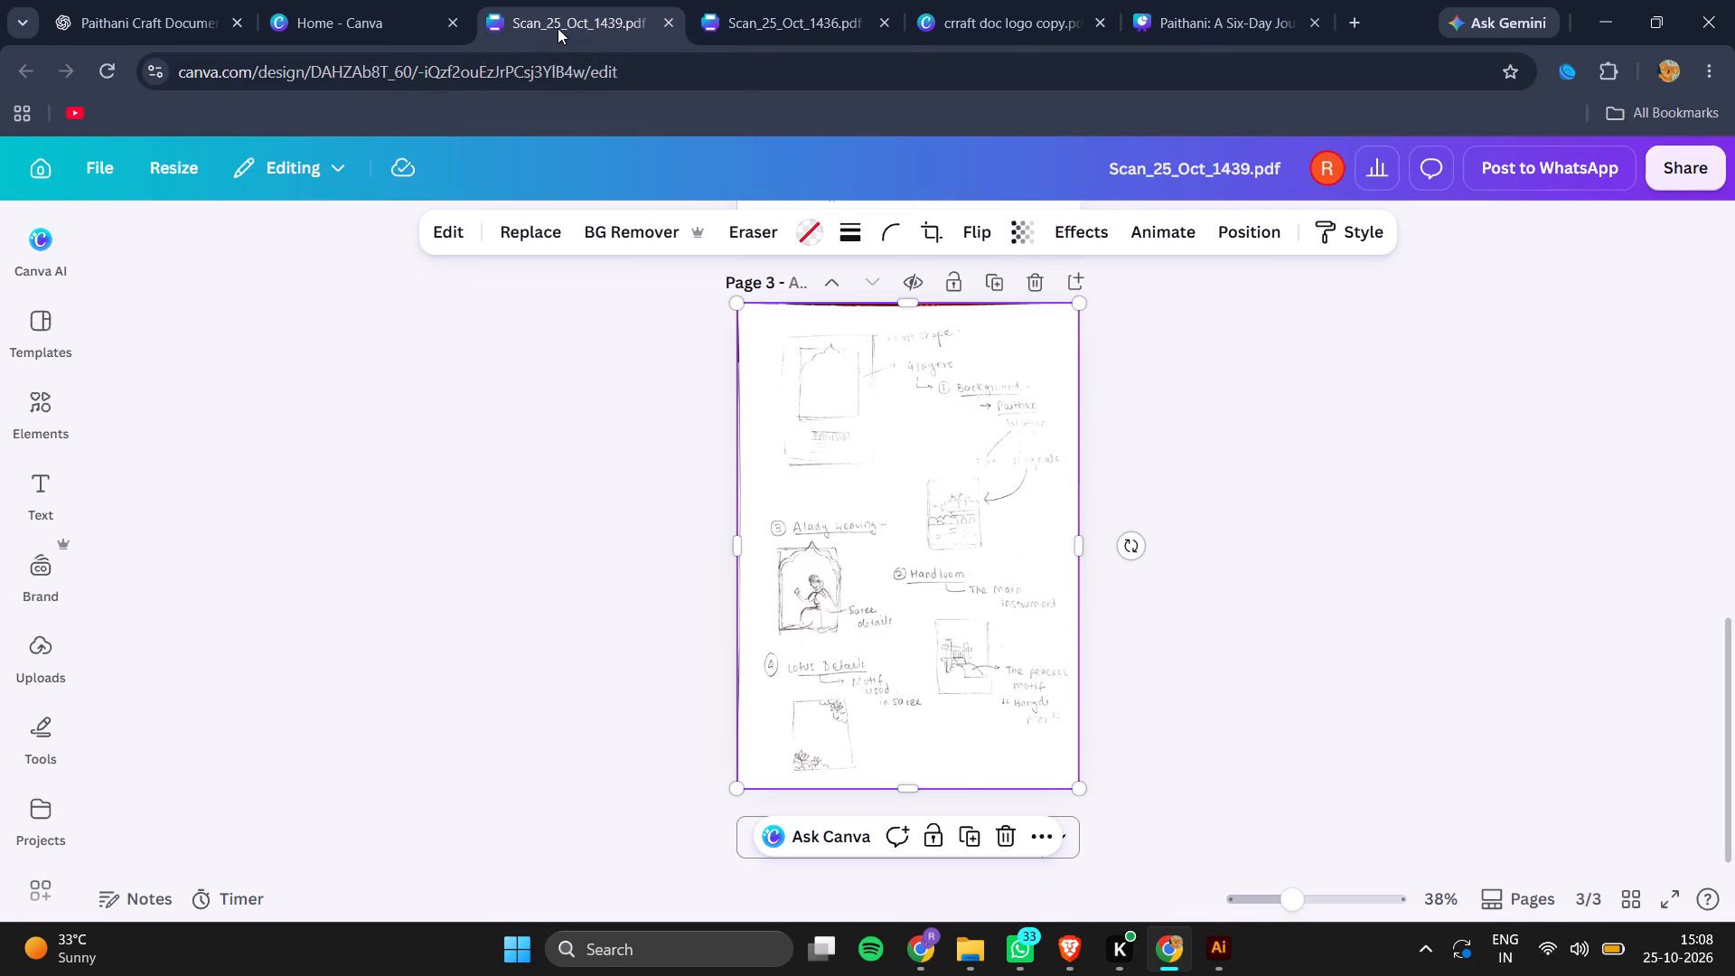
left_click(672, 23)
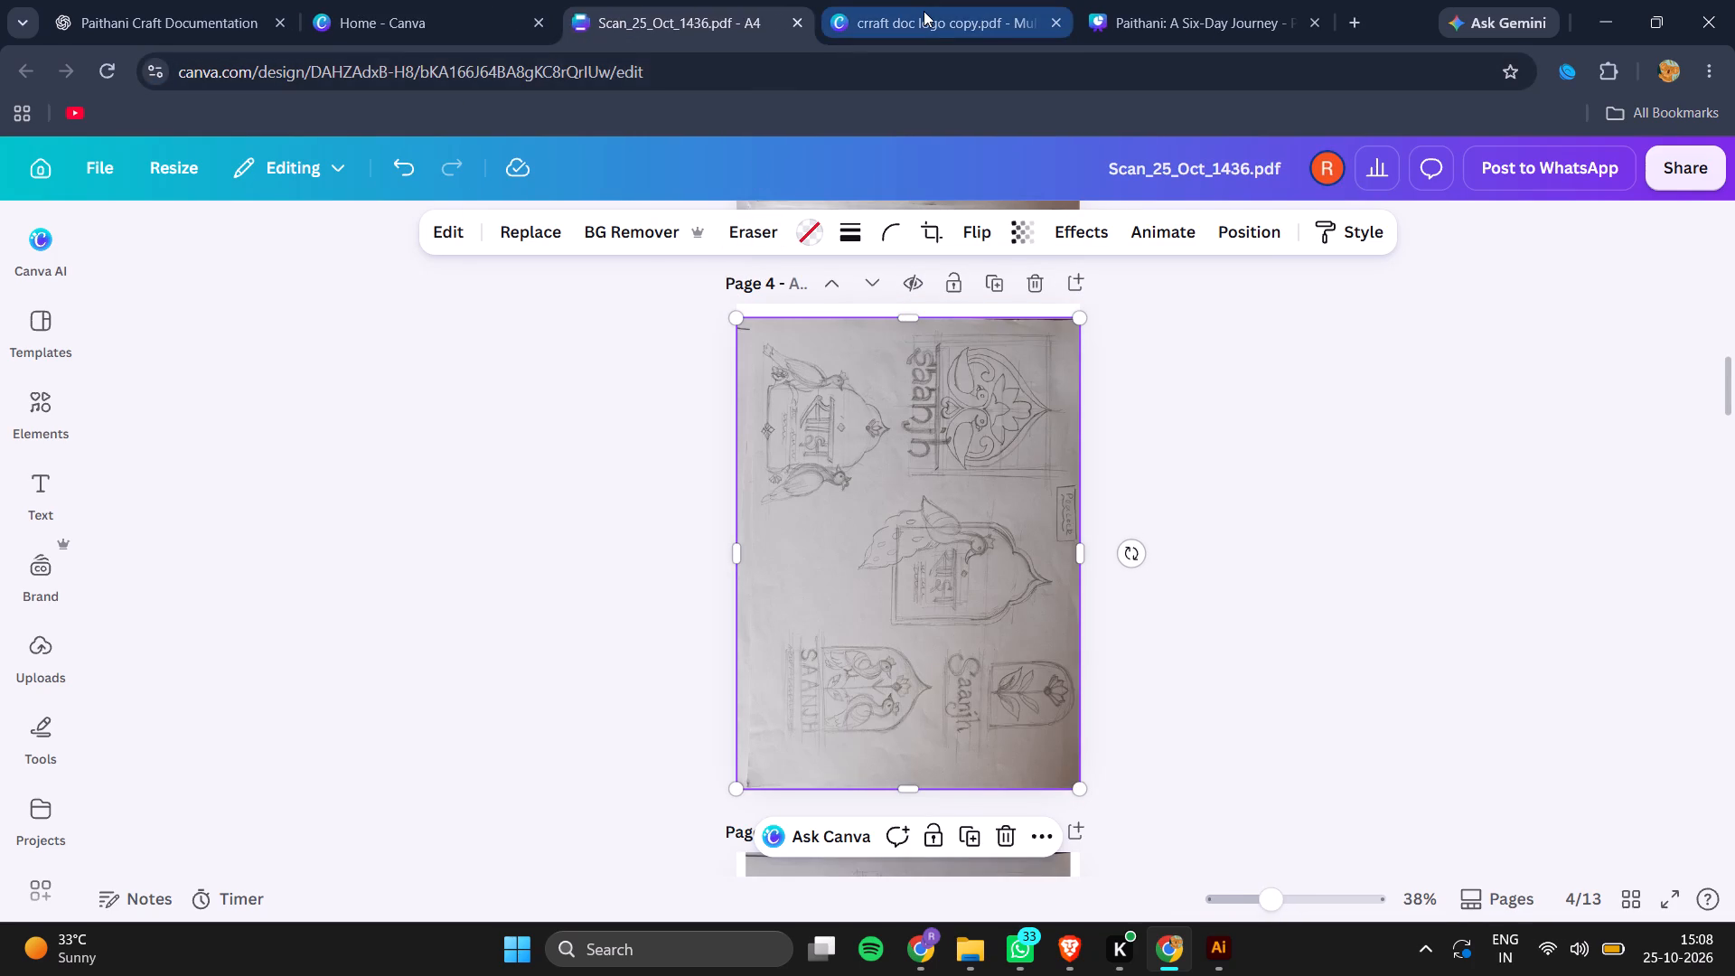
Shrink the three scans on page 3 of crraft doc logo copy.pdf together and position them in the page's upper-left area.
left_click(924, 11)
left_click_drag(485, 397, 1189, 698)
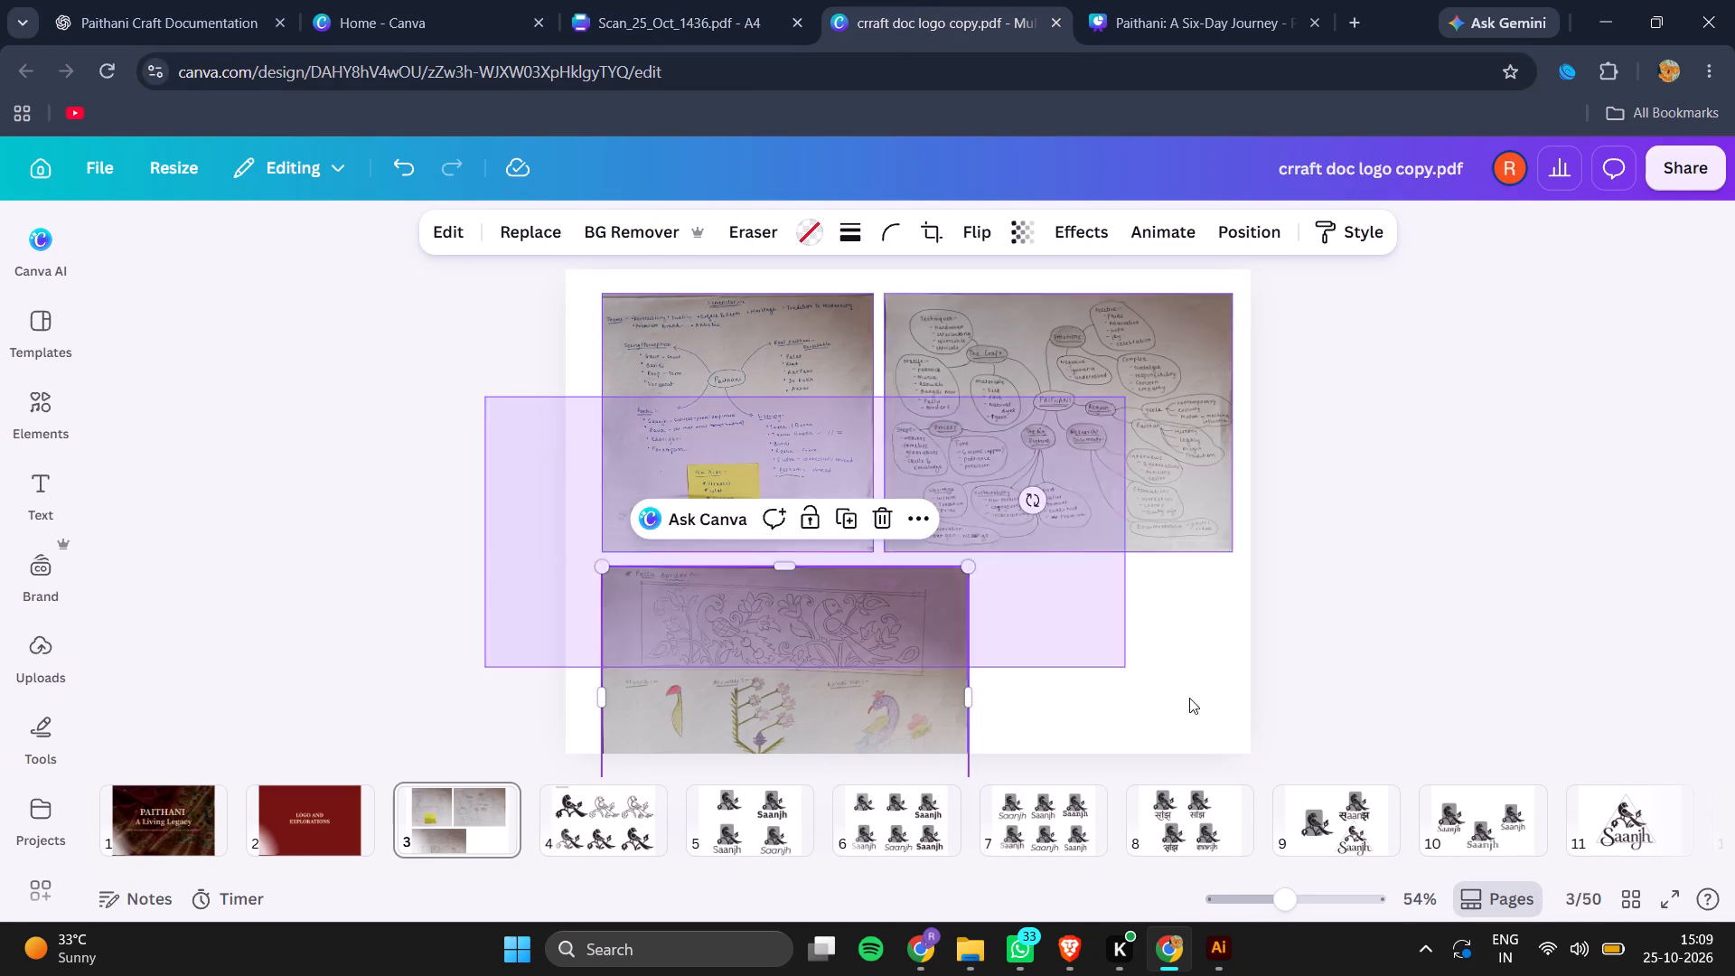
left_click_drag(1189, 698, 1226, 715)
left_click_drag(1232, 296, 1046, 536)
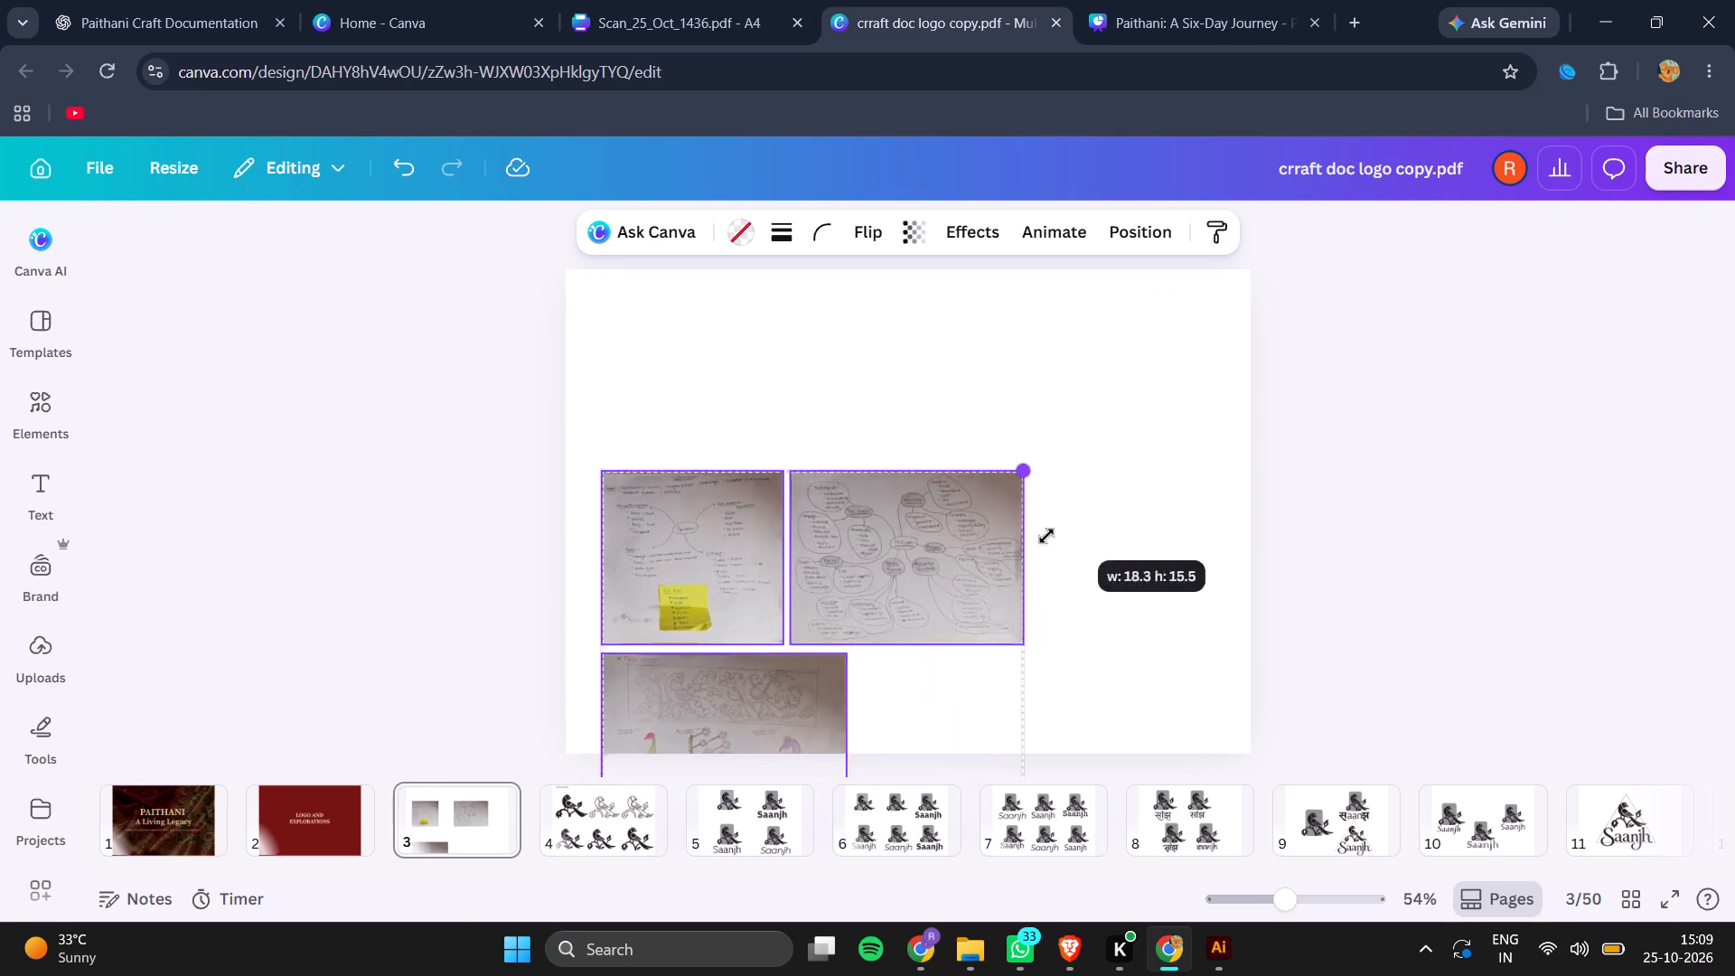
left_click_drag(1046, 536, 997, 589)
left_click_drag(920, 616, 911, 396)
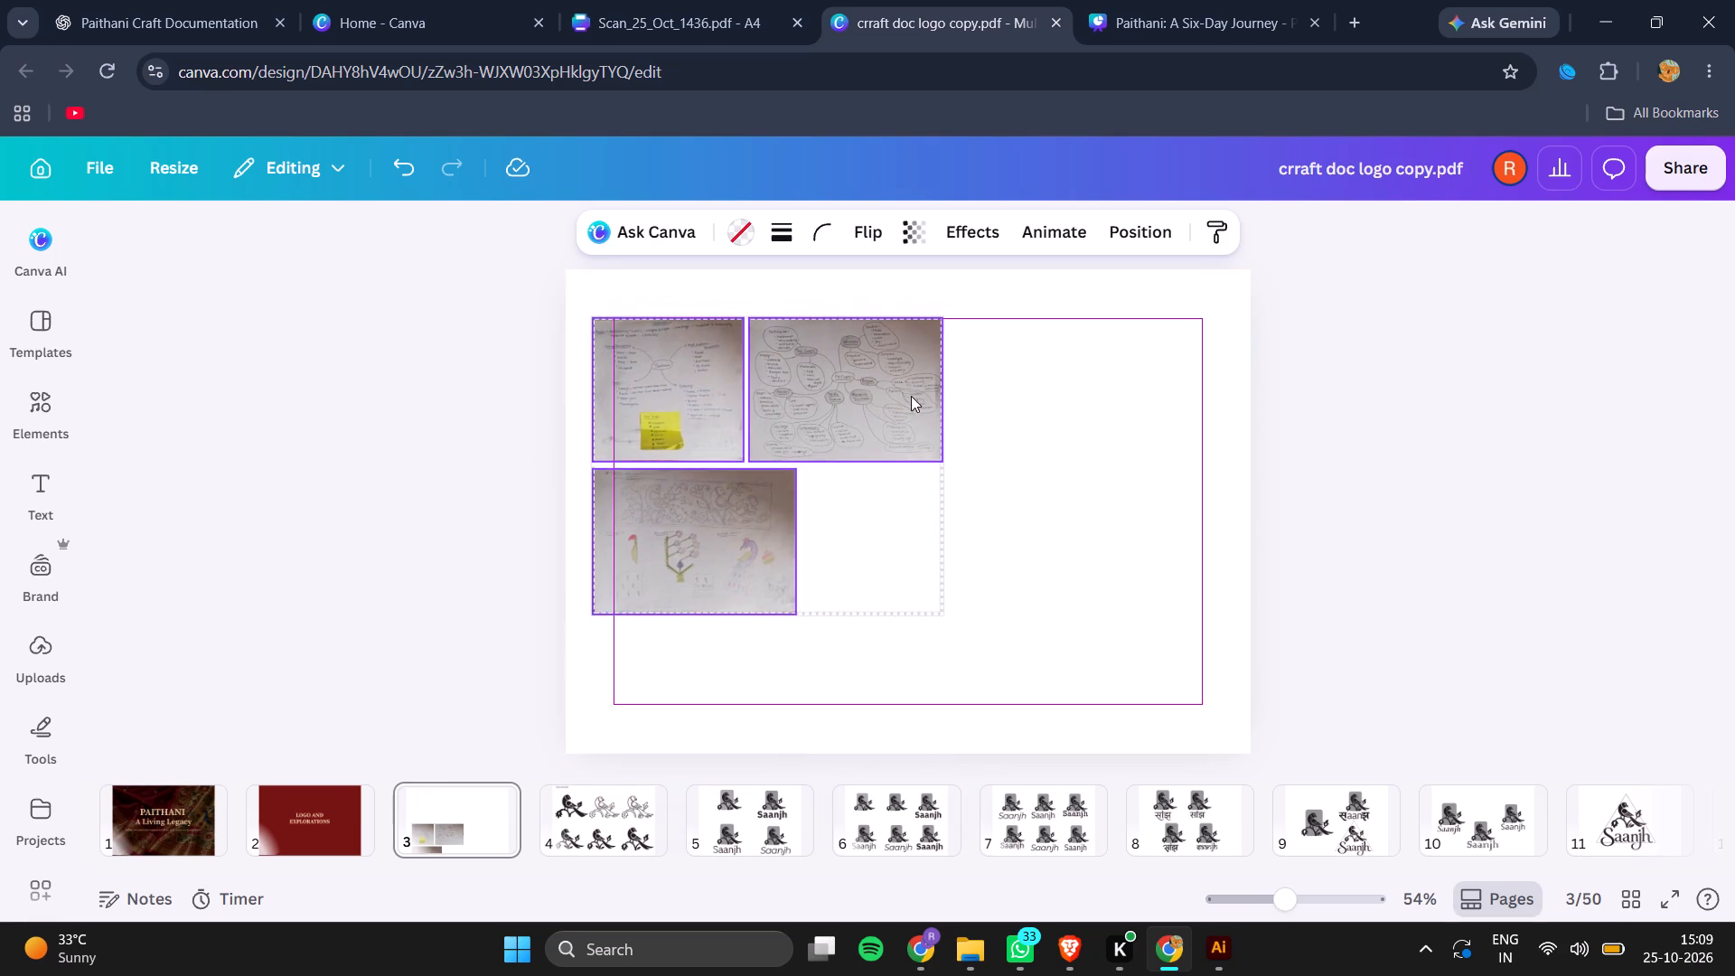
left_click_drag(943, 615, 1036, 676)
left_click(1223, 590)
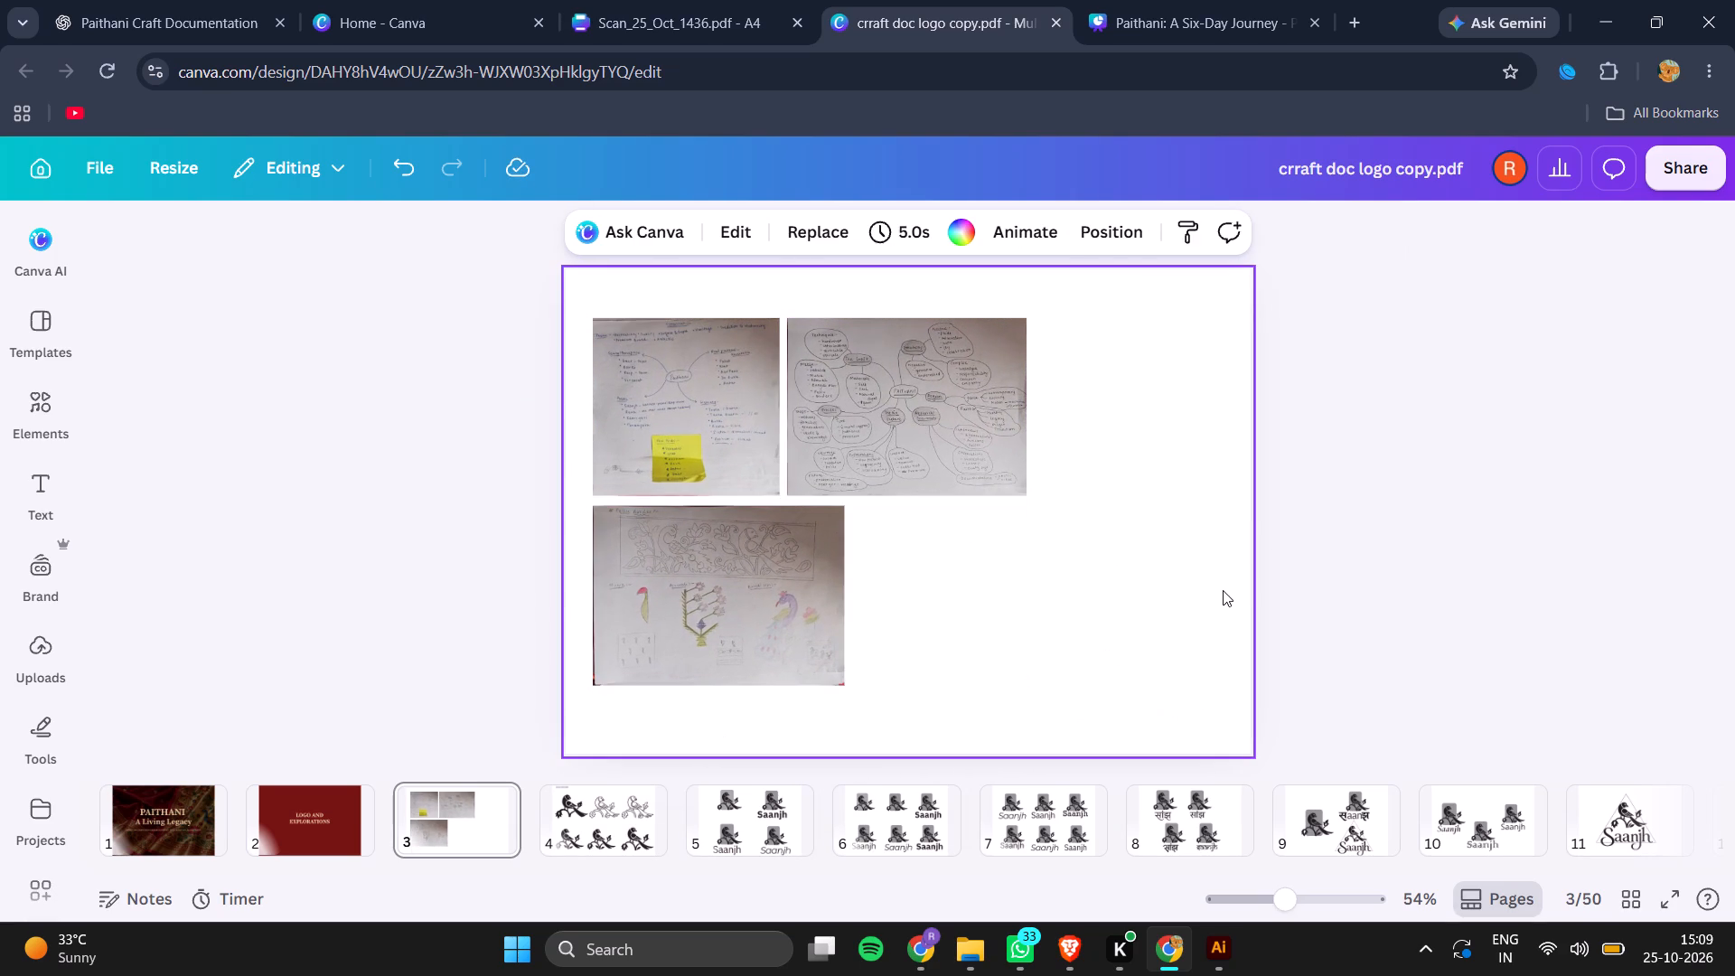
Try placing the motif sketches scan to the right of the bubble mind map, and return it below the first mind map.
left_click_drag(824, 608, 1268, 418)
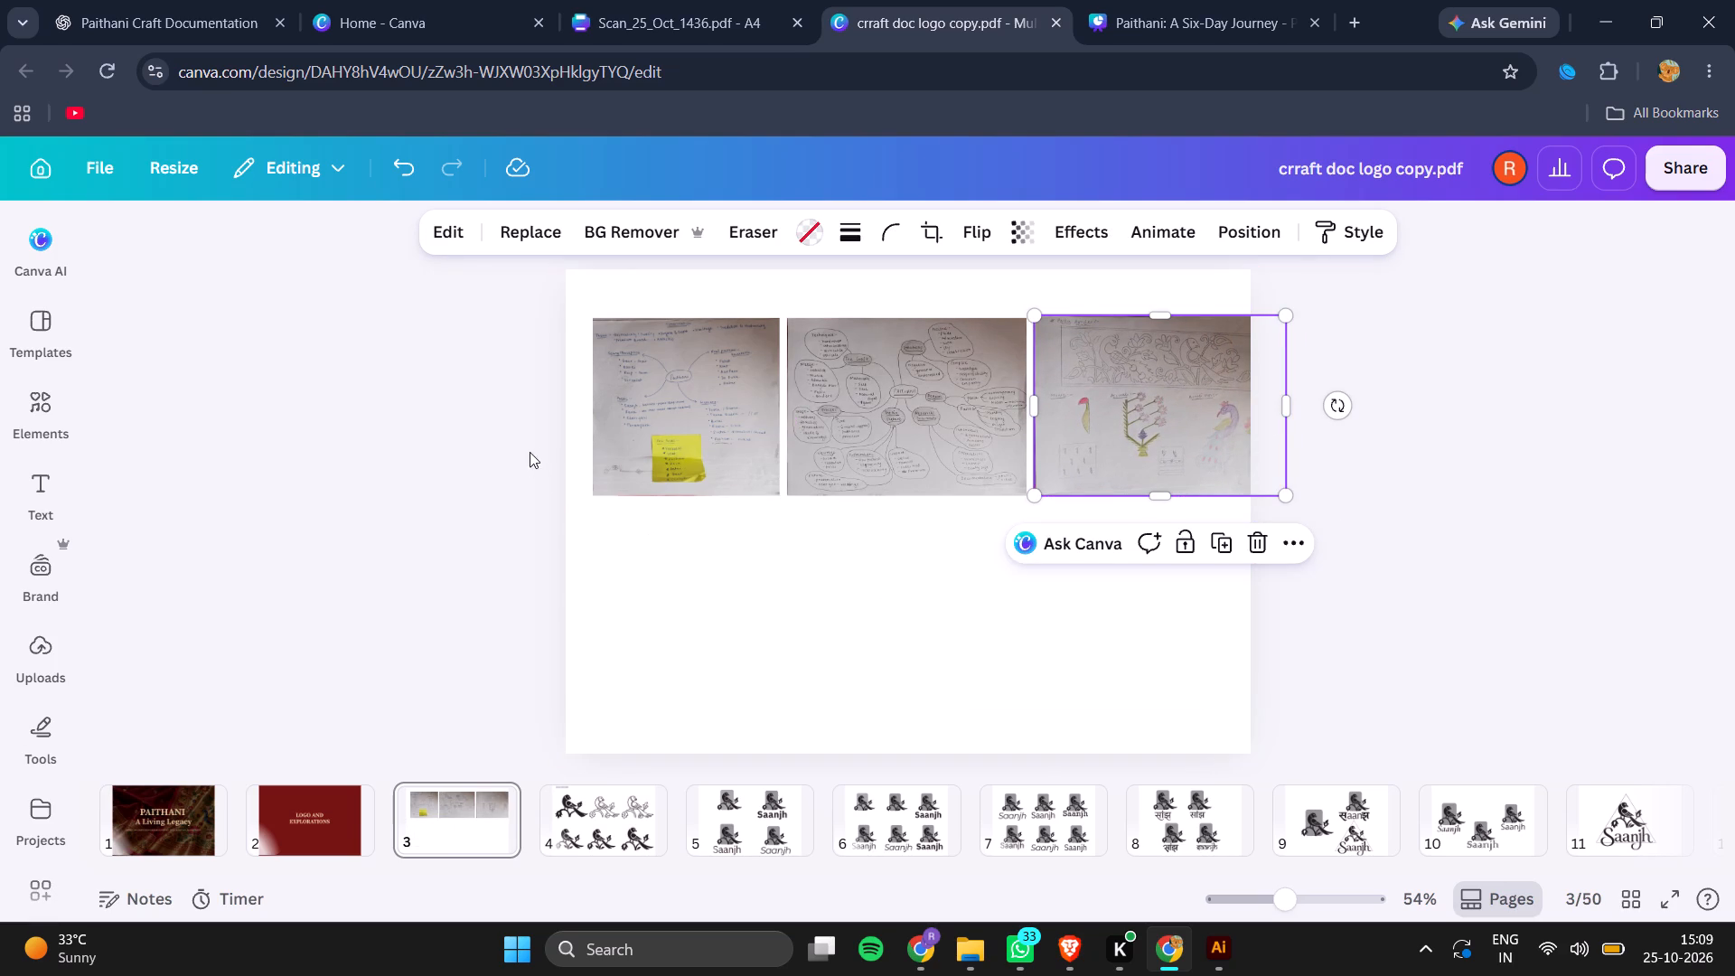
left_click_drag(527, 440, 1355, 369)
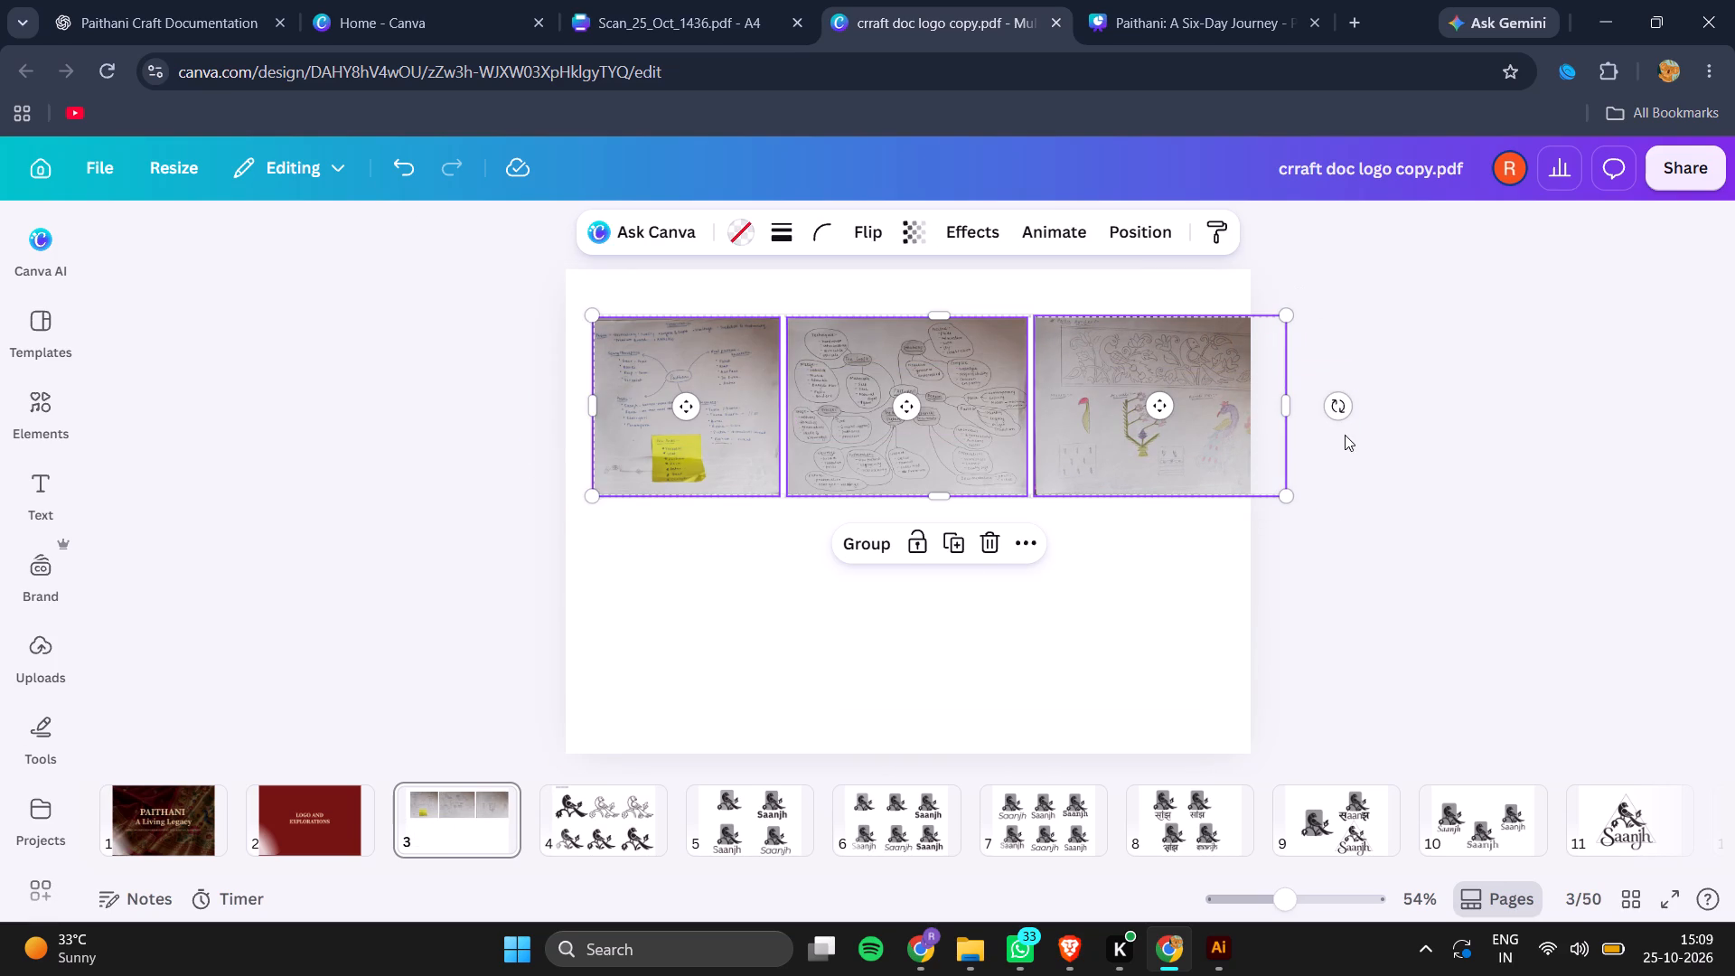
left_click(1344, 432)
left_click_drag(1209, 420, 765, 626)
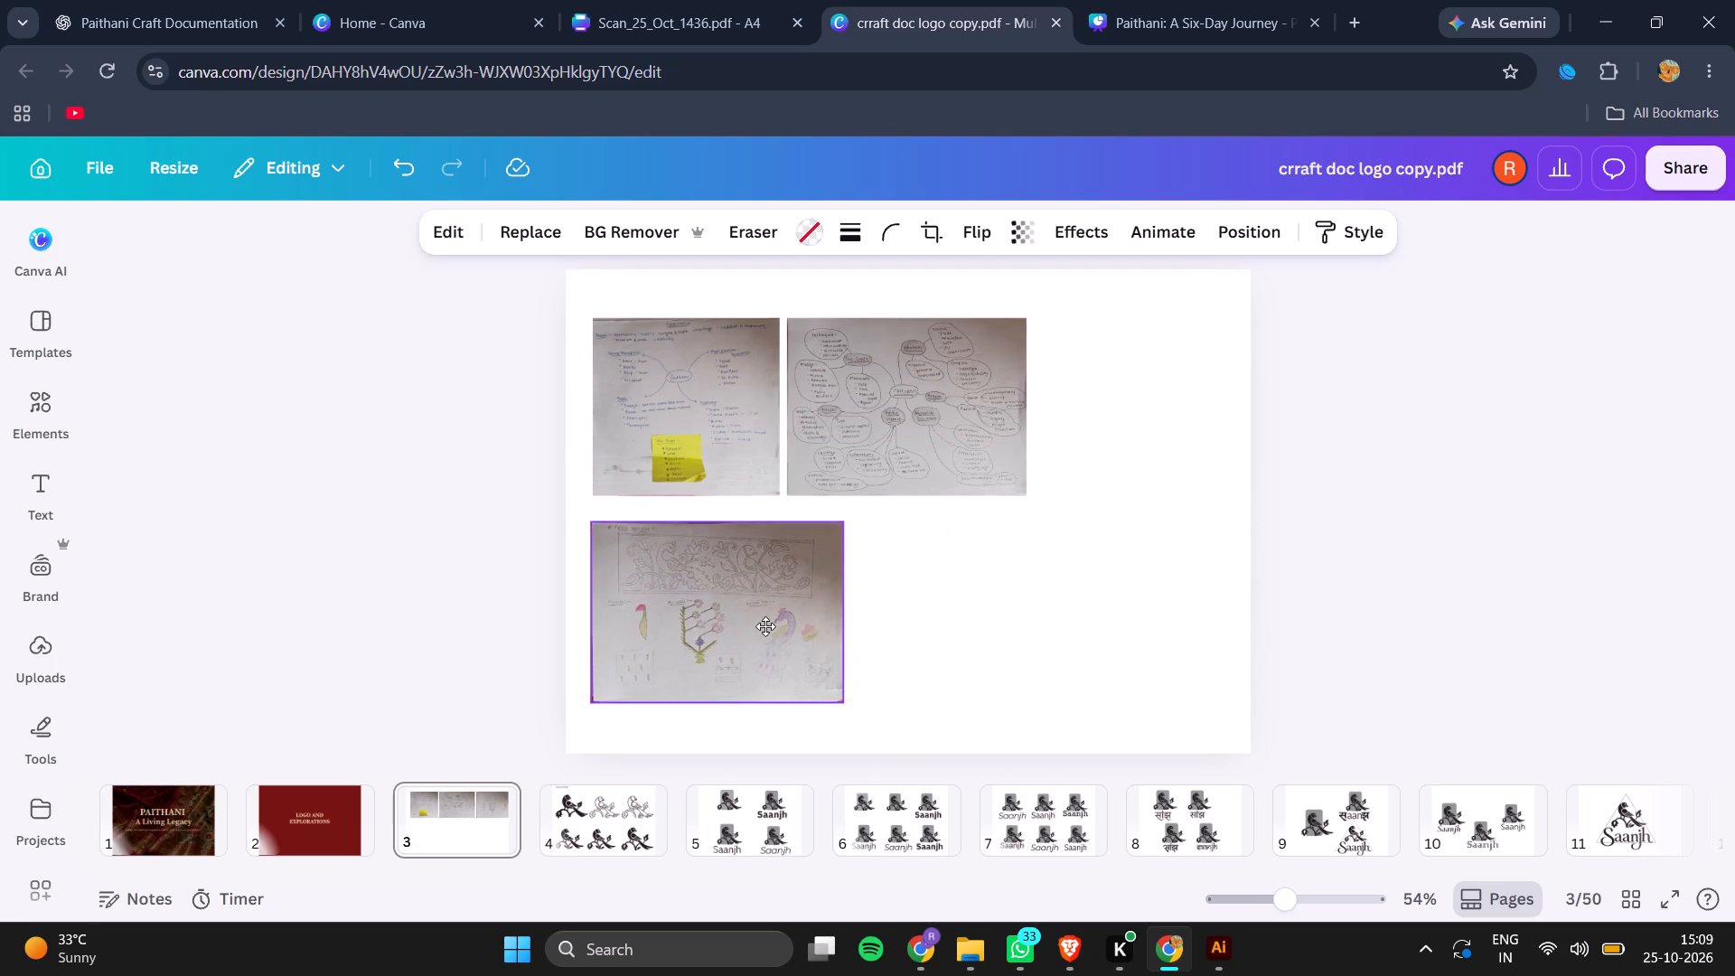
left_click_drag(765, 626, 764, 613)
Paste the copied Saanjh logo sketches scan onto page 3 and rotate it upright.
key("ctrl+v")
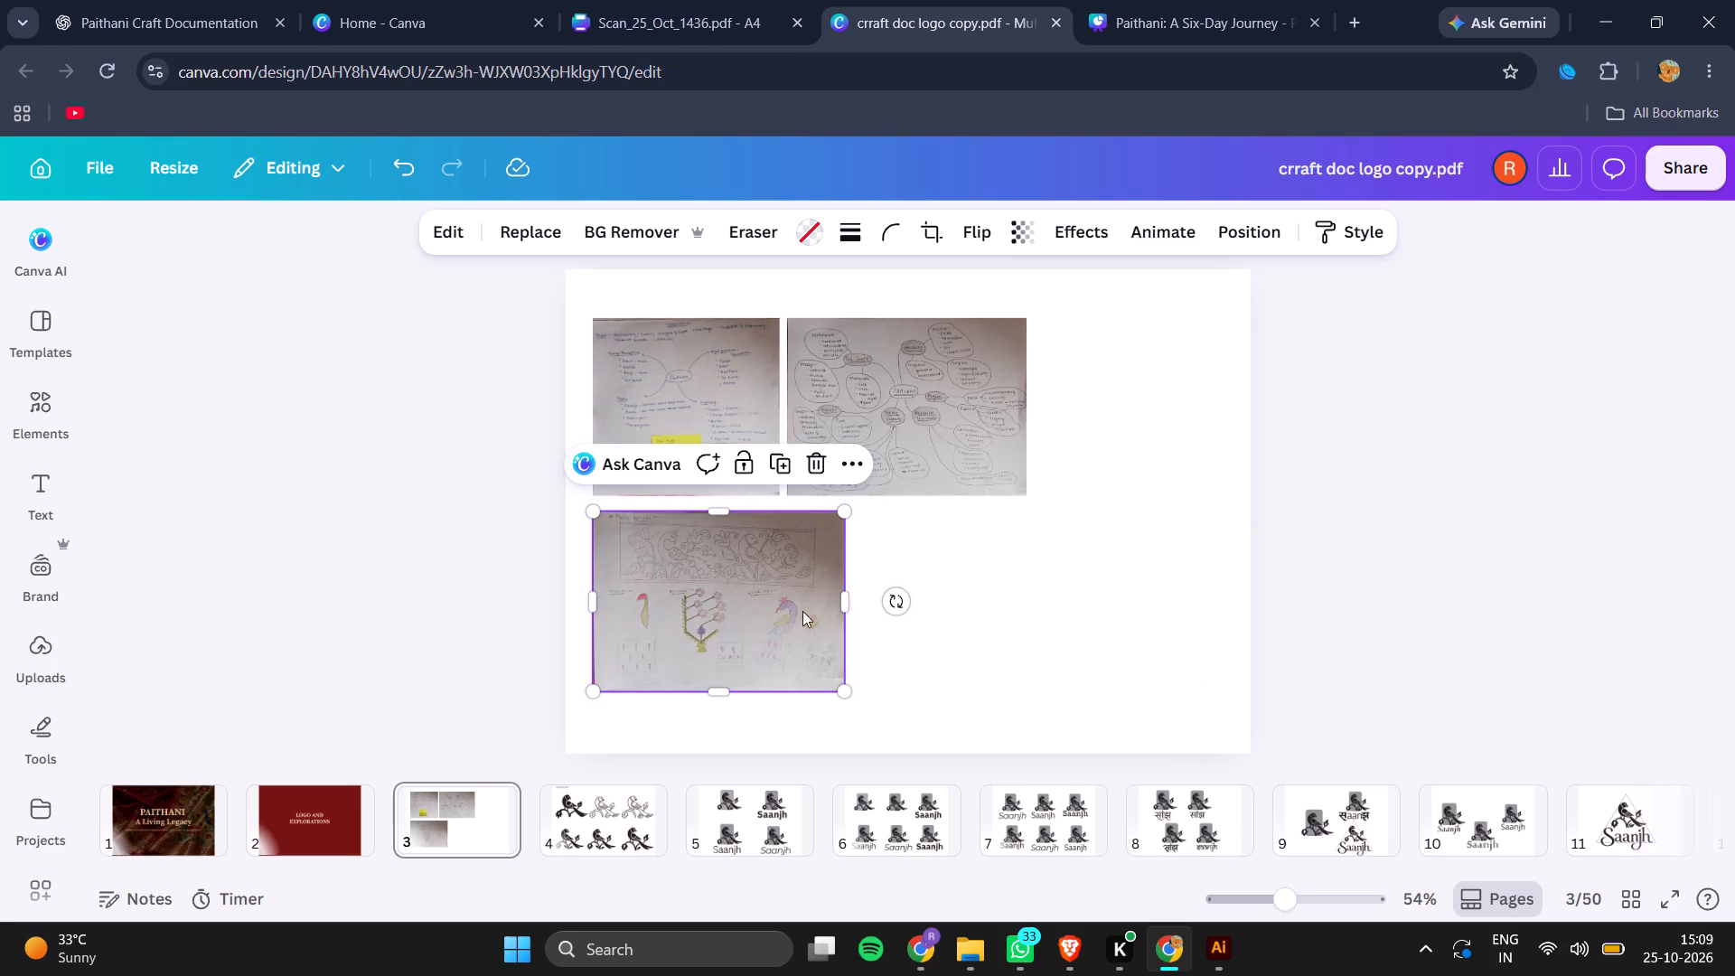
left_click_drag(968, 517, 935, 399)
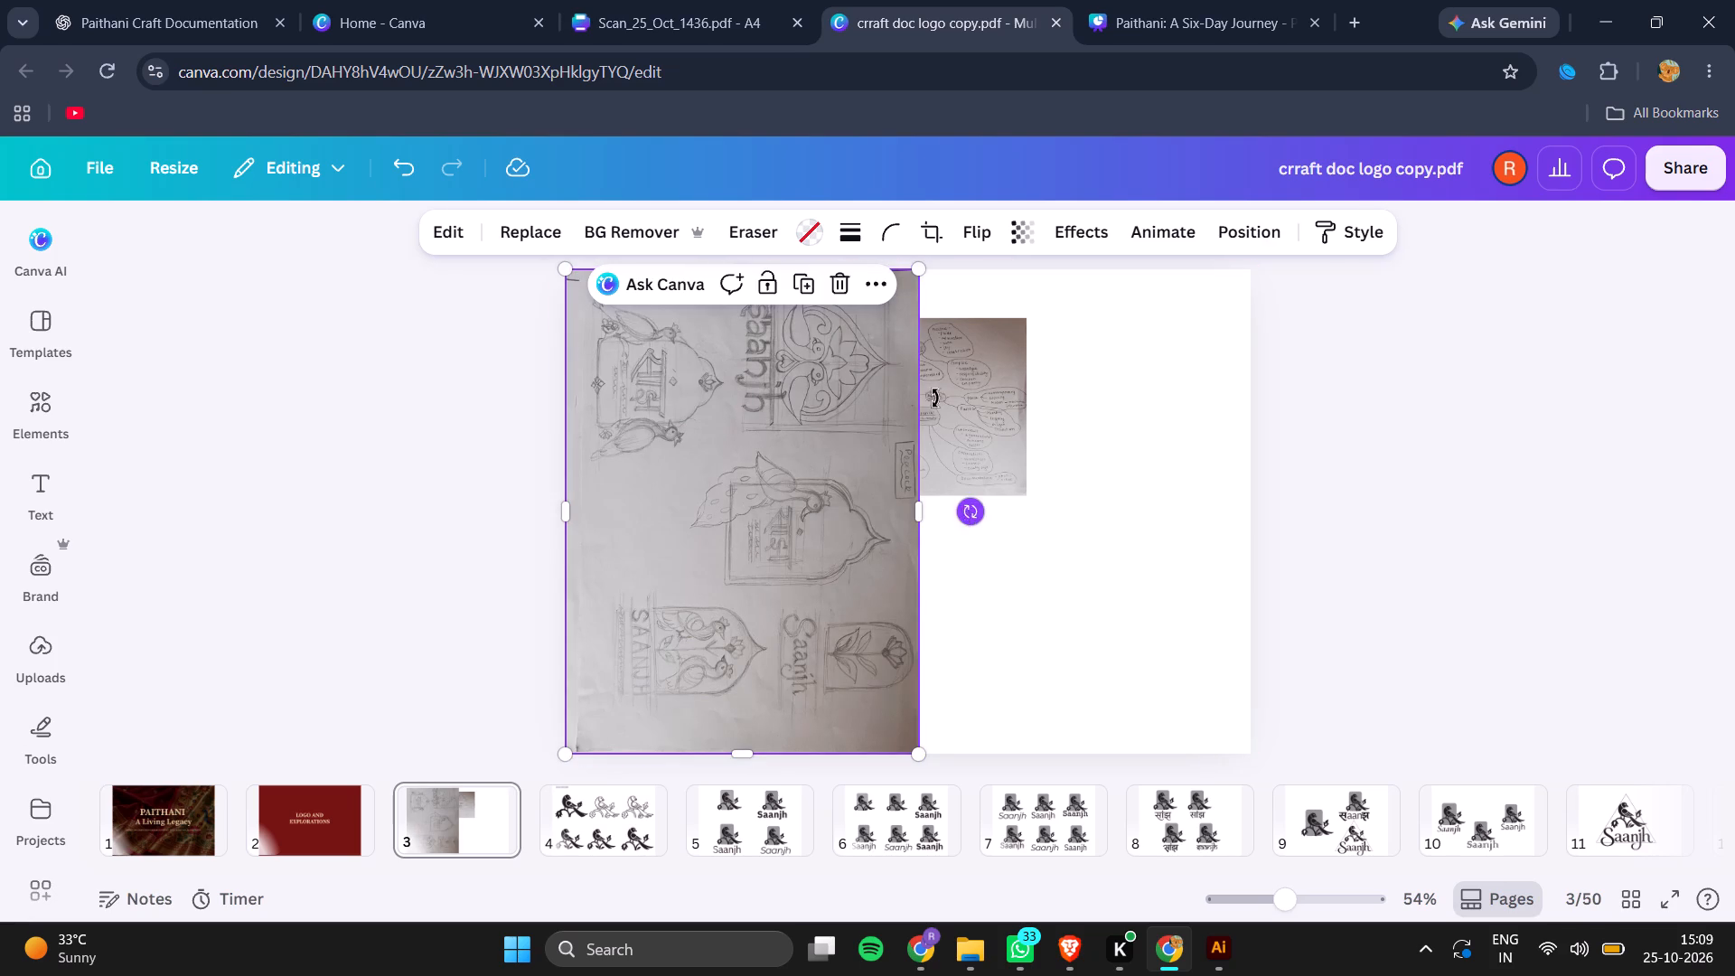
left_click_drag(935, 399, 749, 276)
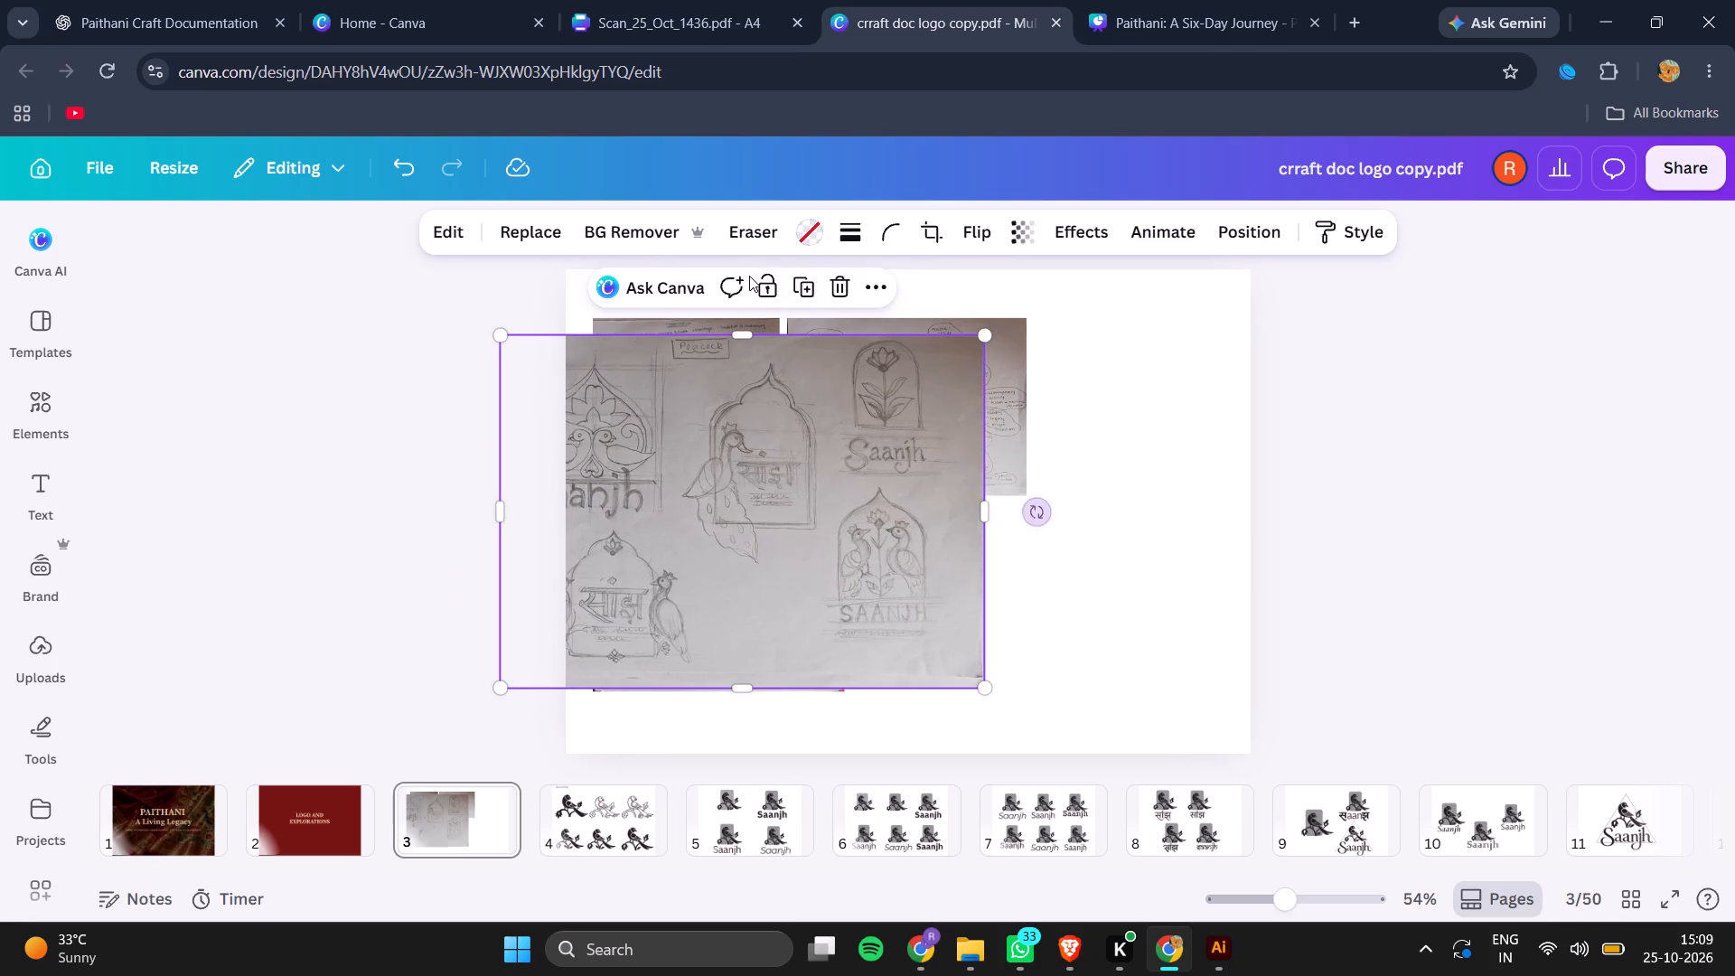
Shrink the Saanjh logo sketches scan and place it directly right of the motif sketches scan with their top edges aligned.
left_click_drag(980, 335, 838, 508)
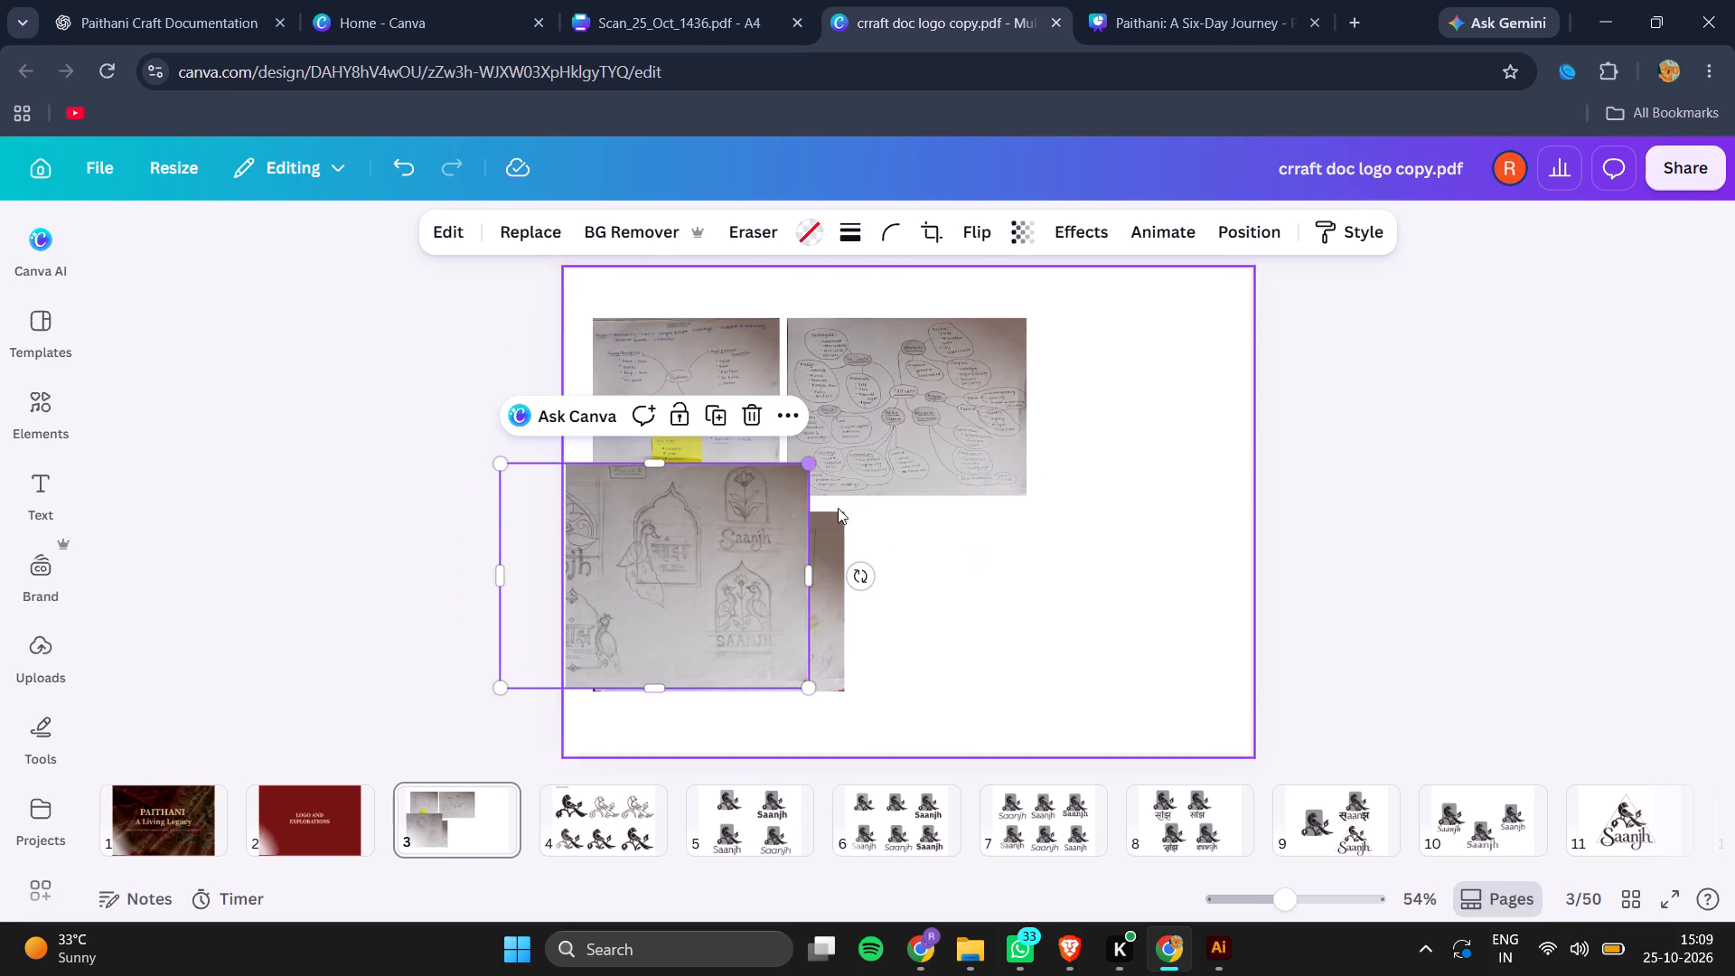
left_click_drag(755, 569, 1121, 609)
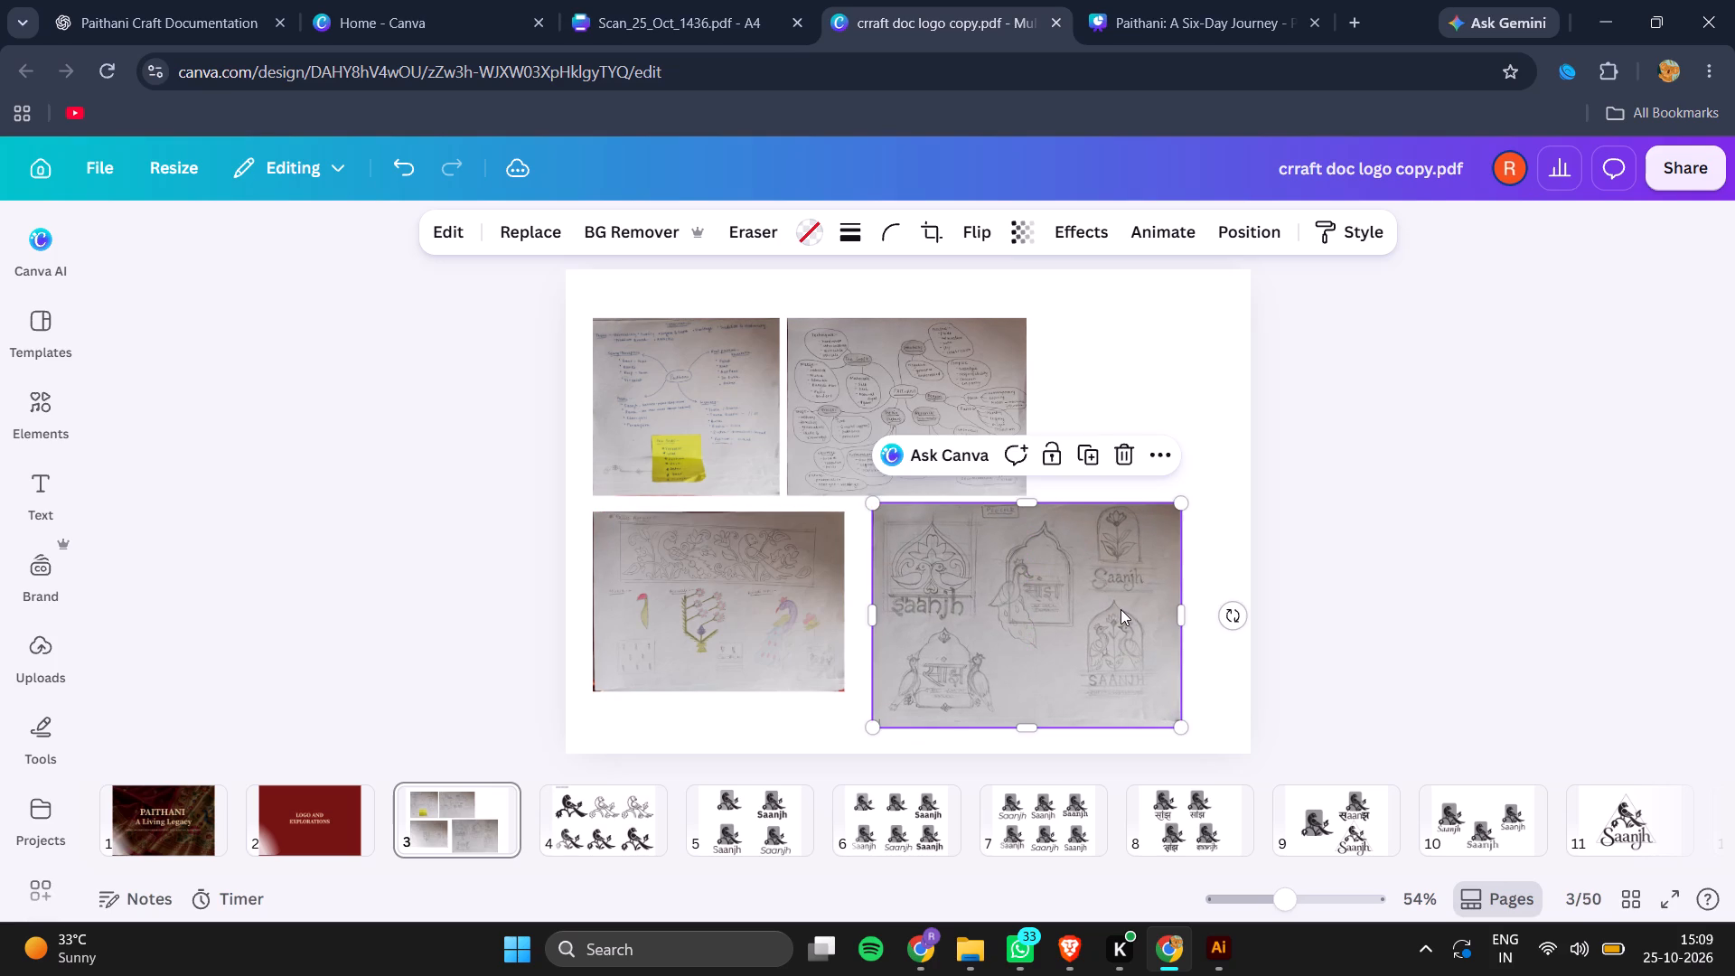
left_click_drag(1121, 614, 1103, 628)
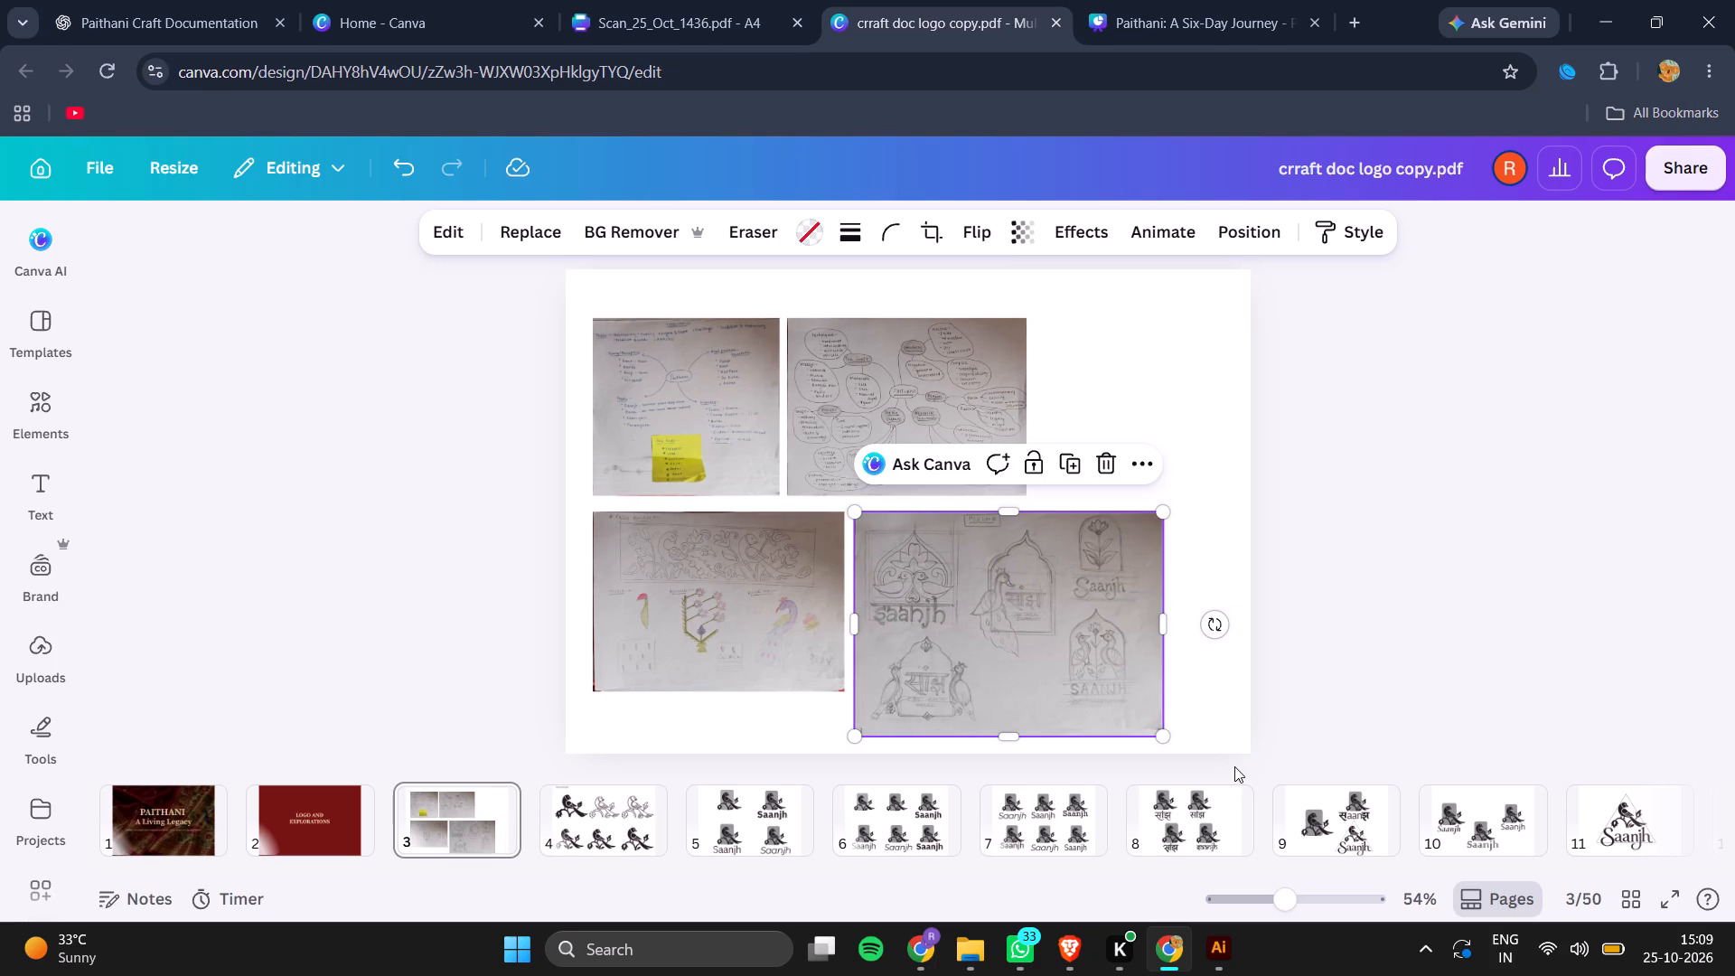
left_click_drag(1171, 740, 1128, 683)
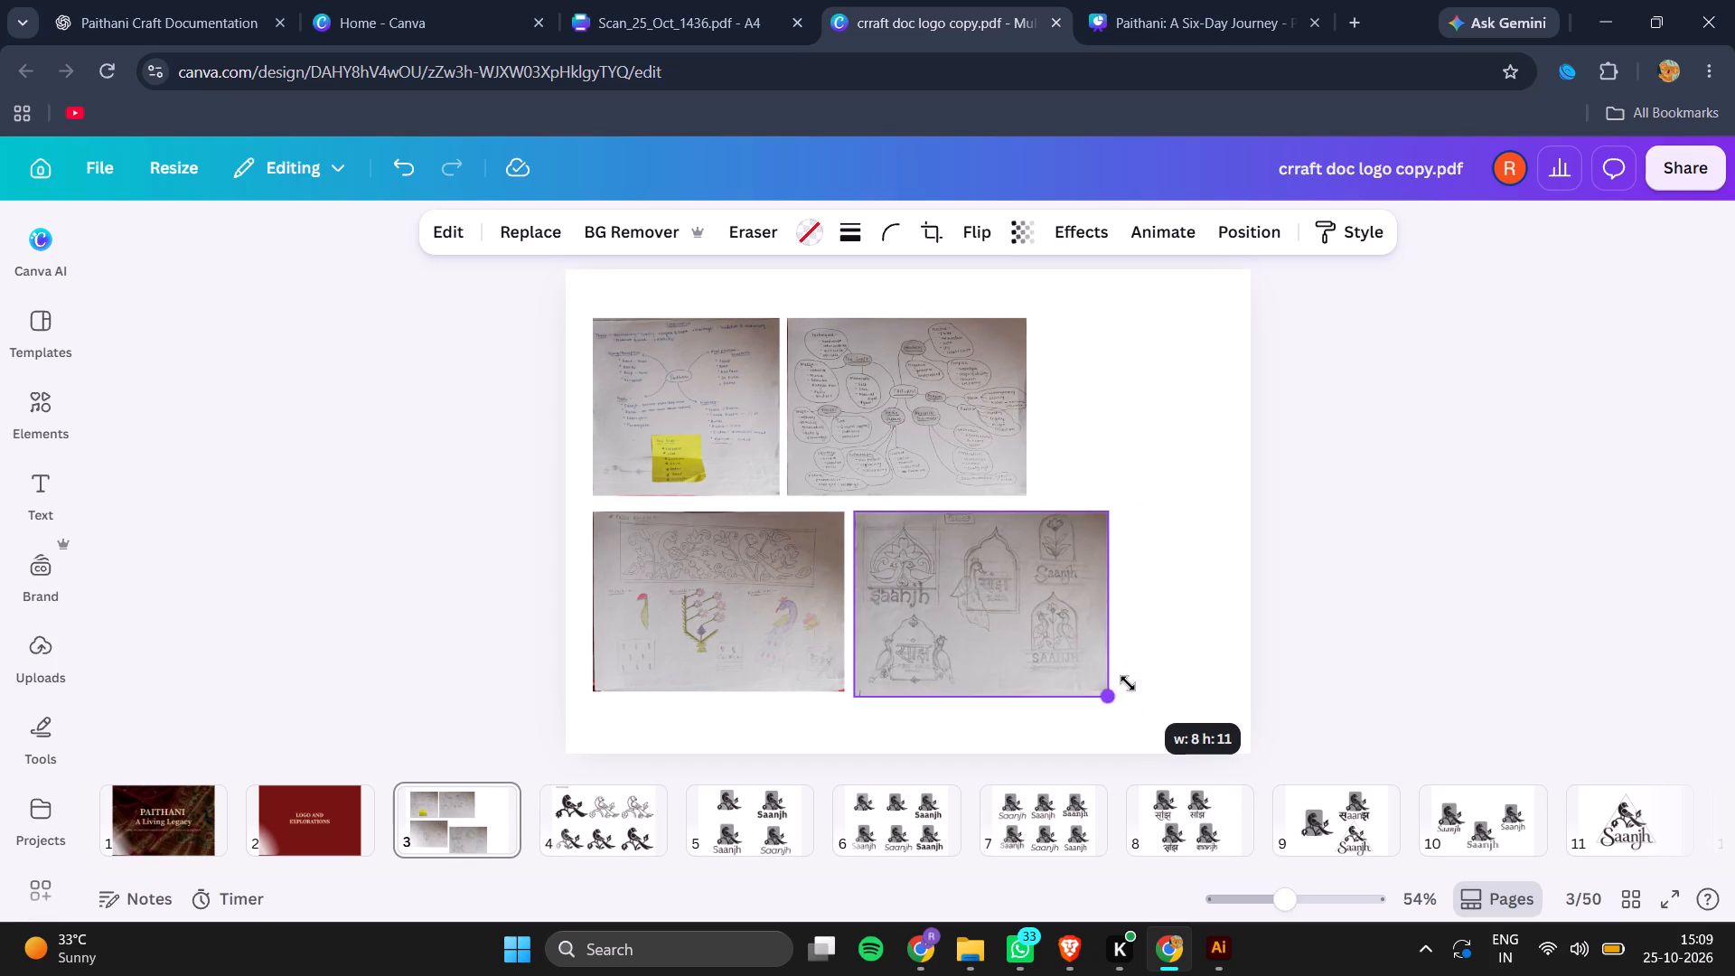
left_click_drag(1128, 683, 1146, 691)
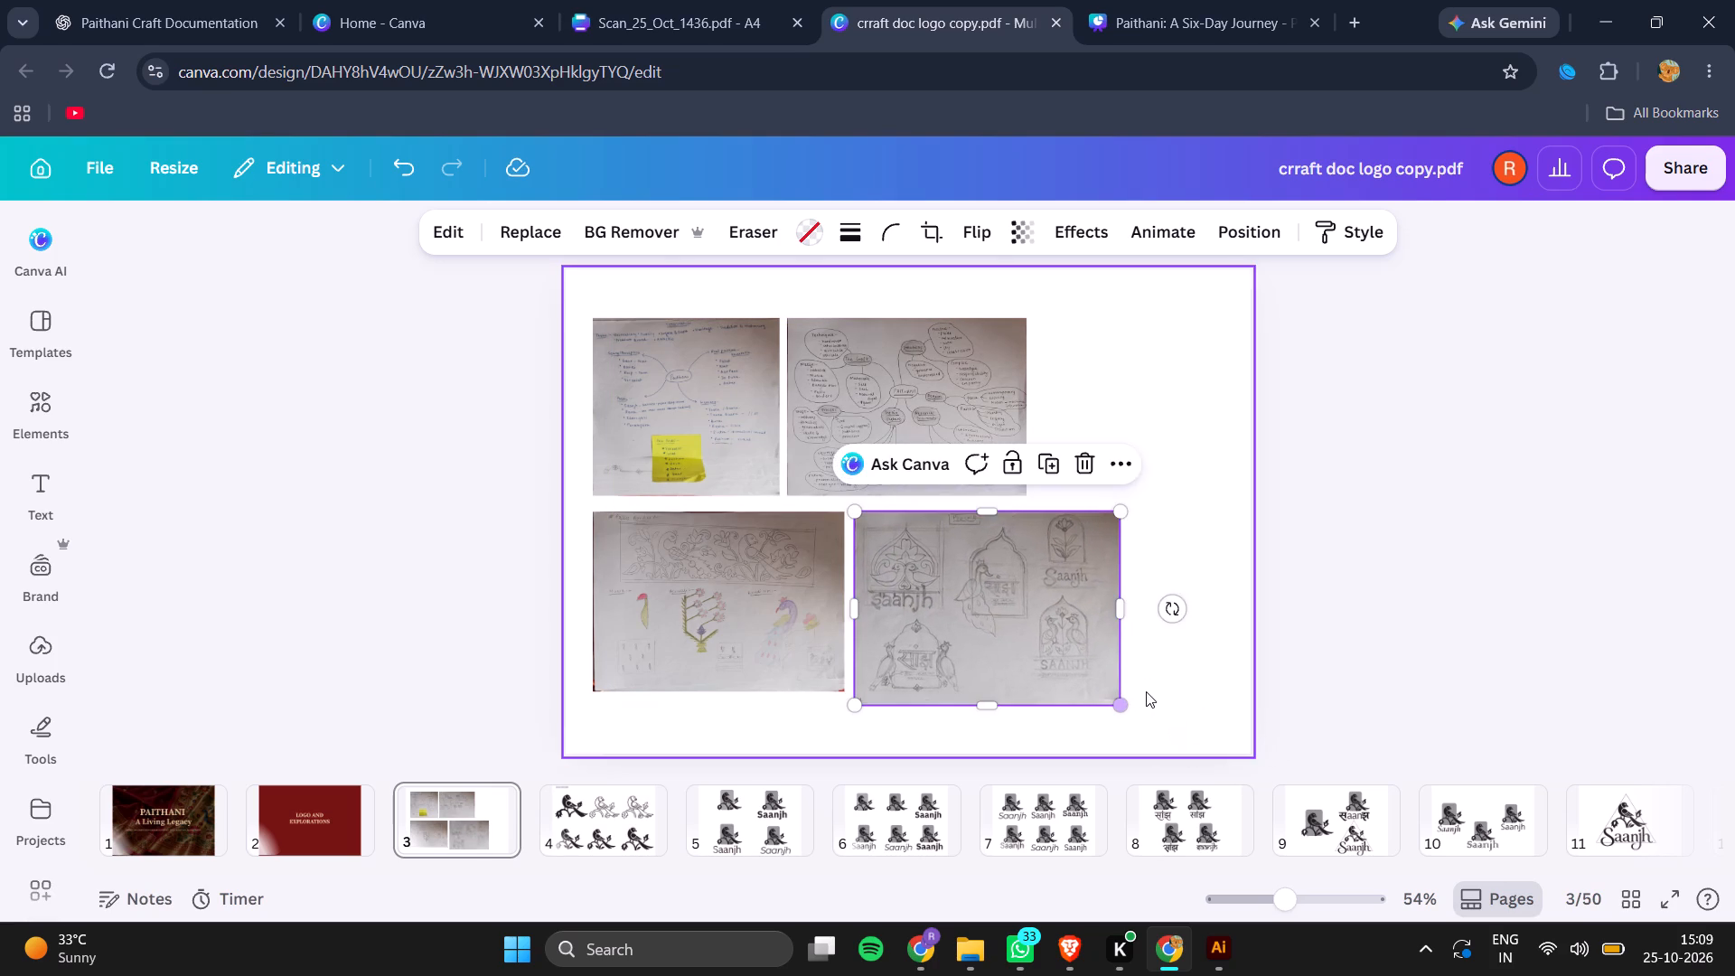
left_click(1146, 691)
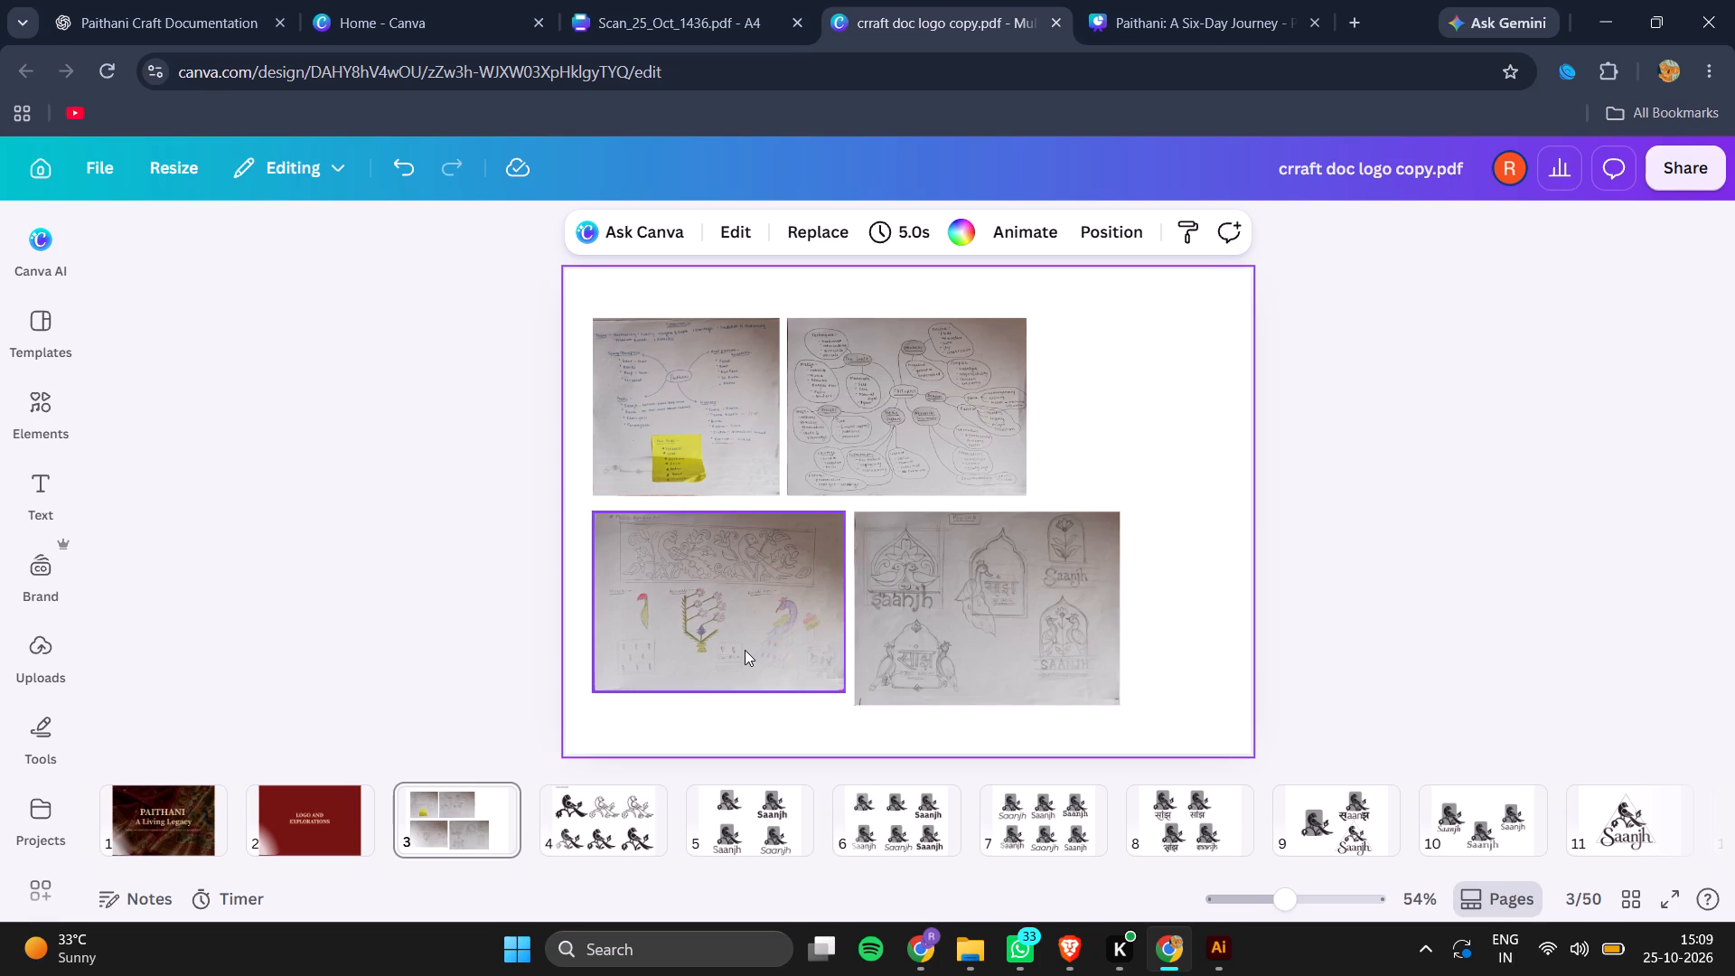
Extend the motif sketches scan downward to w 8.4, h 10.9 so its bottom edge lines up with the Saanjh sketches scan.
left_click(745, 649)
left_click_drag(728, 688, 734, 704)
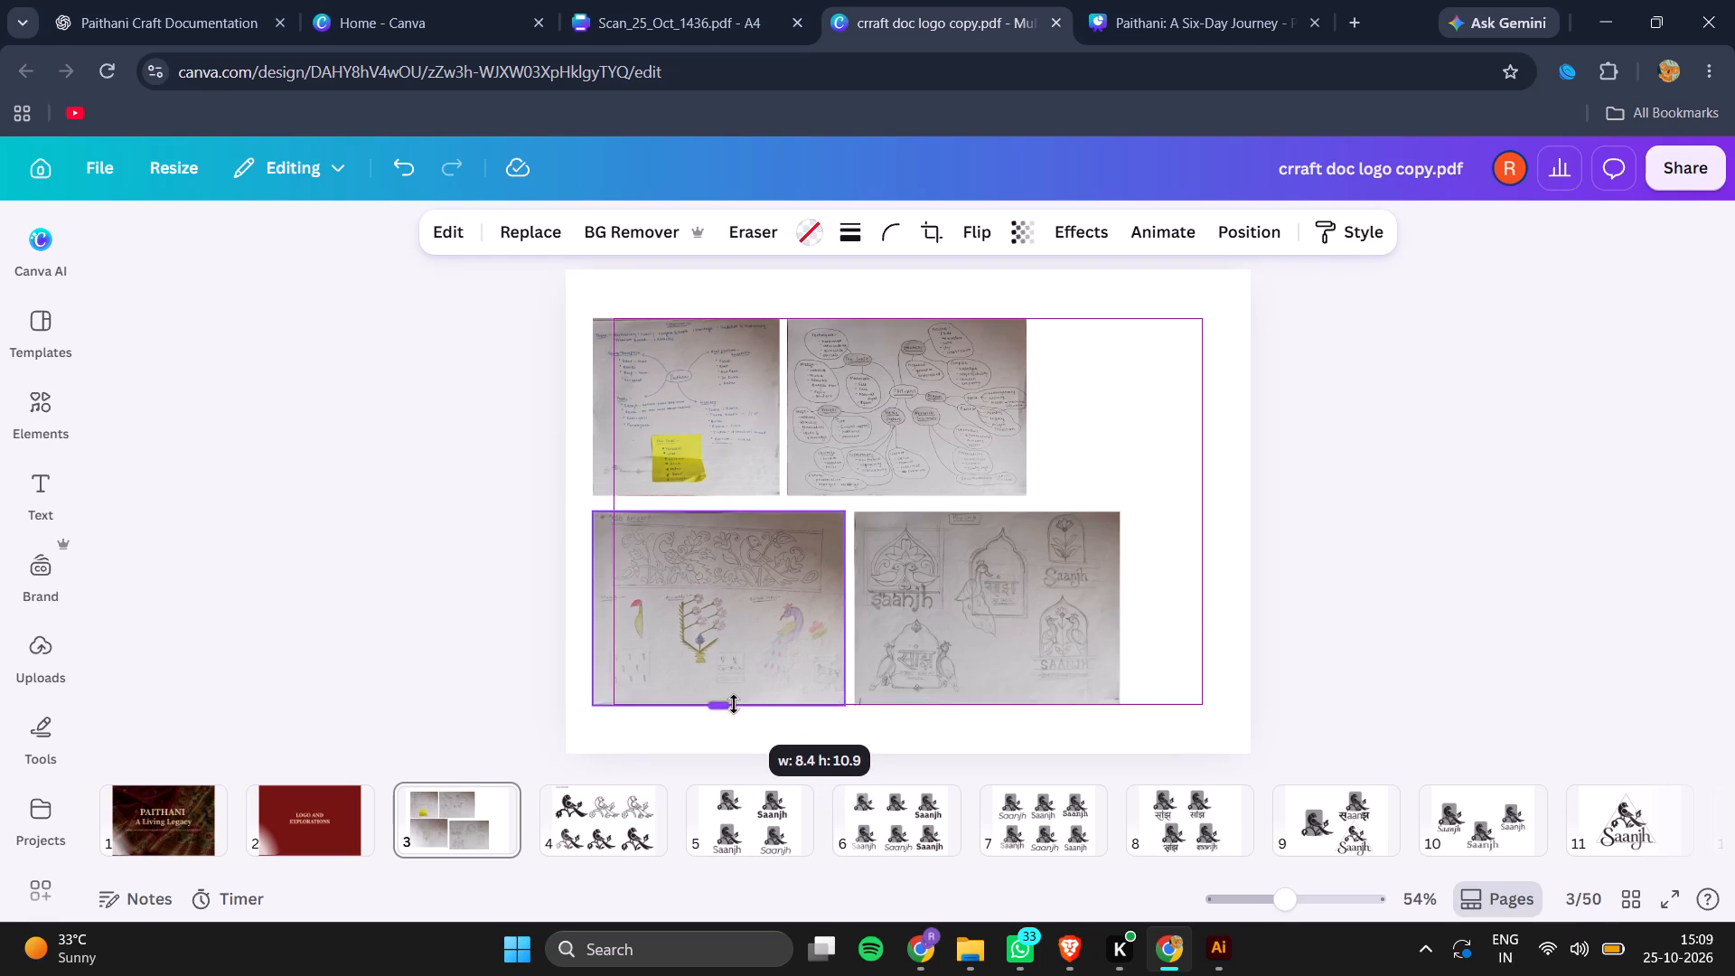
left_click_drag(734, 704, 733, 702)
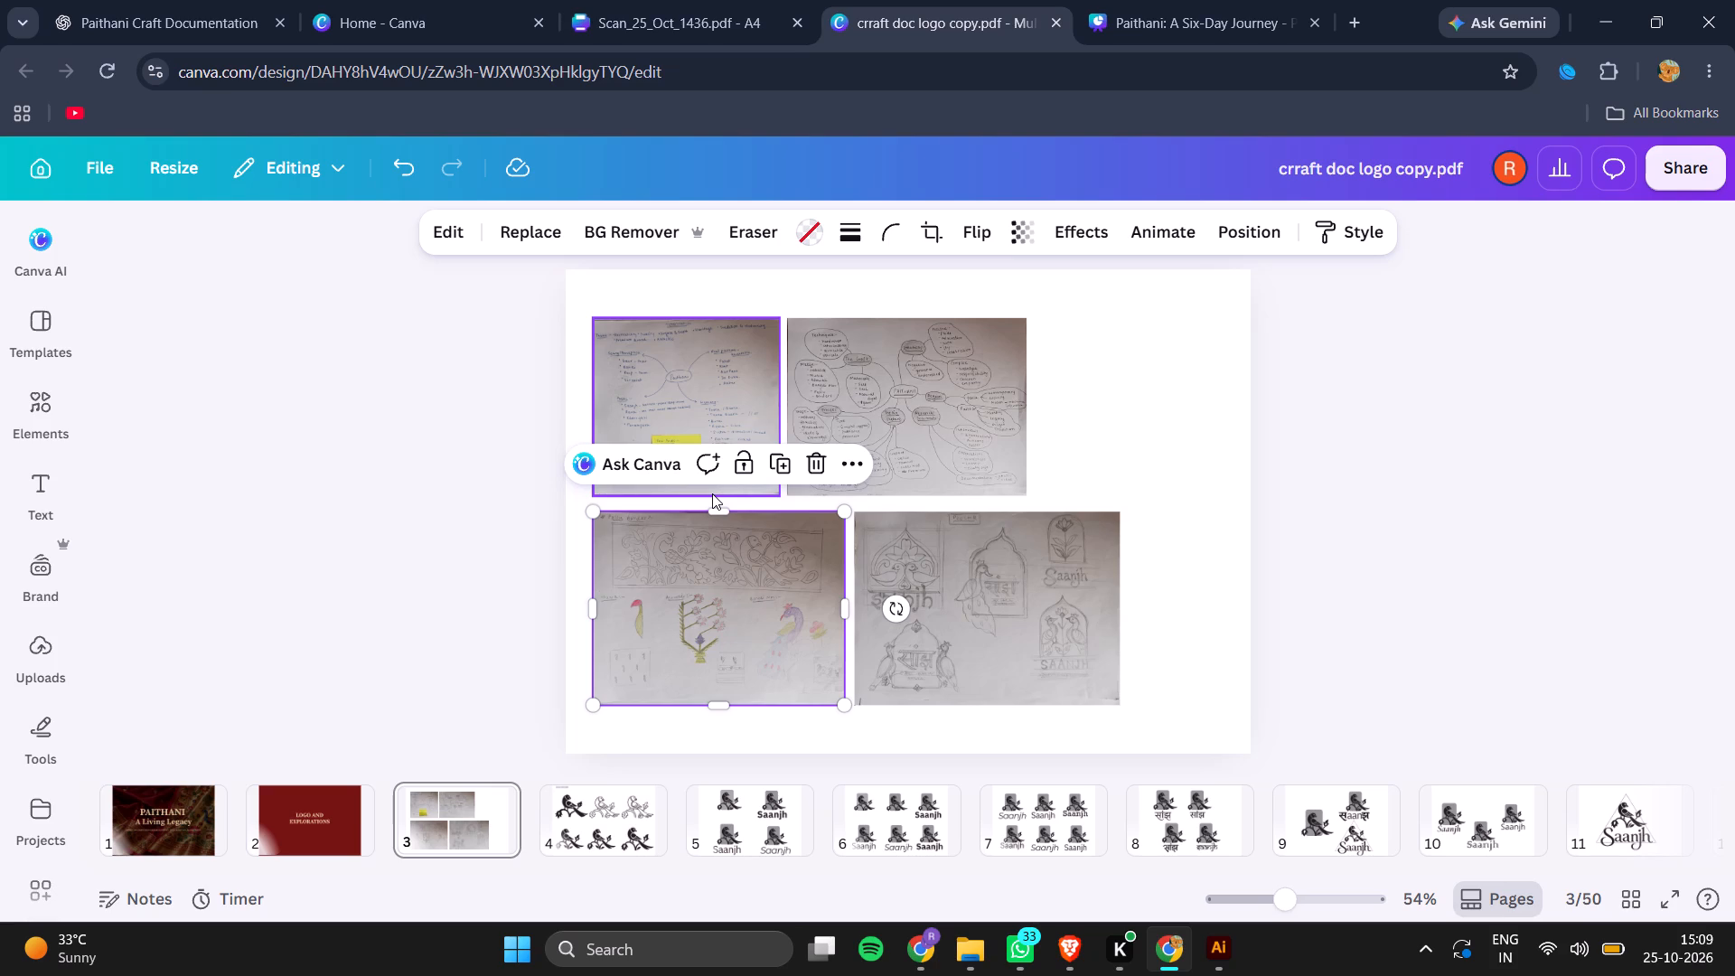
Switch to the Scan_25_Oct_1436 PDF and copy the Saanjh logo sketches scan on page 3.
left_click(607, 7)
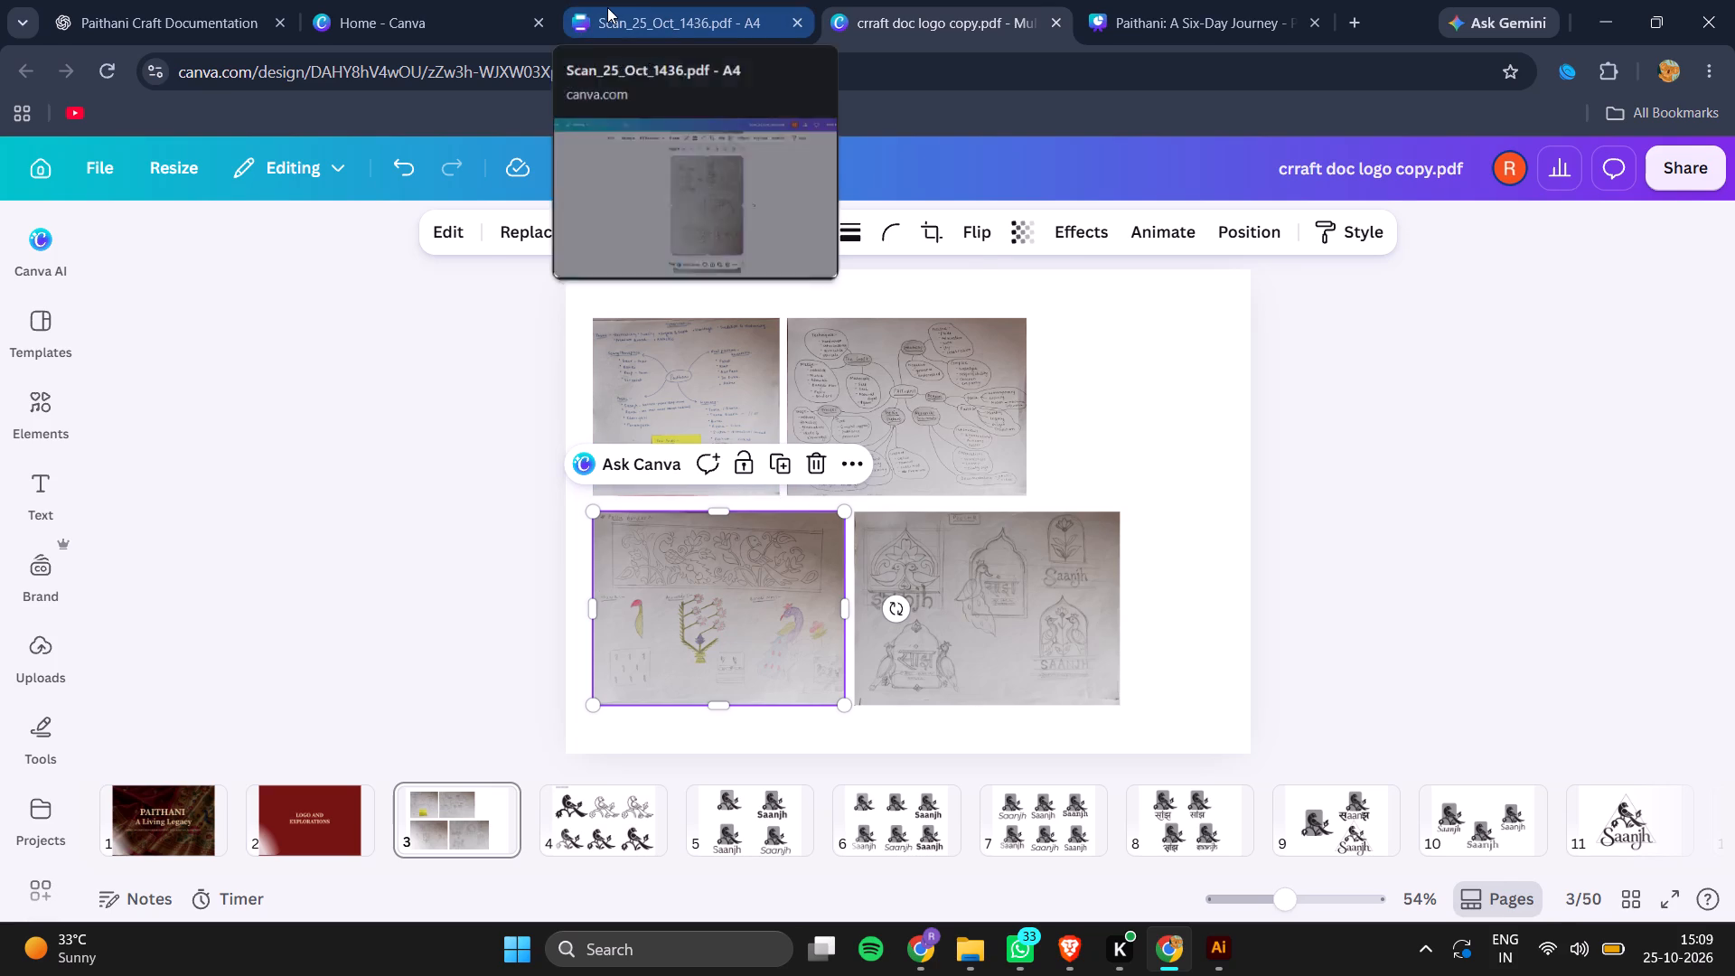
scroll(783, 392, "up", 5)
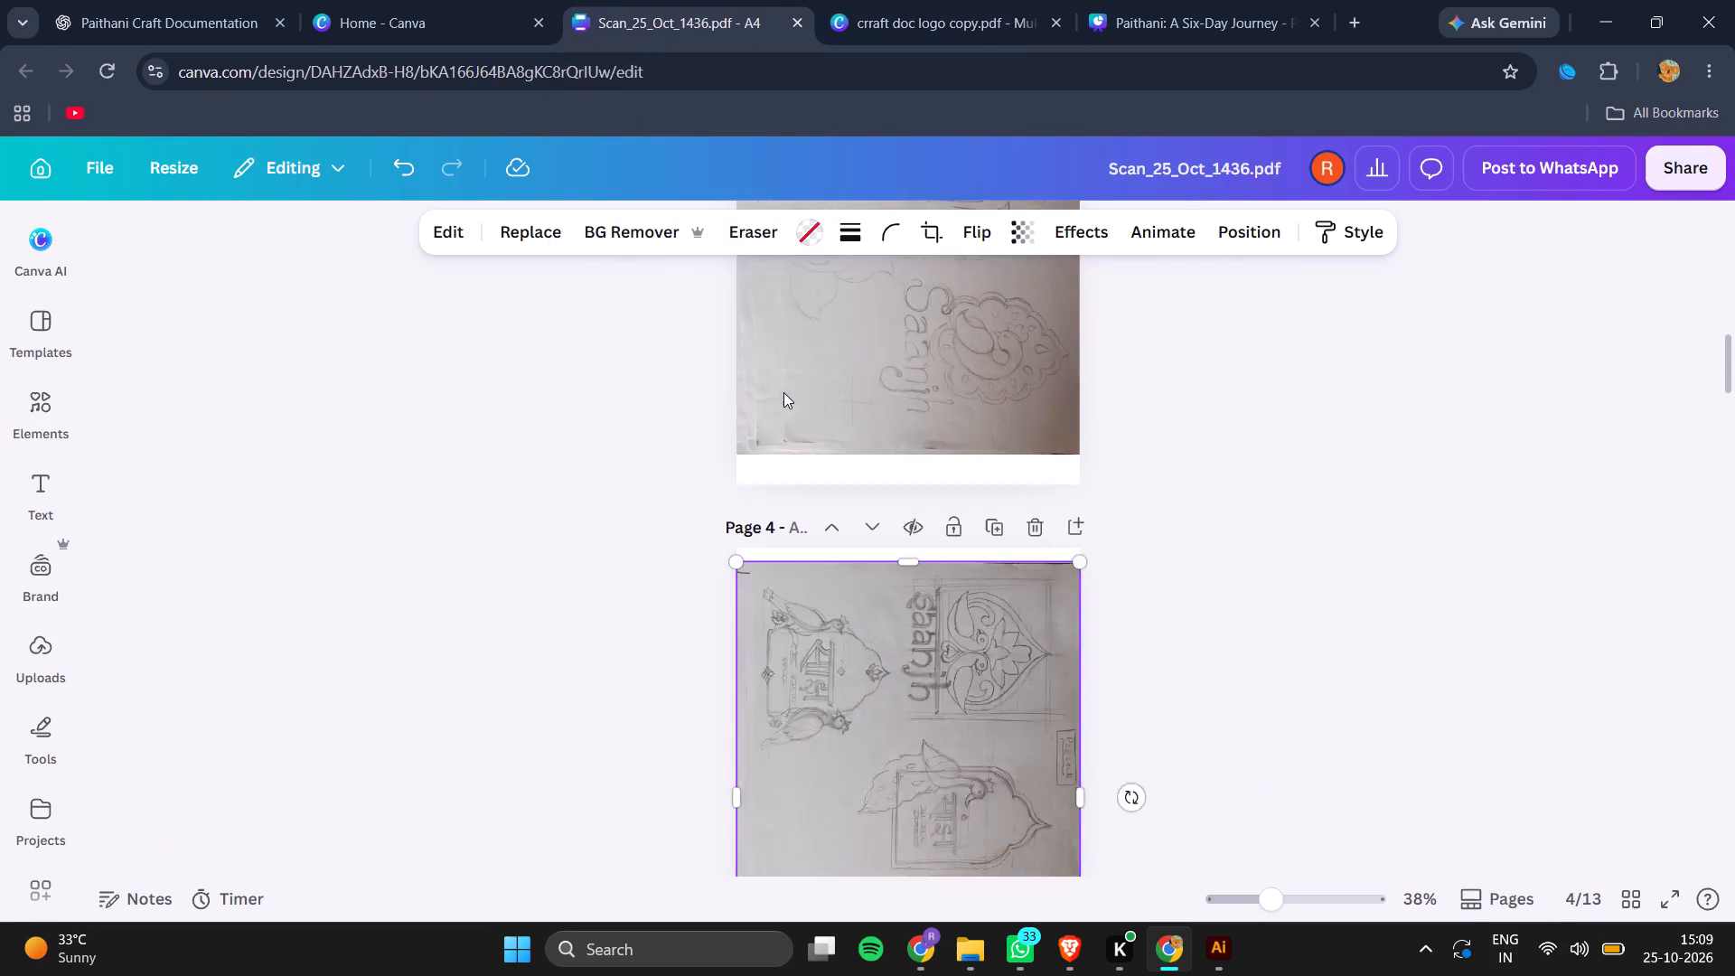
scroll(783, 392, "up", 4)
scroll(783, 392, "down", 4)
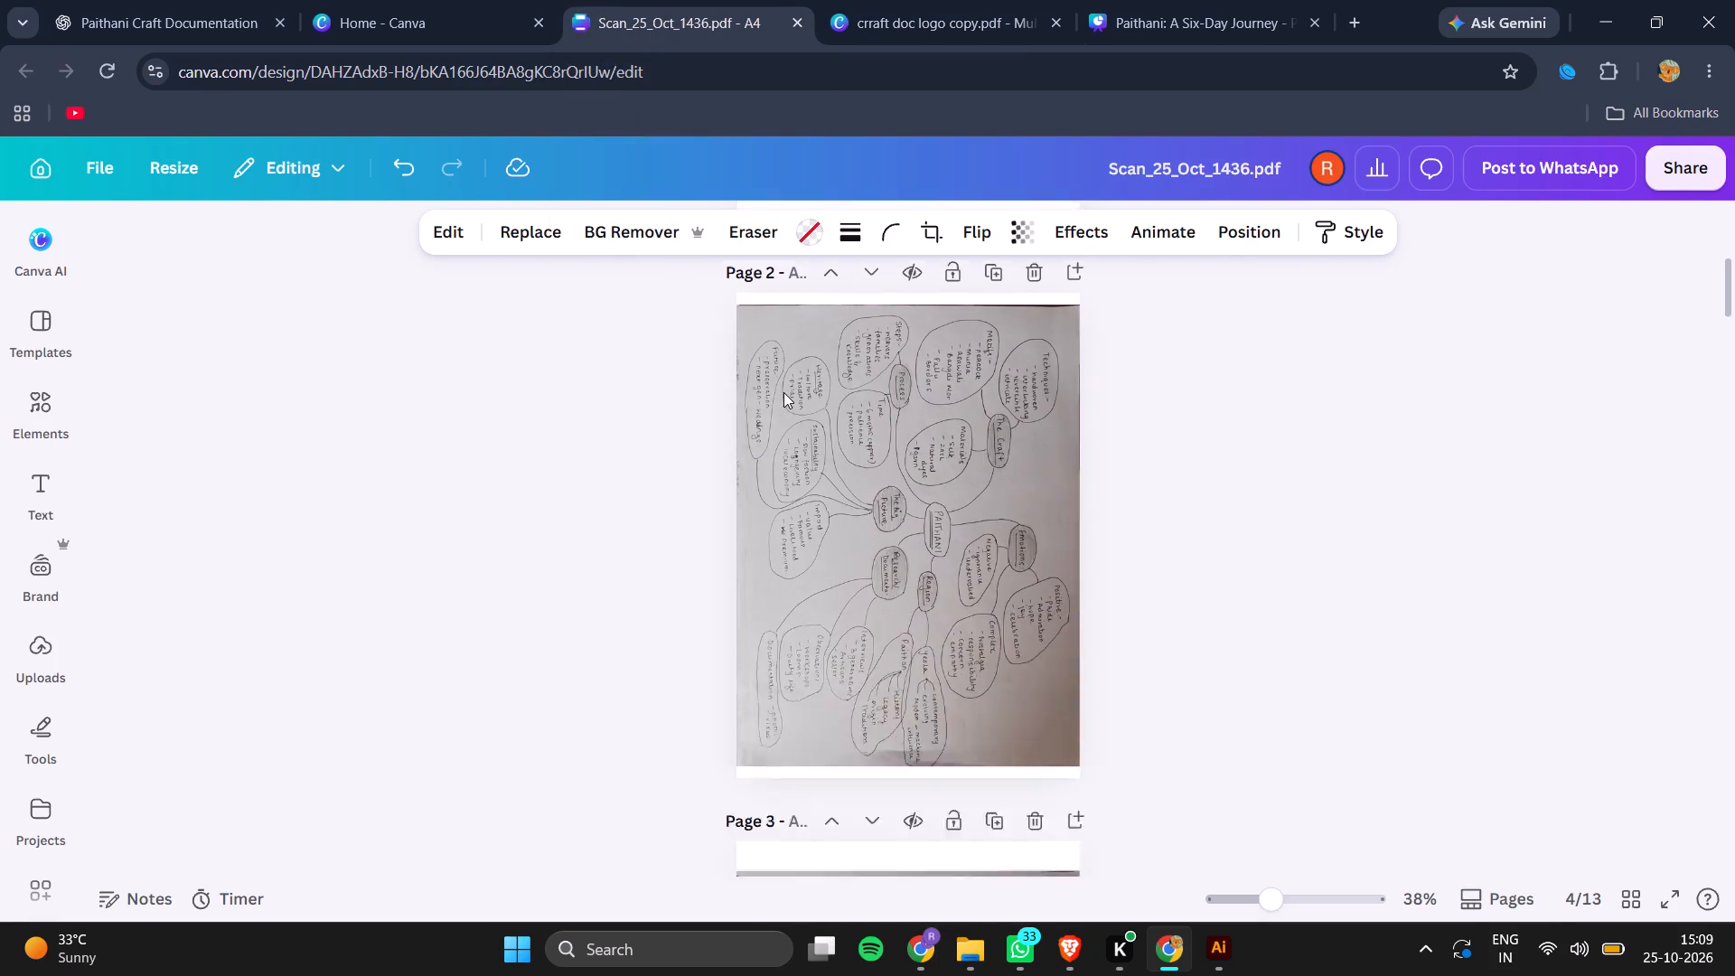
scroll(783, 392, "down", 6)
scroll(774, 428, "up", 4)
left_click(774, 428)
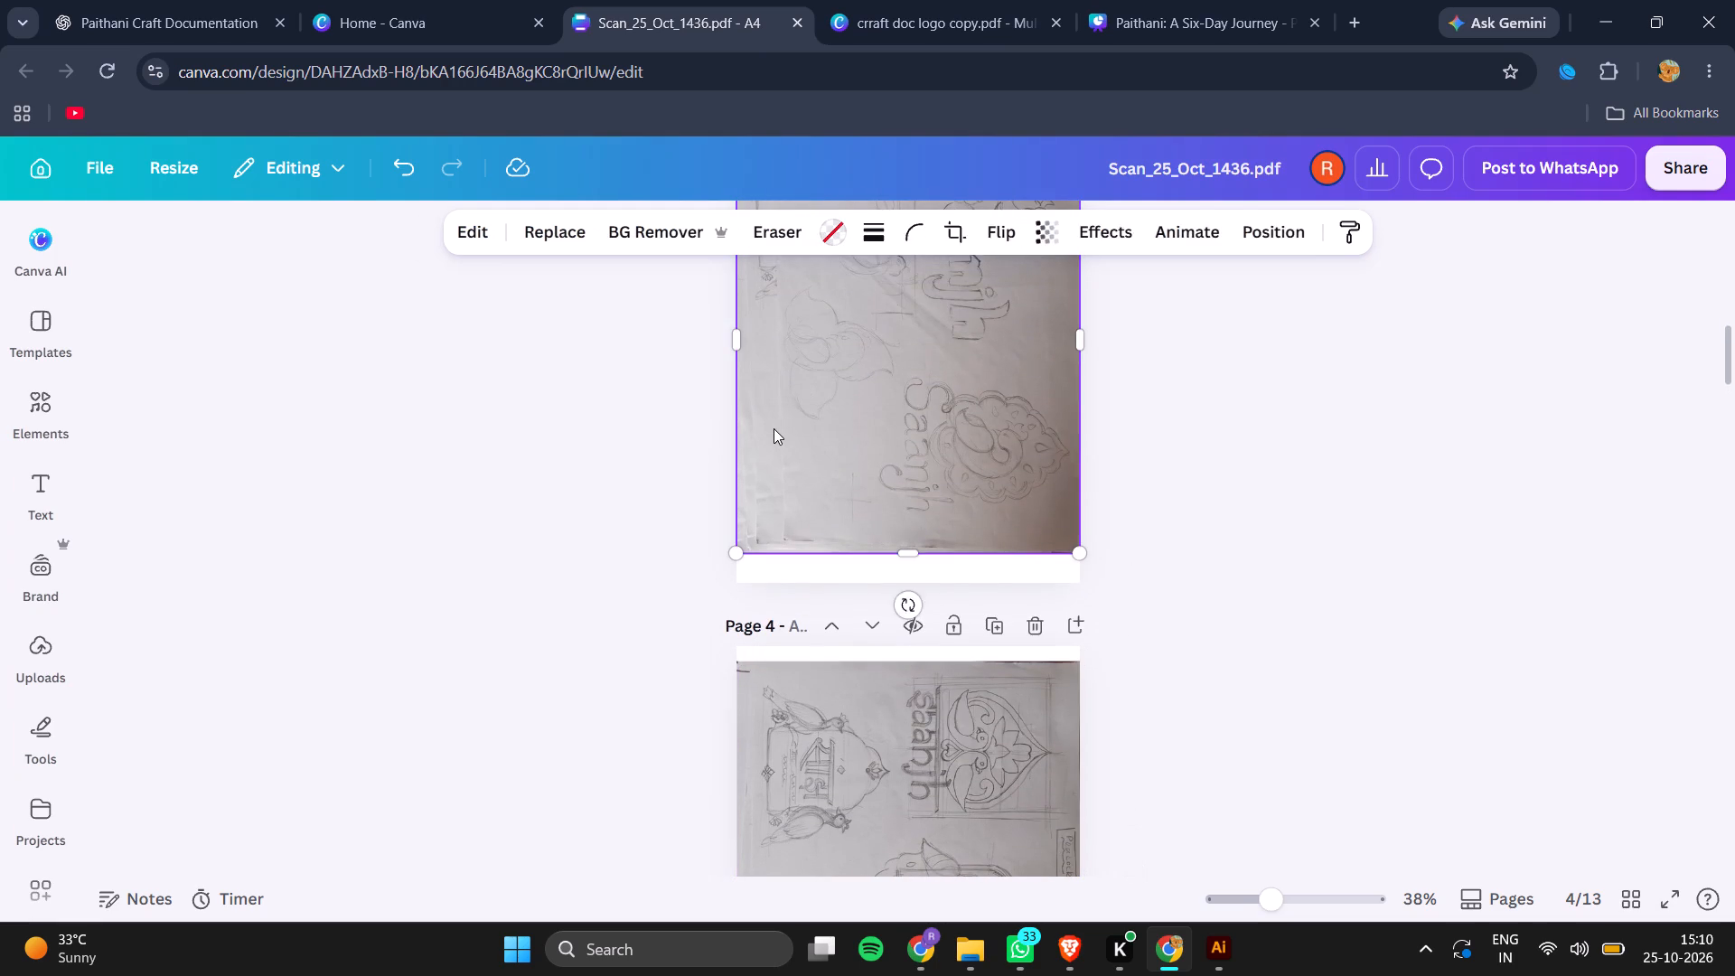
right_click(774, 428)
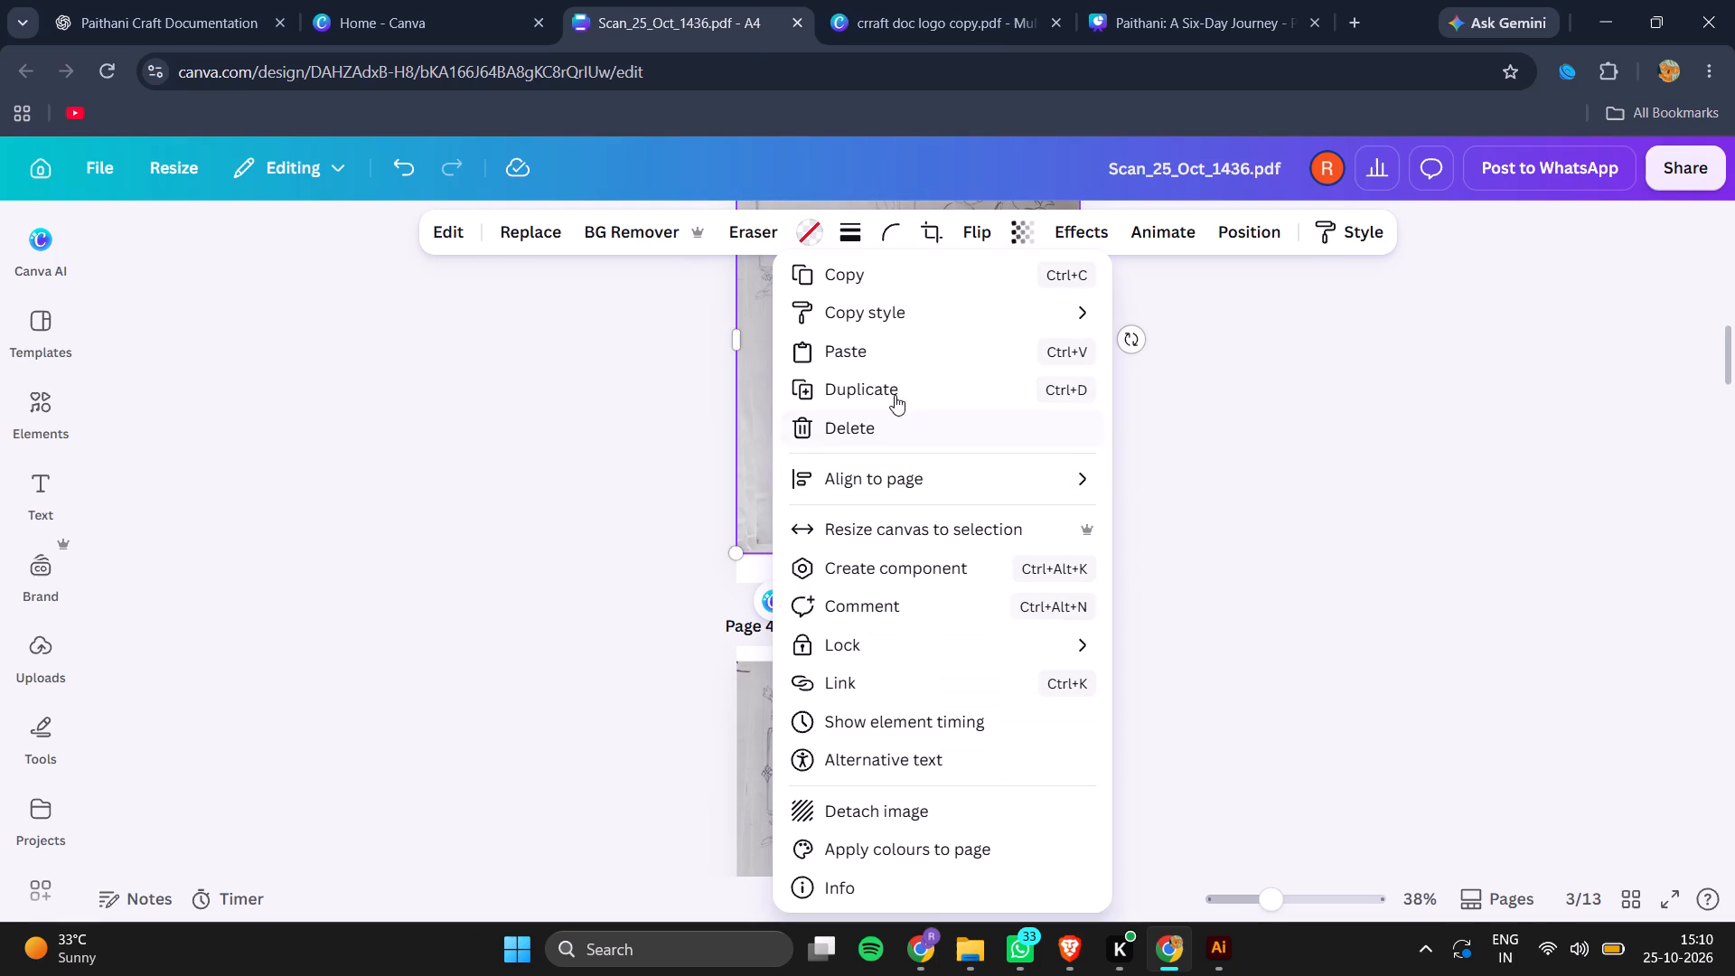
left_click(876, 267)
Paste the copied Saanjh sketches scan onto page 3 of the craft logo document and rotate it upright.
scroll(839, 658, "down", 4)
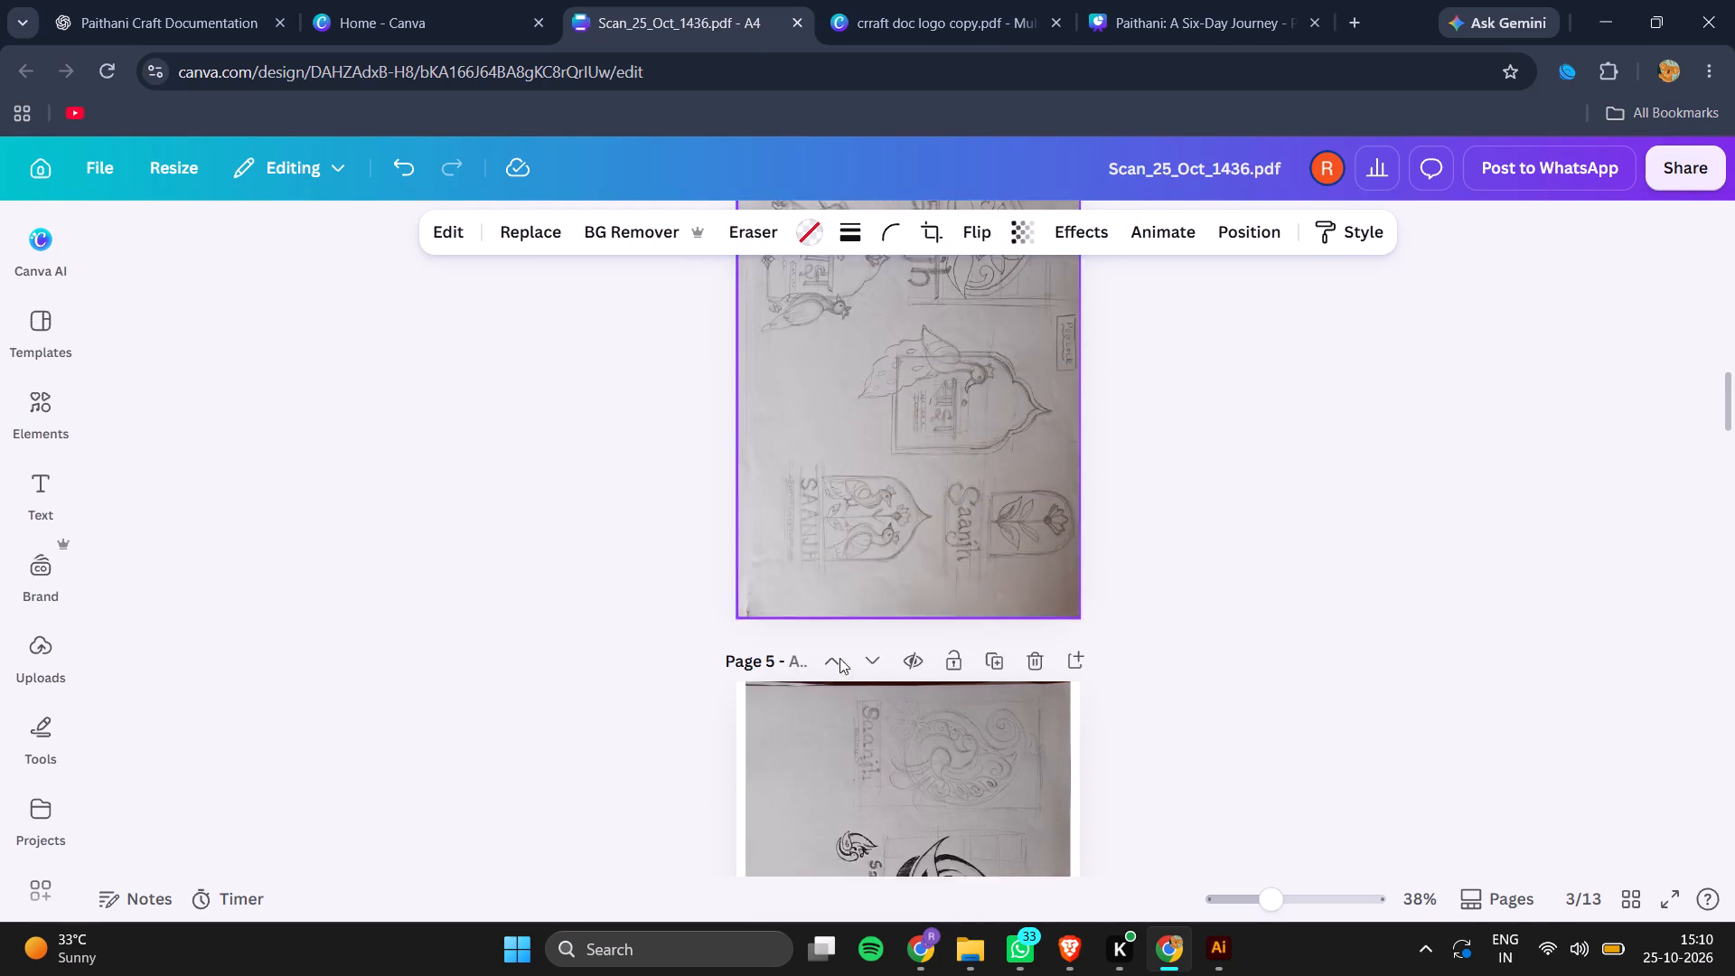
scroll(839, 658, "down", 4)
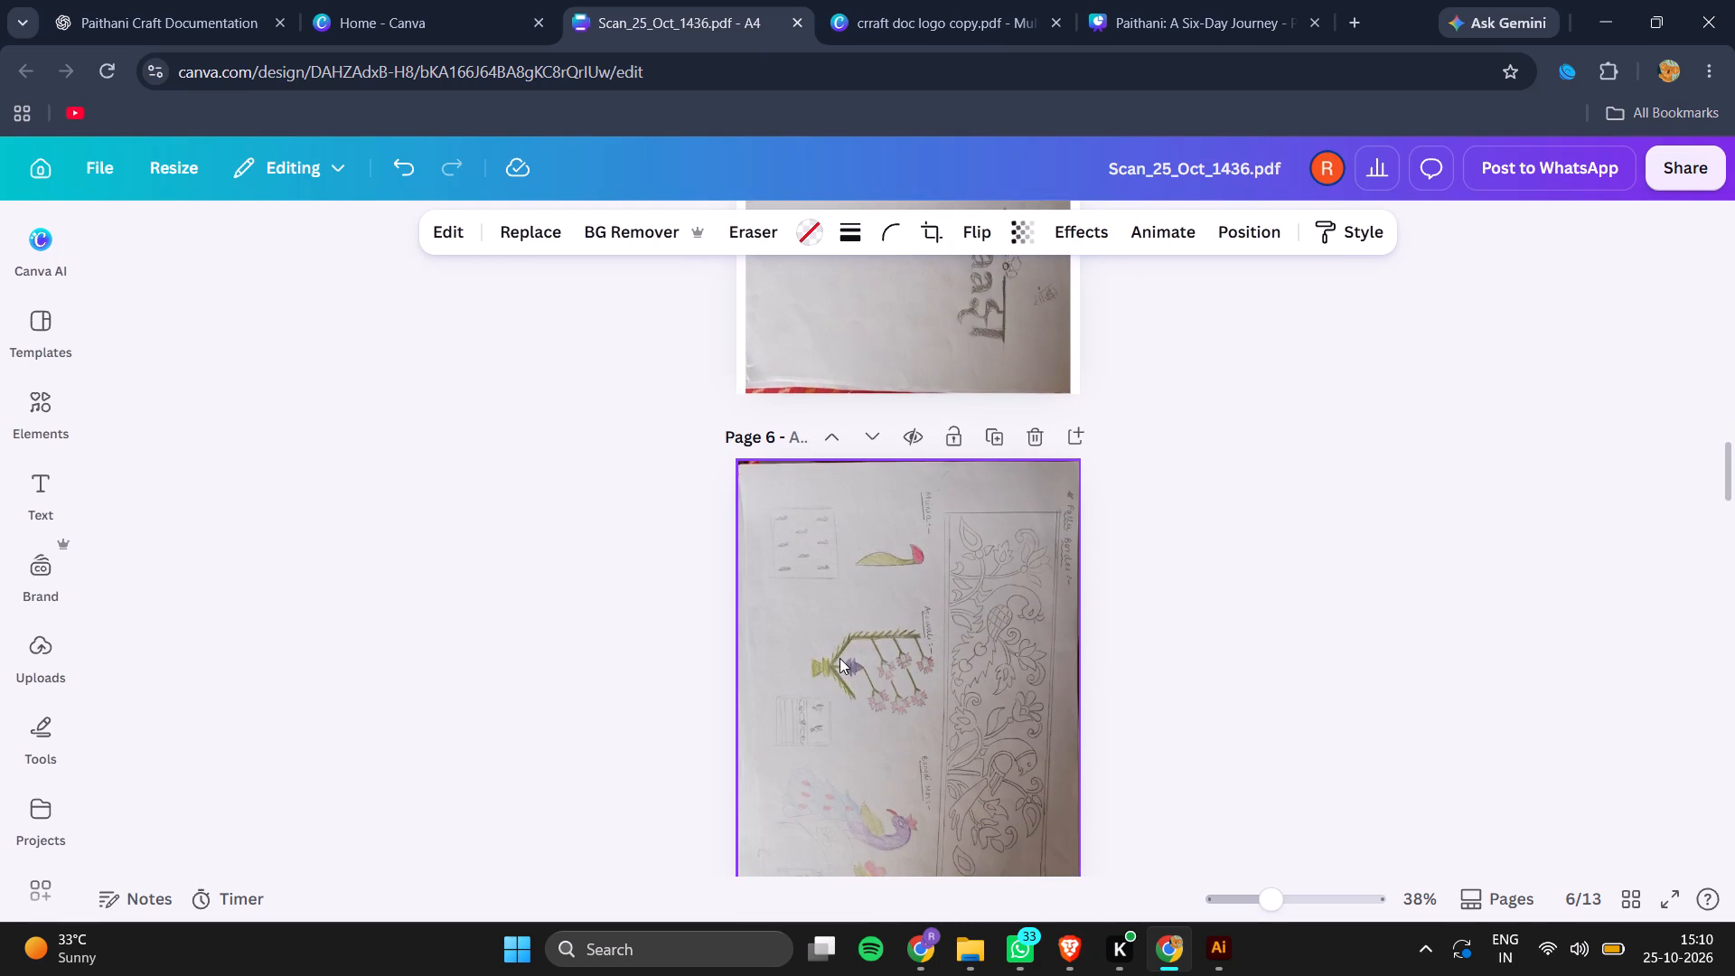
scroll(839, 658, "down", 1)
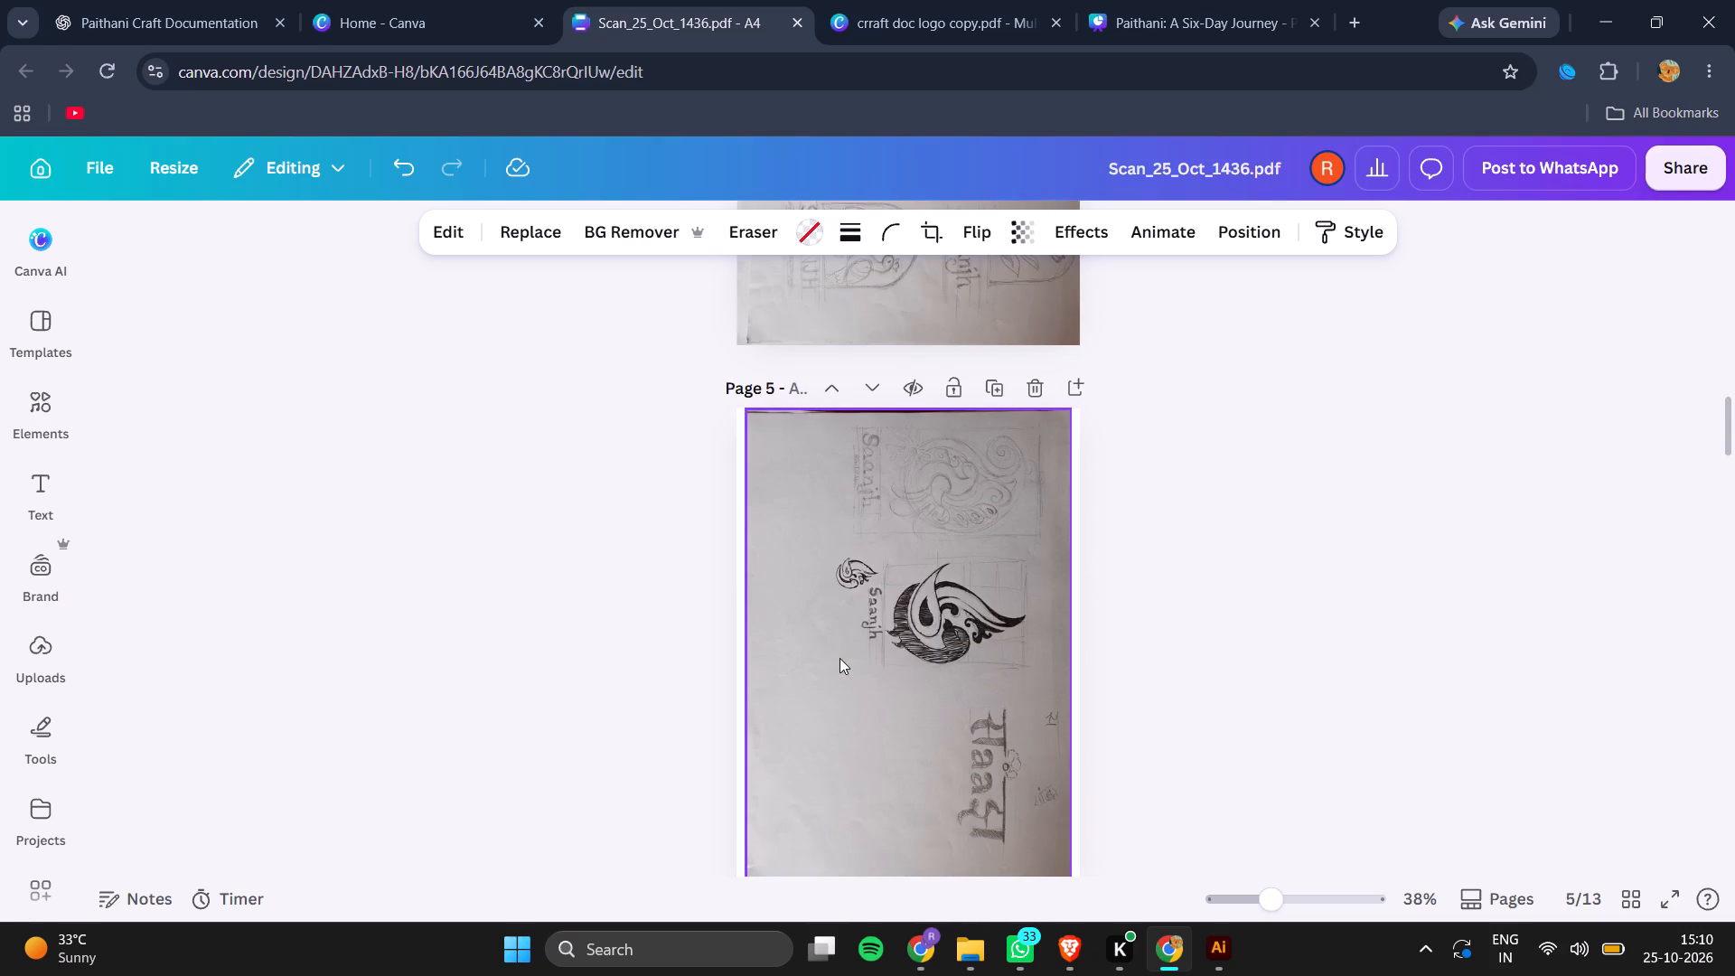
scroll(839, 658, "down", 1)
left_click(869, 0)
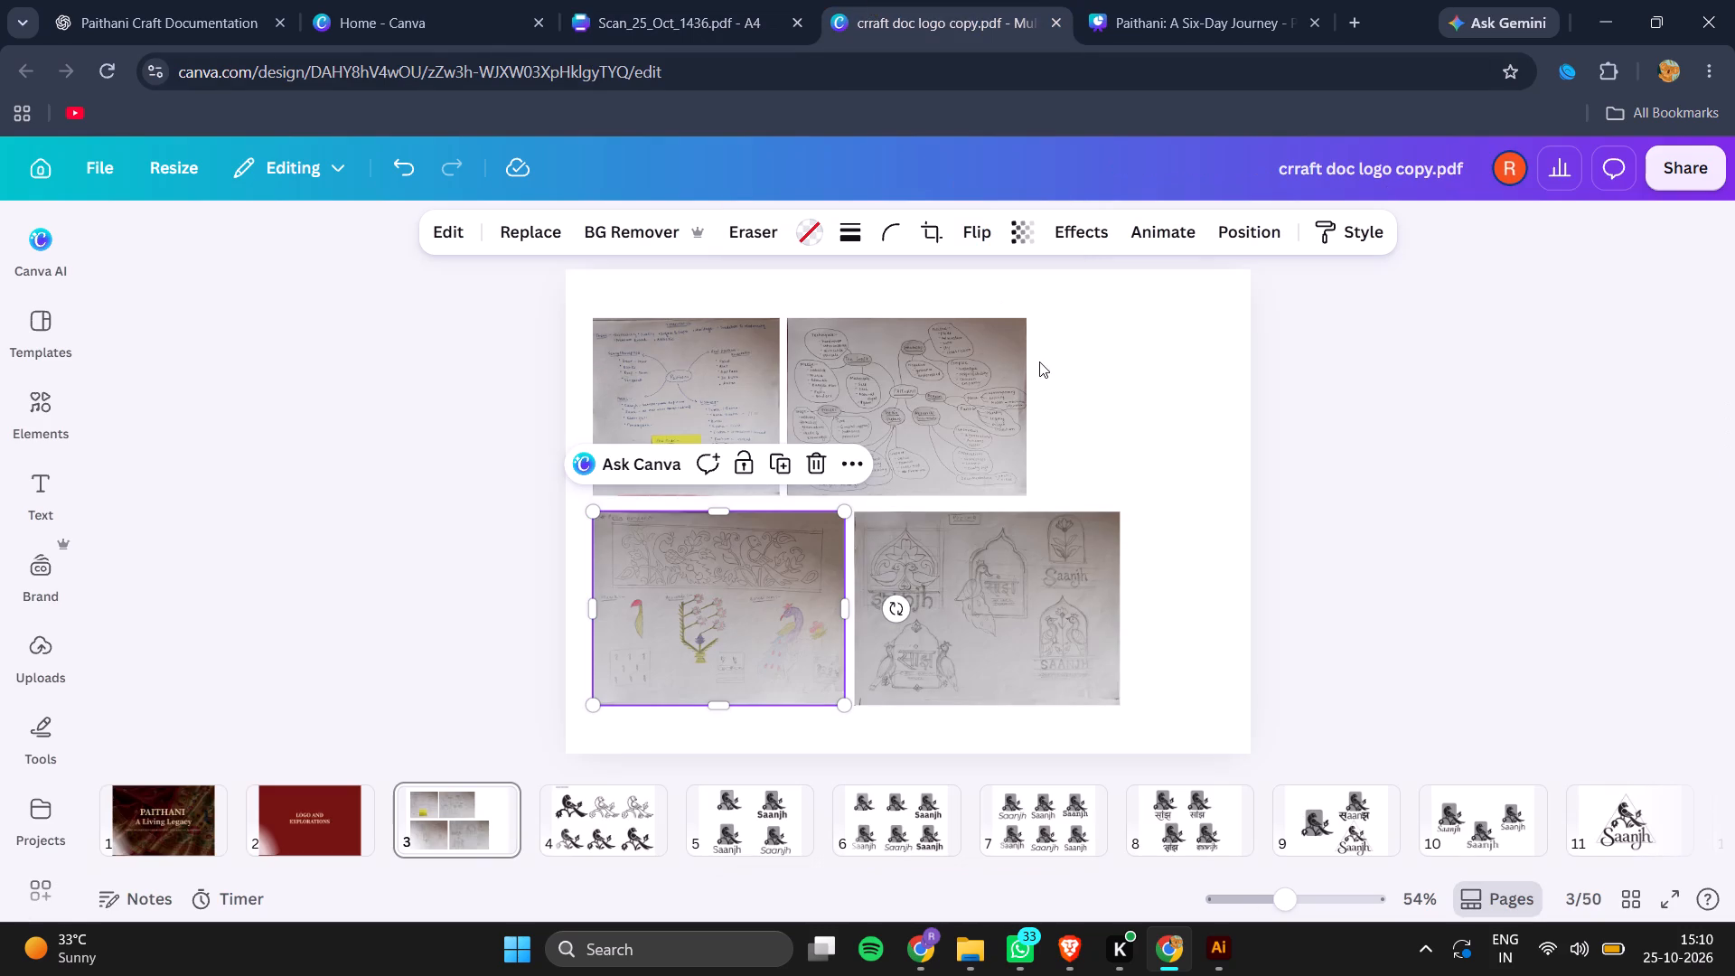
key("ctrl+v")
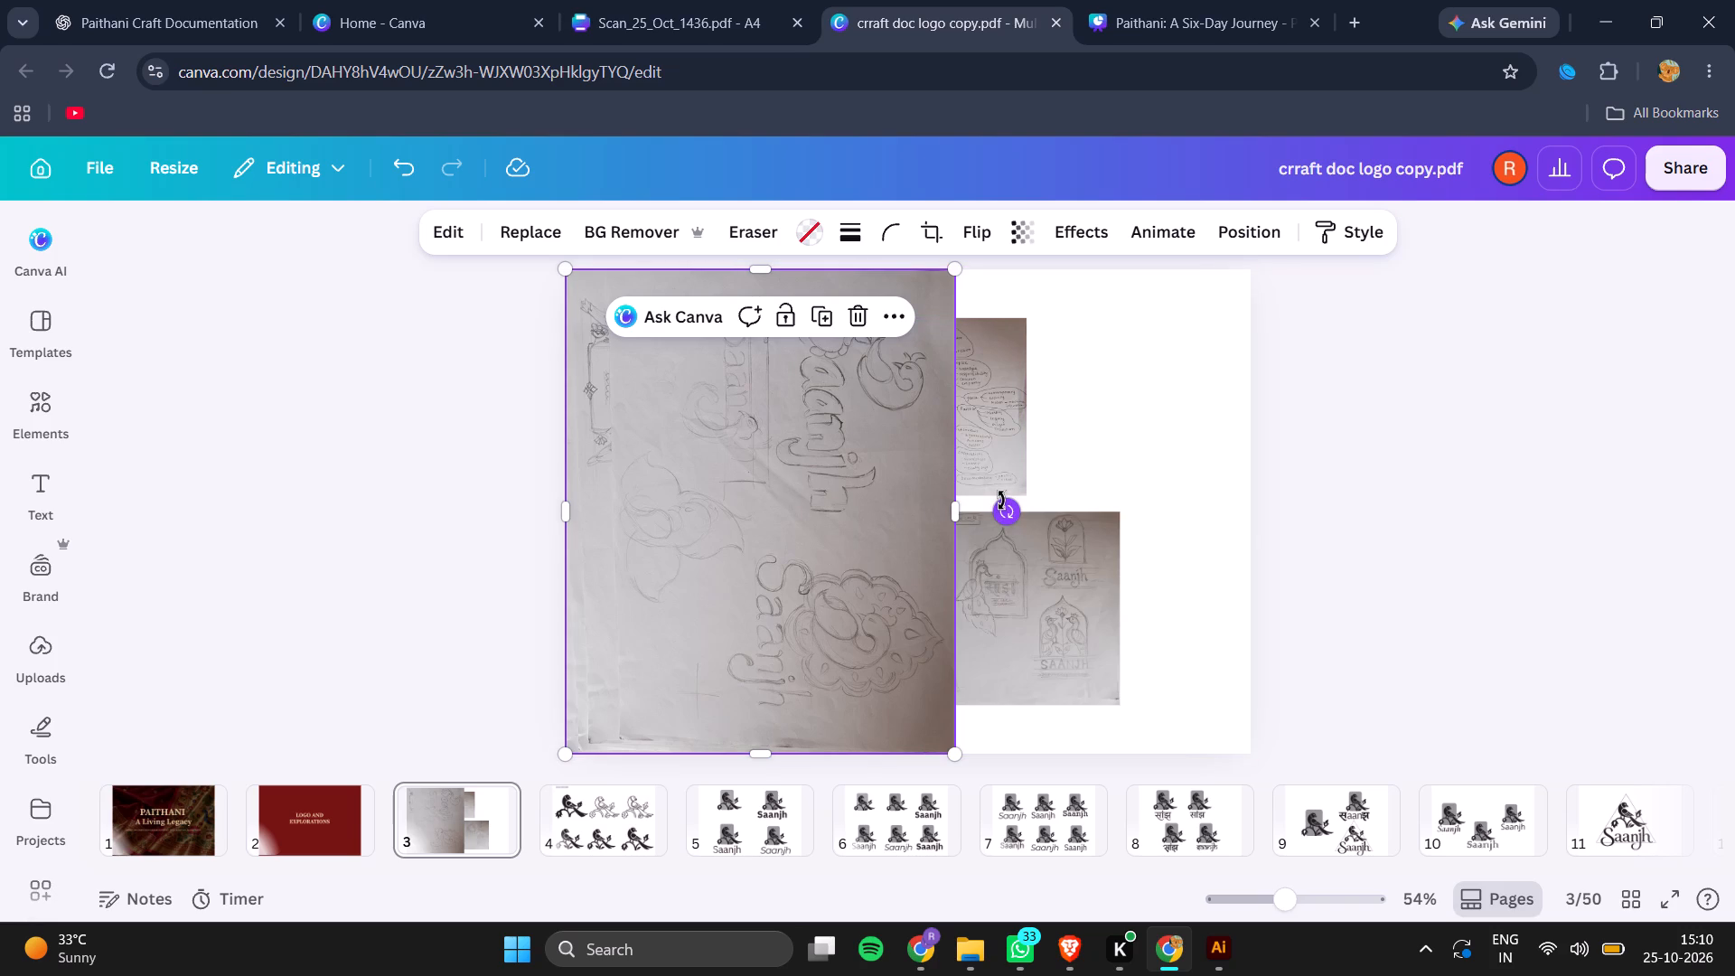
left_click_drag(1001, 501, 764, 252)
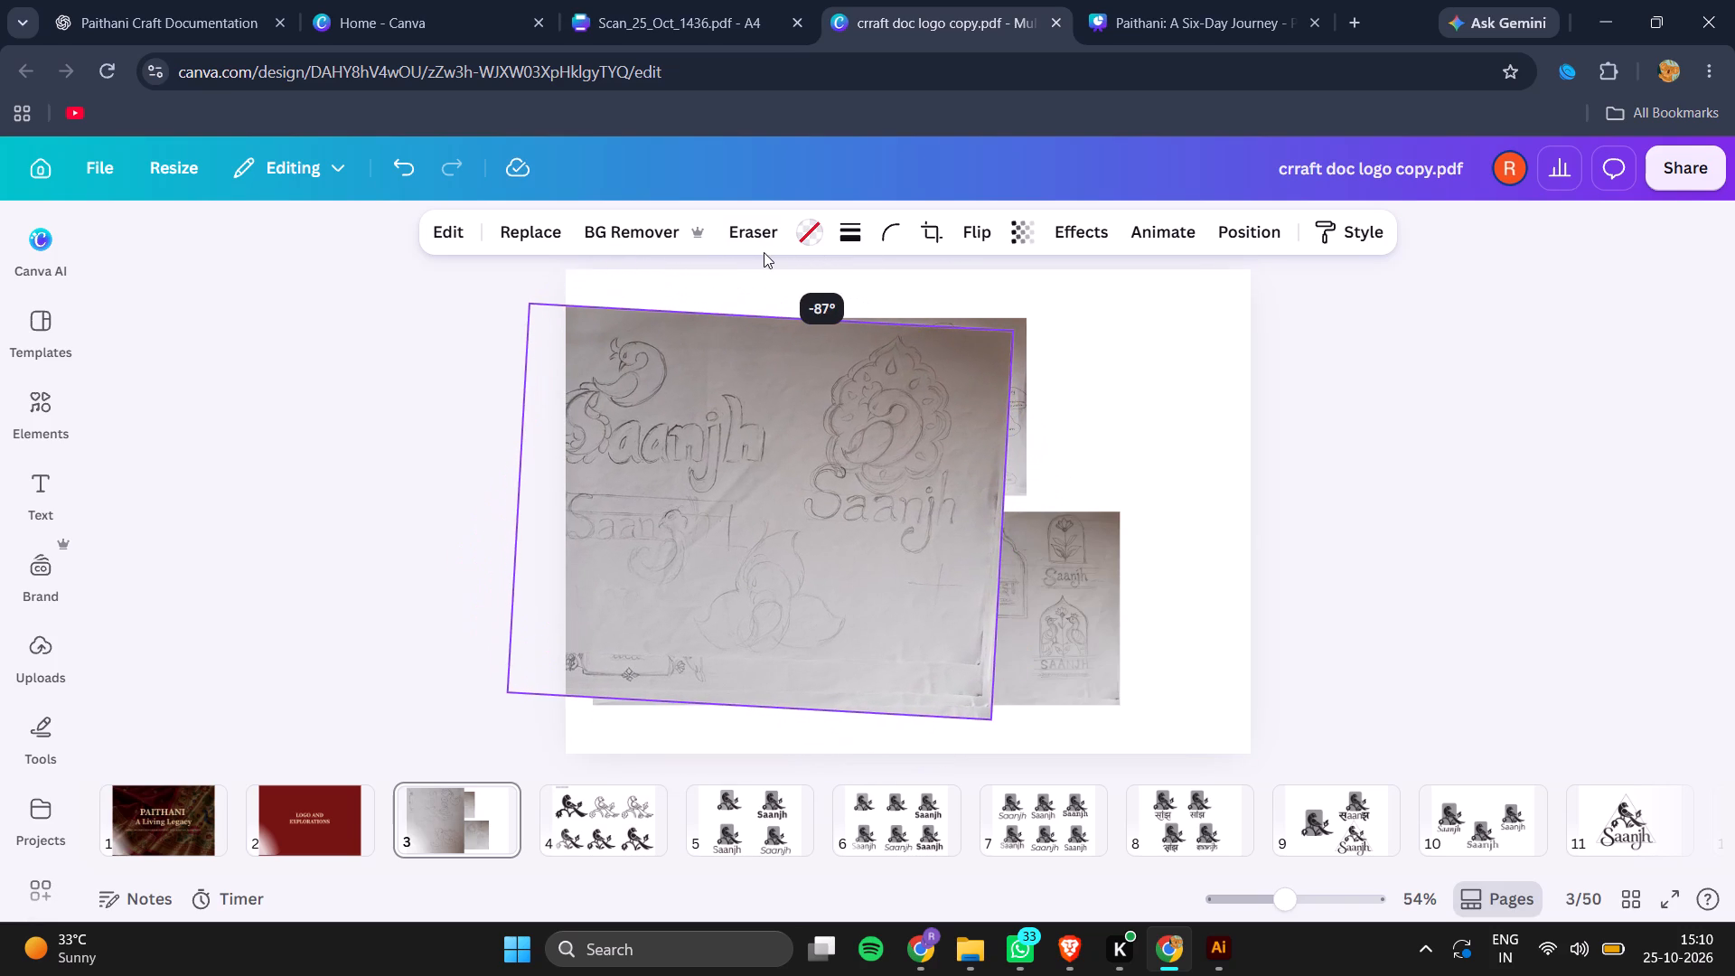
left_click_drag(764, 252, 748, 249)
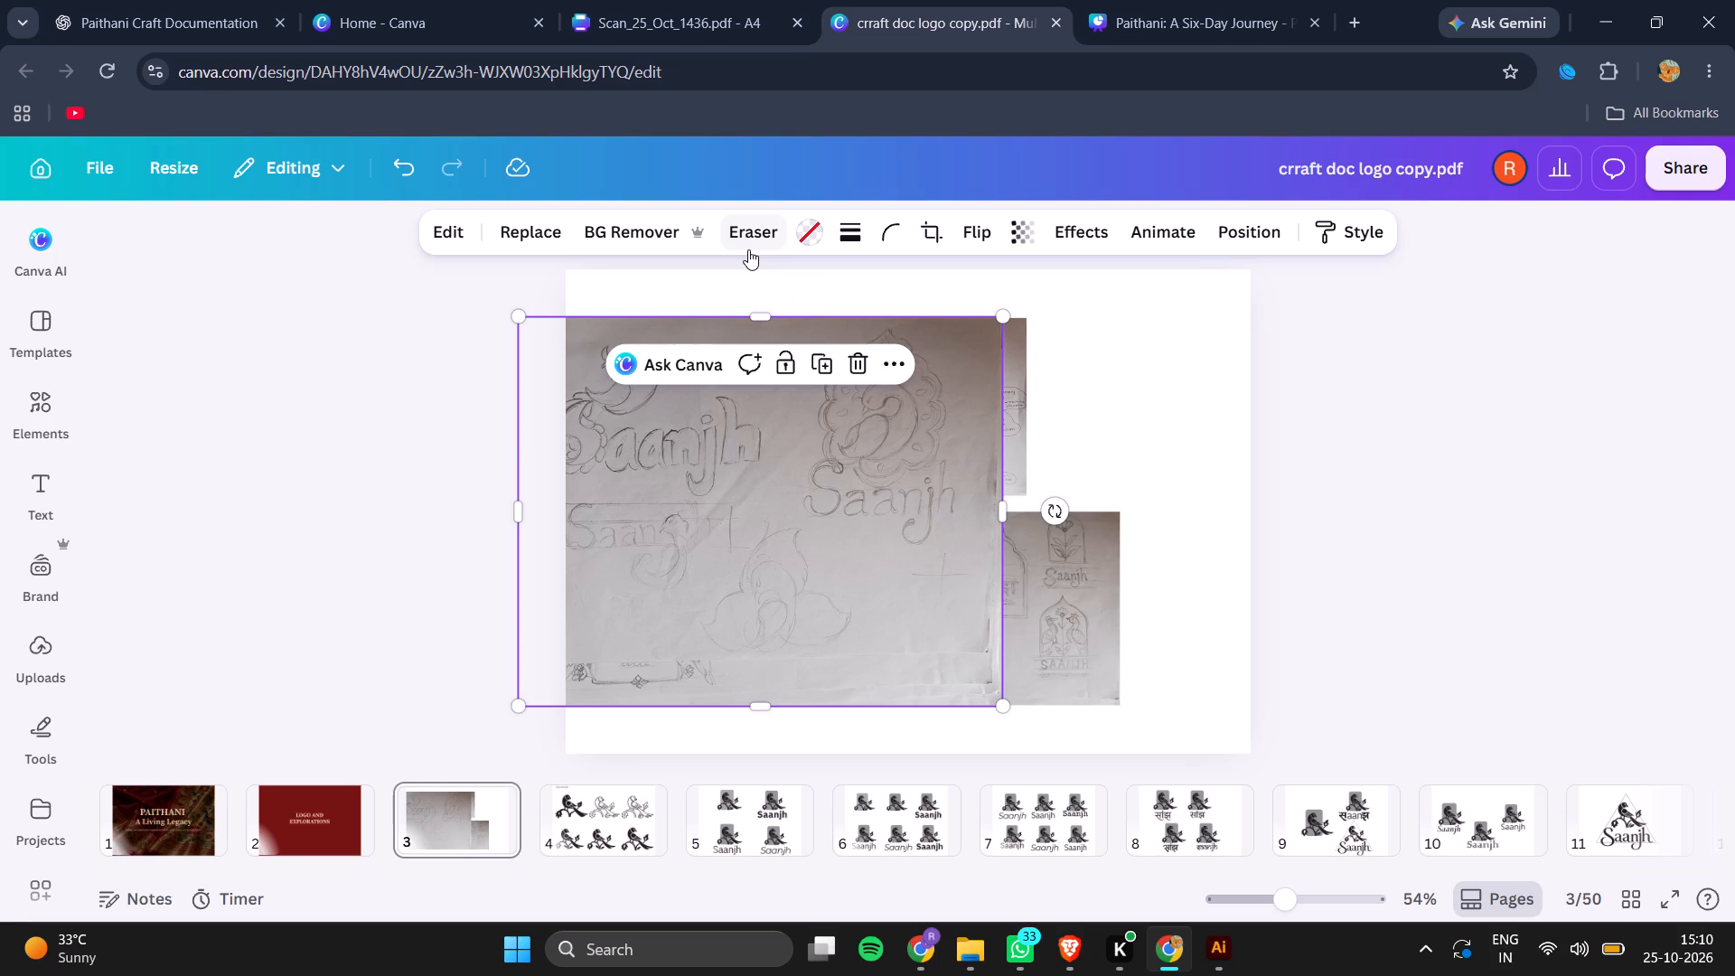
Move the pasted scan toward the page's right side, crop its height from the bottom edge, and reposition the image to show the upper logo sketches.
left_click_drag(828, 418, 1004, 436)
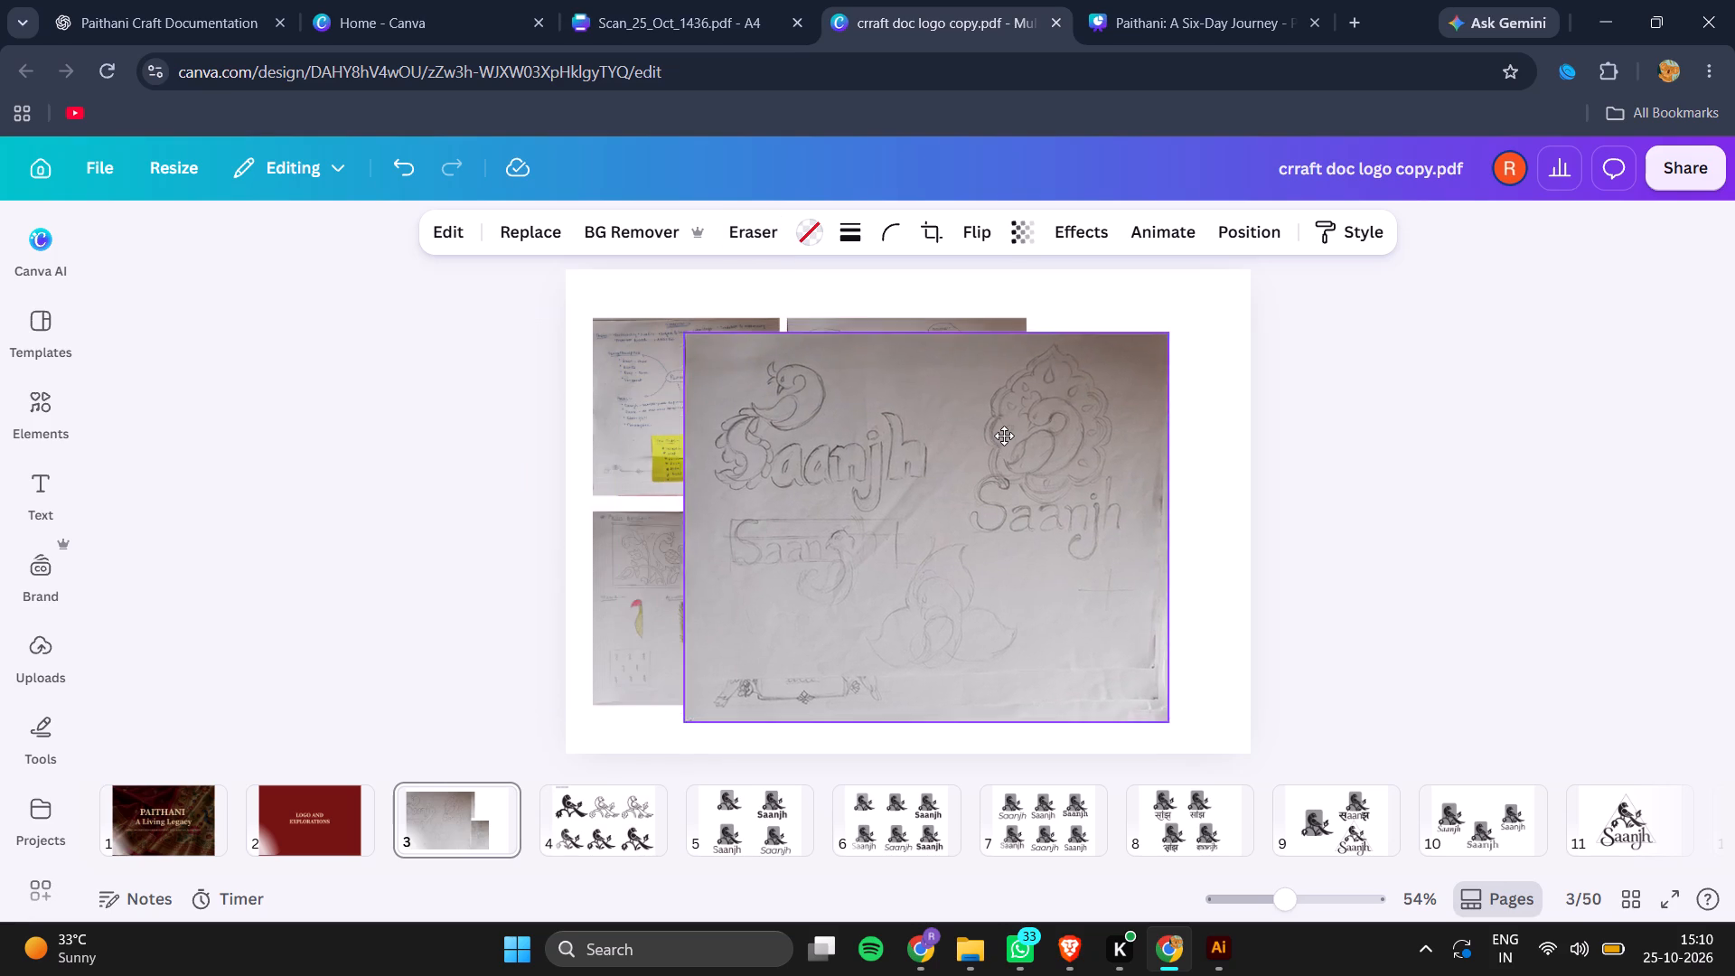
left_click_drag(1004, 436, 1010, 437)
left_click_drag(964, 734, 969, 678)
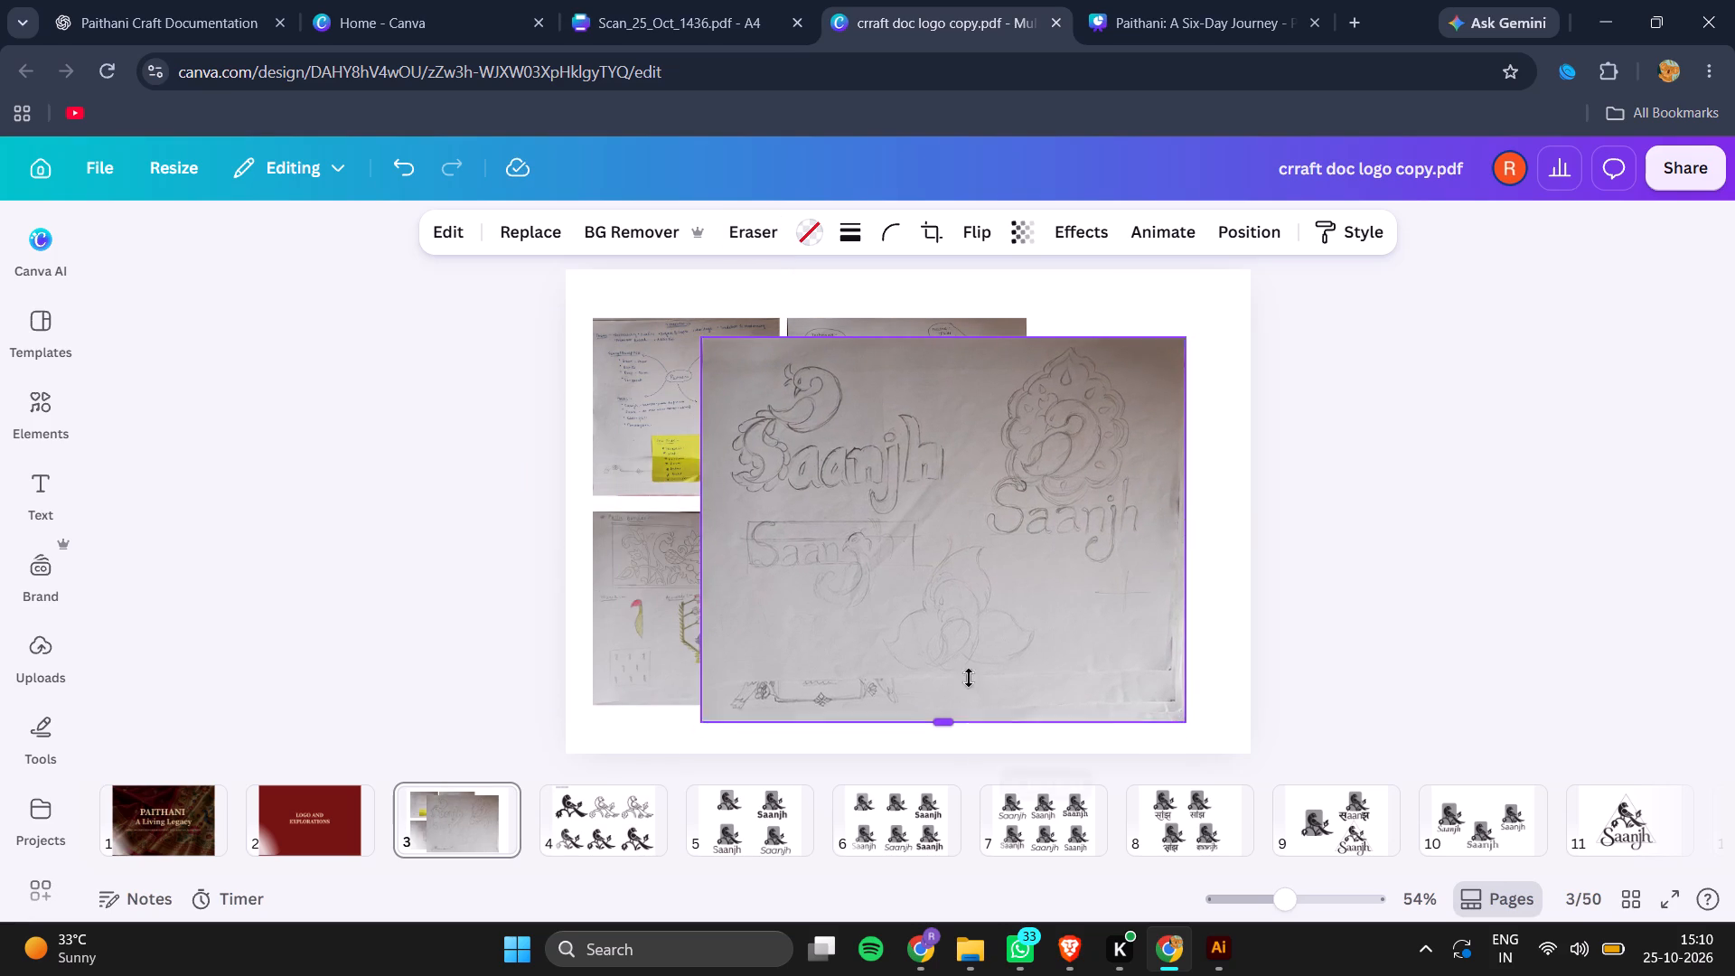
left_click_drag(969, 678, 993, 689)
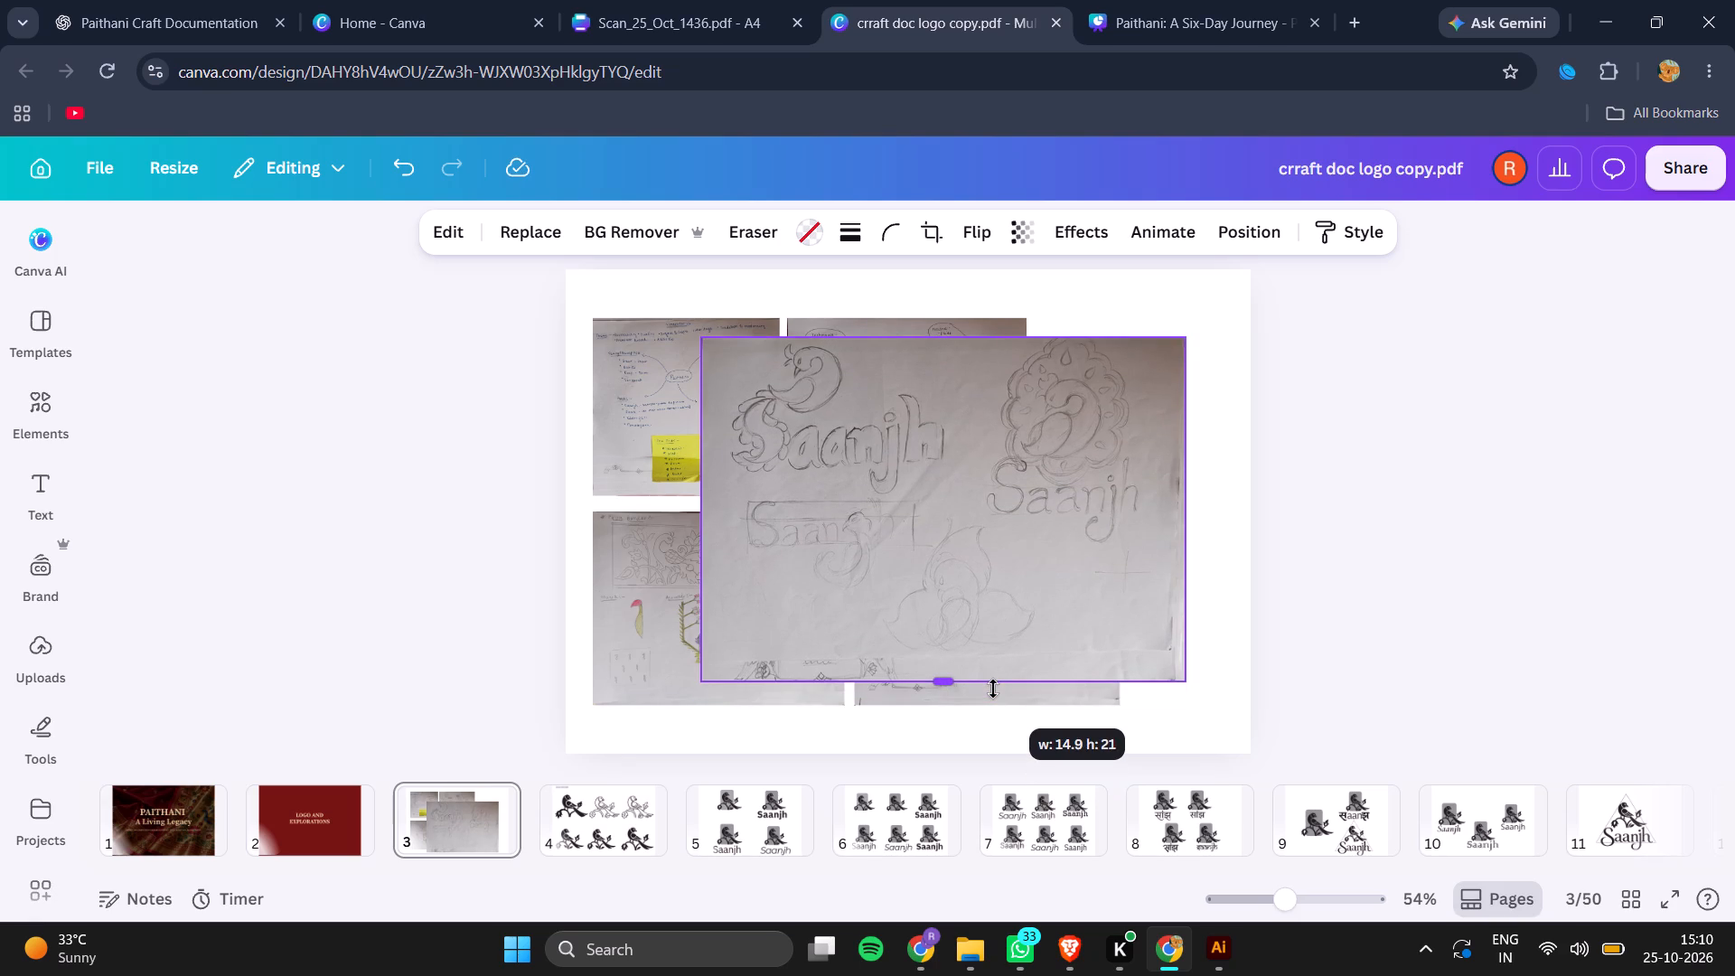
left_click_drag(993, 689, 982, 587)
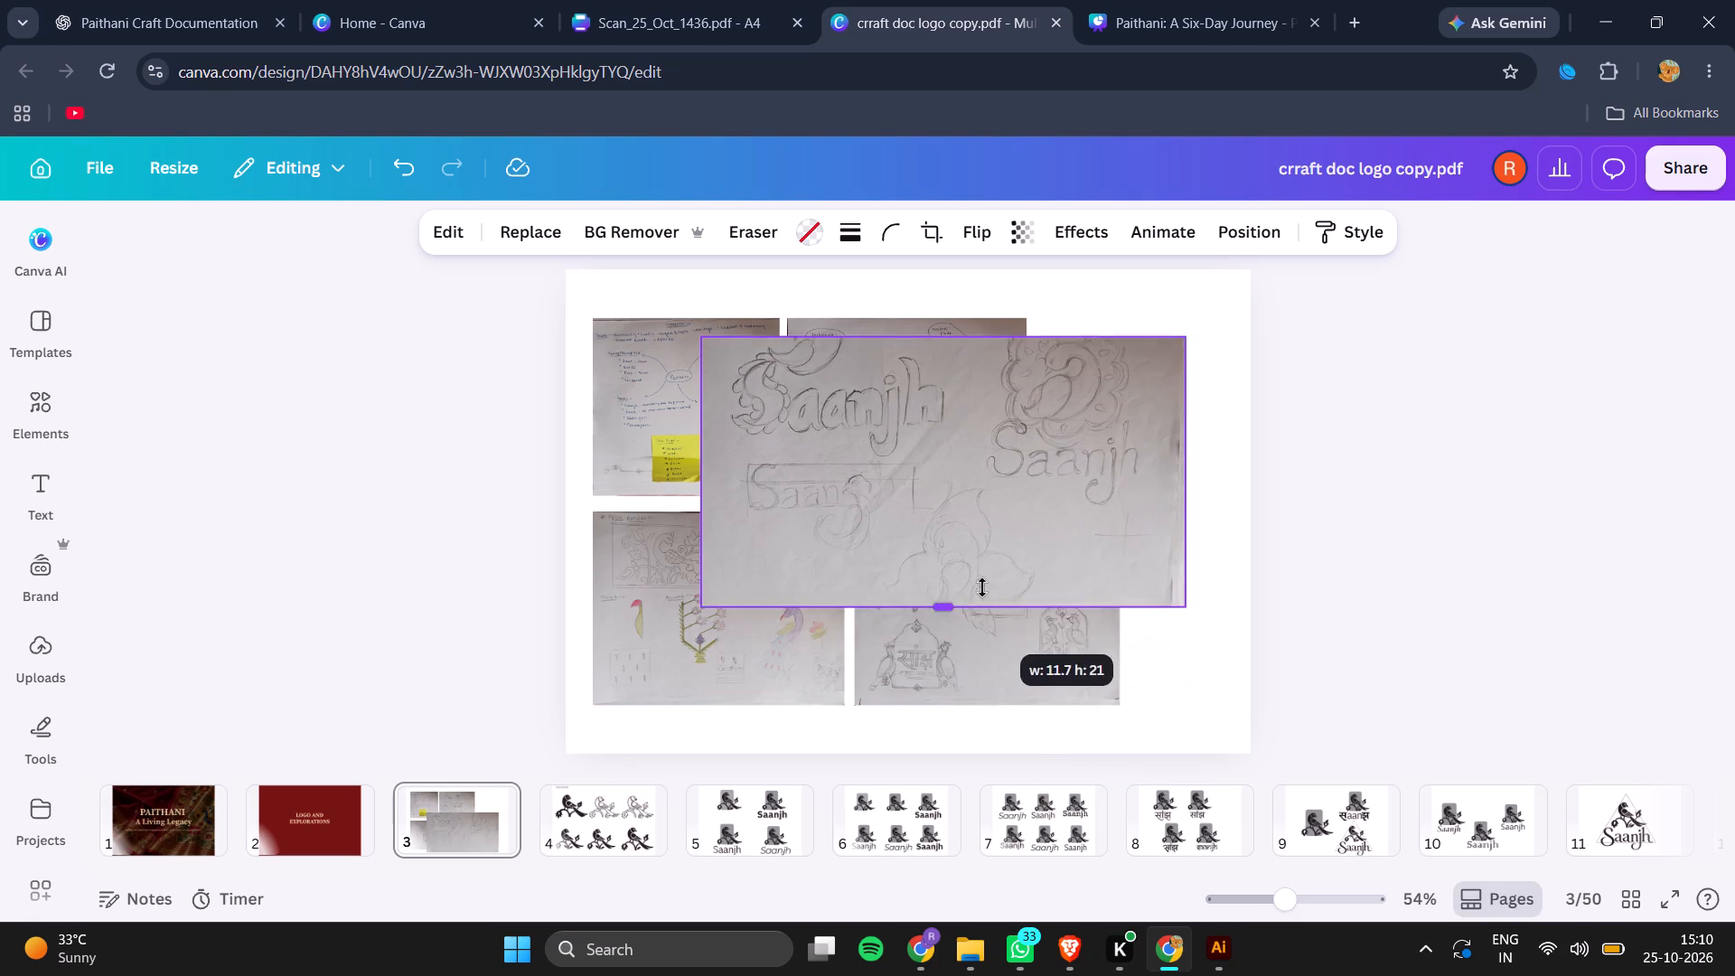
left_click_drag(982, 587, 978, 548)
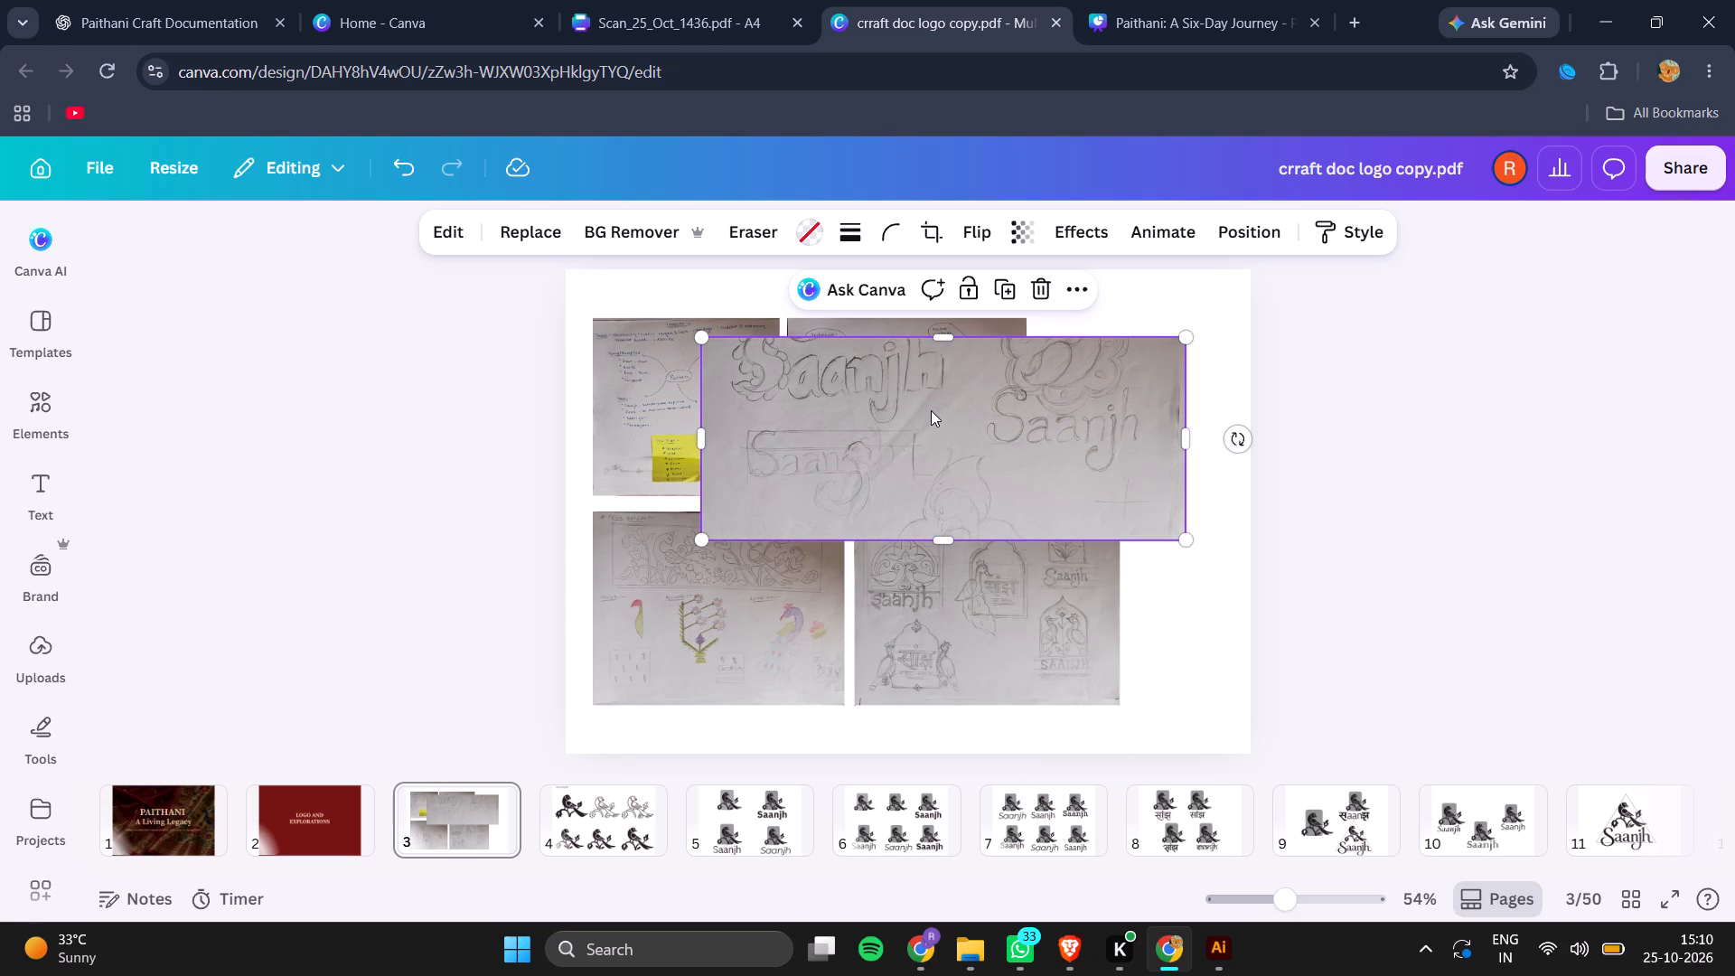
triple_click(717, 524)
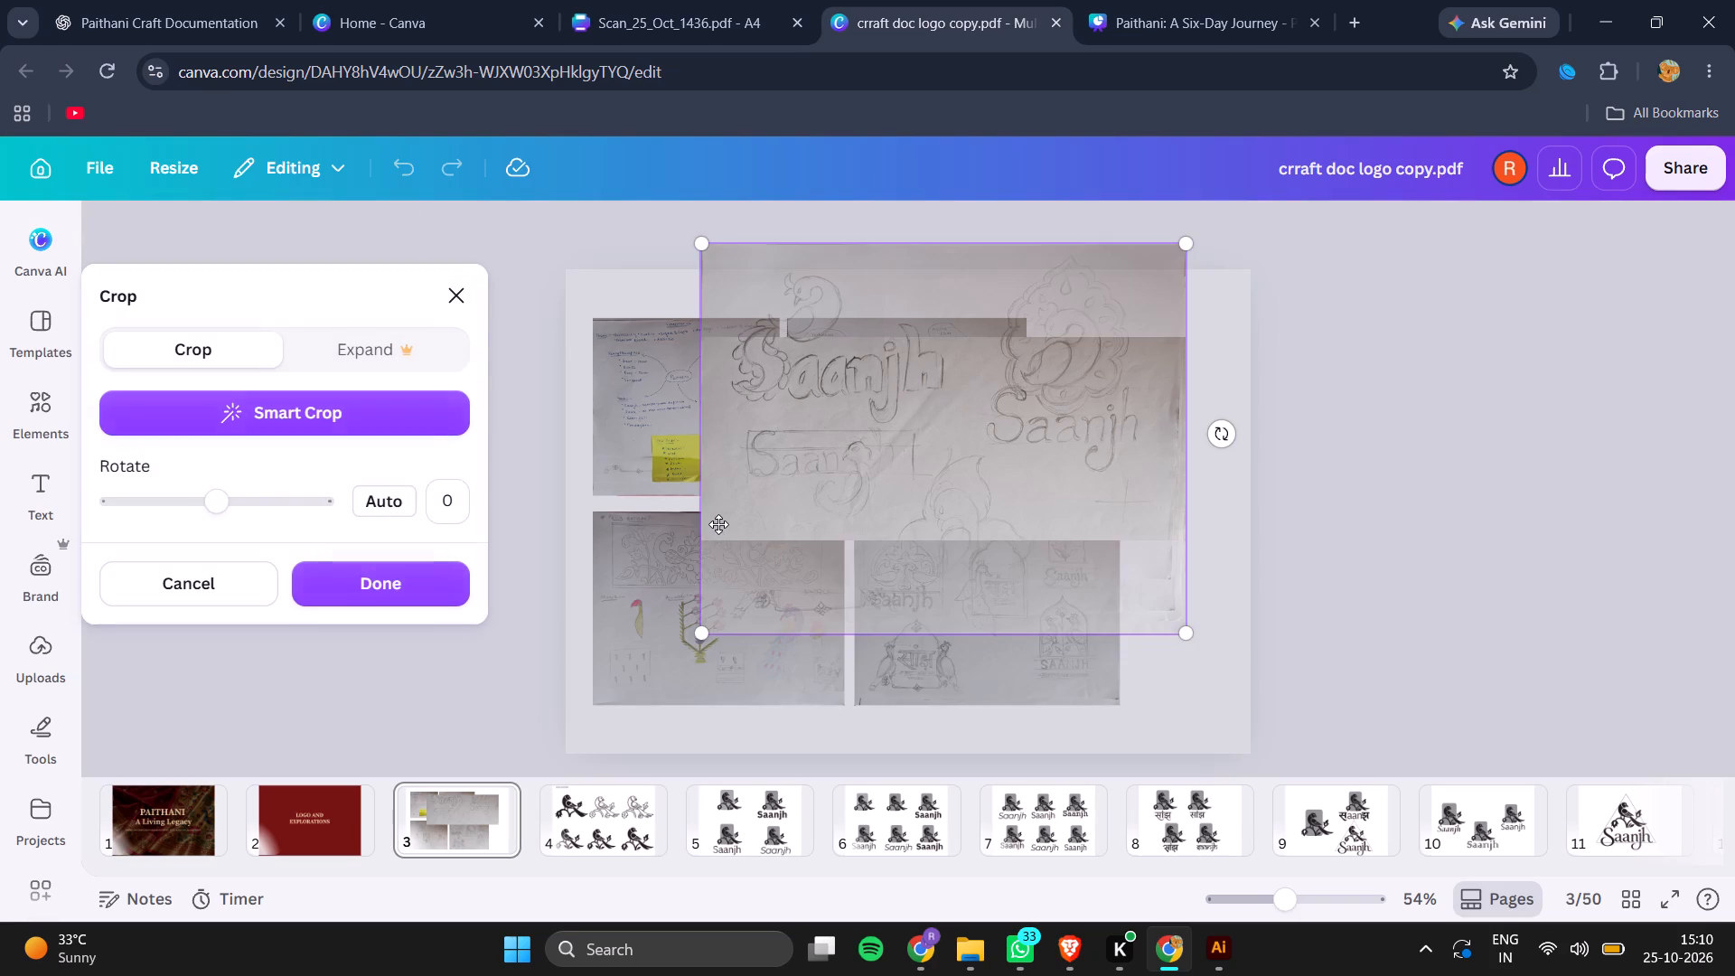
left_click_drag(723, 524, 736, 631)
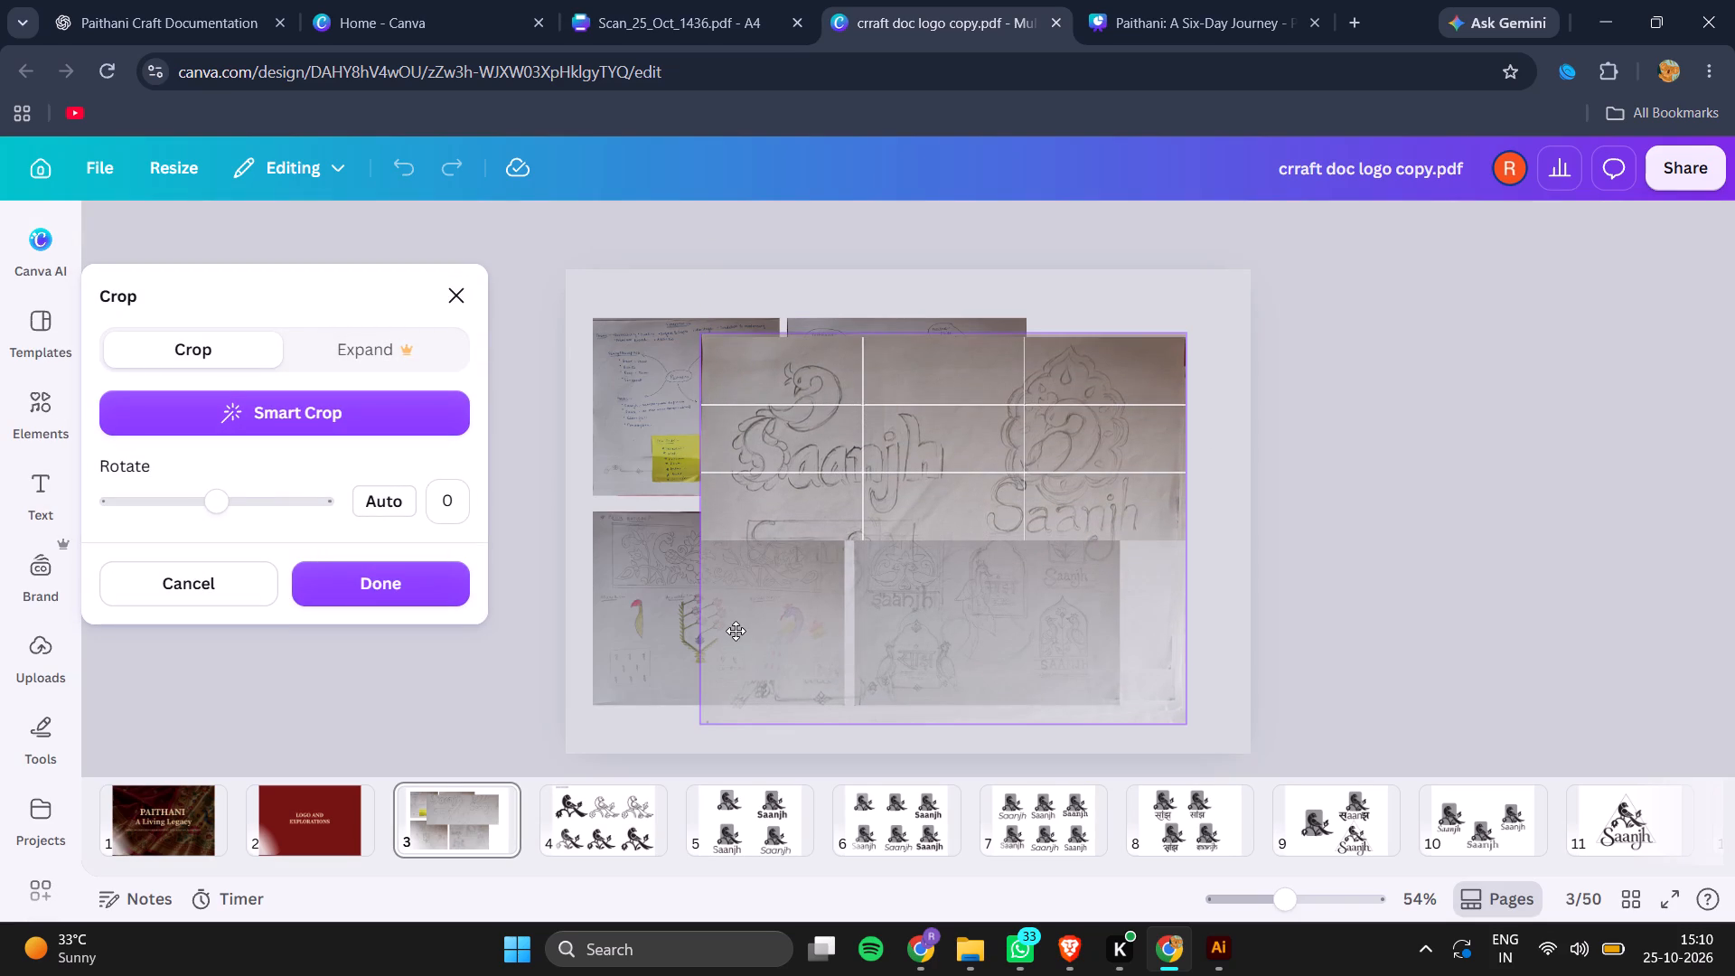
left_click_drag(736, 631, 735, 635)
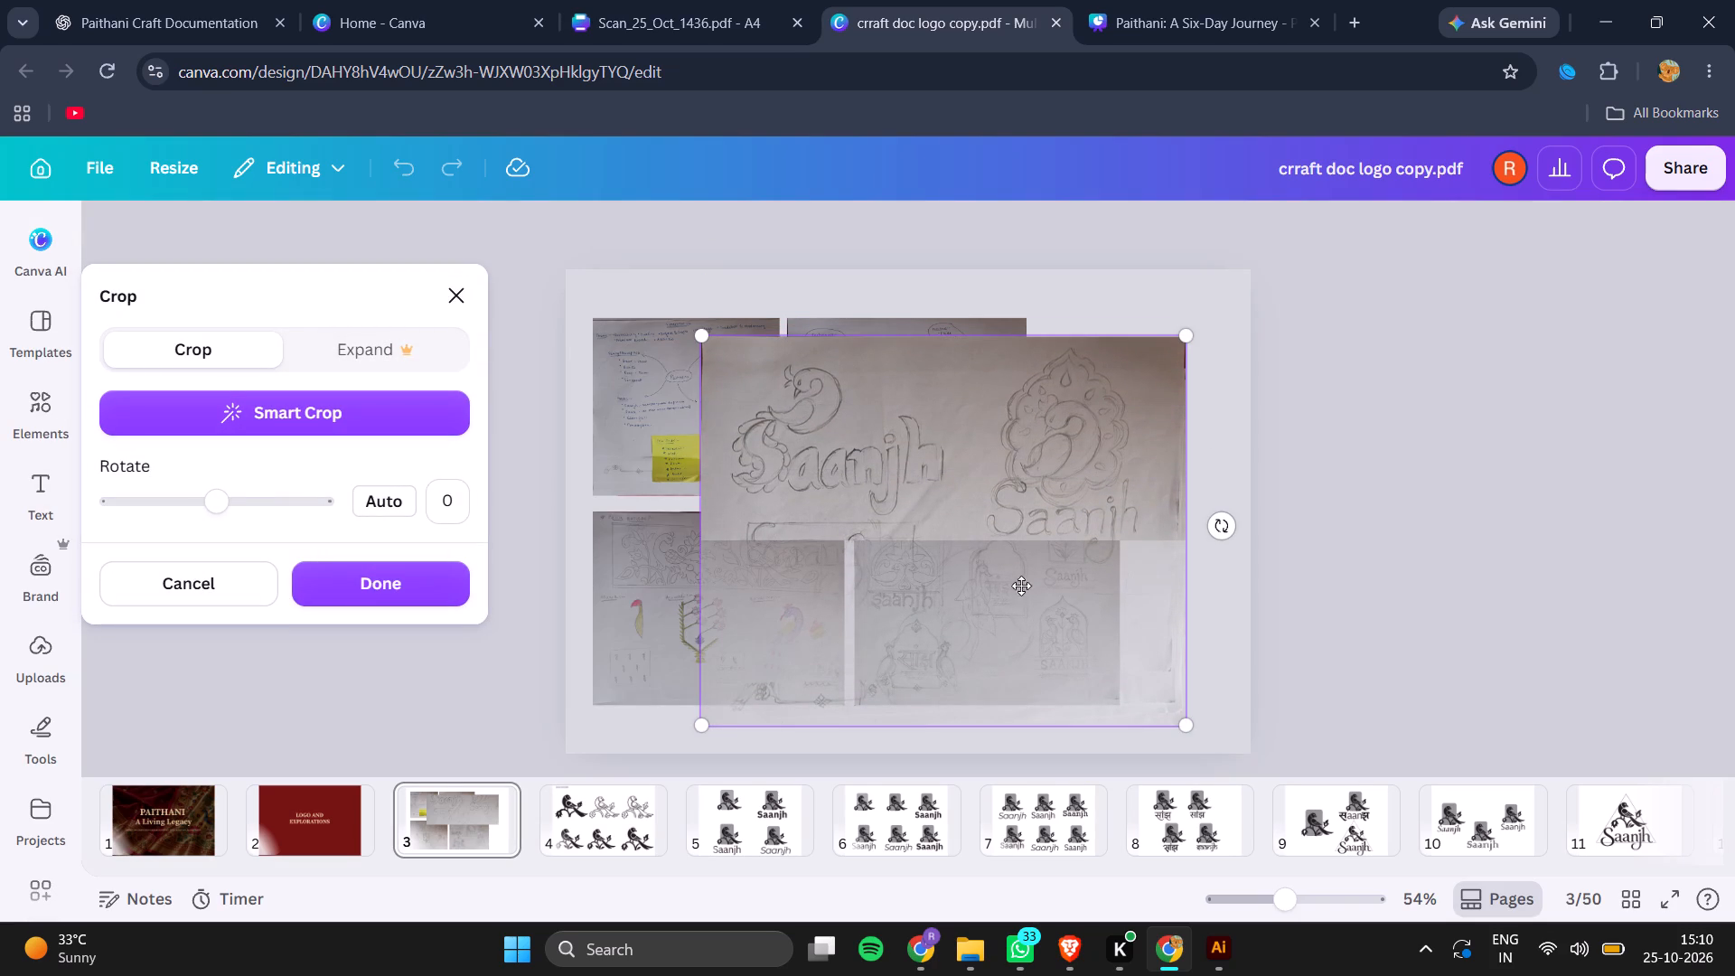
left_click(1330, 532)
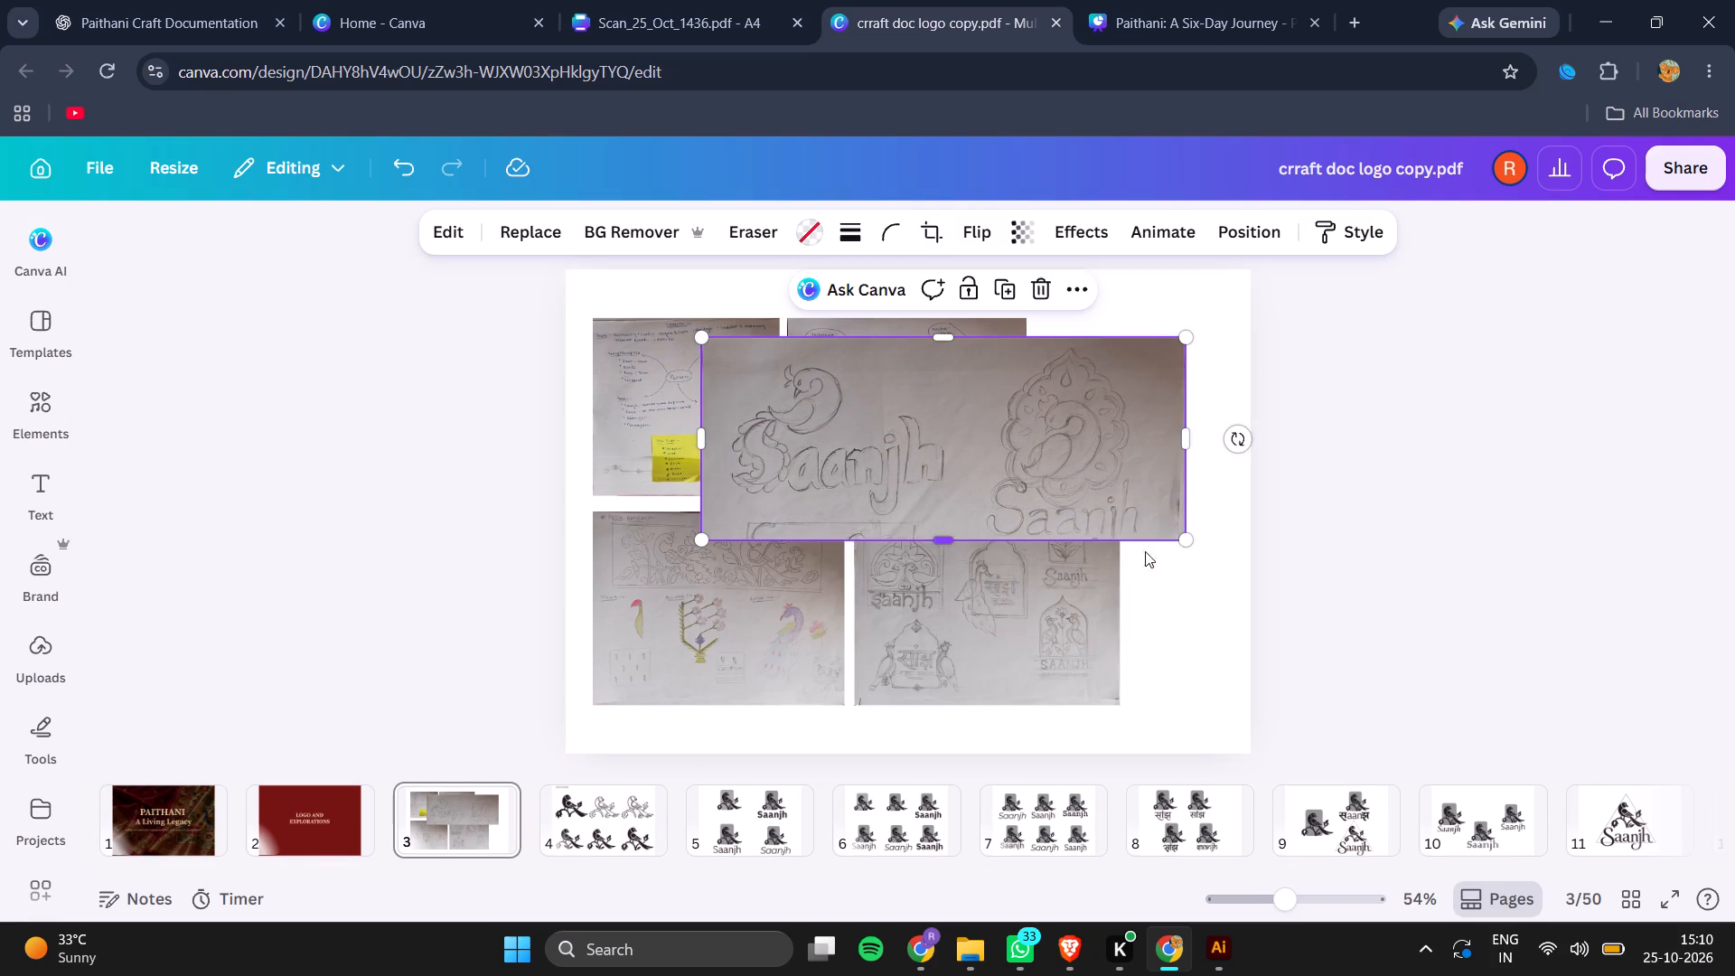
Shrink the cropped Saanjh sketches scan and place it right of the bubble mind map, top edges aligned, within the page's right edge.
left_click_drag(1183, 545, 1107, 516)
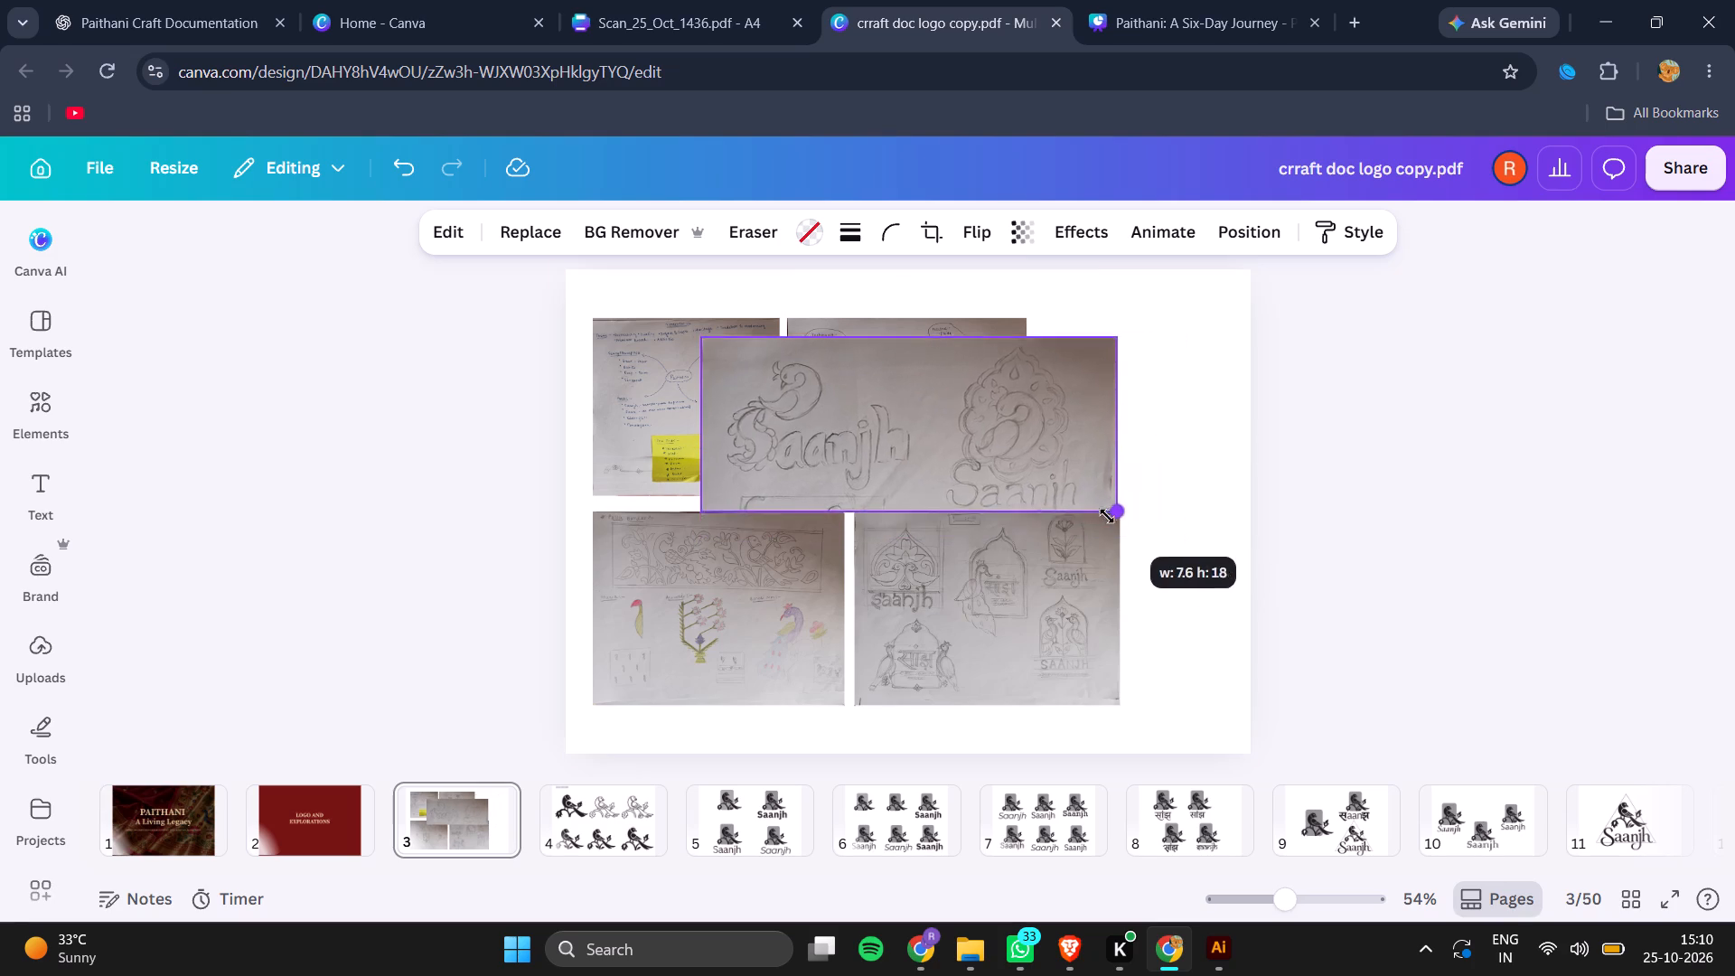
left_click_drag(1107, 516, 1024, 496)
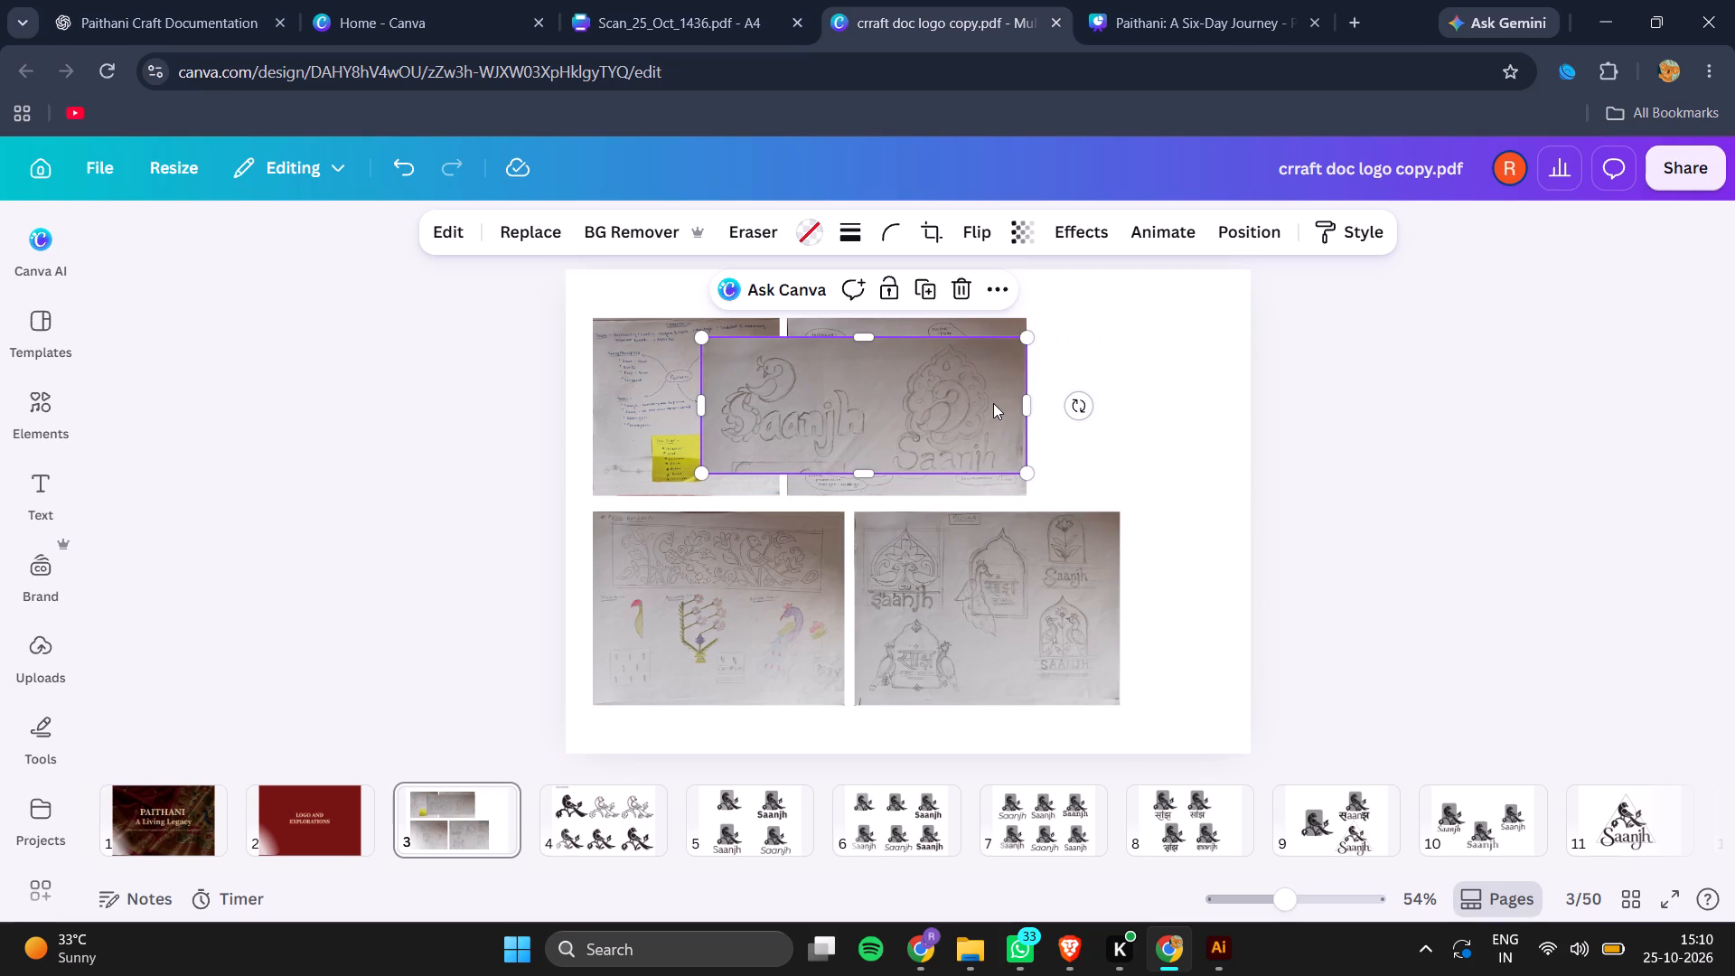
left_click_drag(992, 403, 1333, 380)
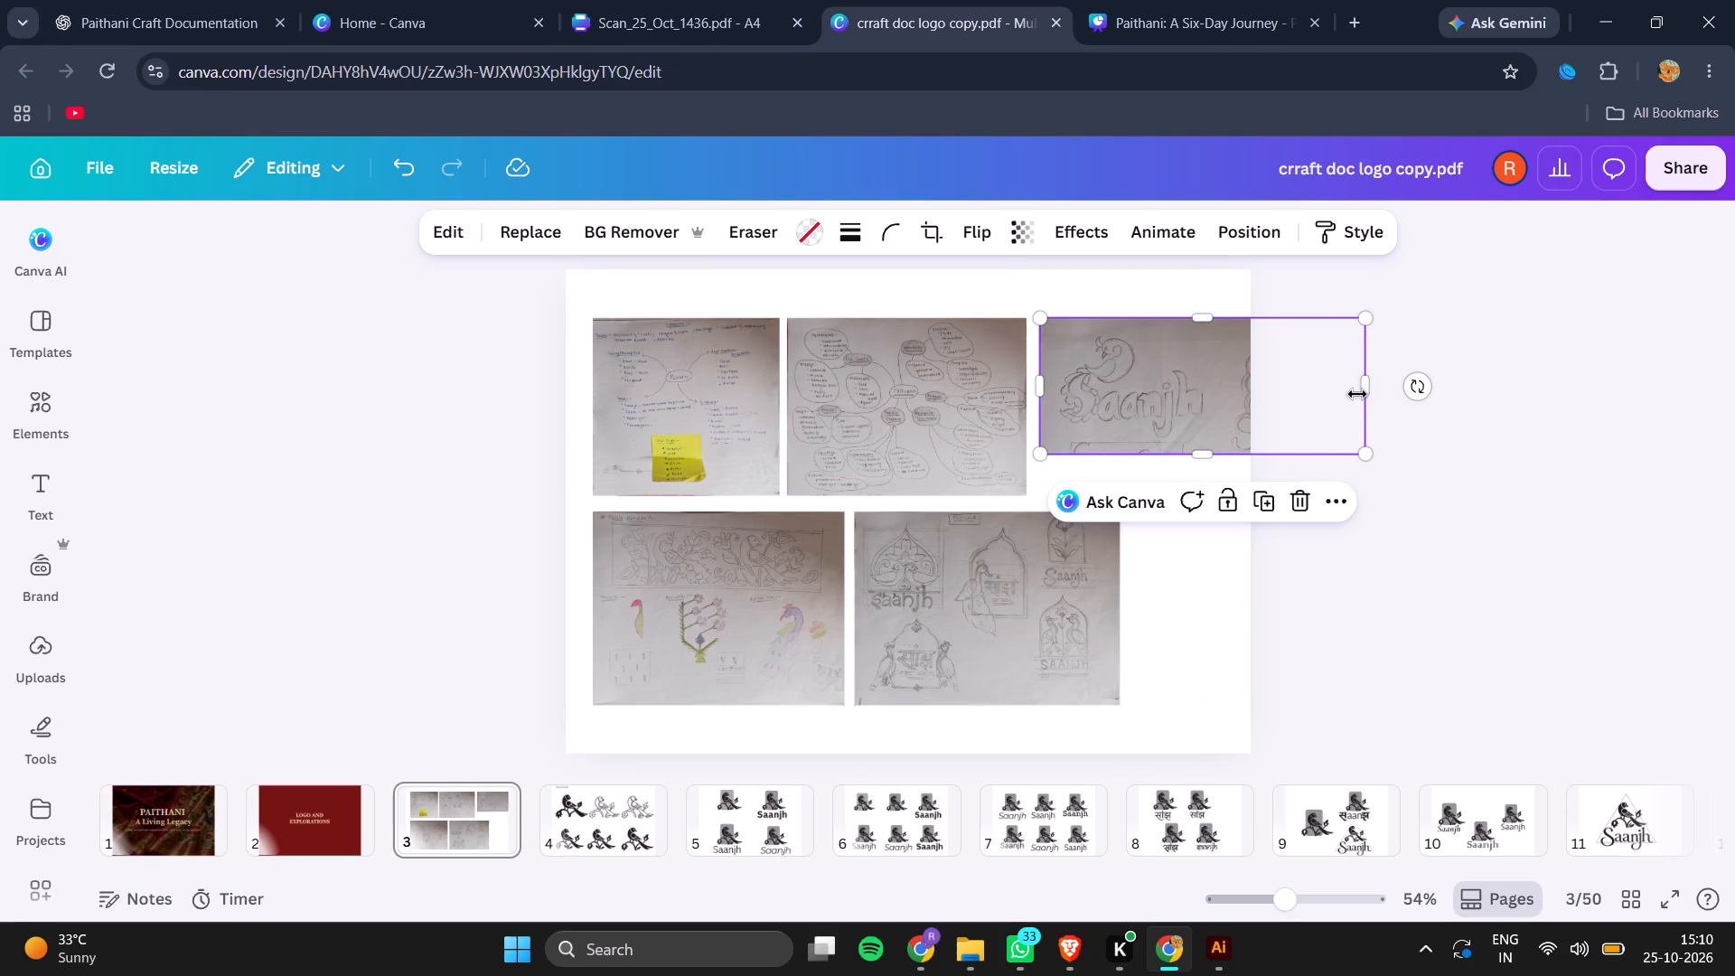
left_click_drag(1364, 457, 1282, 427)
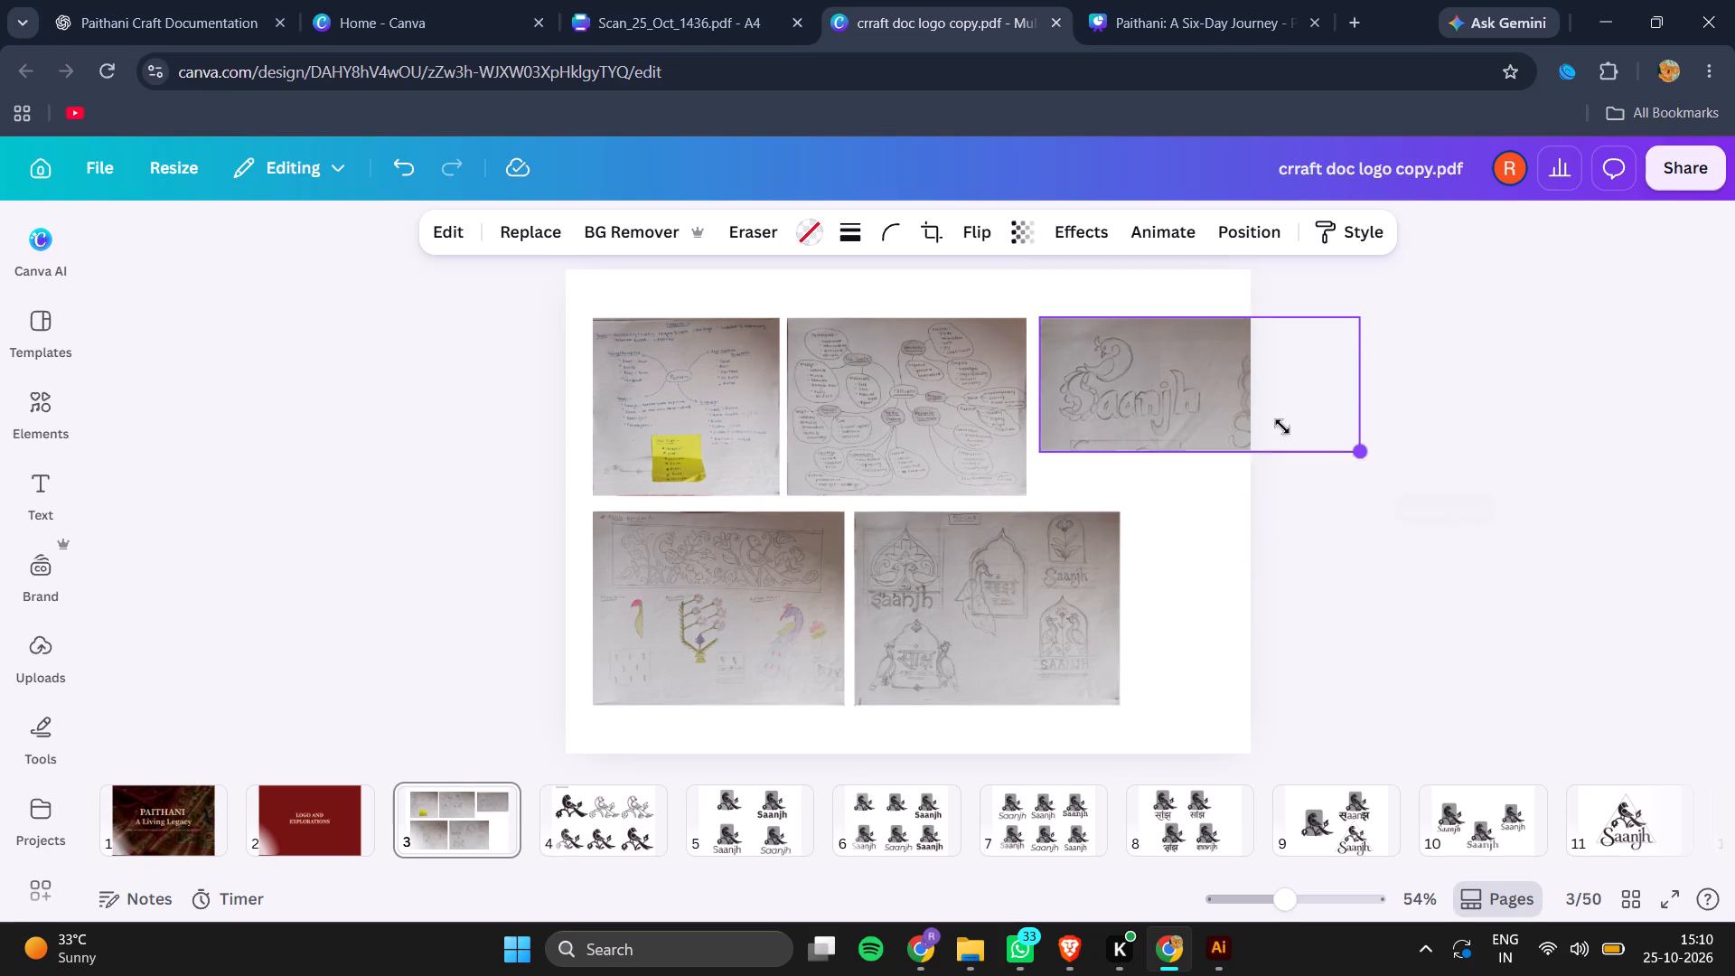
left_click_drag(1282, 427, 1231, 417)
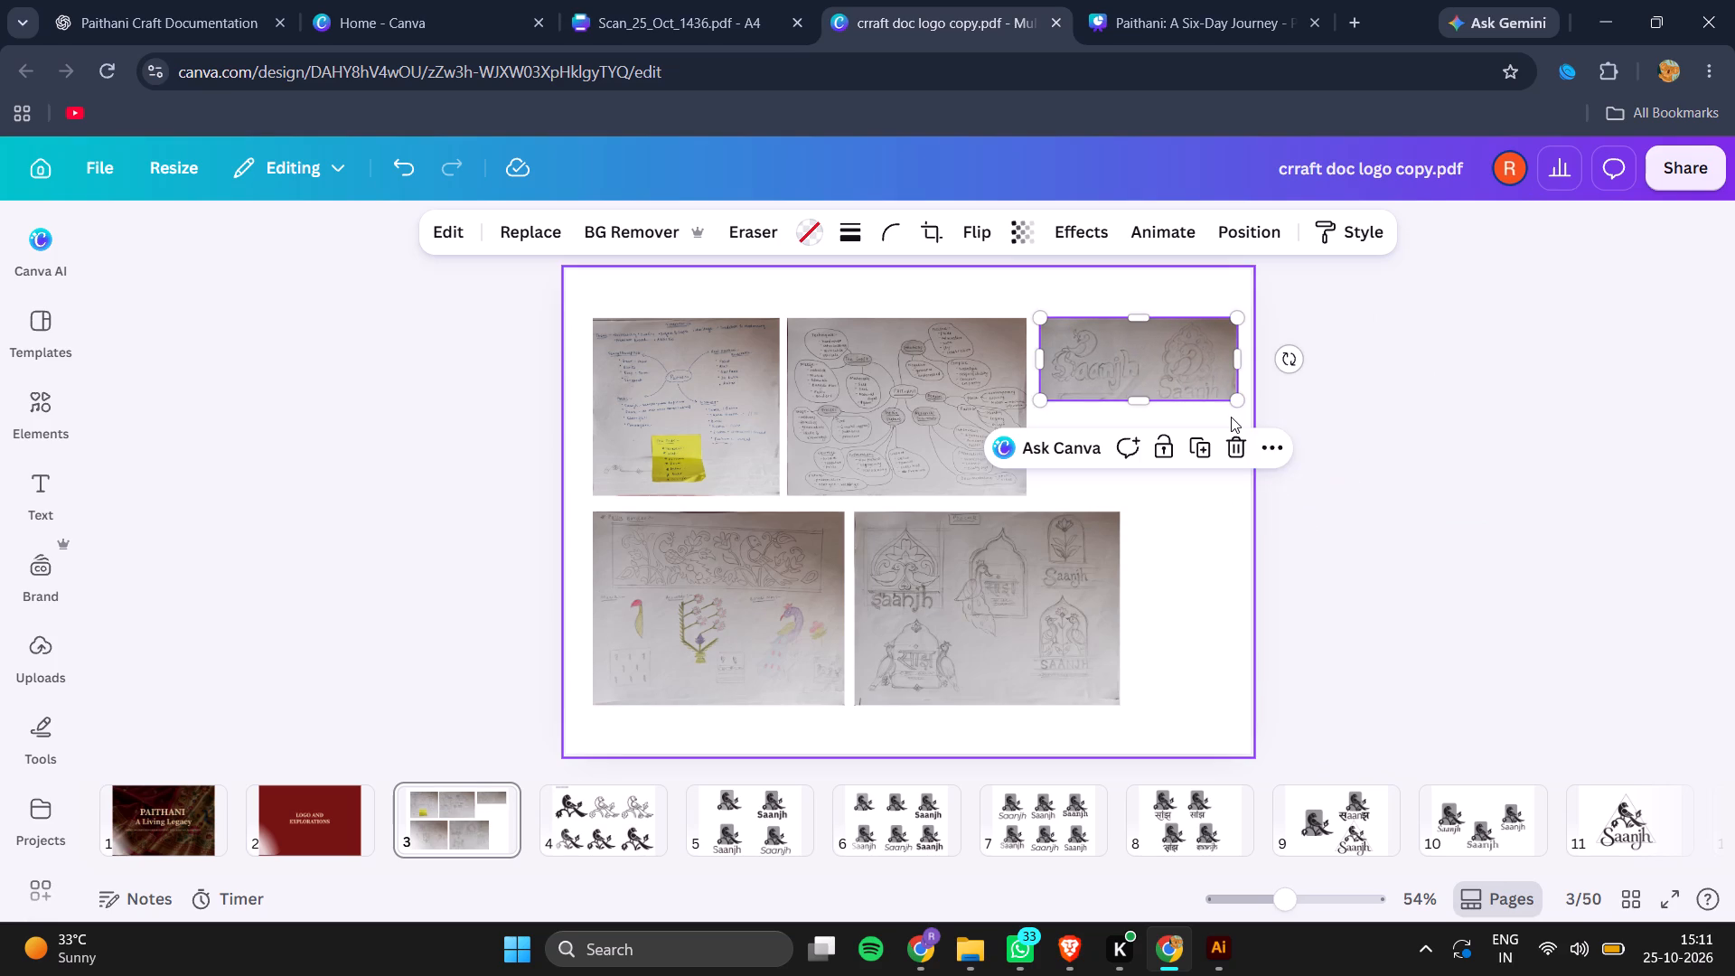
Copy the inked Saanjh bird logo scan from page 5 of the scan PDF and paste it onto page 3 of the craft logo document.
left_click(670, 9)
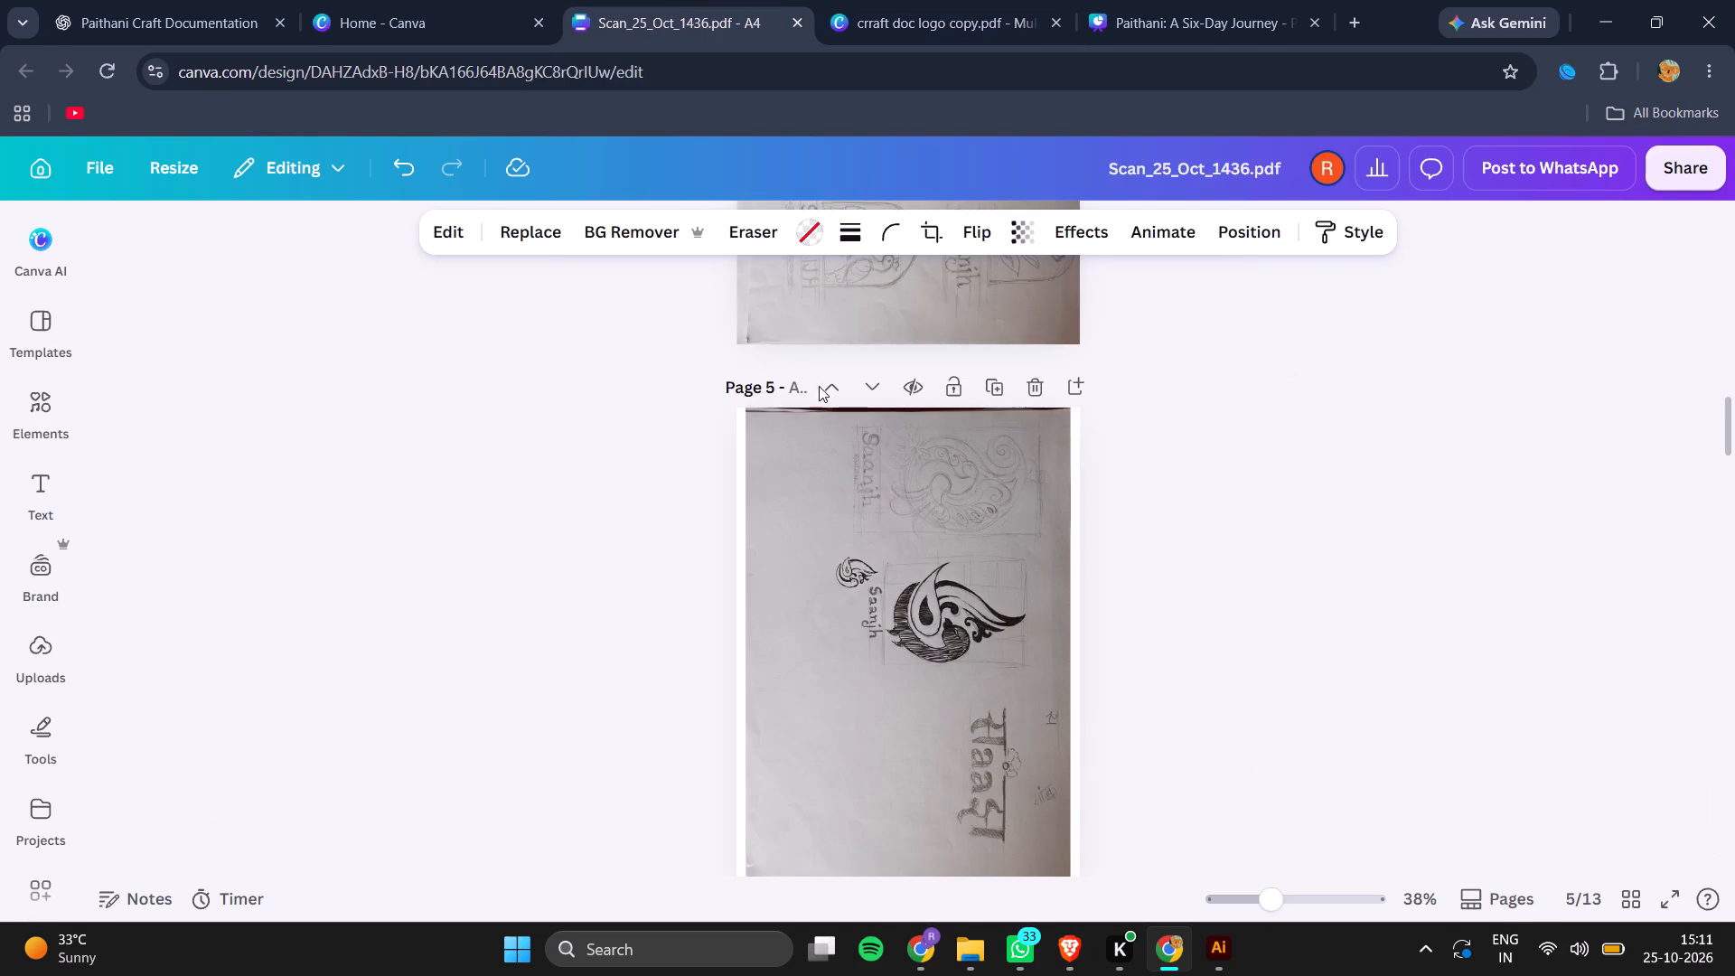
left_click(846, 469)
right_click(846, 469)
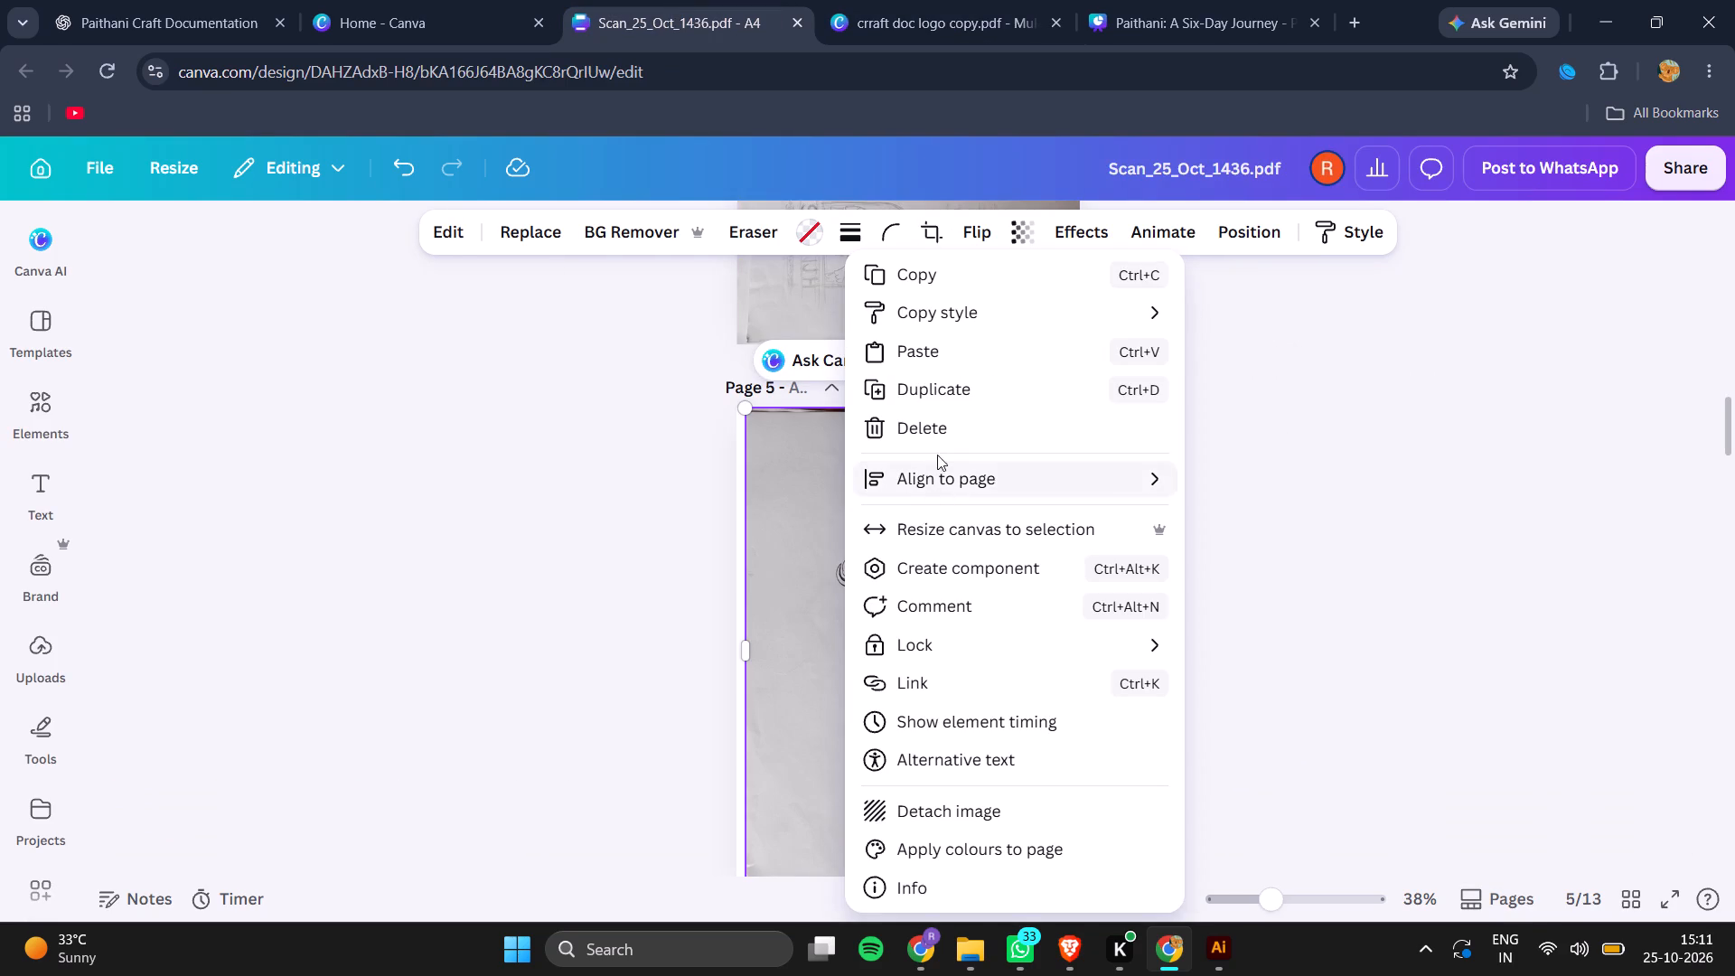
left_click(918, 270)
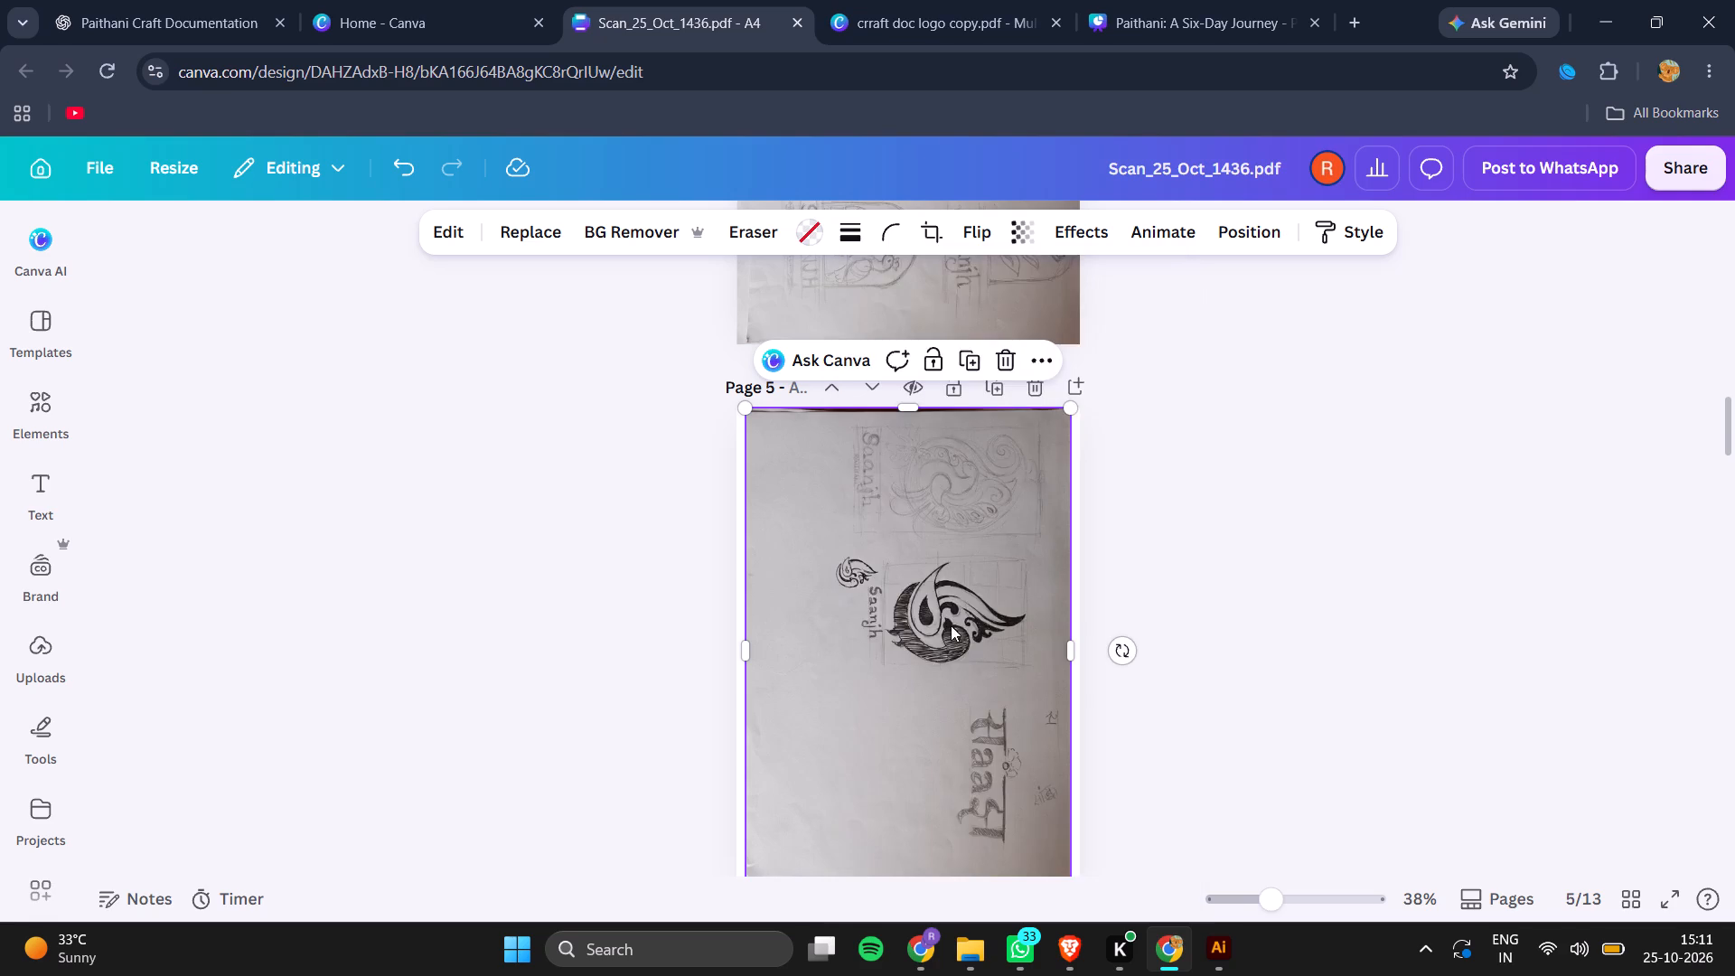
scroll(951, 625, "down", 10)
scroll(951, 625, "up", 4)
scroll(951, 625, "down", 1)
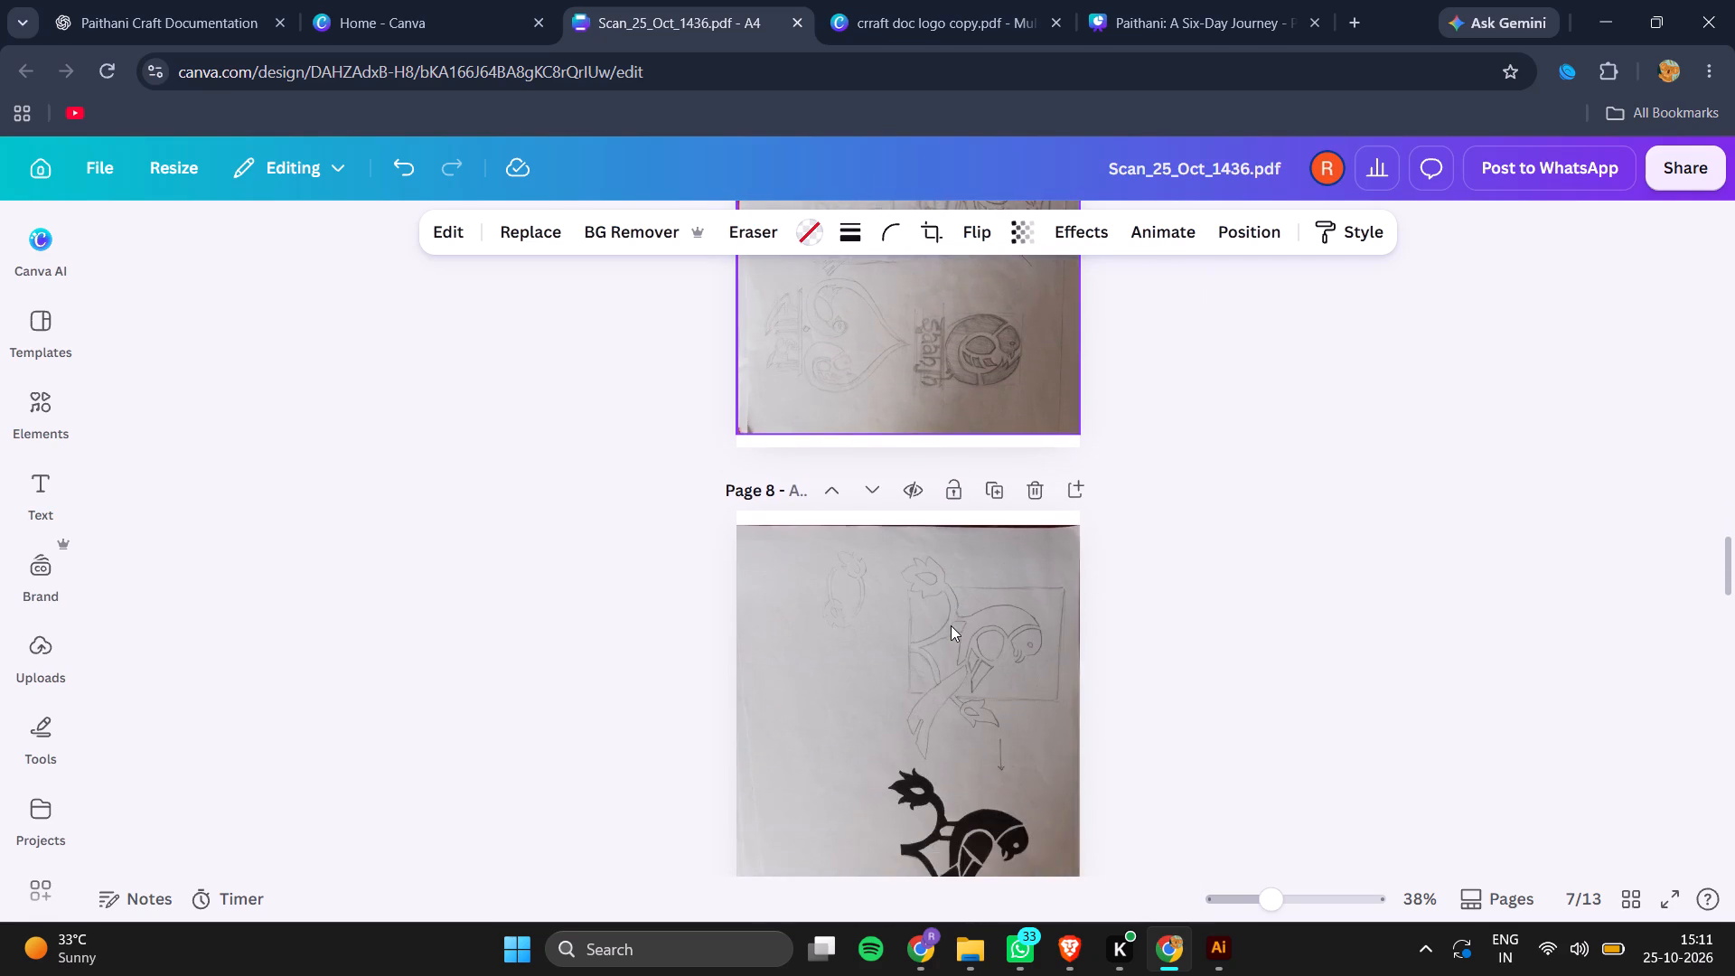
scroll(951, 625, "down", 1)
left_click(923, 22)
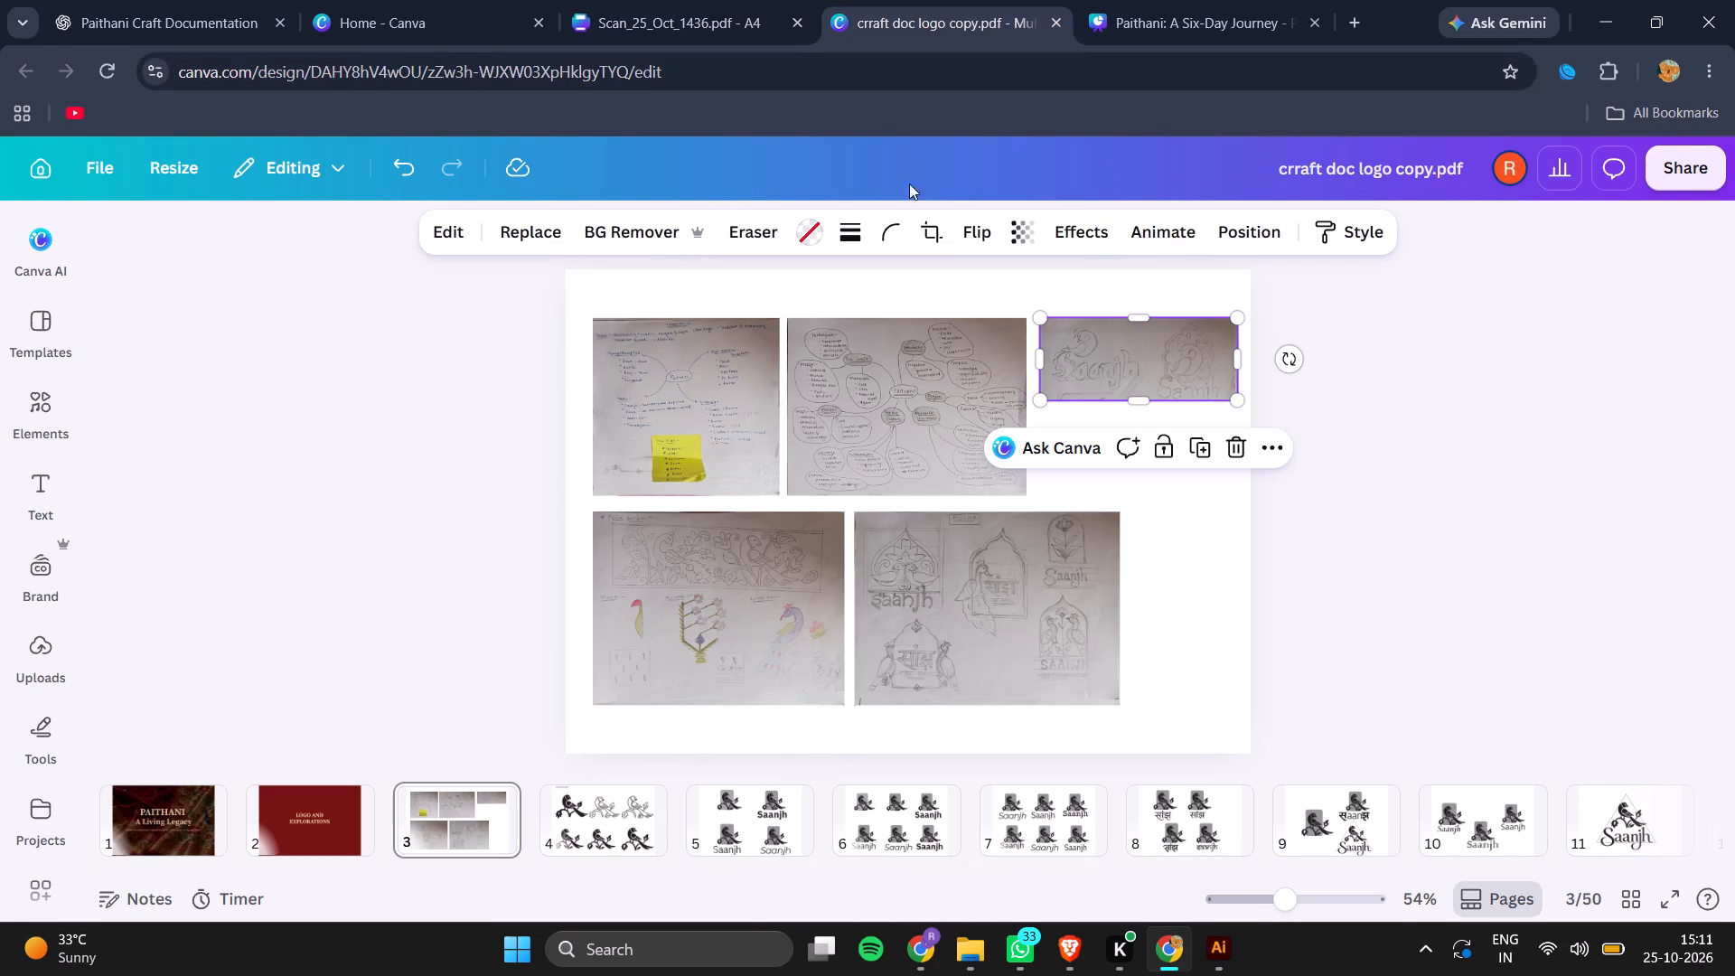
key("ctrl+v")
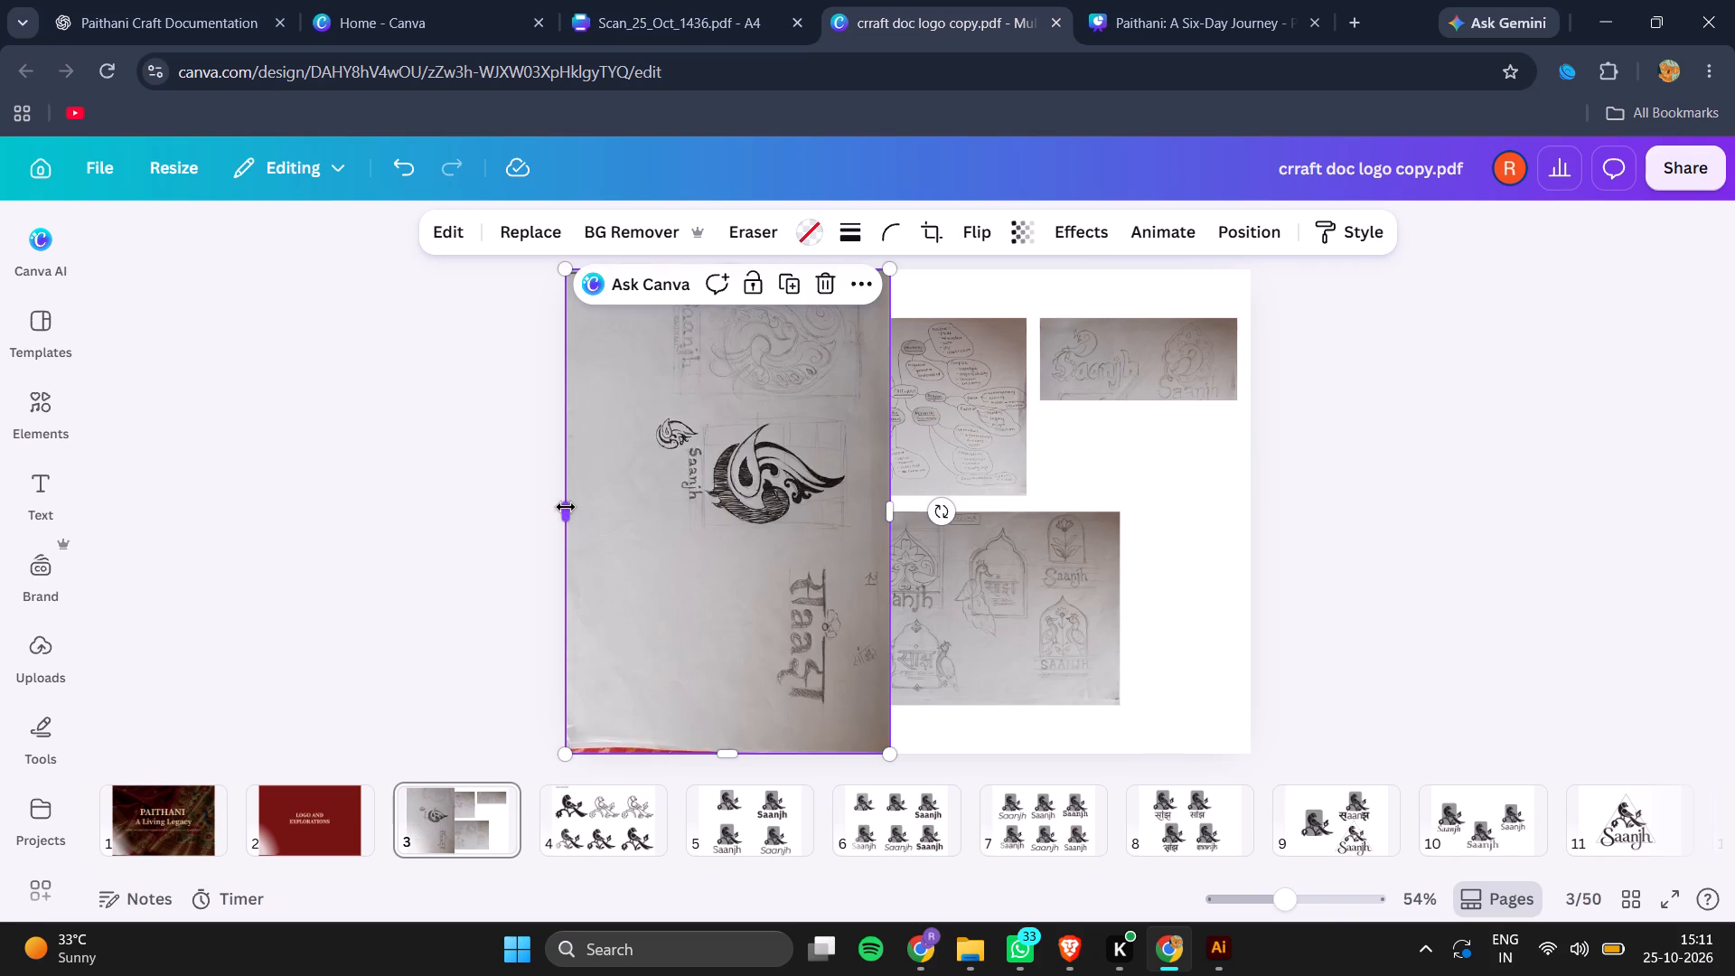
Crop the pasted bird logo scan from its left and bottom edges, and enlarge and reposition the image inside the crop frame.
left_click_drag(566, 507, 694, 506)
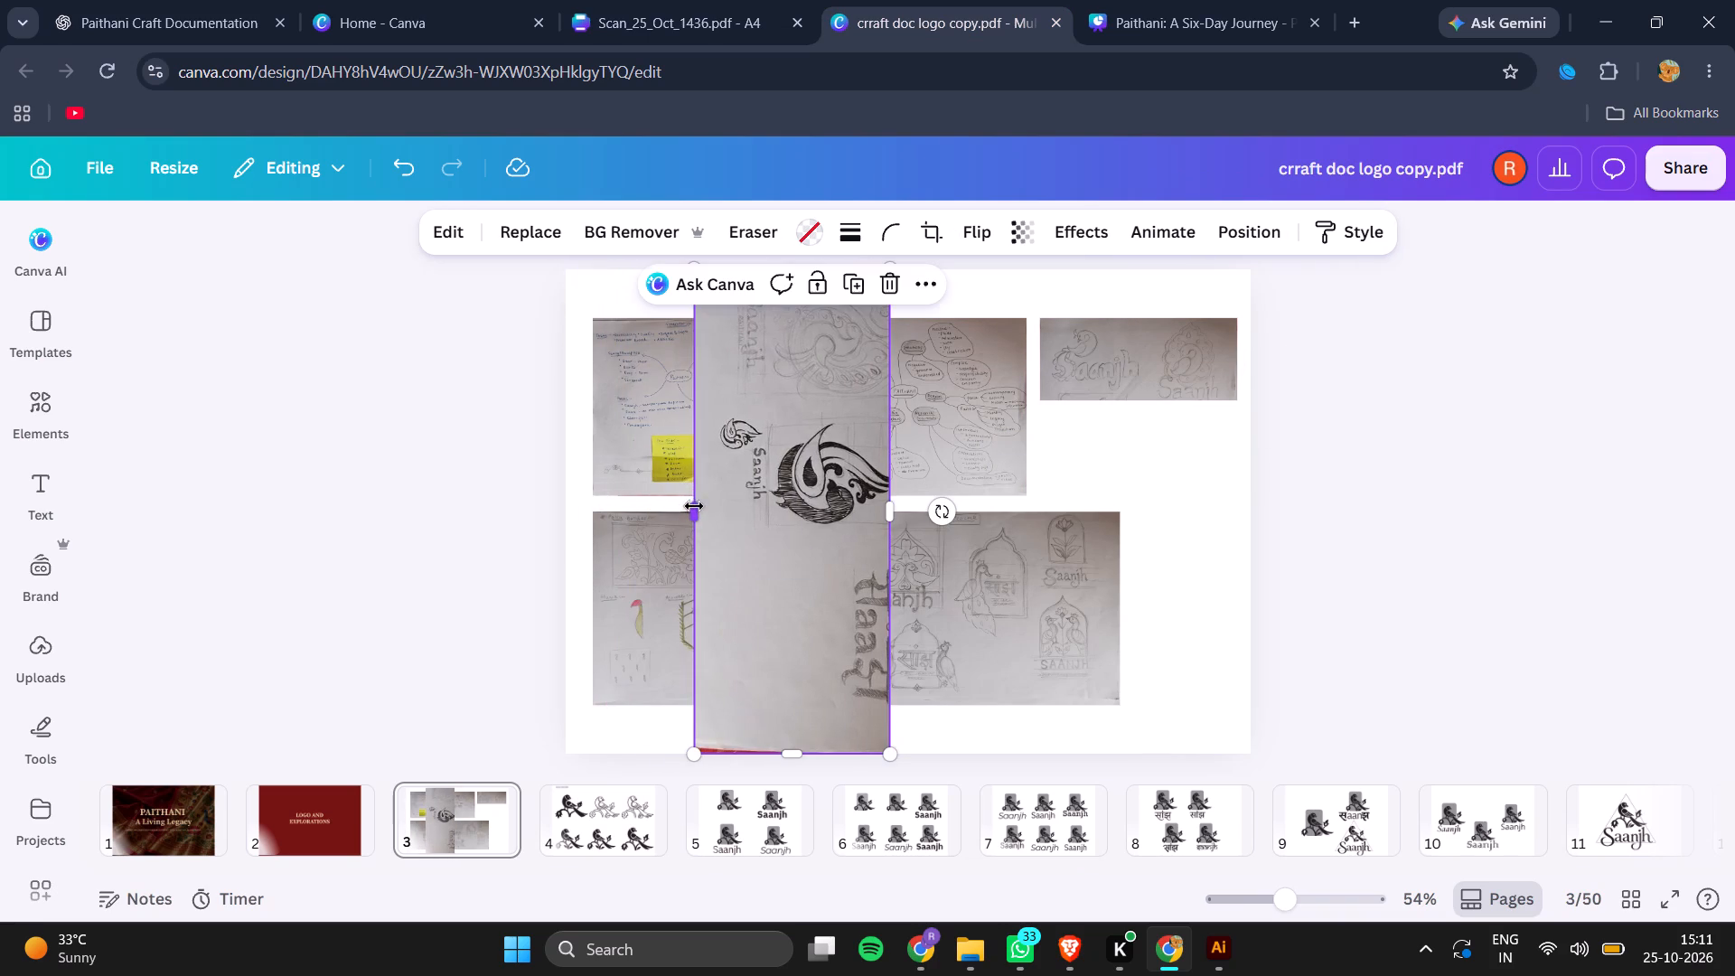
left_click_drag(798, 754, 796, 714)
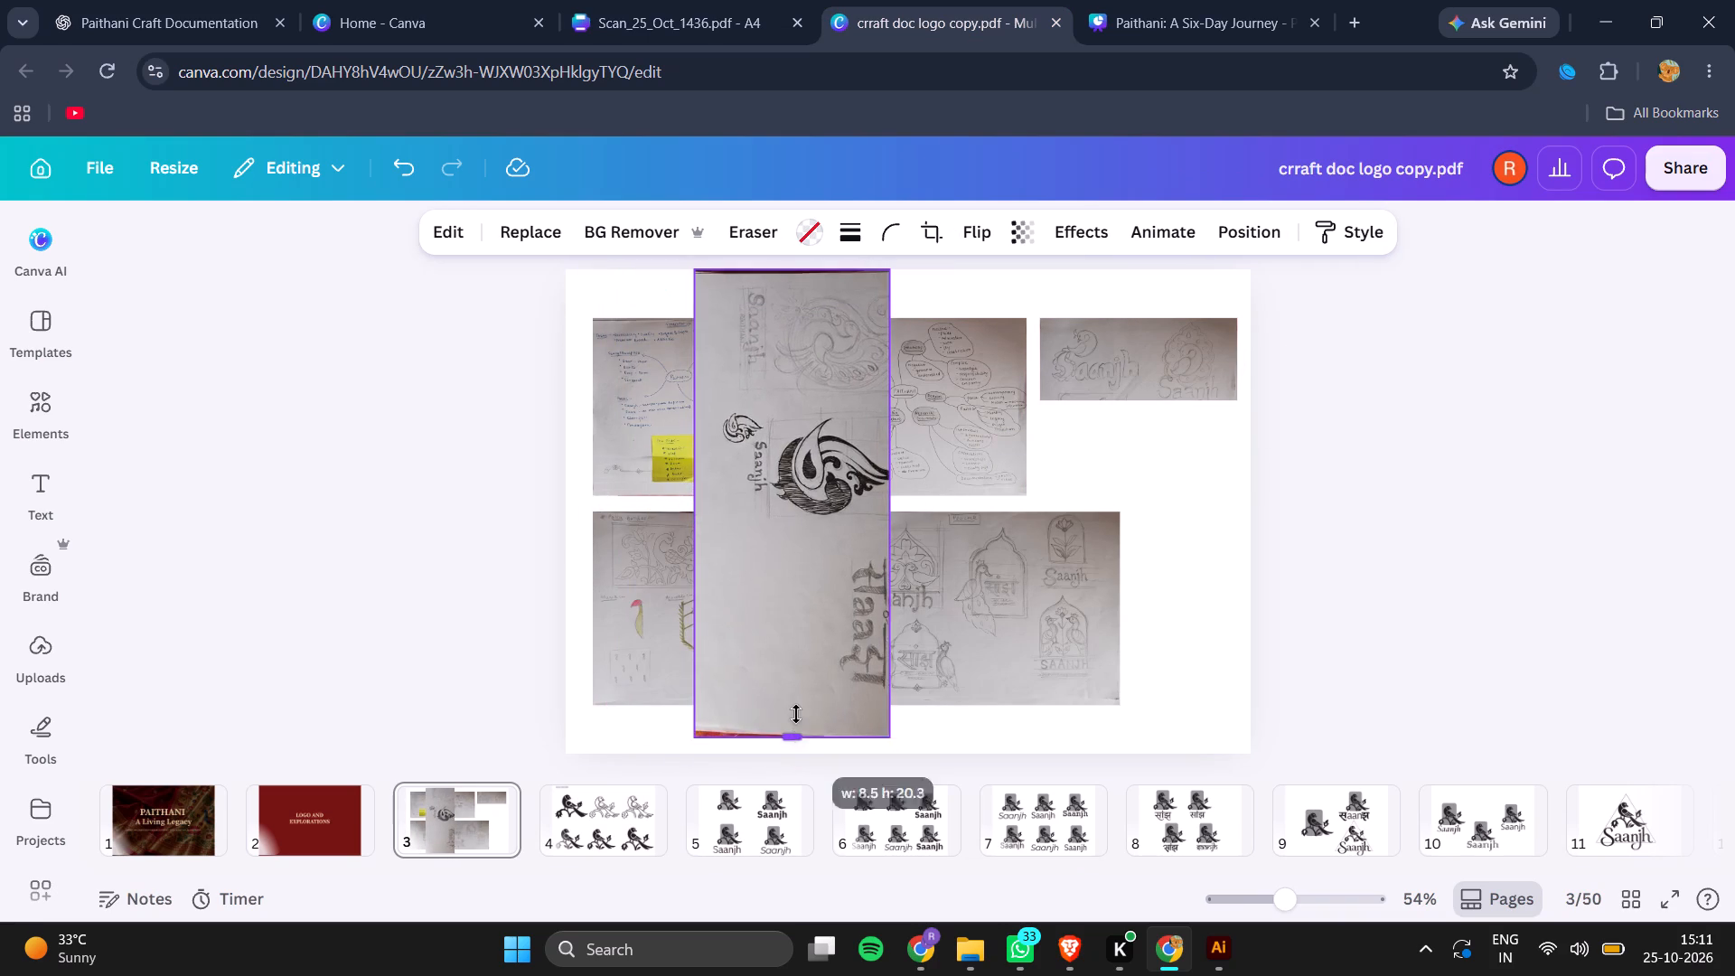
left_click_drag(796, 714, 819, 583)
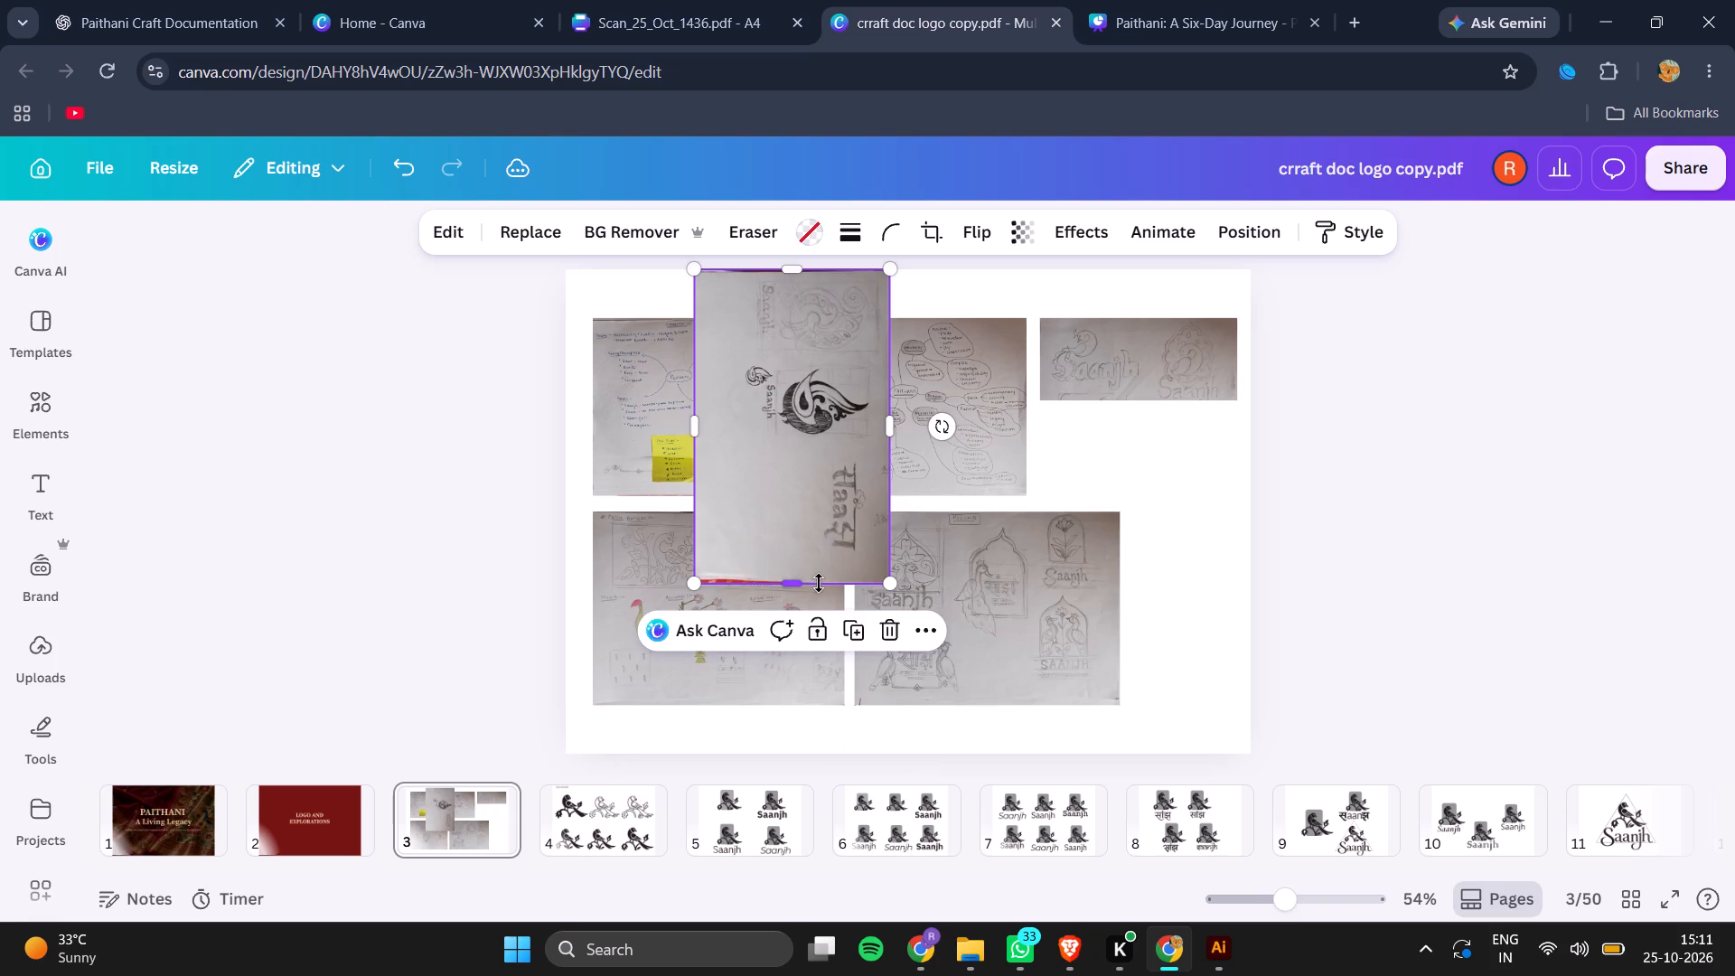
triple_click(807, 437)
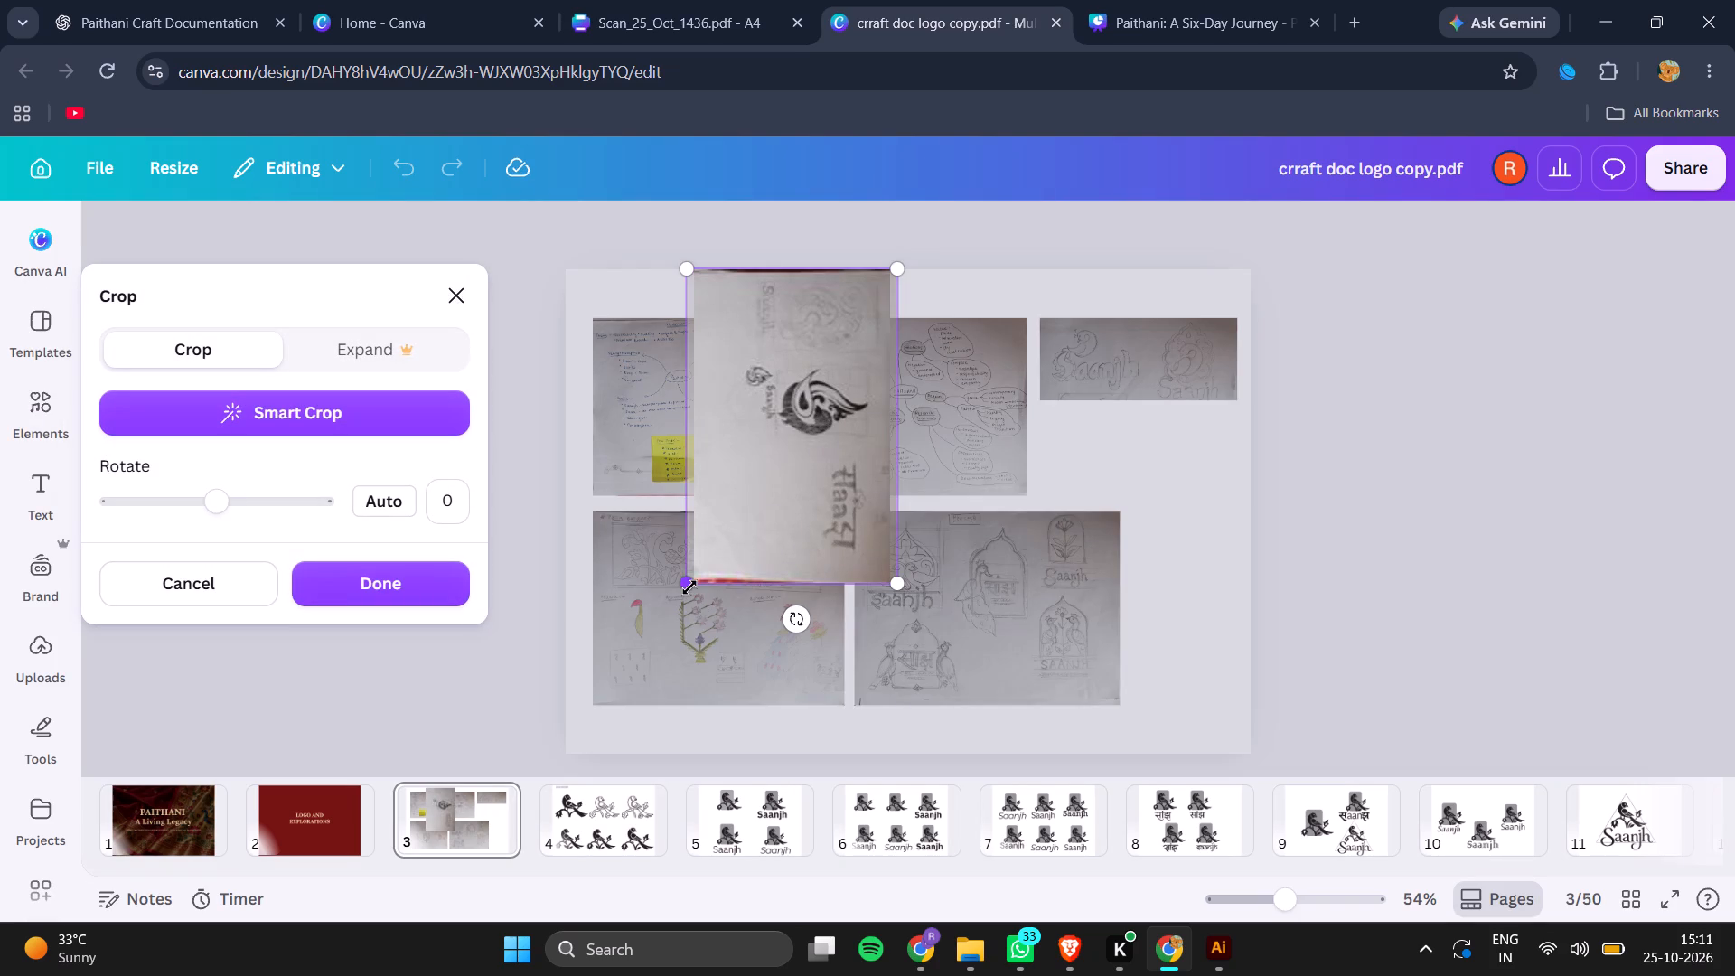
left_click_drag(689, 587, 675, 718)
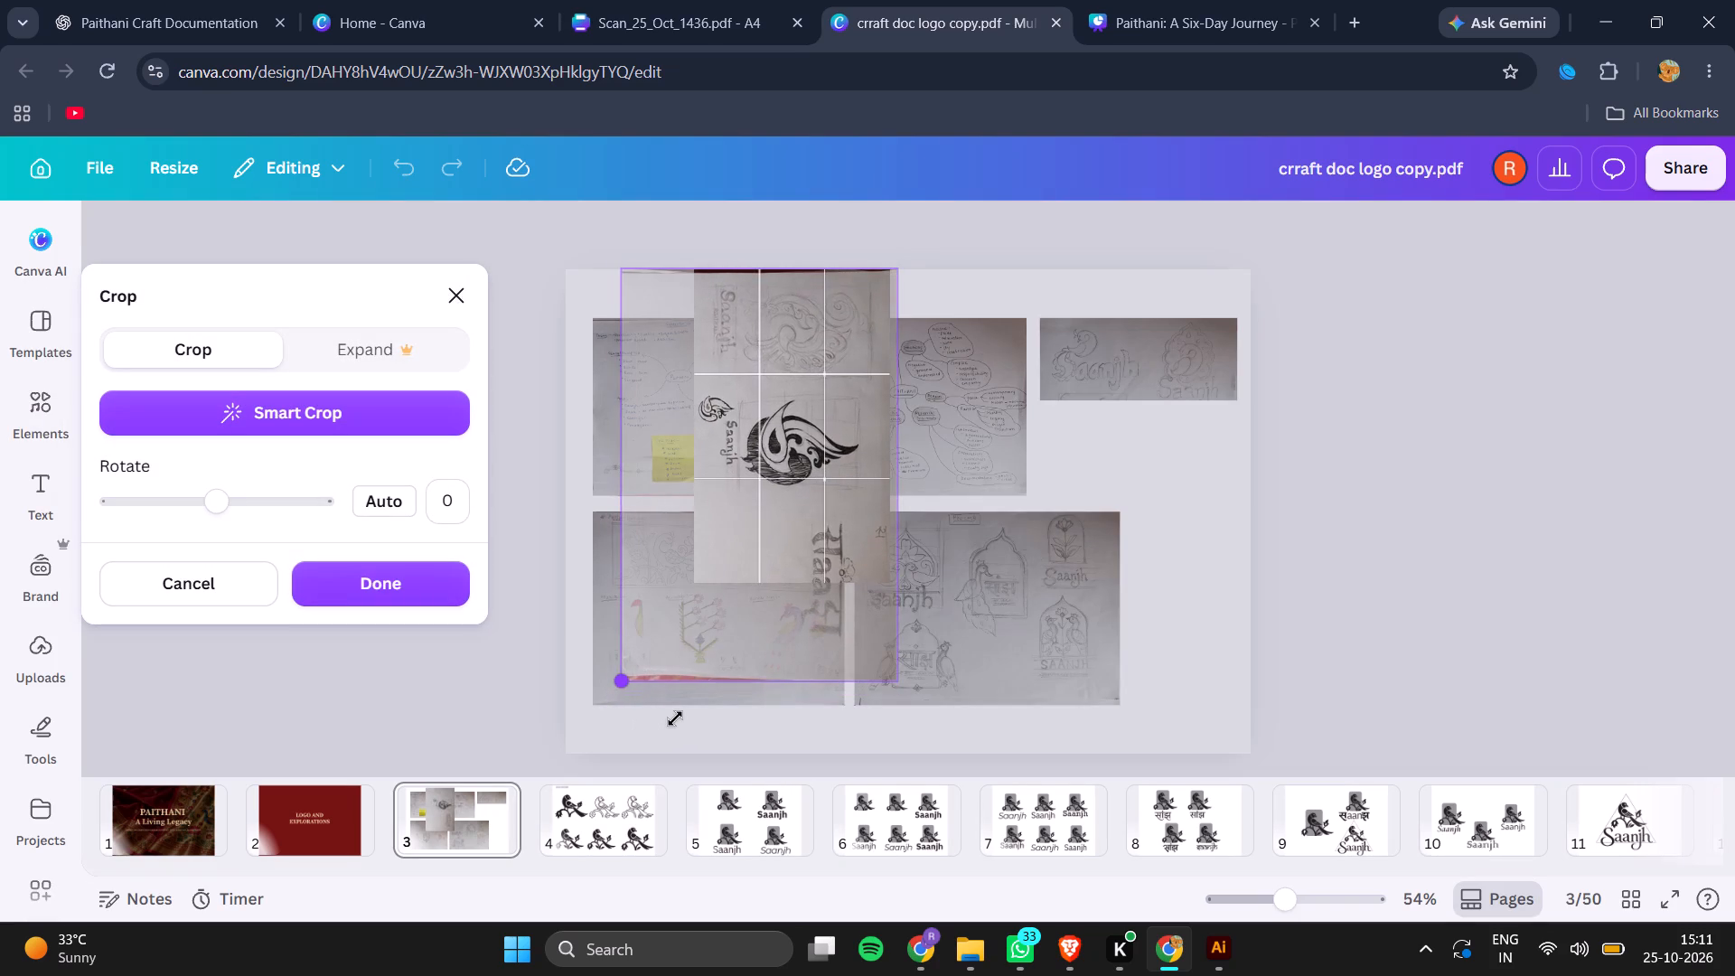
left_click_drag(675, 718, 675, 719)
left_click_drag(747, 577, 755, 553)
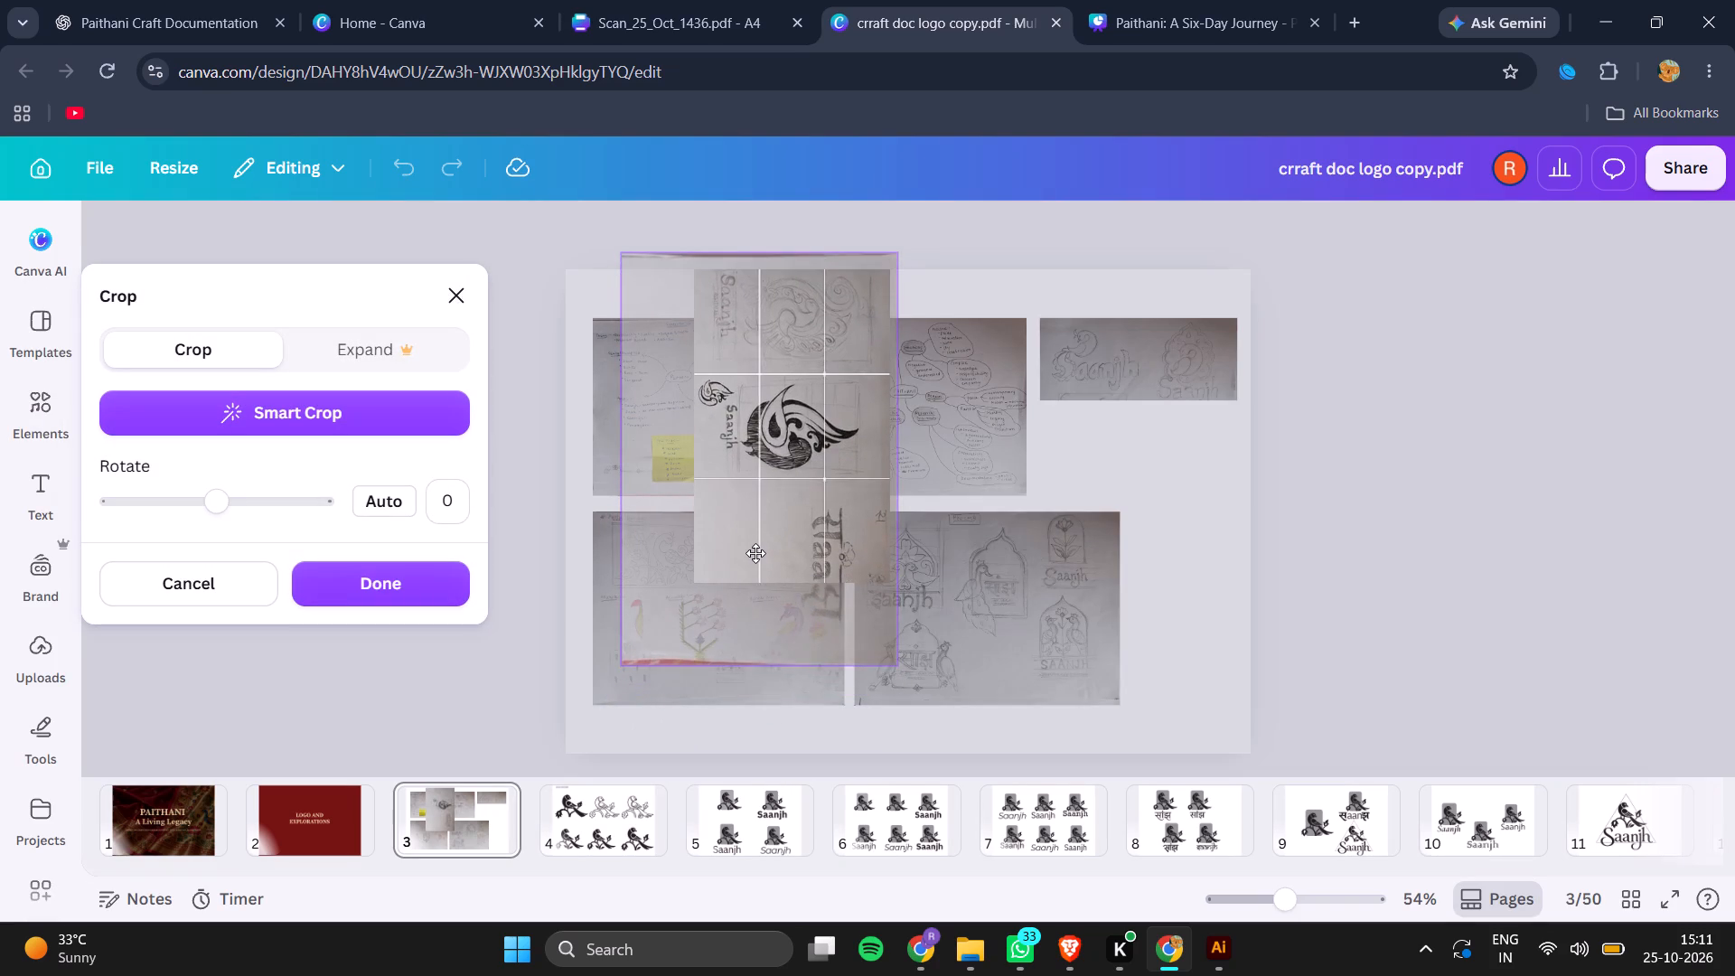
left_click_drag(755, 553, 757, 566)
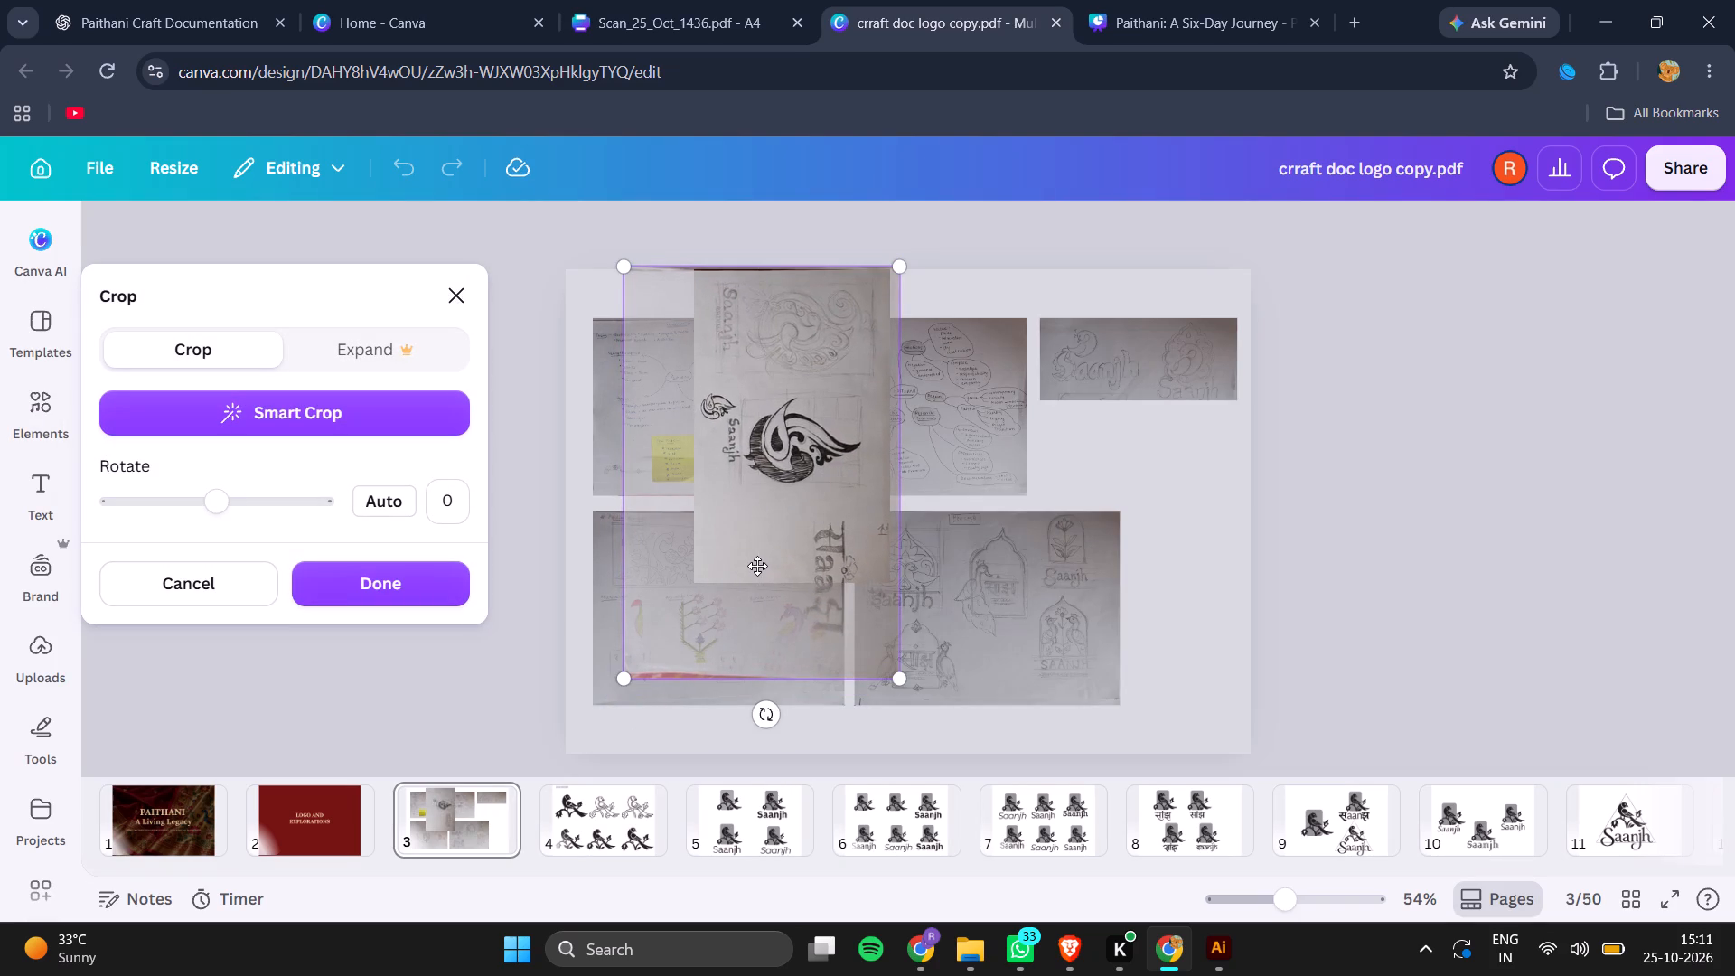
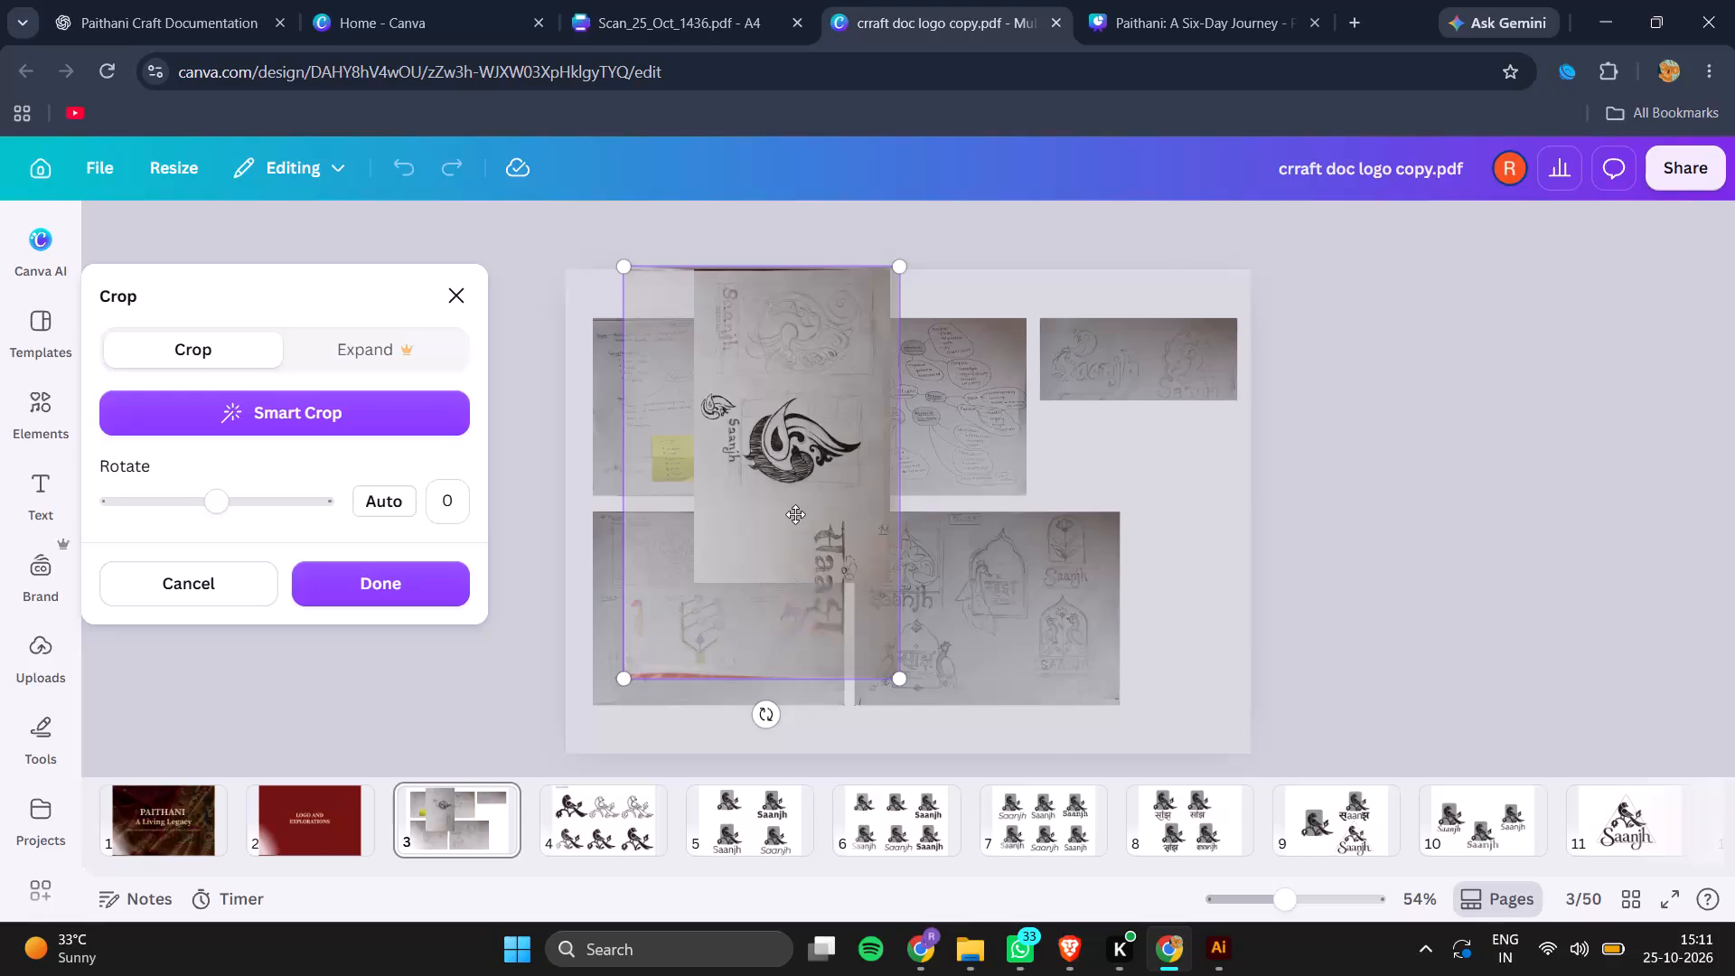
Extend the bird logo scan's crop frame downward, and shrink and reposition the image inside it to include the full Devanagari-style wordmark.
left_click_drag(783, 586, 798, 633)
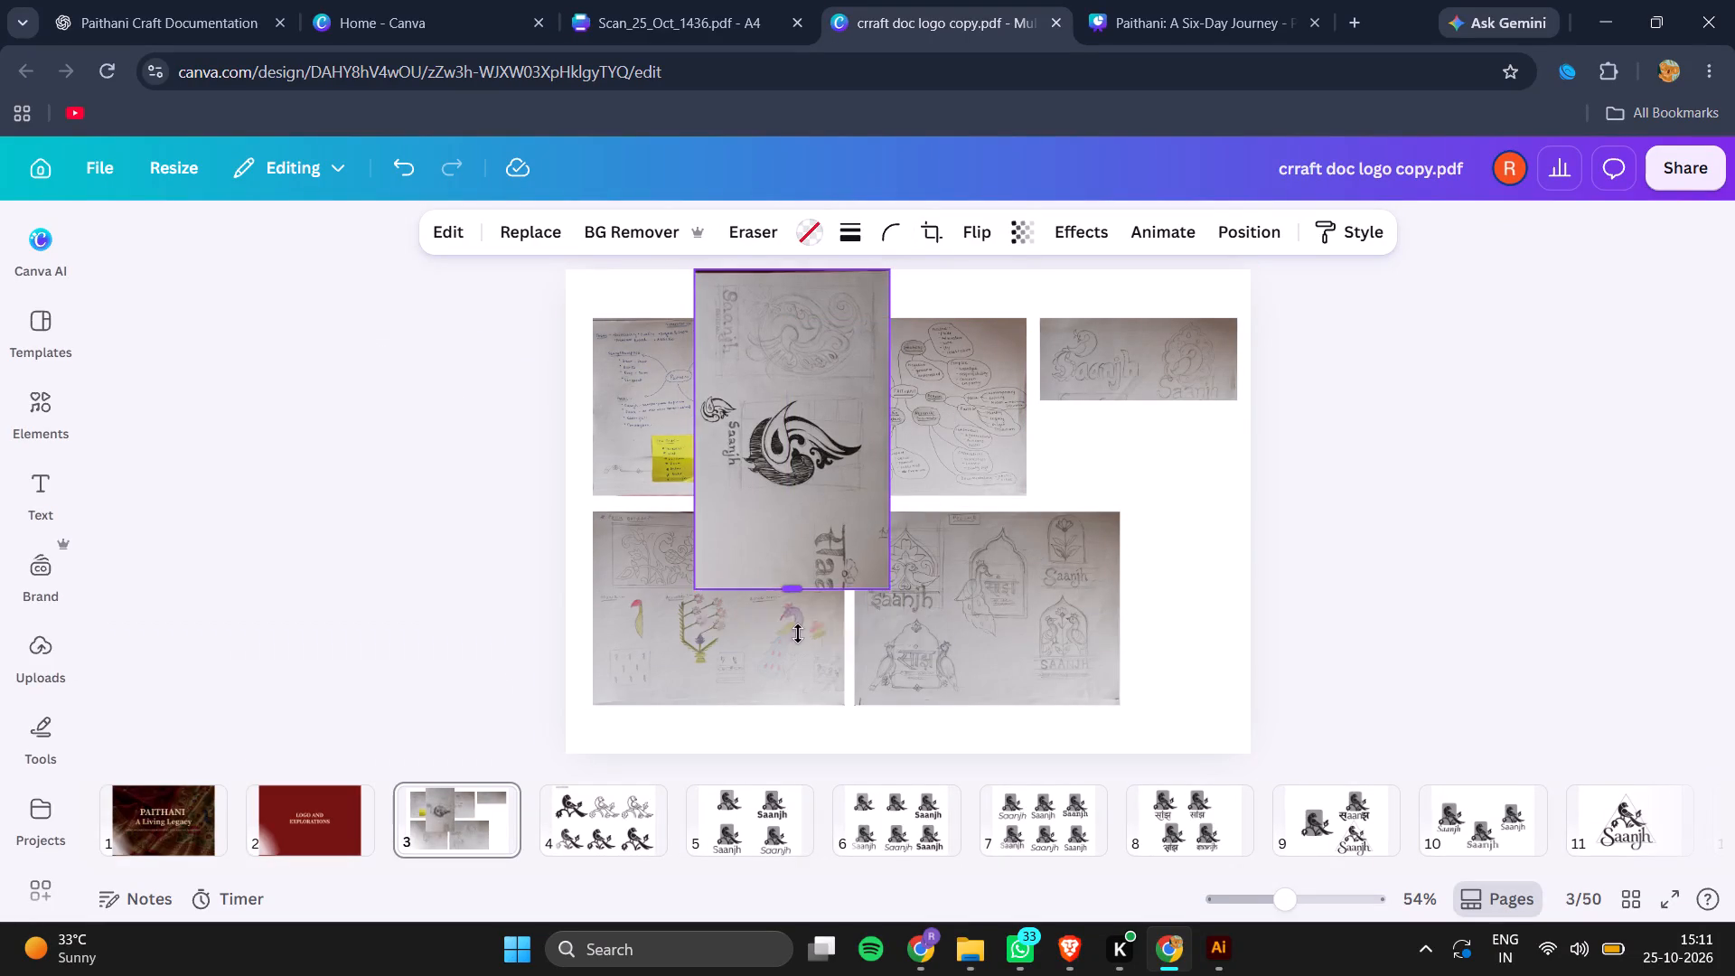
left_click_drag(798, 633, 799, 639)
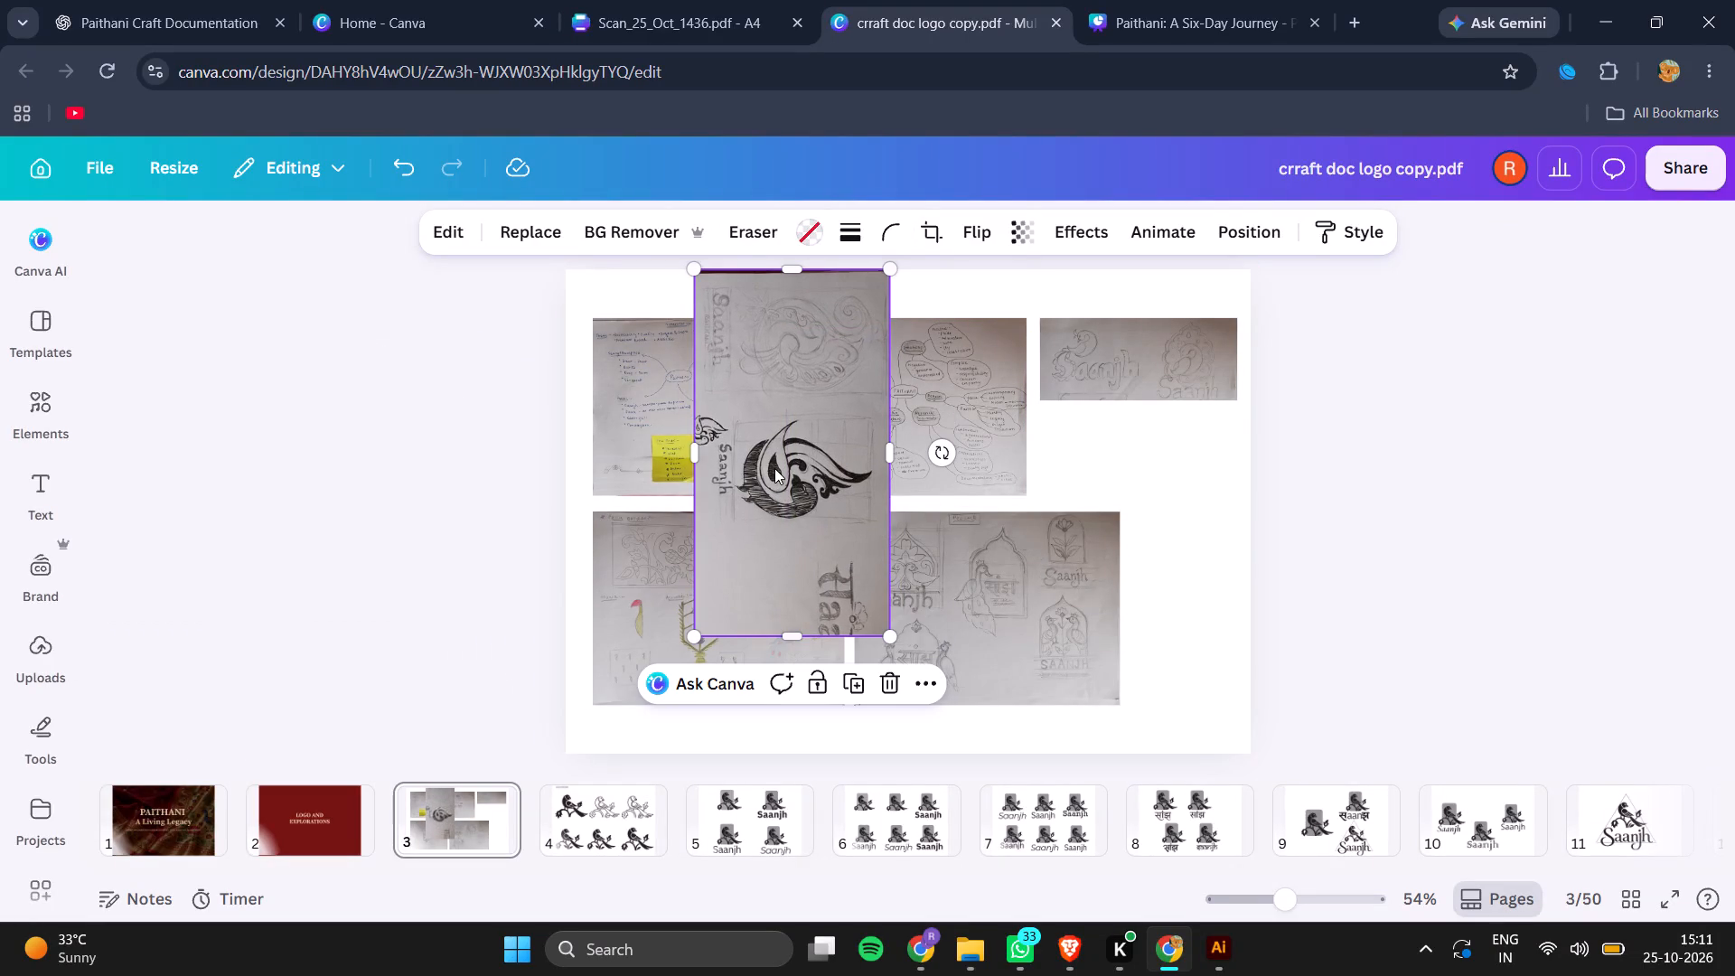
triple_click(798, 387)
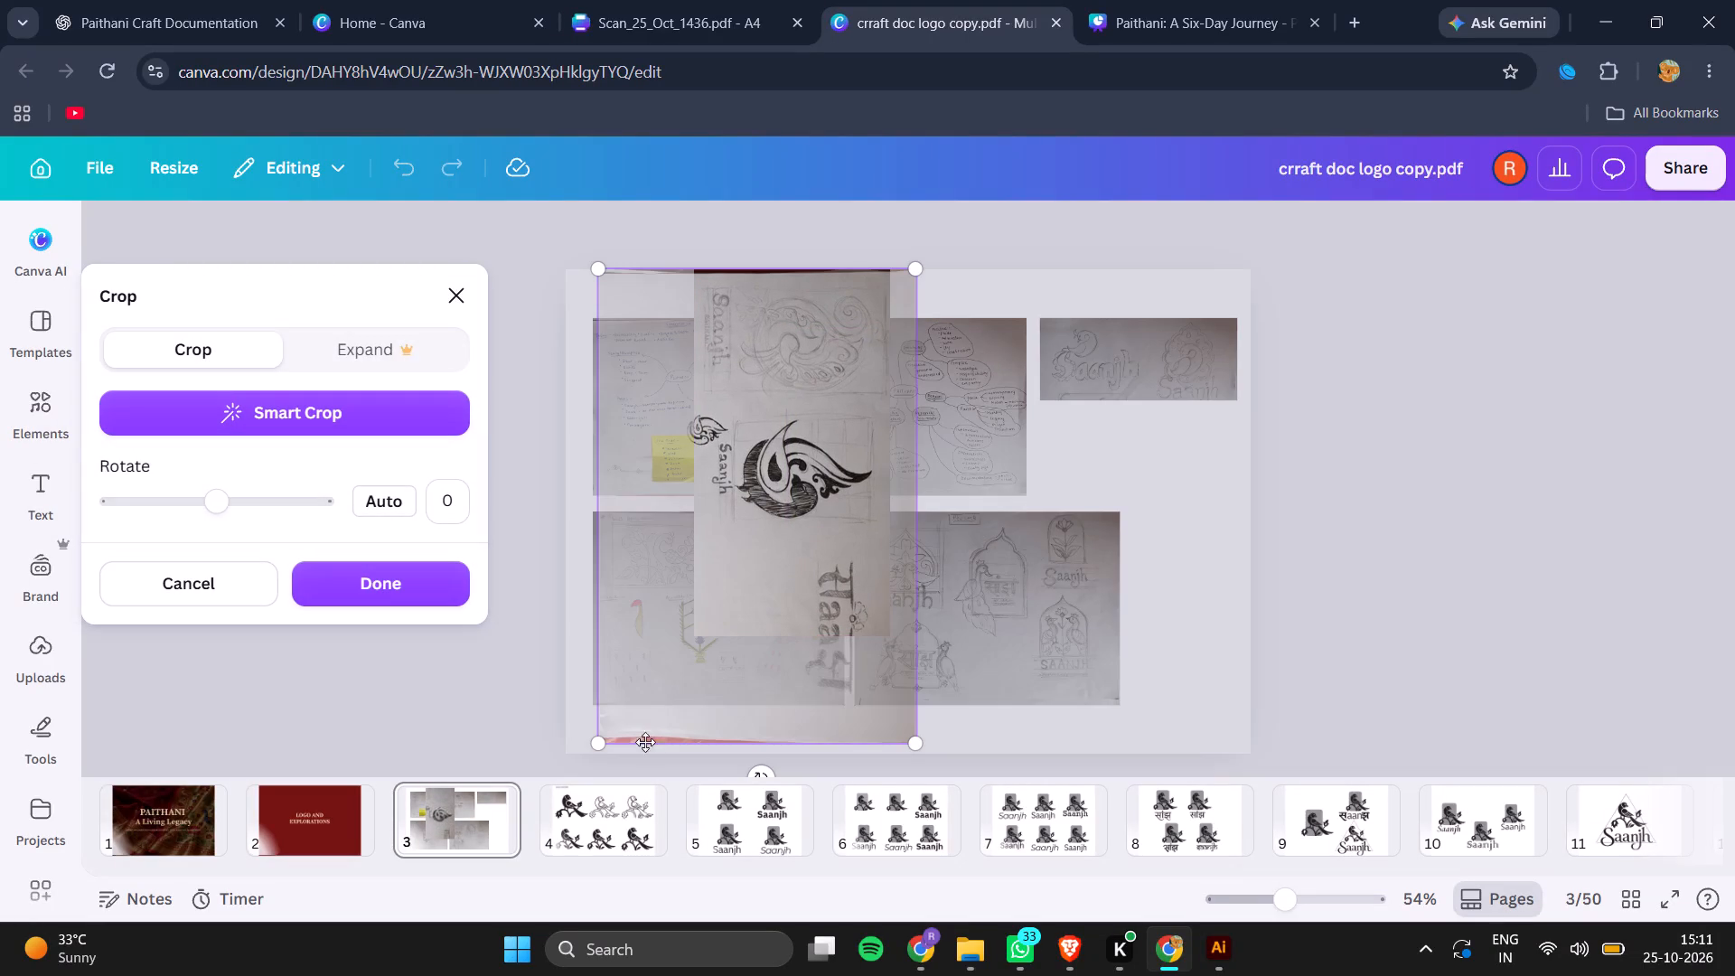
left_click_drag(604, 747, 635, 659)
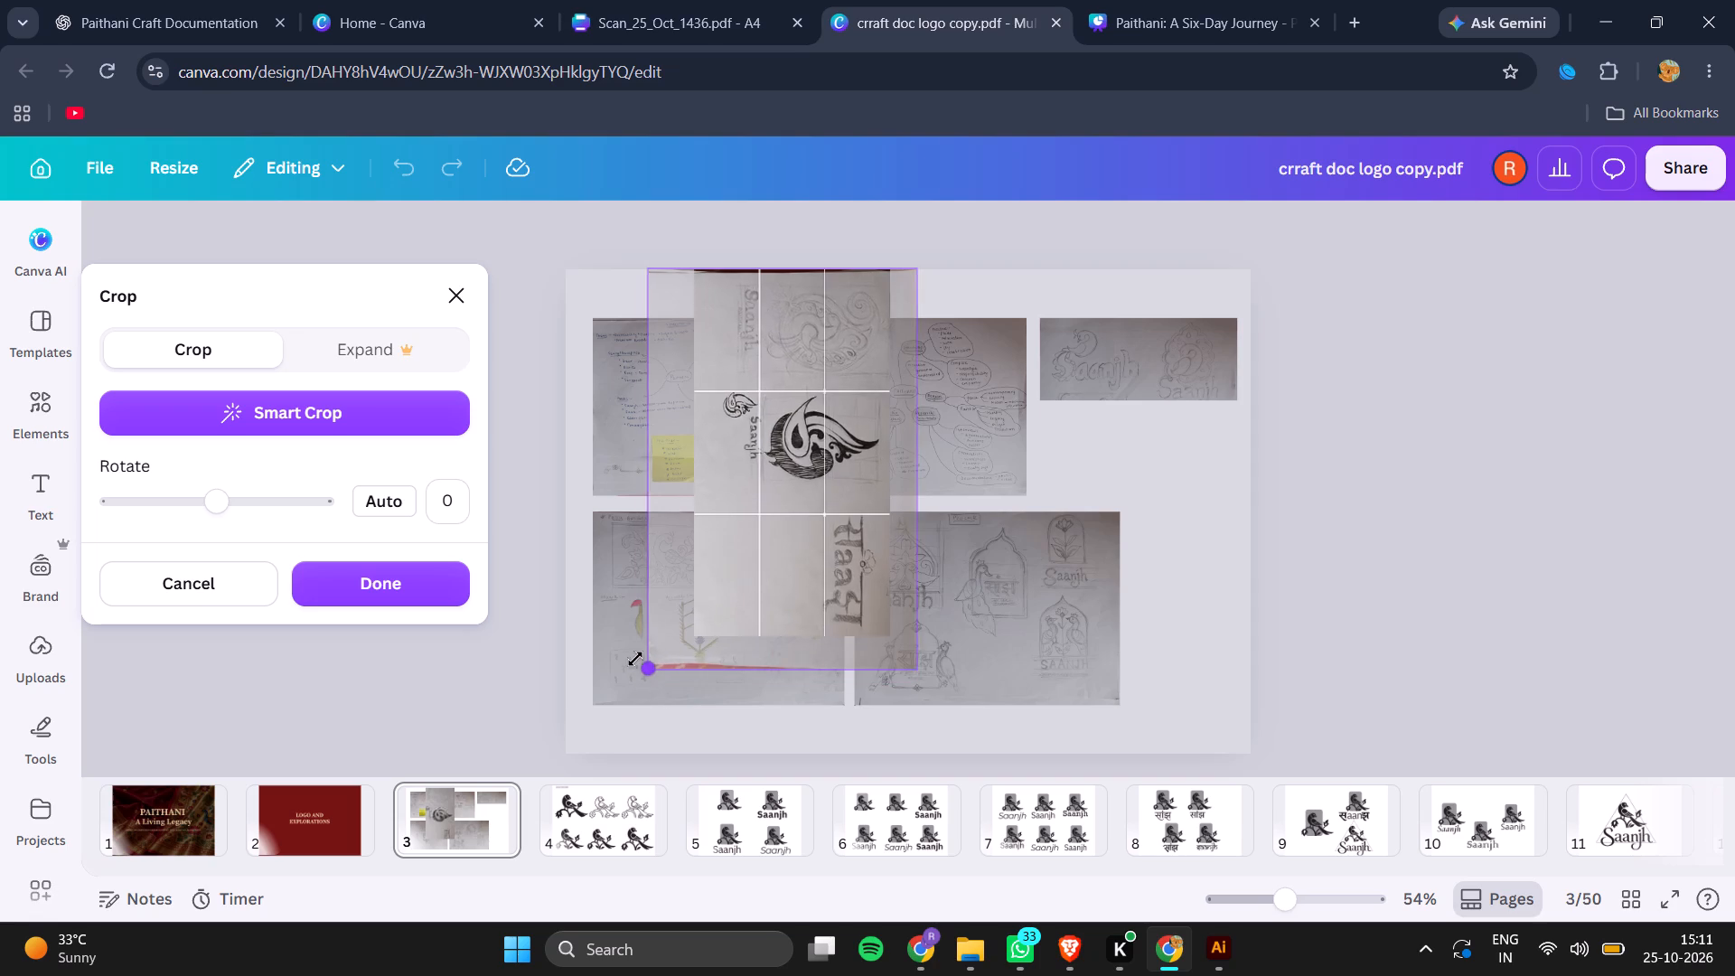
left_click_drag(635, 659, 636, 653)
scroll(711, 526, "down", 1)
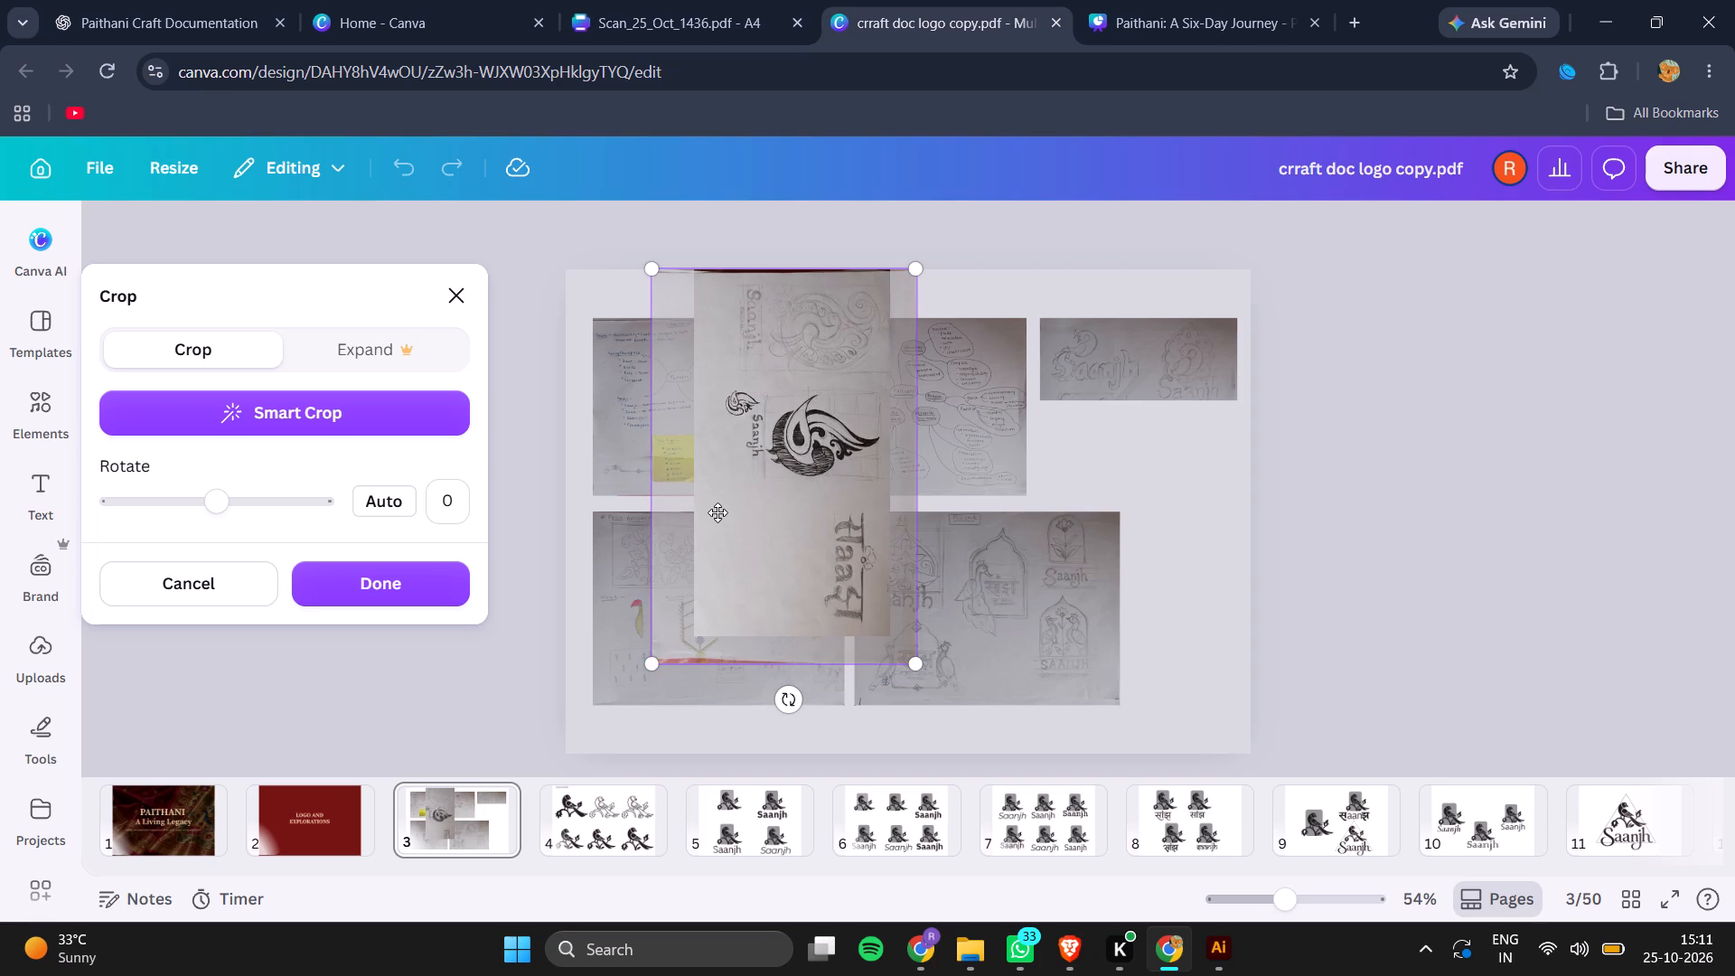
left_click_drag(774, 476, 743, 471)
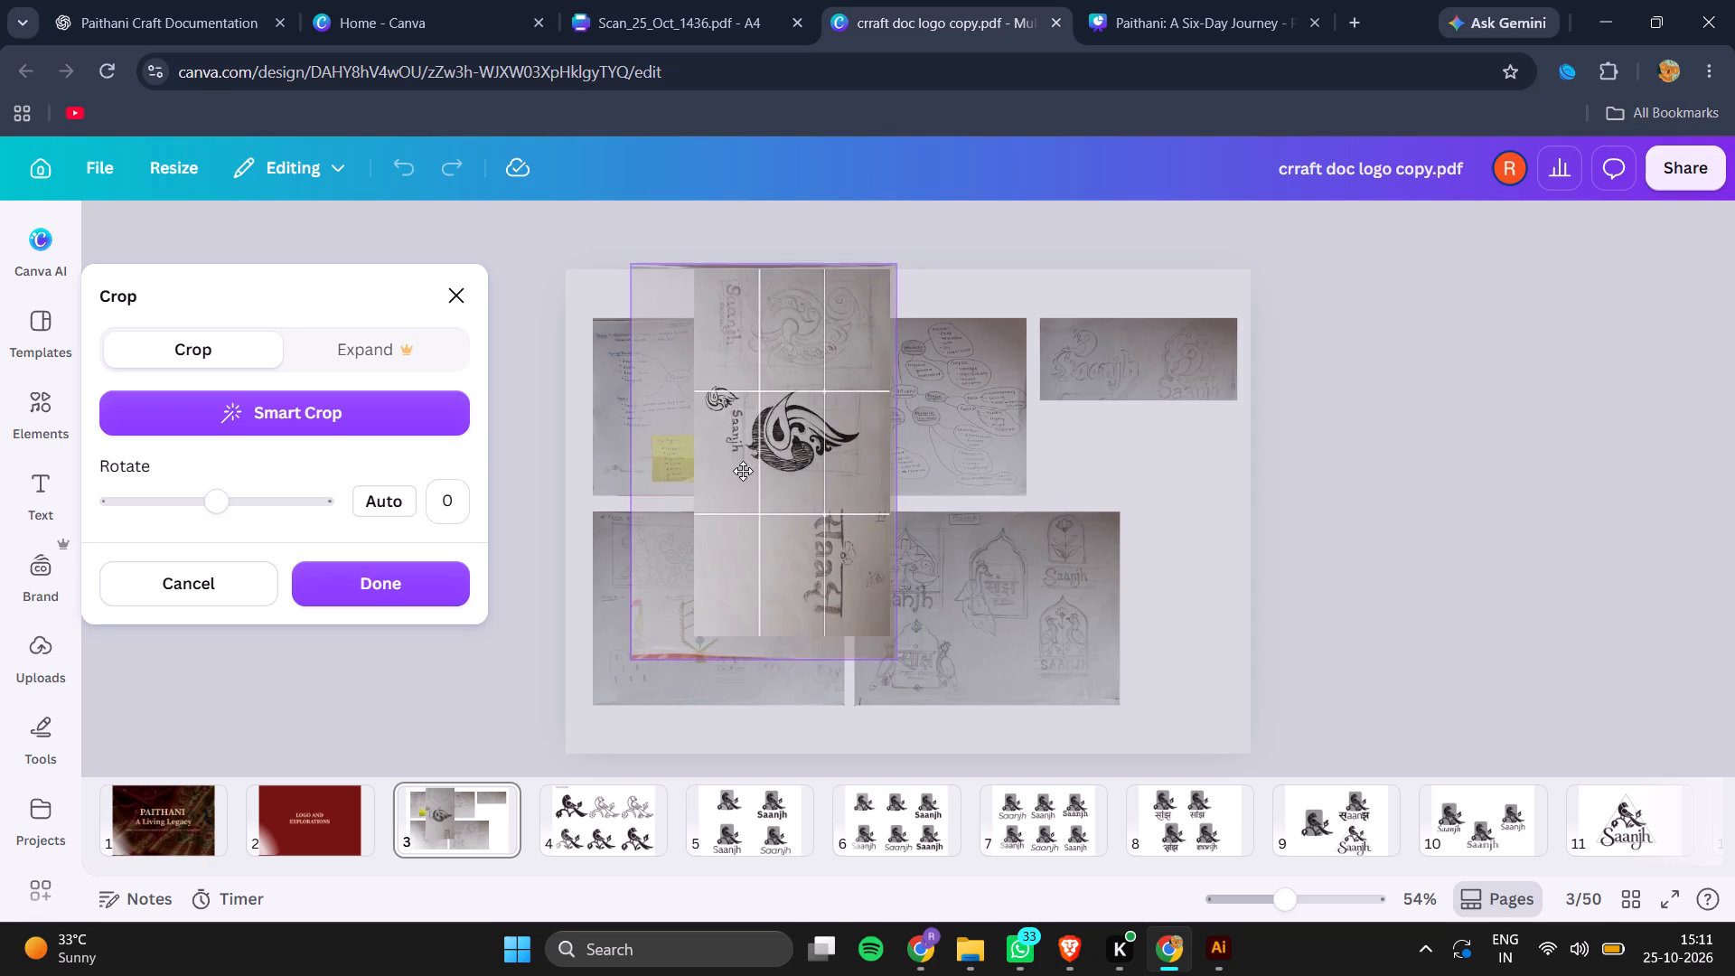
left_click_drag(743, 471, 742, 470)
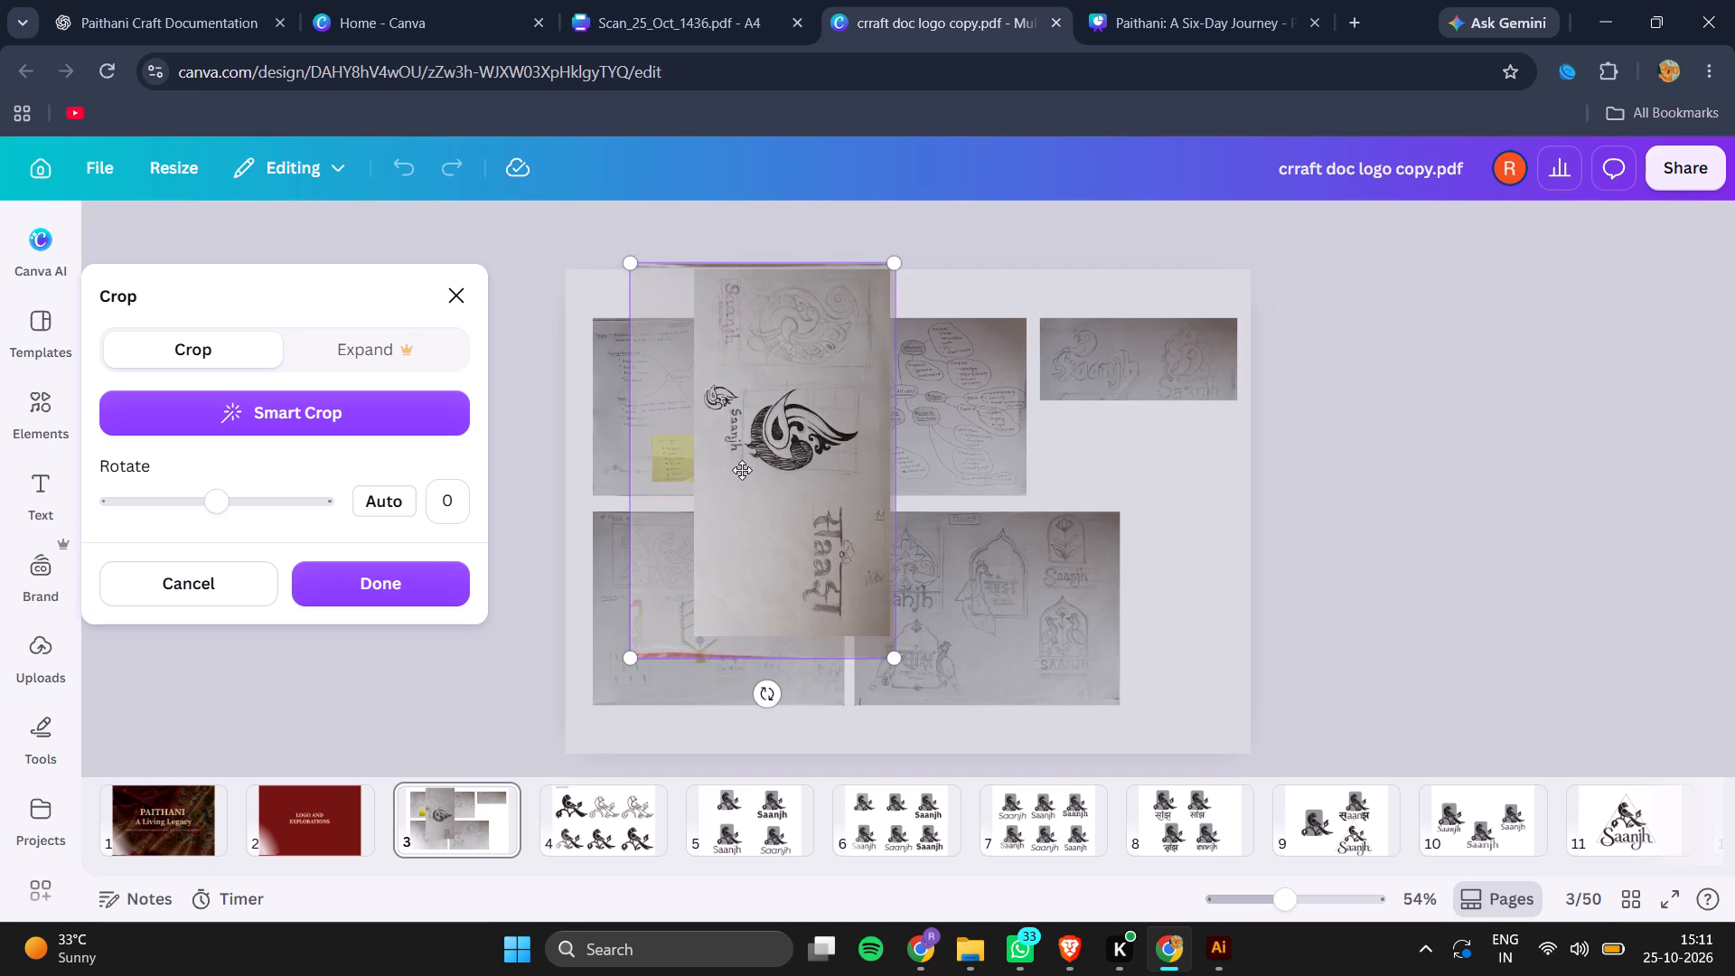
double_click(963, 413)
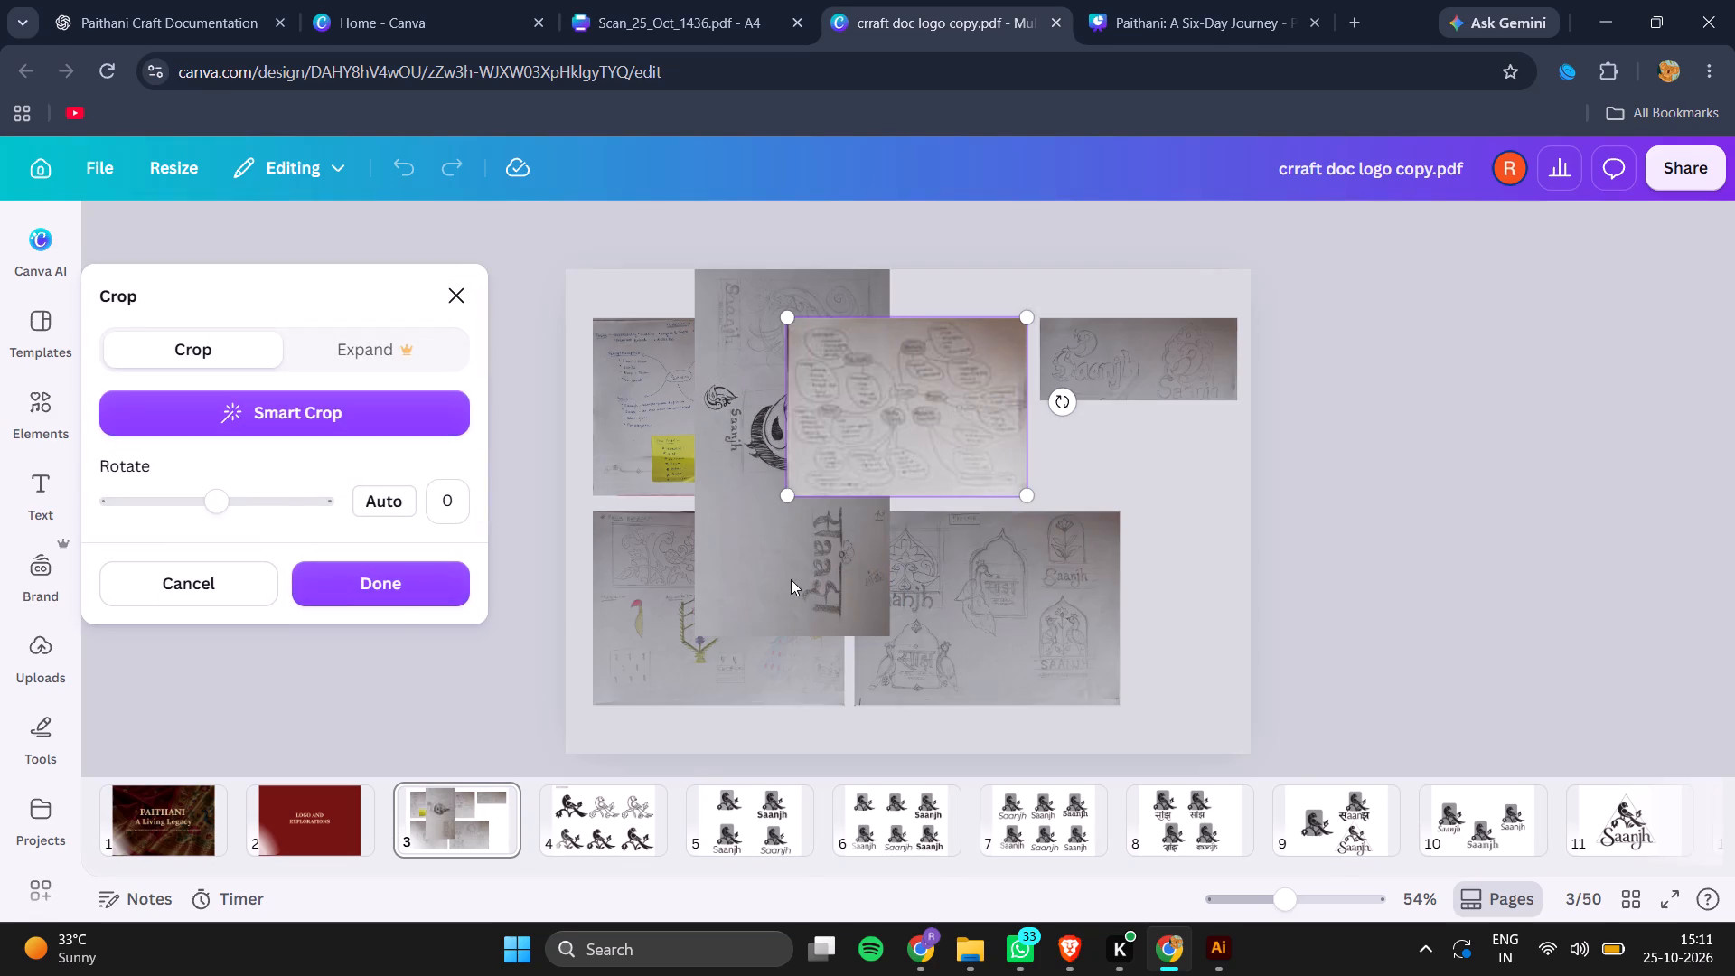
left_click(791, 579)
Move the cropped bird logo scan off the mind maps and rotate it to -90° so the logos read upright.
left_click_drag(790, 583, 946, 691)
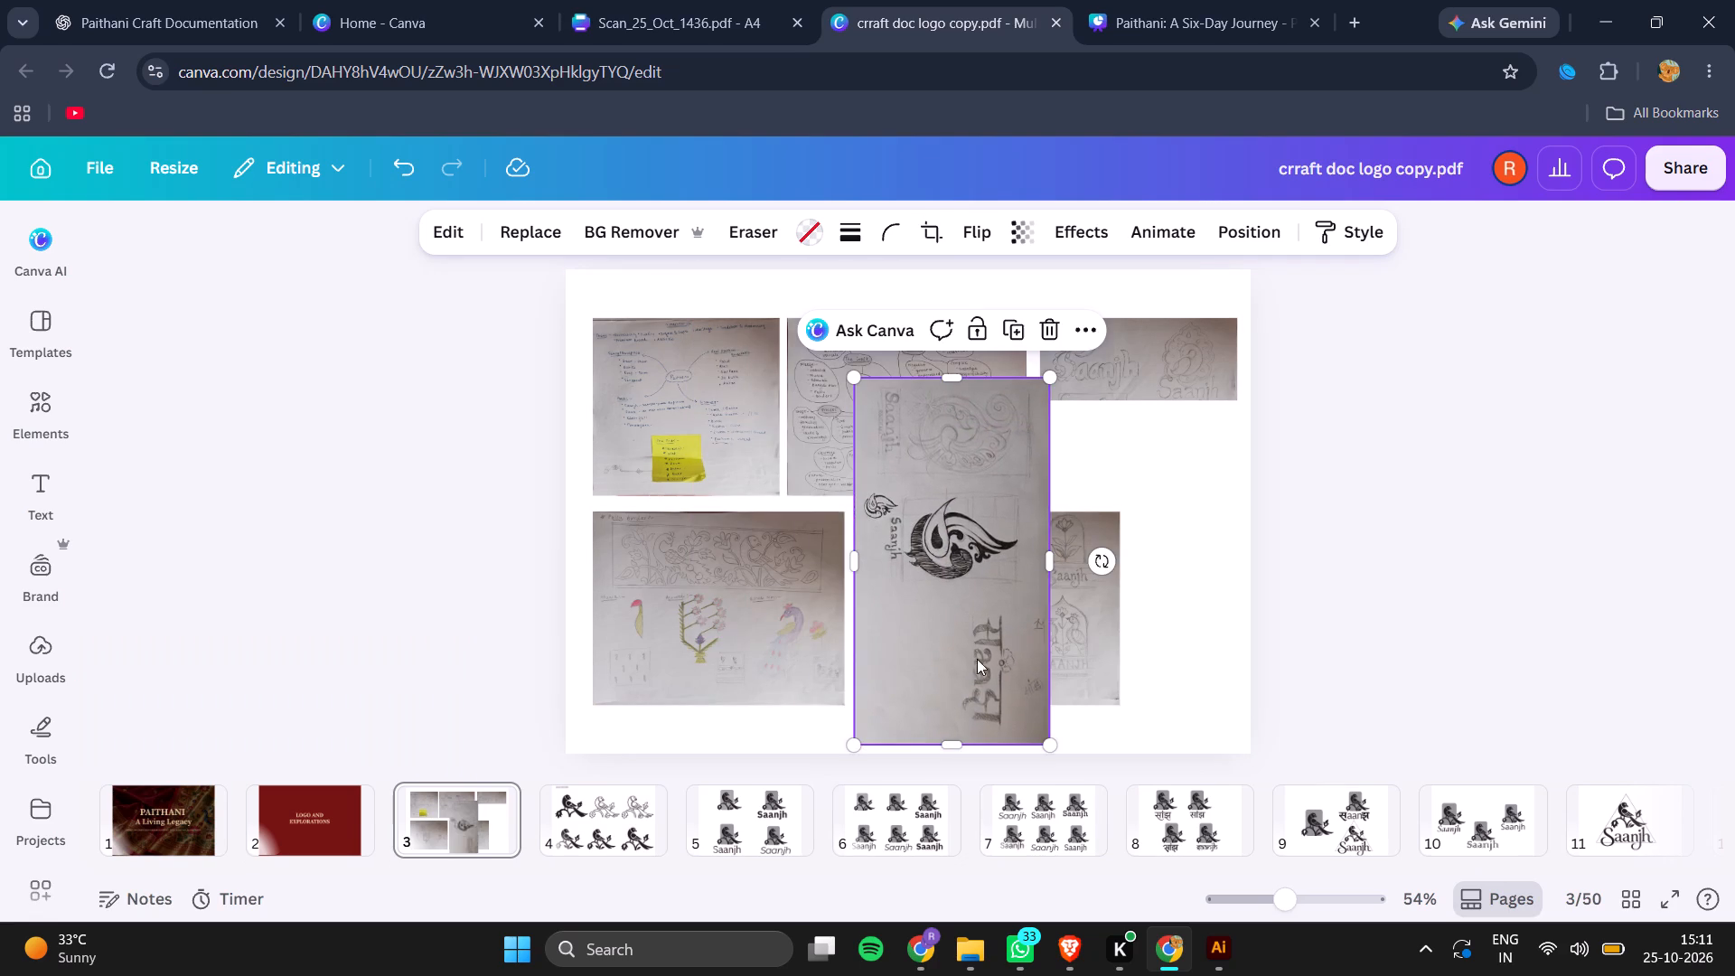
left_click_drag(1102, 568, 959, 413)
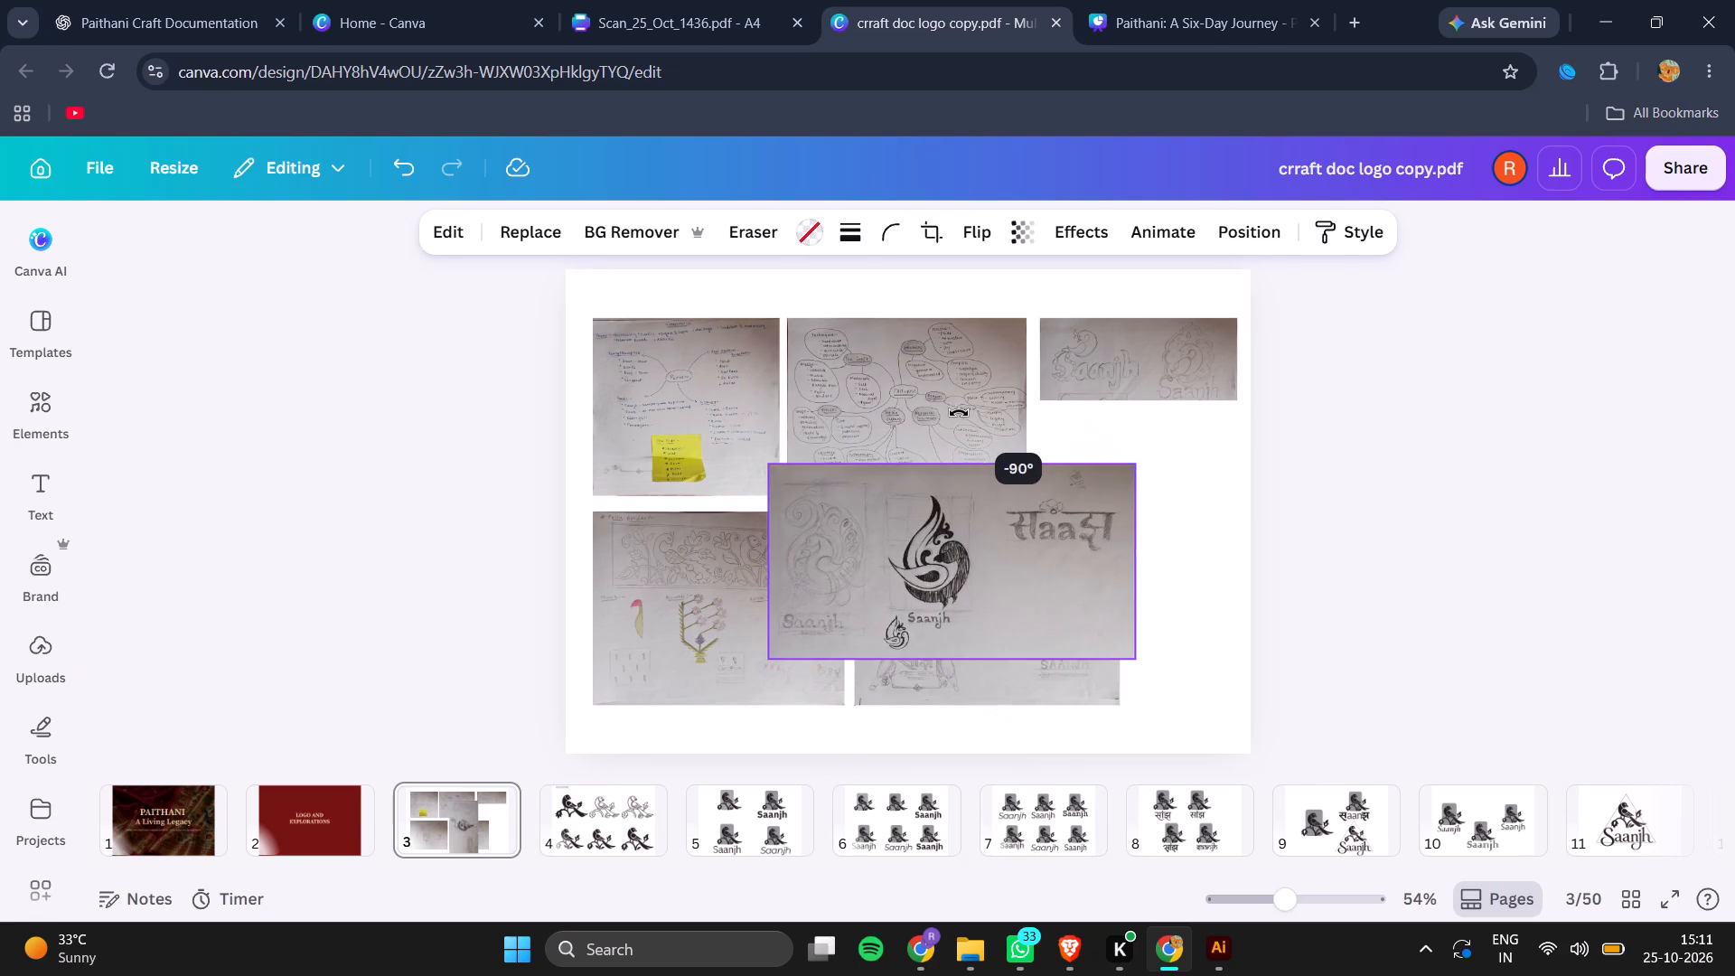
left_click_drag(959, 413, 957, 413)
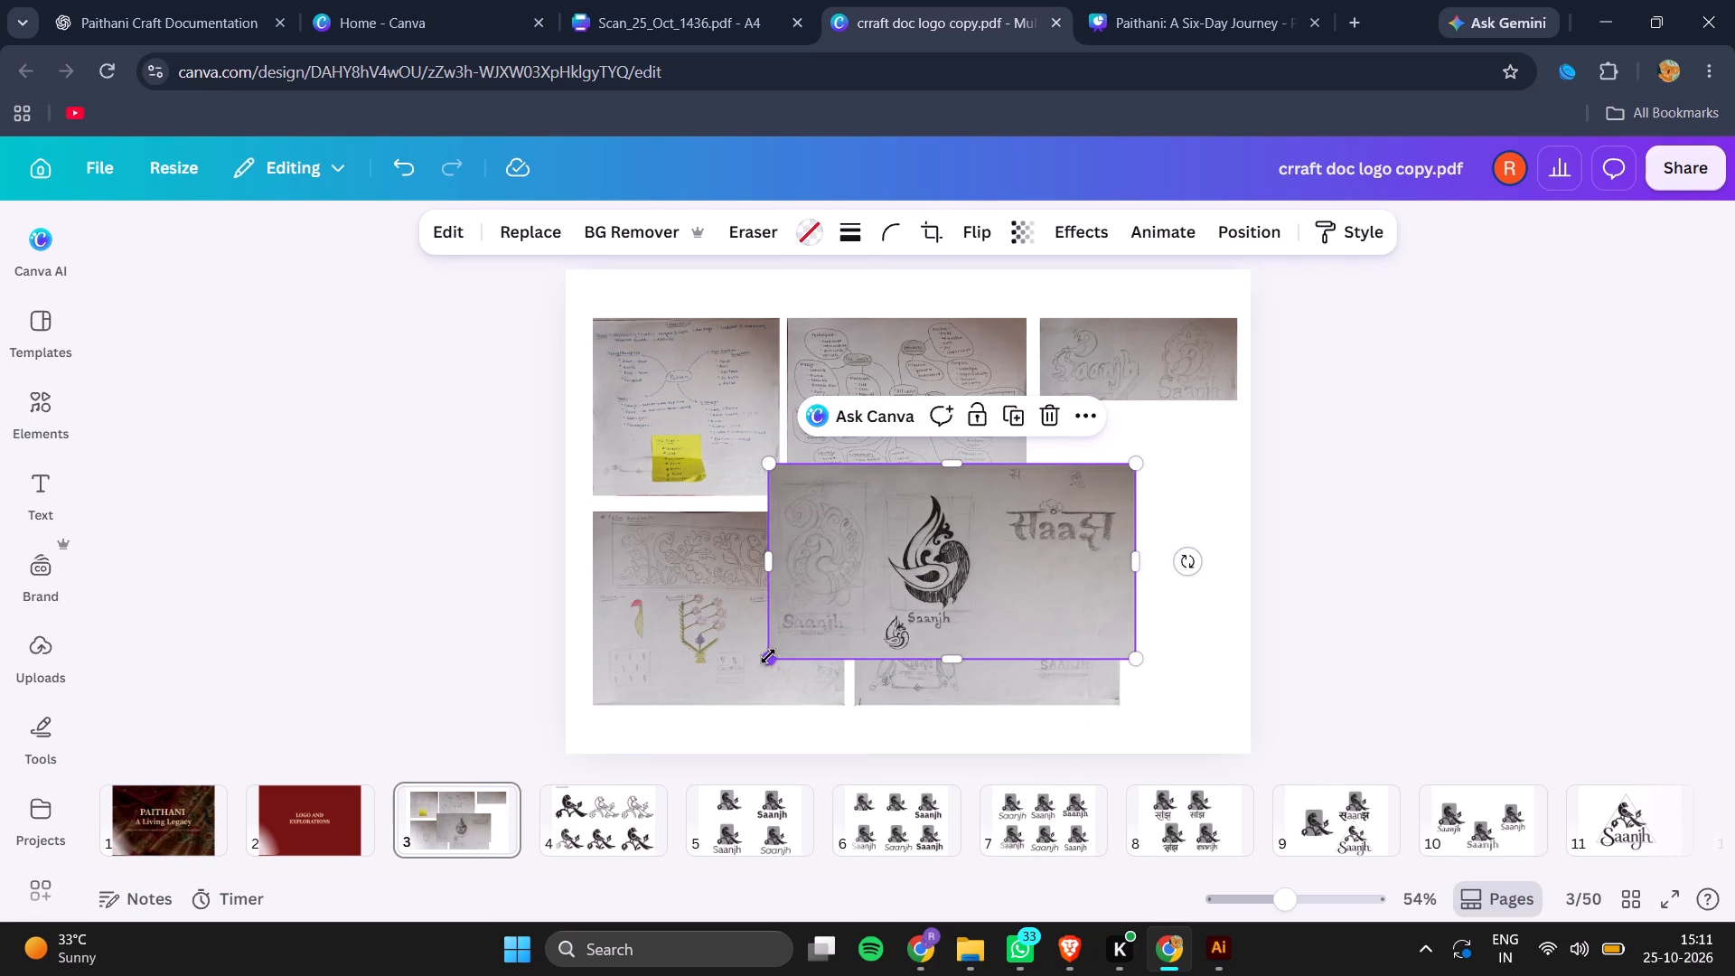
Shrink the bird logo scan and place it directly below the Saanjh sketches strip, matching the strip's width.
left_click_drag(768, 655, 891, 599)
left_click_drag(1000, 558, 1121, 500)
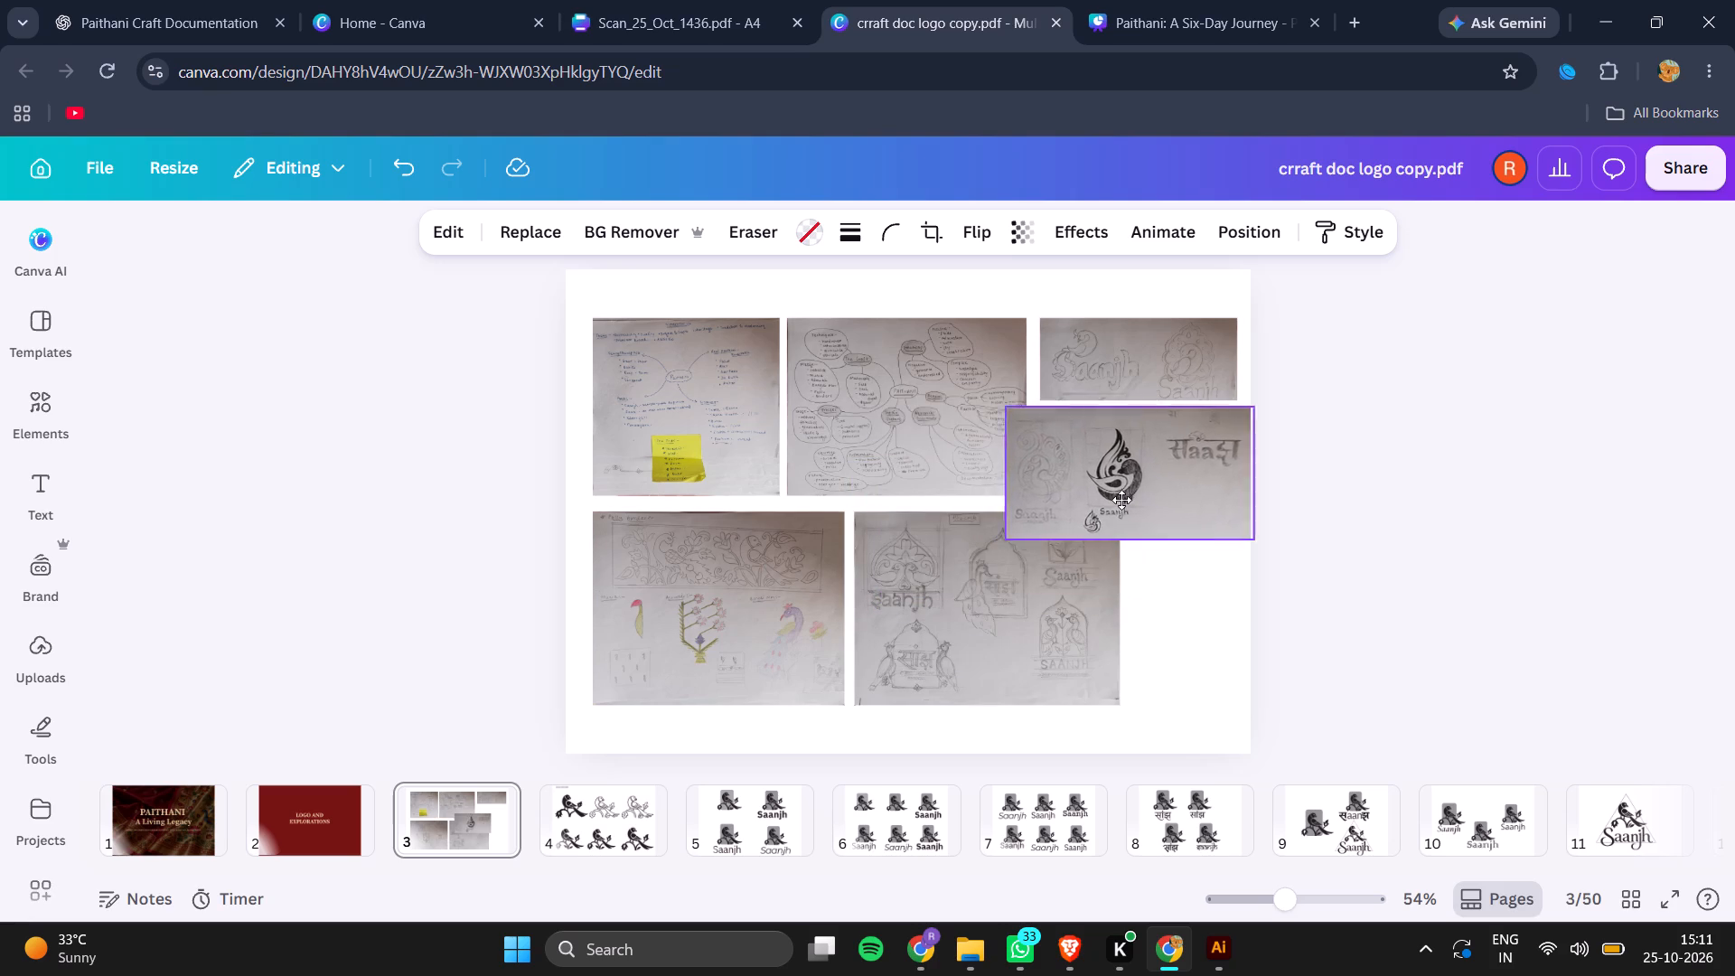
left_click_drag(1121, 500, 1157, 503)
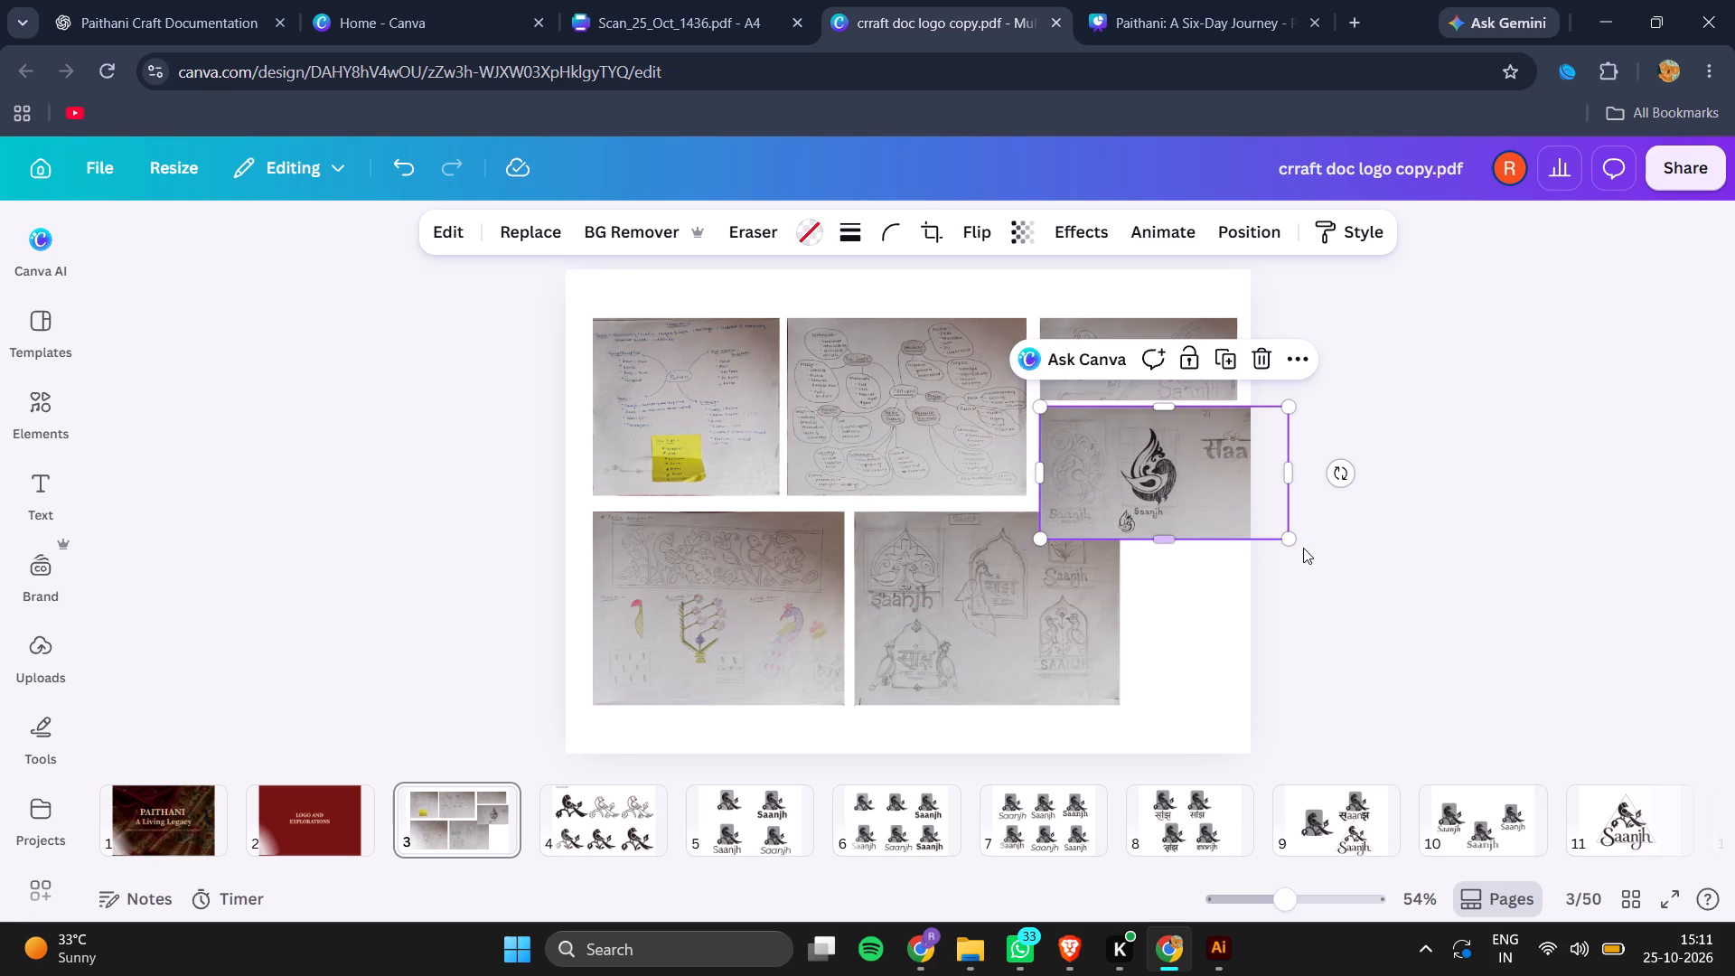
left_click_drag(1293, 545, 1258, 514)
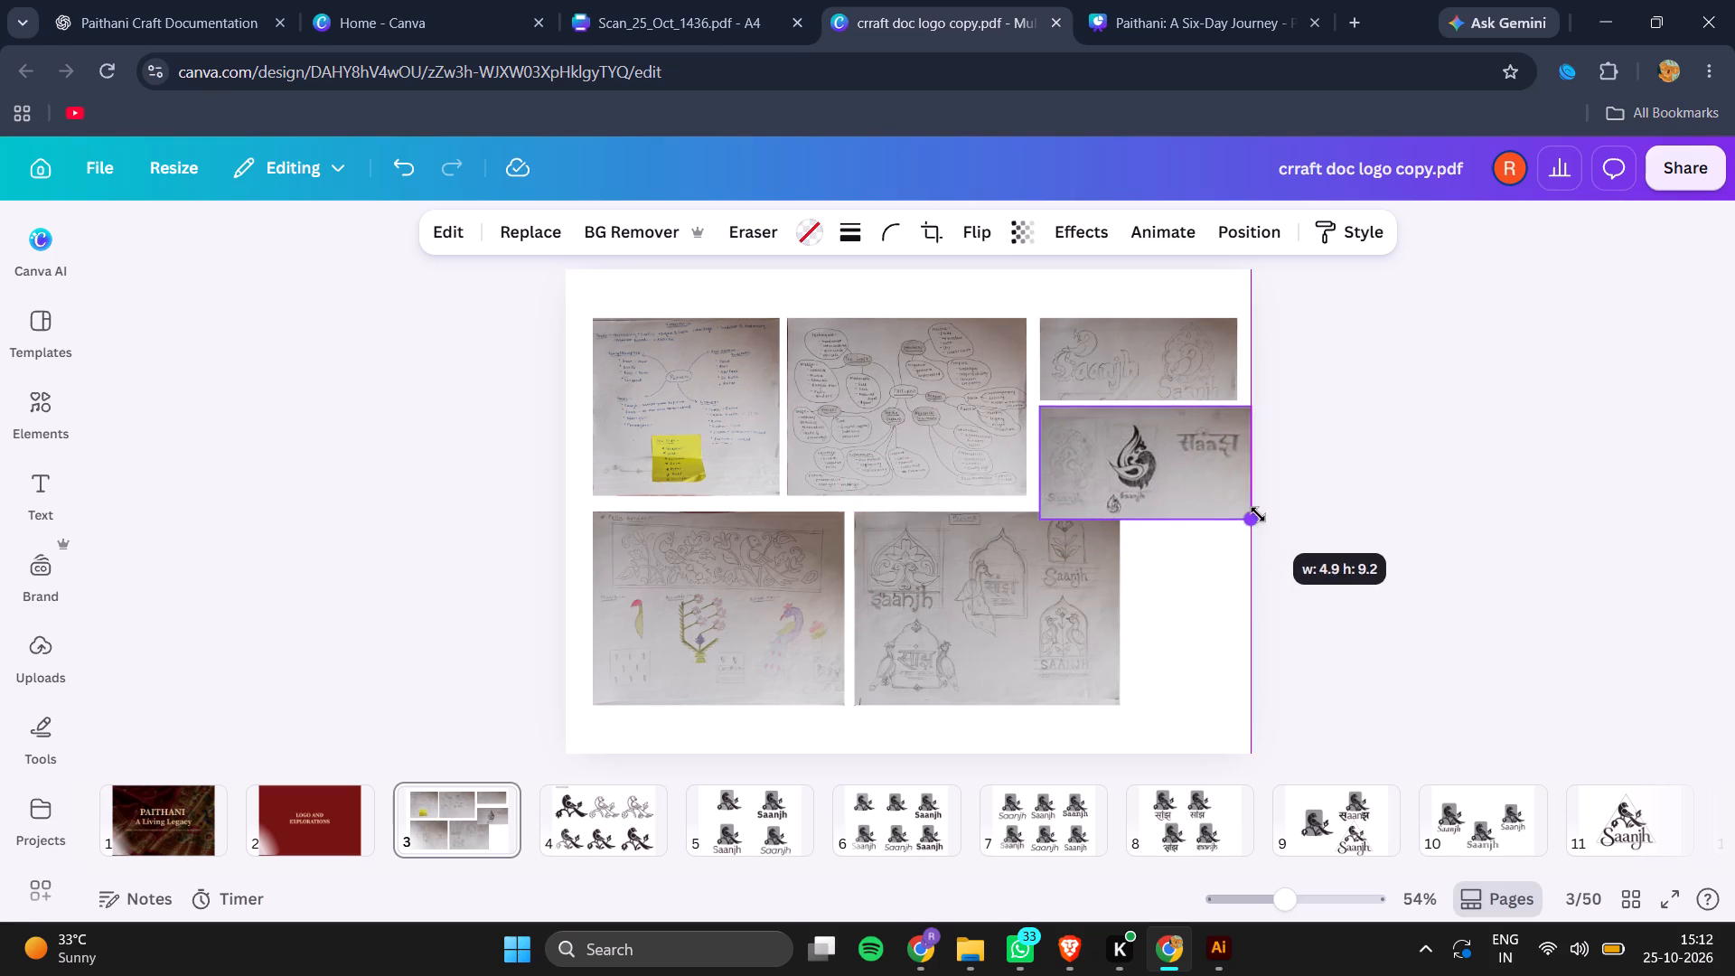
left_click_drag(1258, 514, 1247, 511)
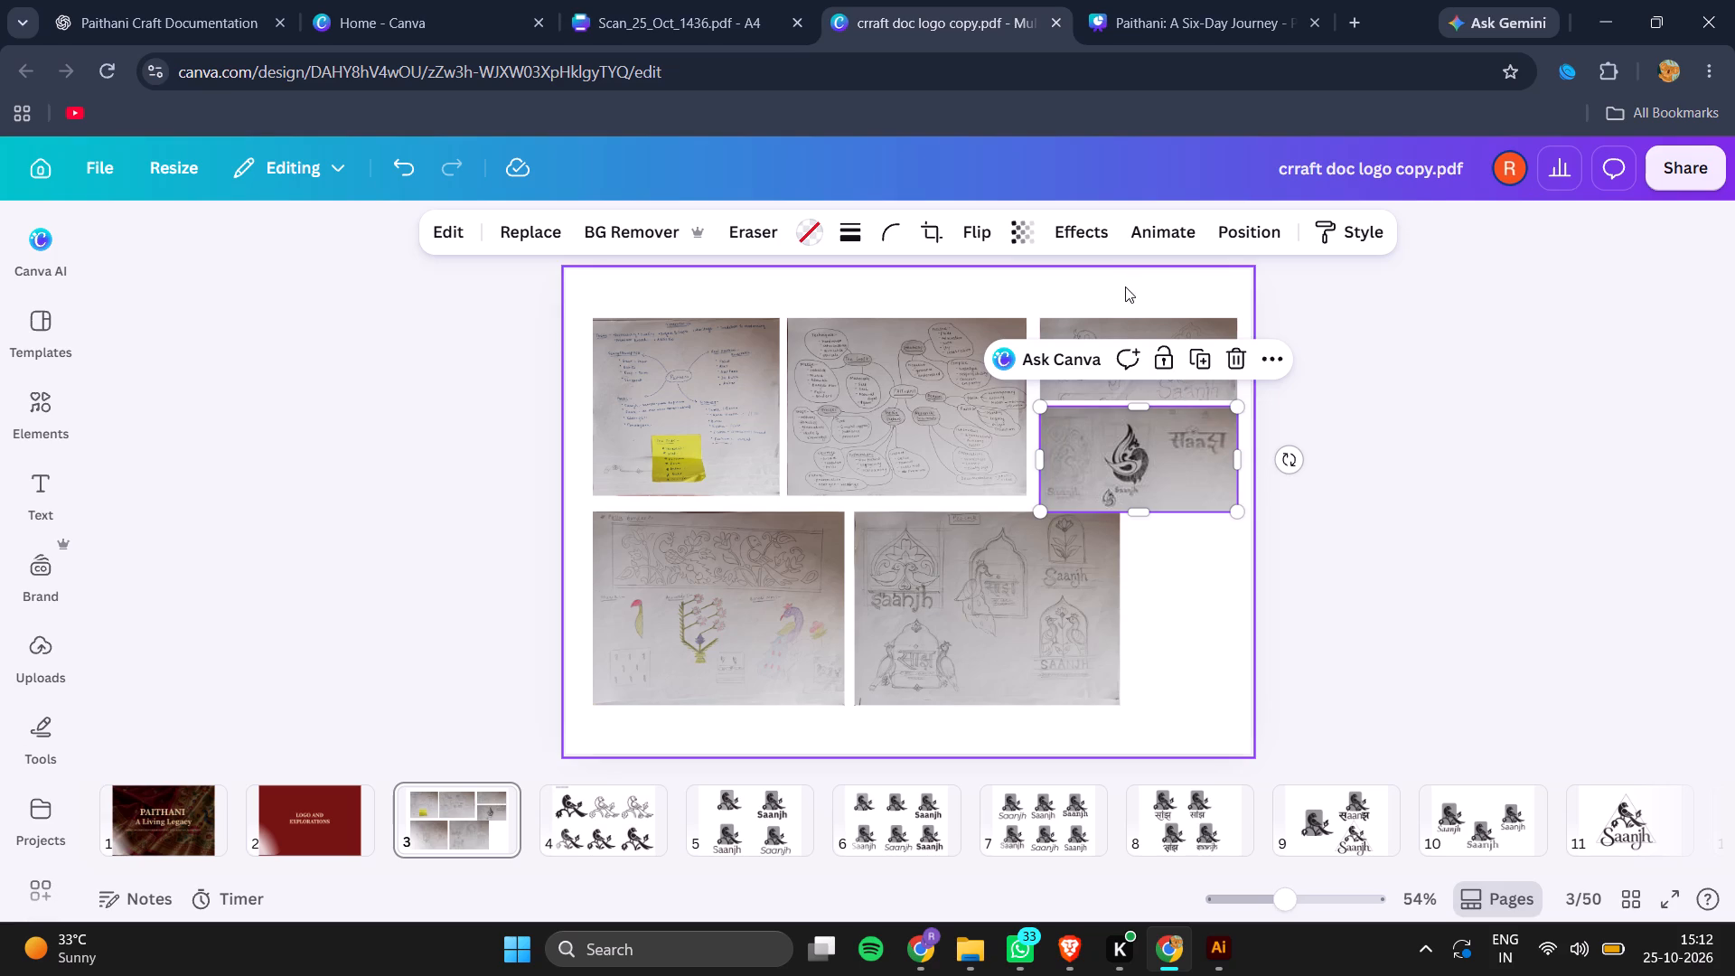
Scale down the two stacked logo scans together so their bottom edge lines up with the bubble mind map's bottom edge.
left_click_drag(1121, 277, 1168, 471)
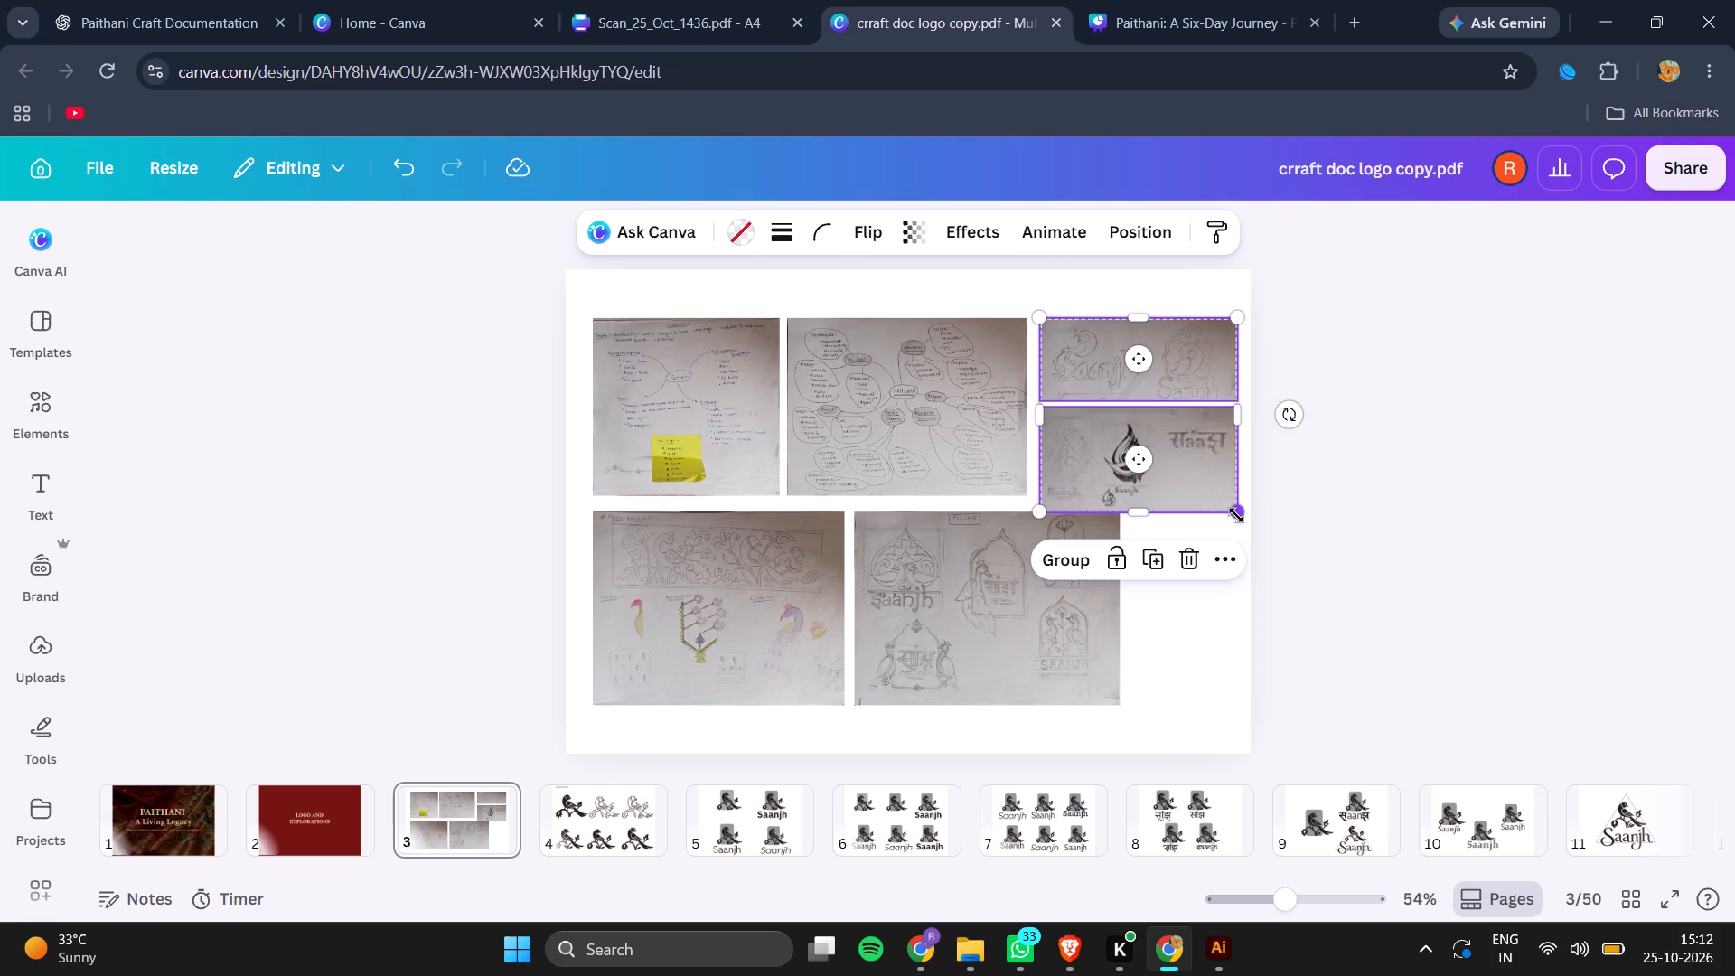
left_click_drag(1236, 515, 1226, 492)
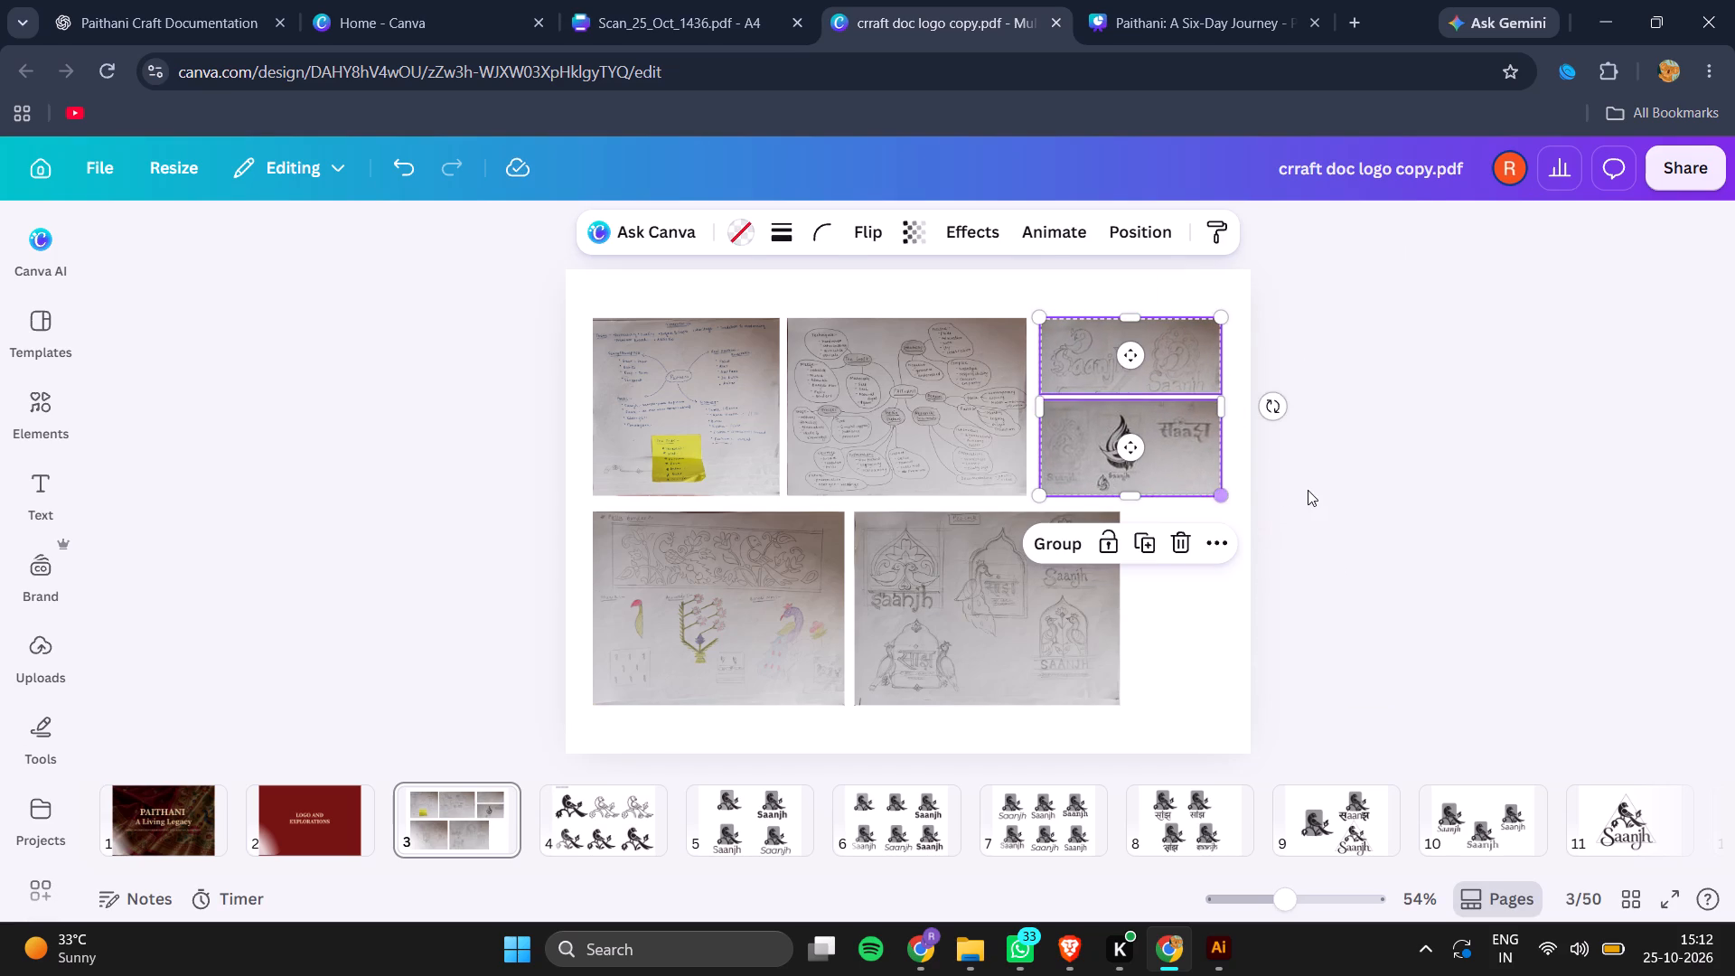
double_click(1245, 577)
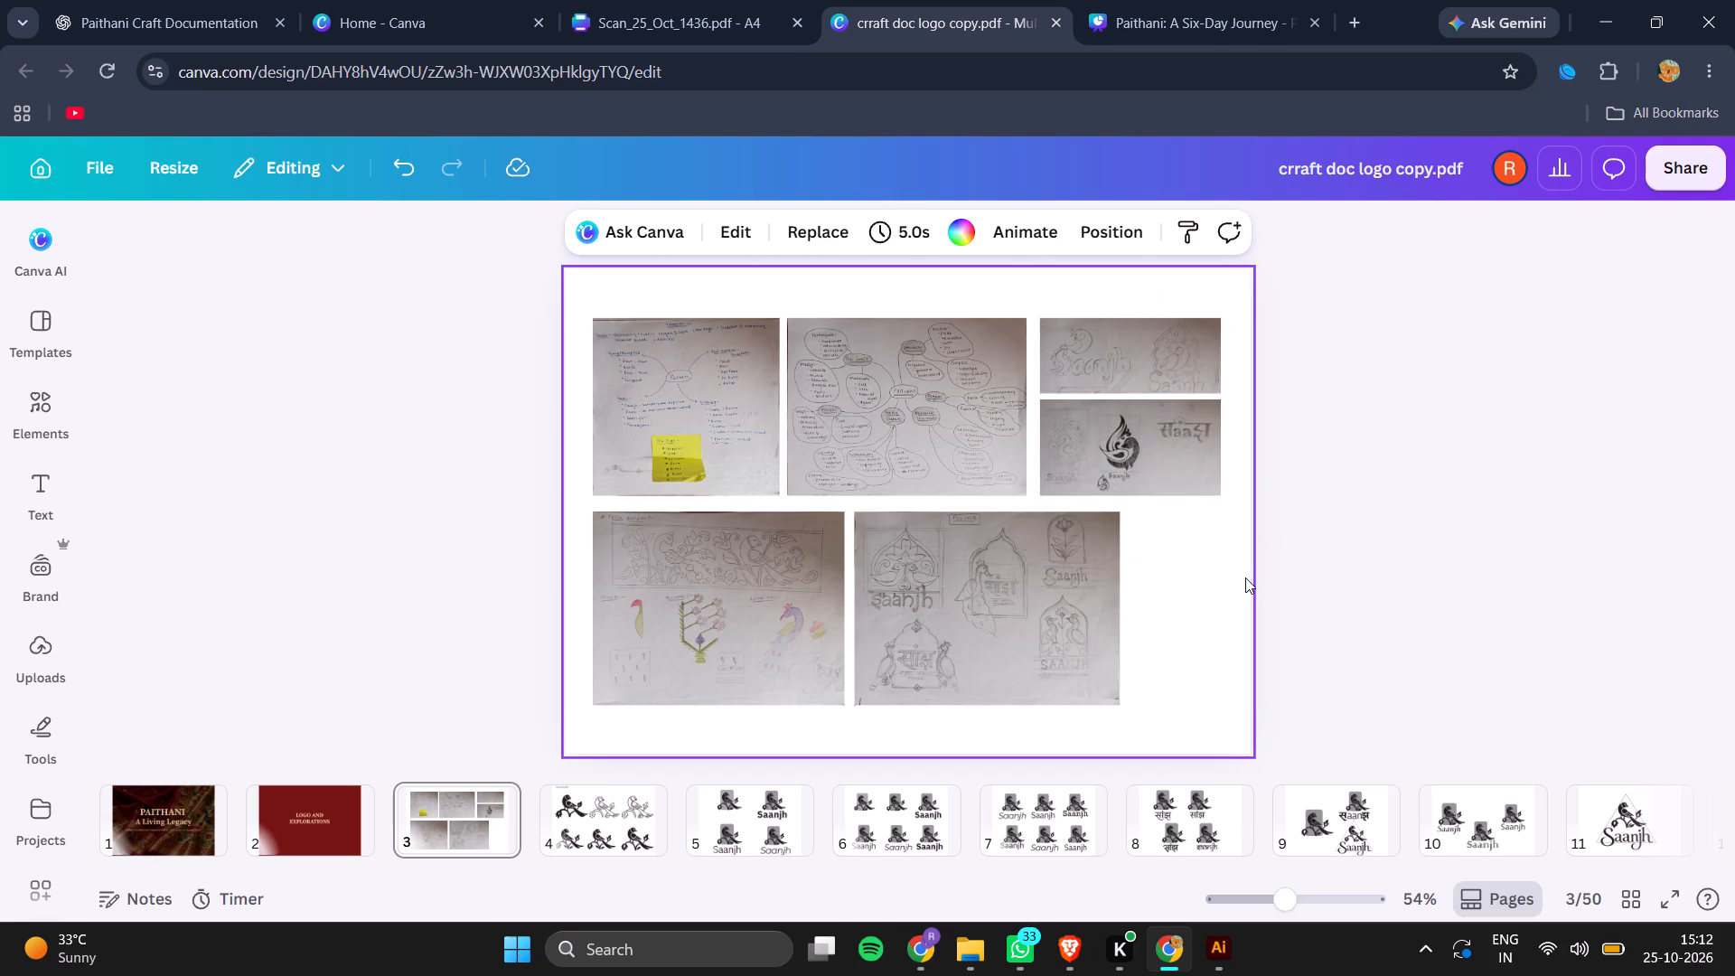
left_click(1179, 536)
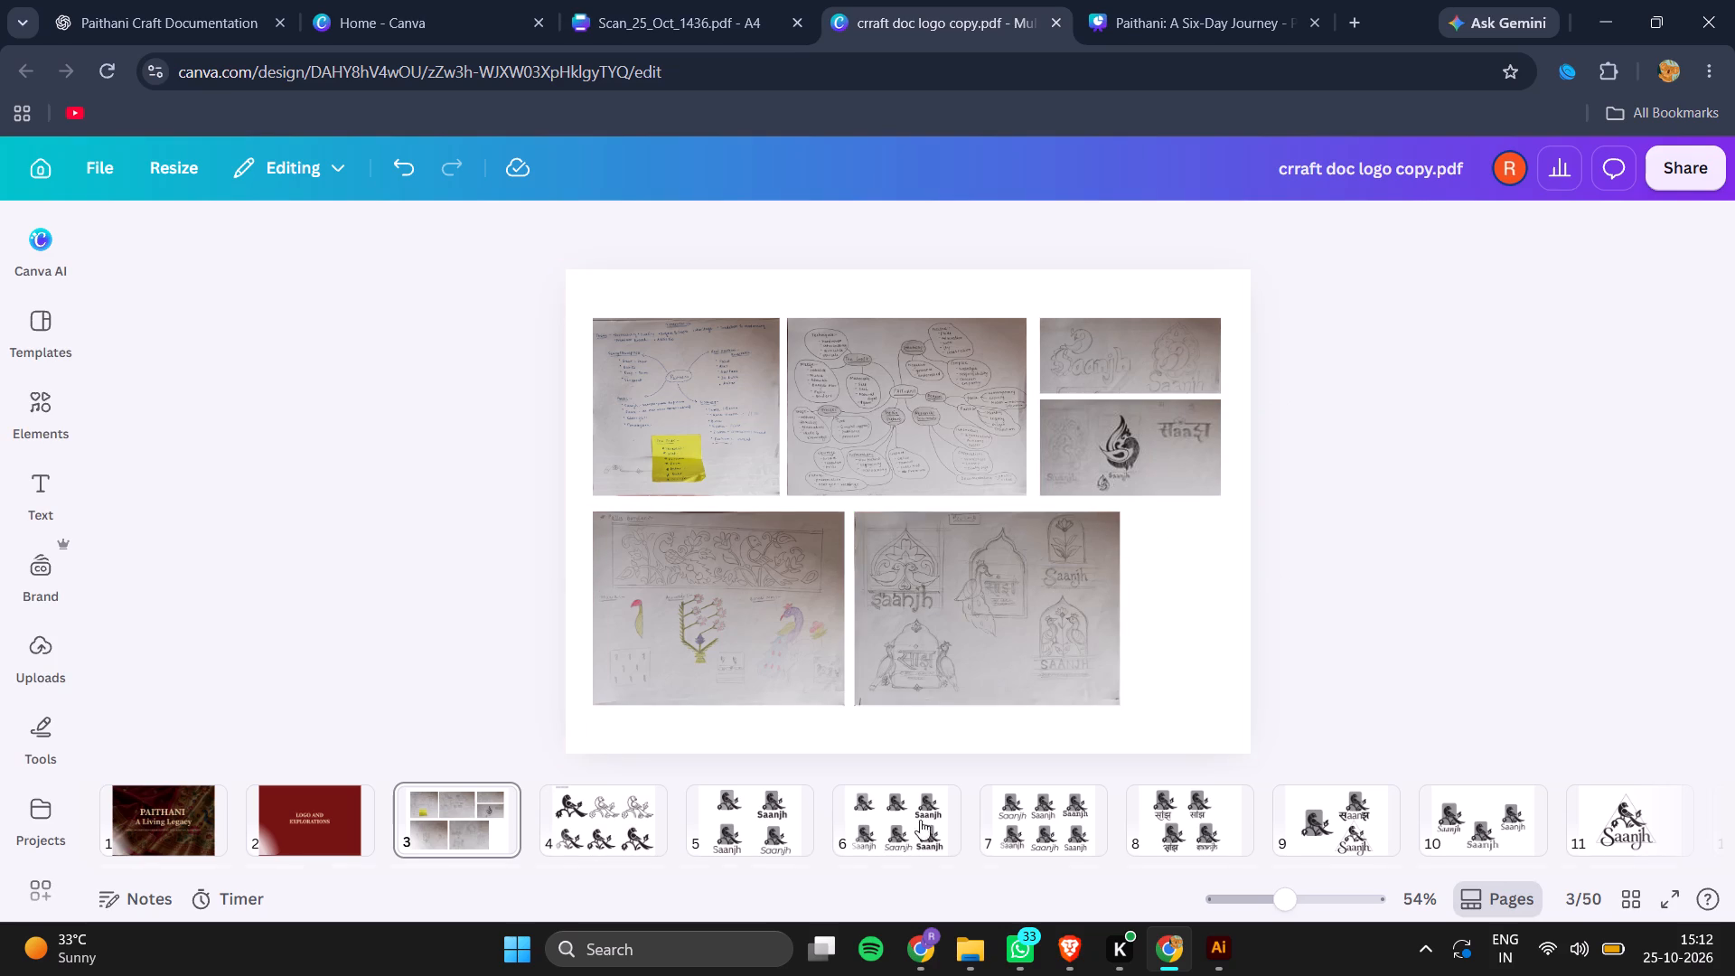
Copy the inked parrot-on-branch scan from page 8 of the scan PDF and look over the pages that follow it.
left_click(707, 10)
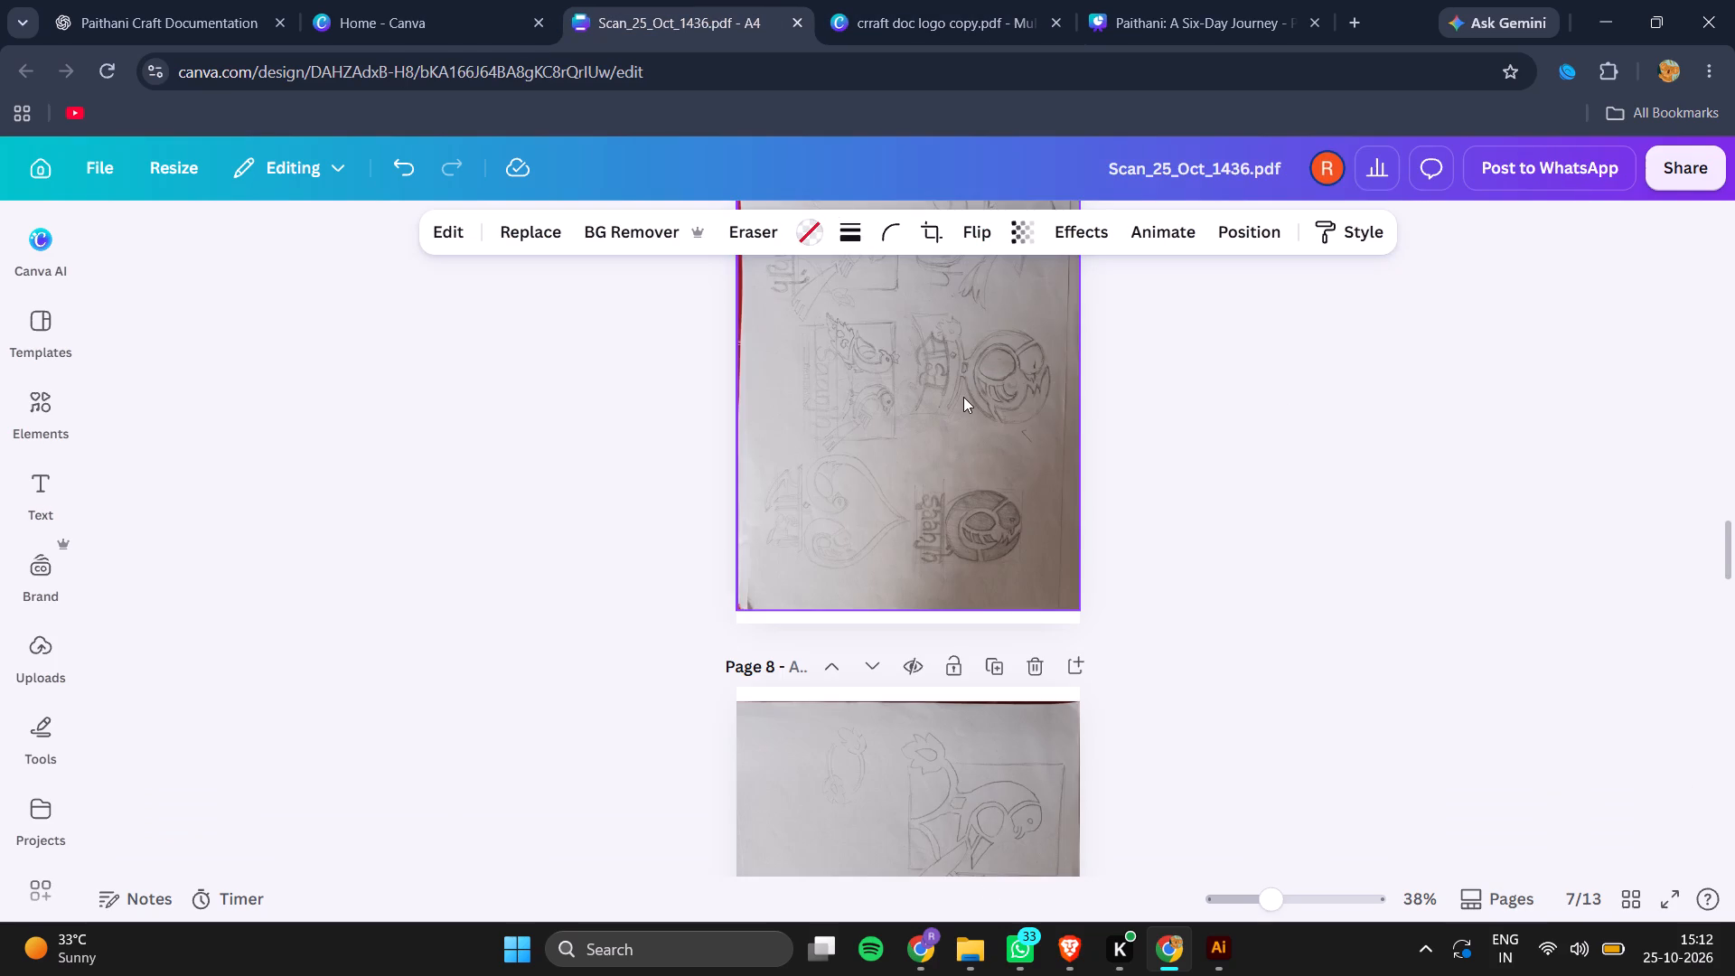
scroll(961, 399, "down", 5)
scroll(961, 399, "up", 1)
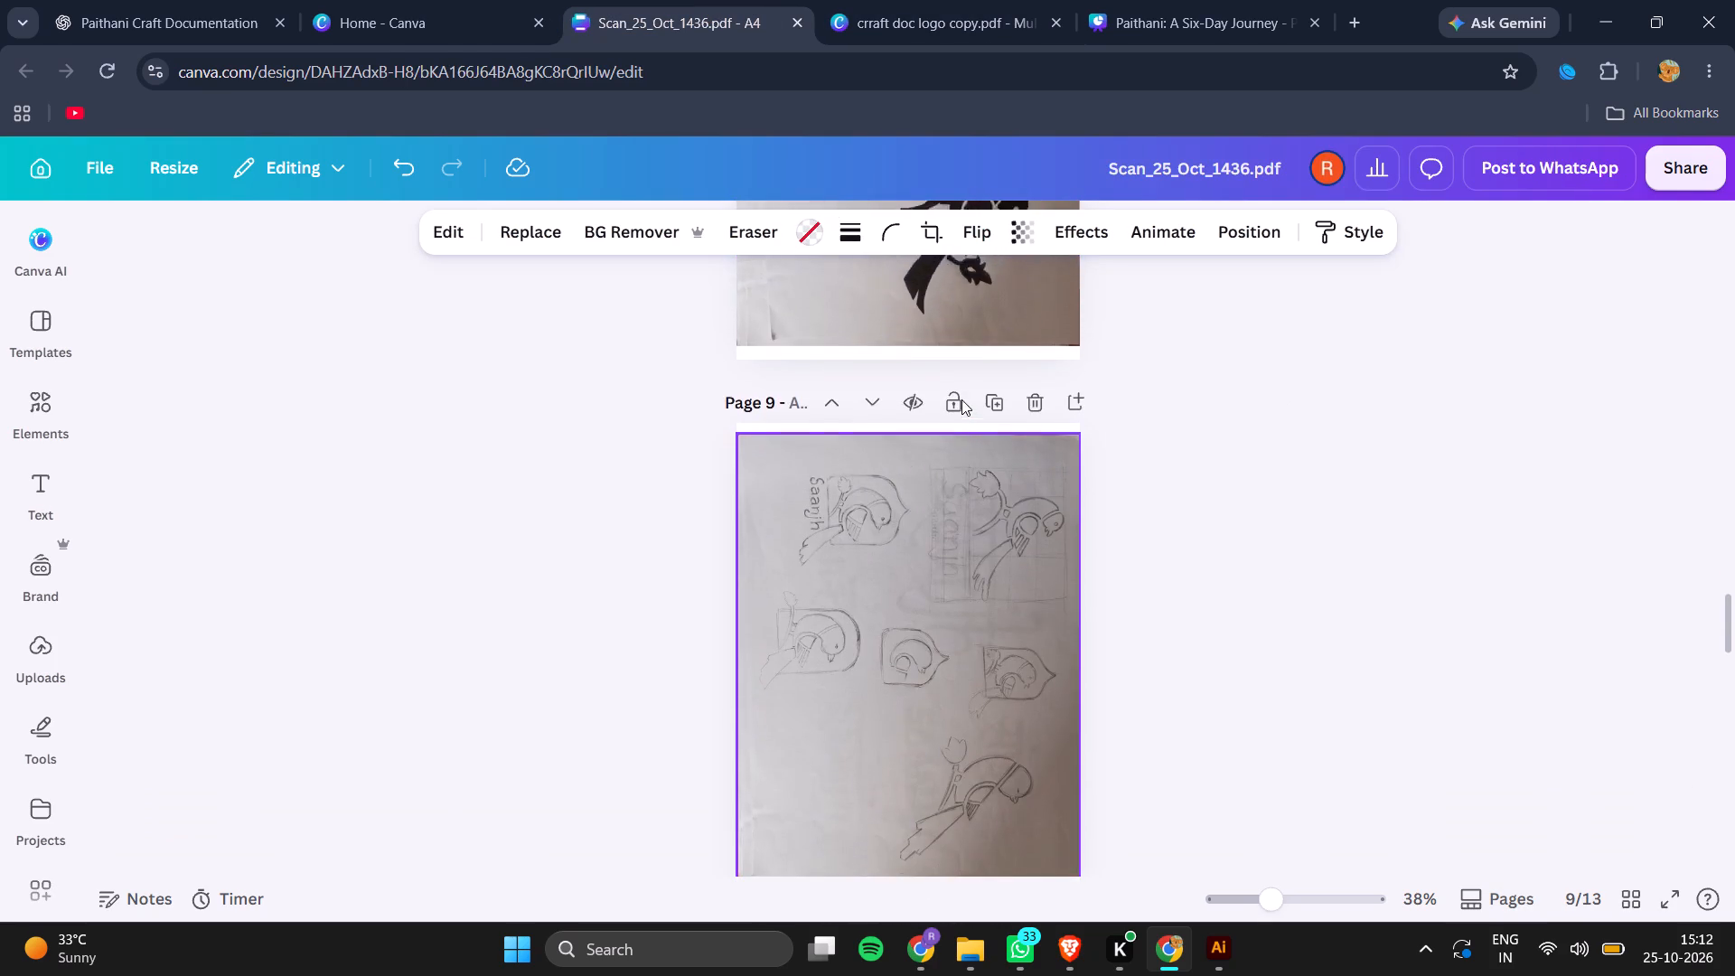
scroll(961, 399, "up", 1)
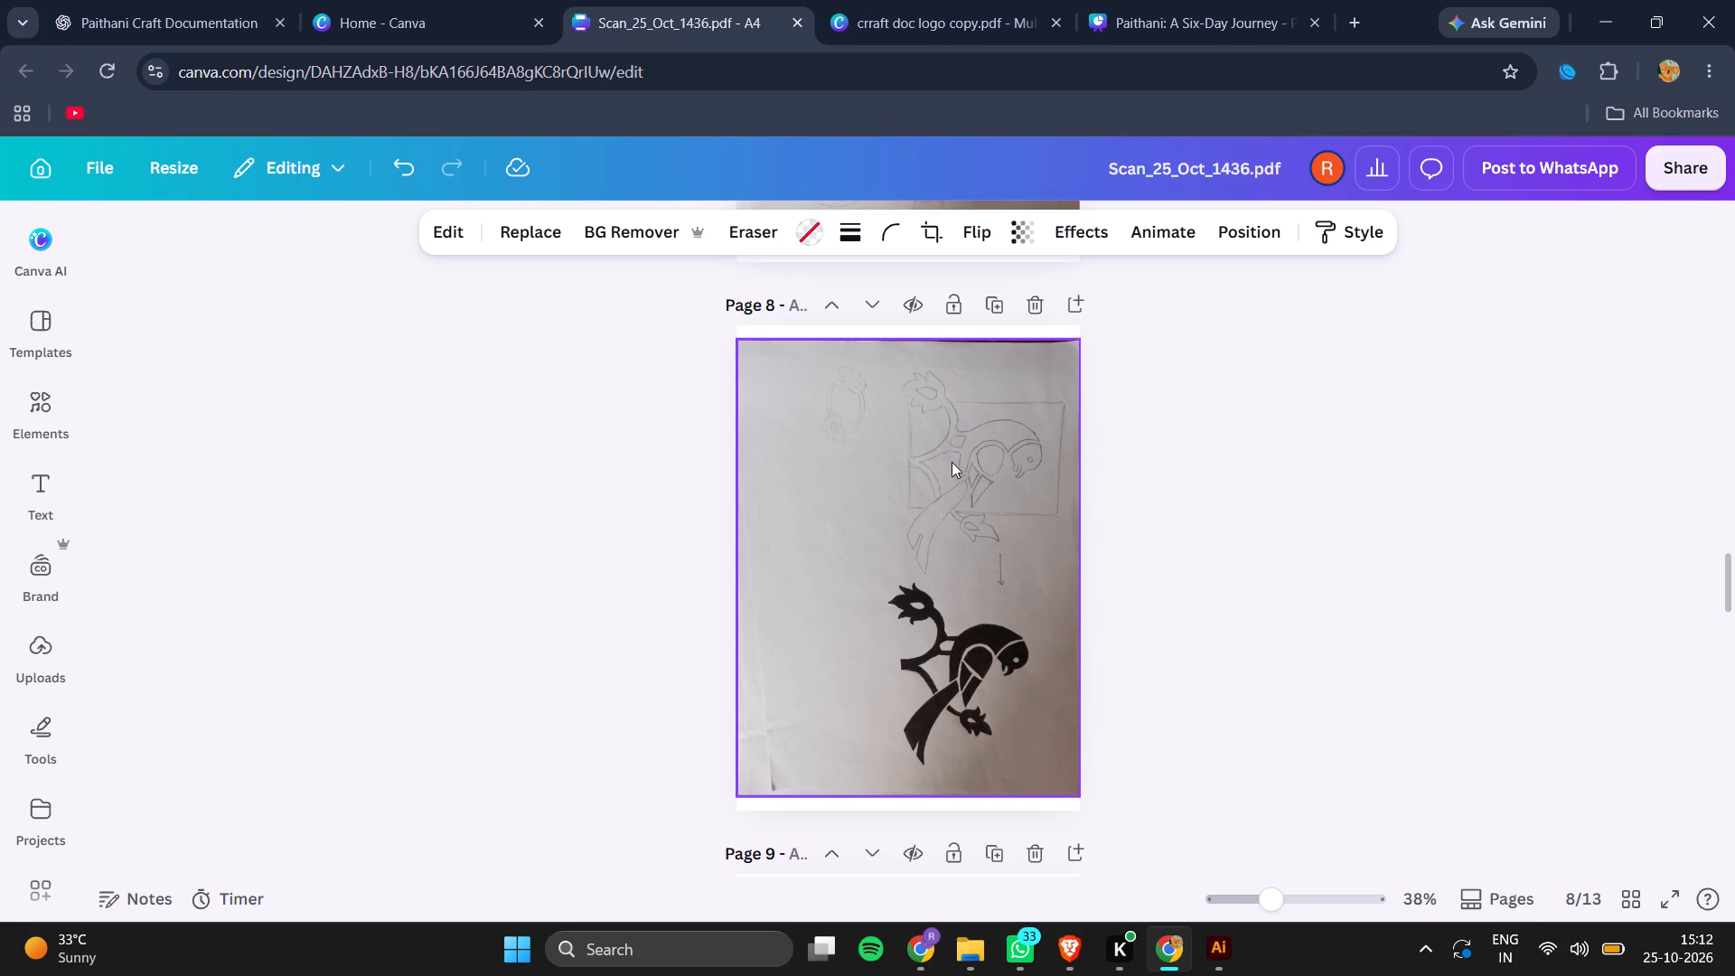
right_click(950, 465)
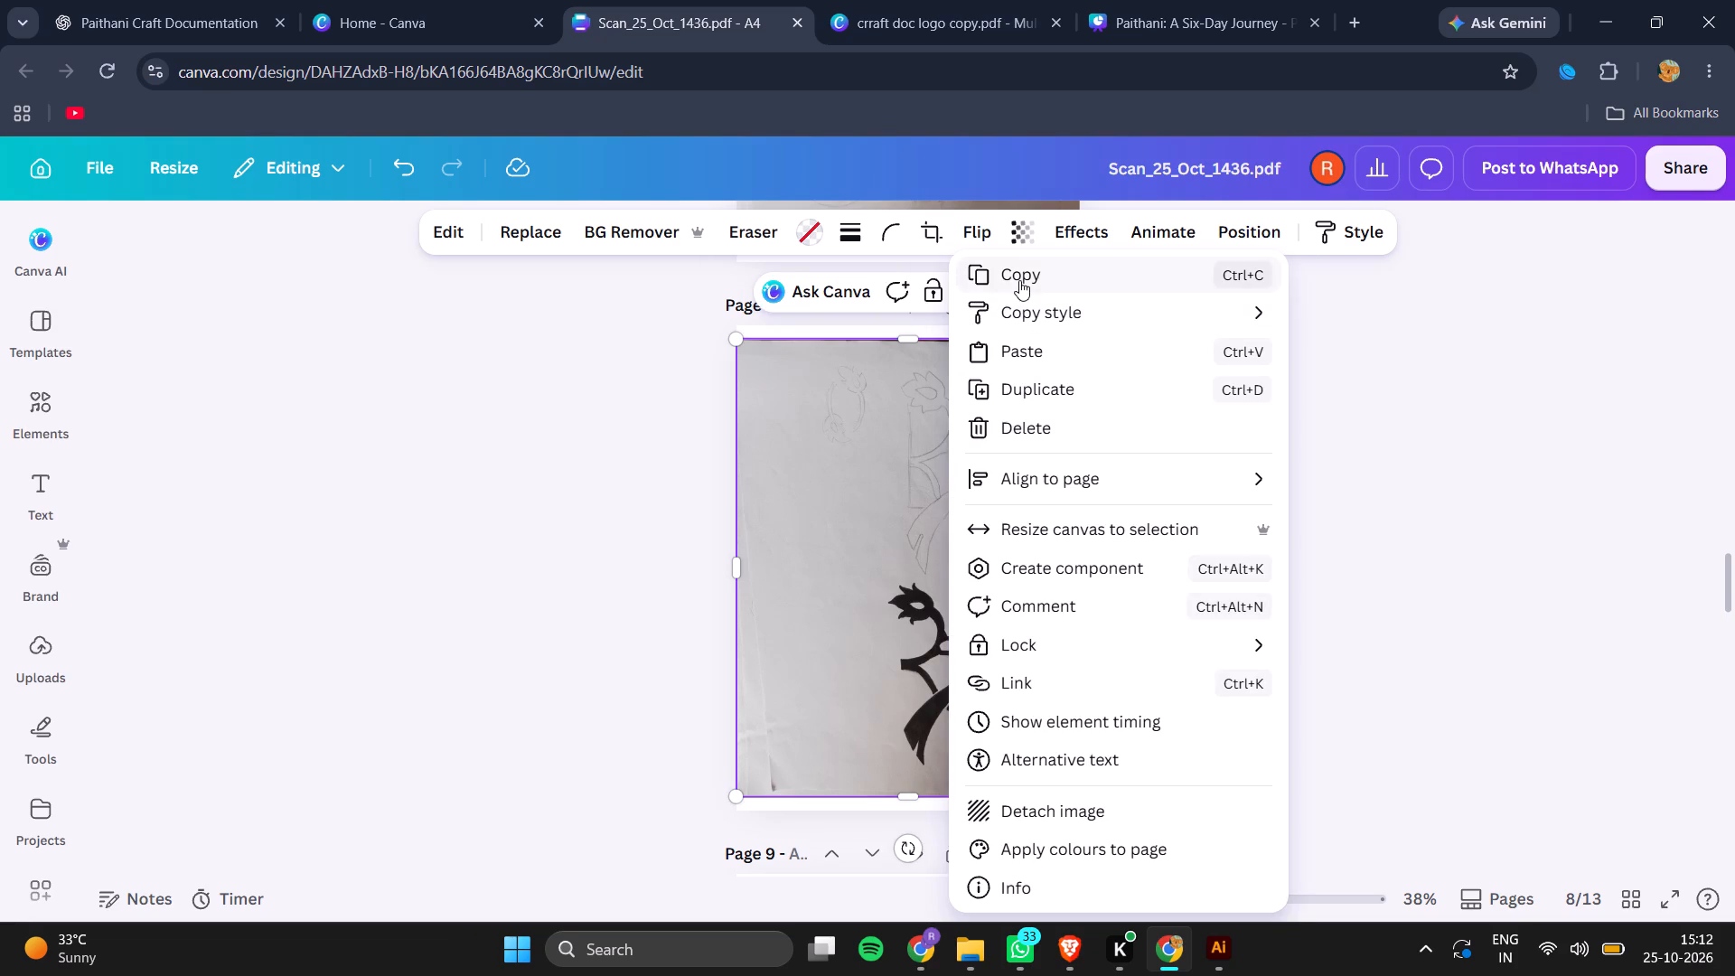
left_click(1019, 279)
scroll(896, 837, "down", 7)
scroll(896, 837, "up", 1)
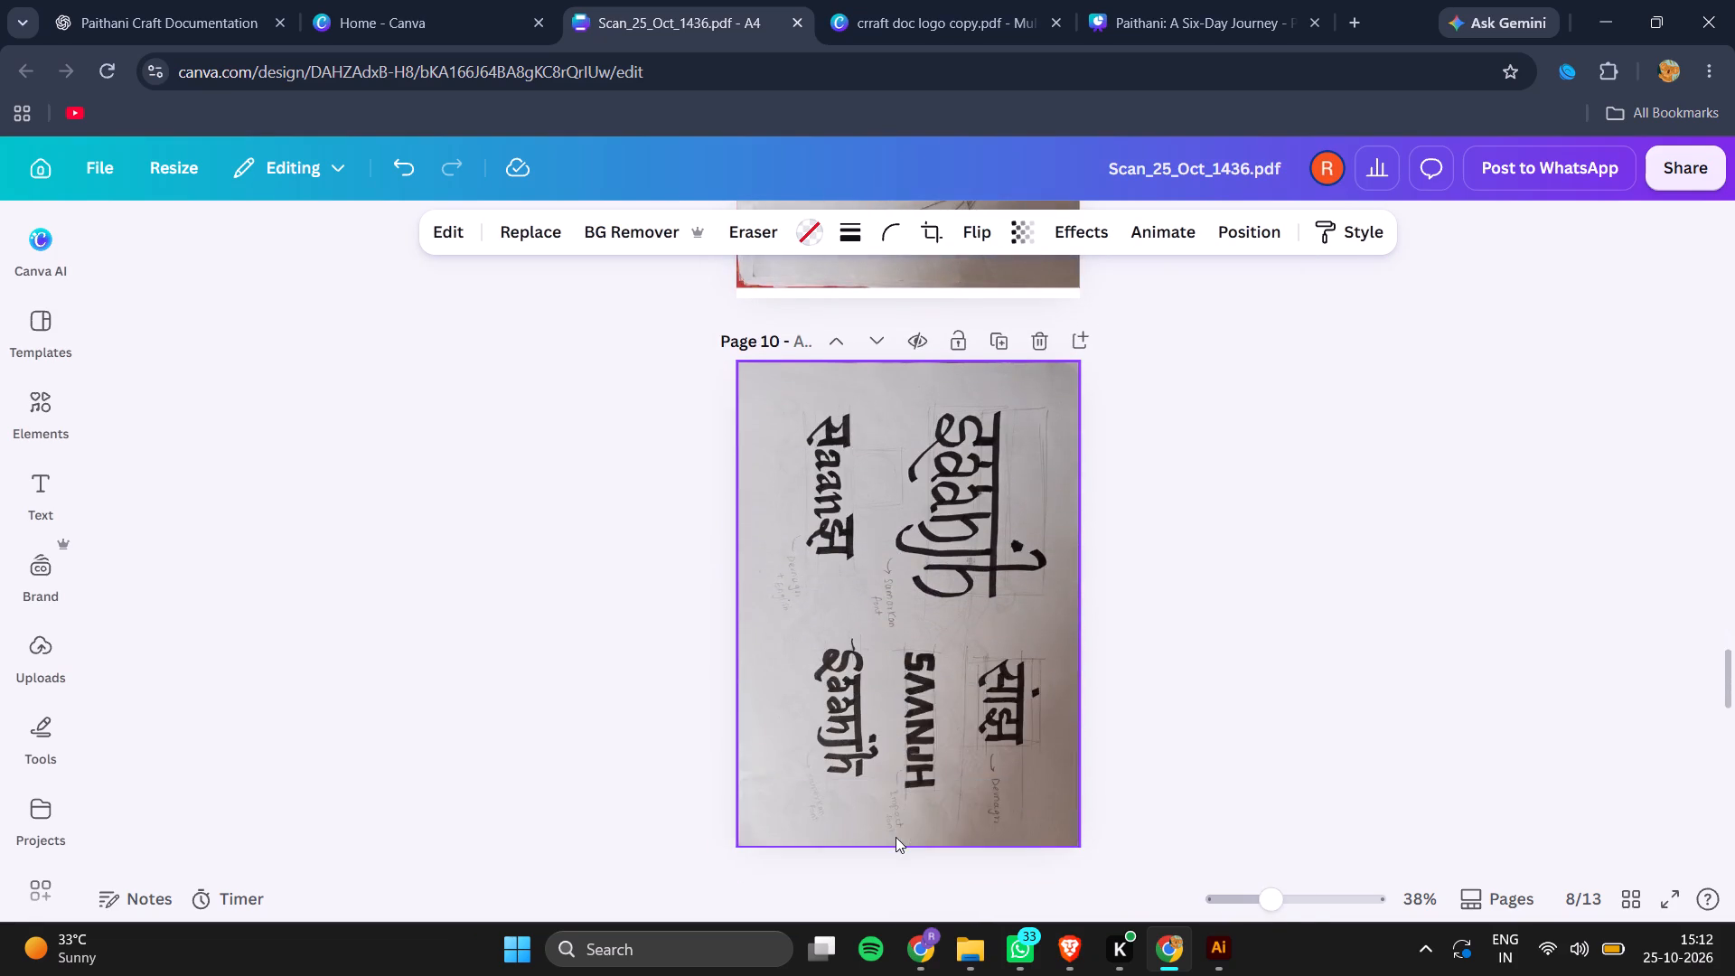
scroll(896, 837, "up", 1)
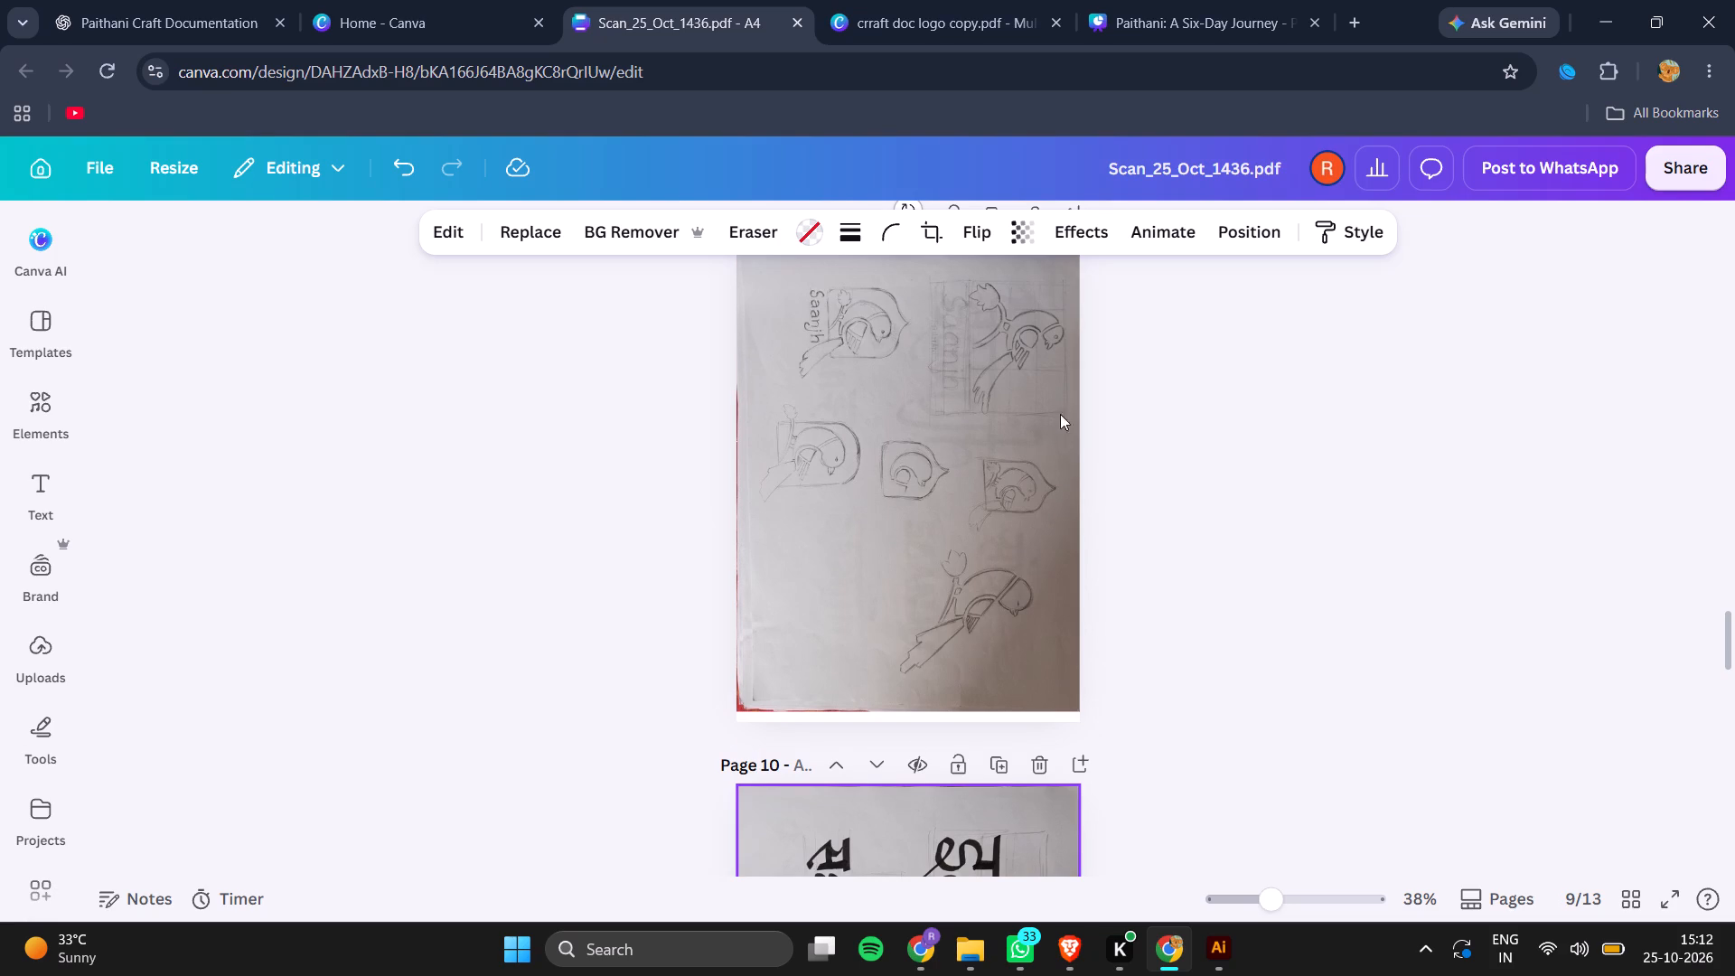
Back in the craft logo document, enlarge the two lower scans together until their row spans the upper row's full width.
left_click(957, 1)
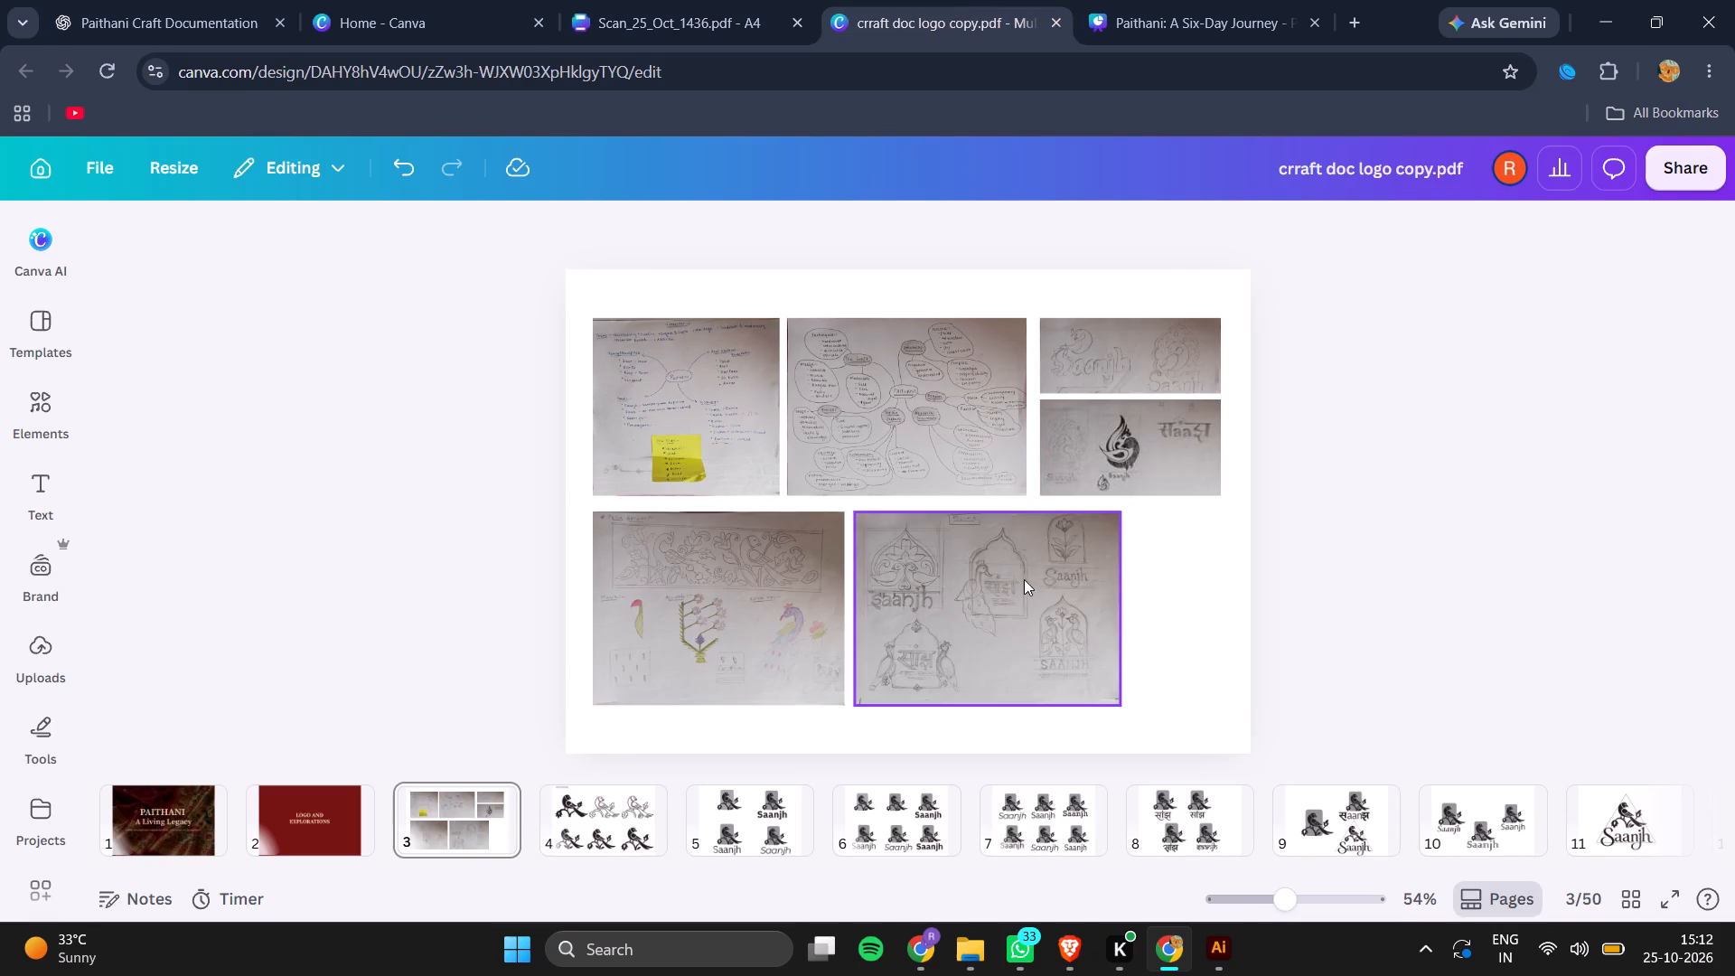
left_click_drag(530, 578, 1314, 529)
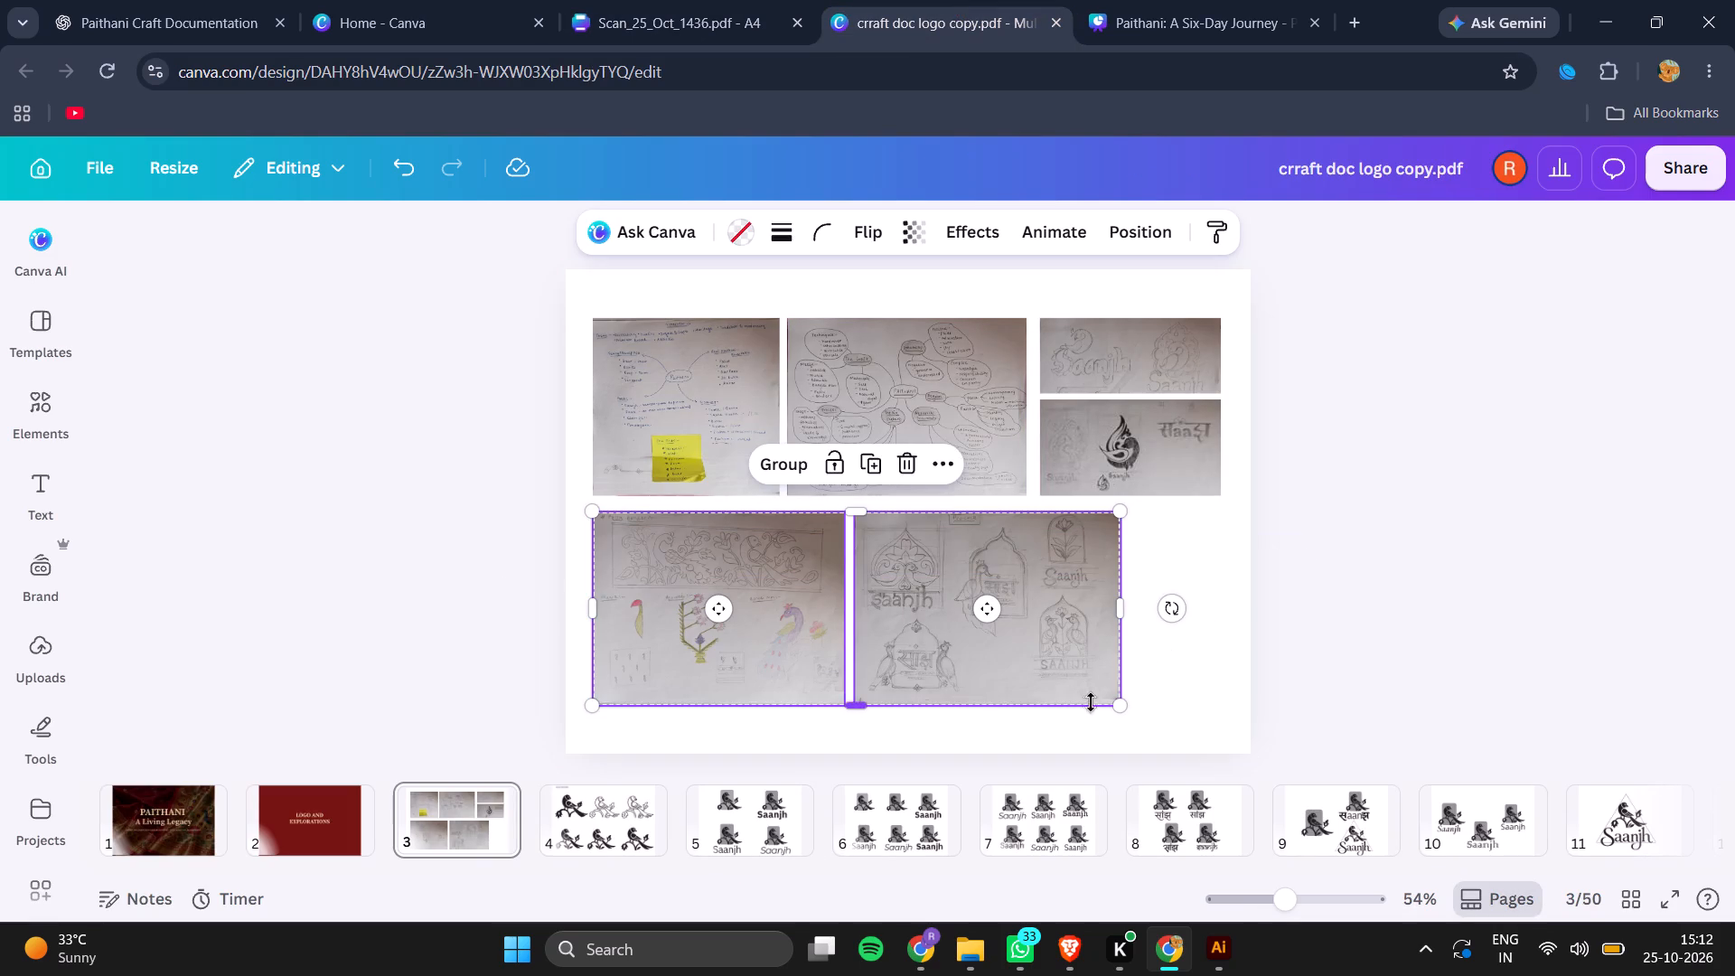
left_click_drag(1121, 699, 1234, 709)
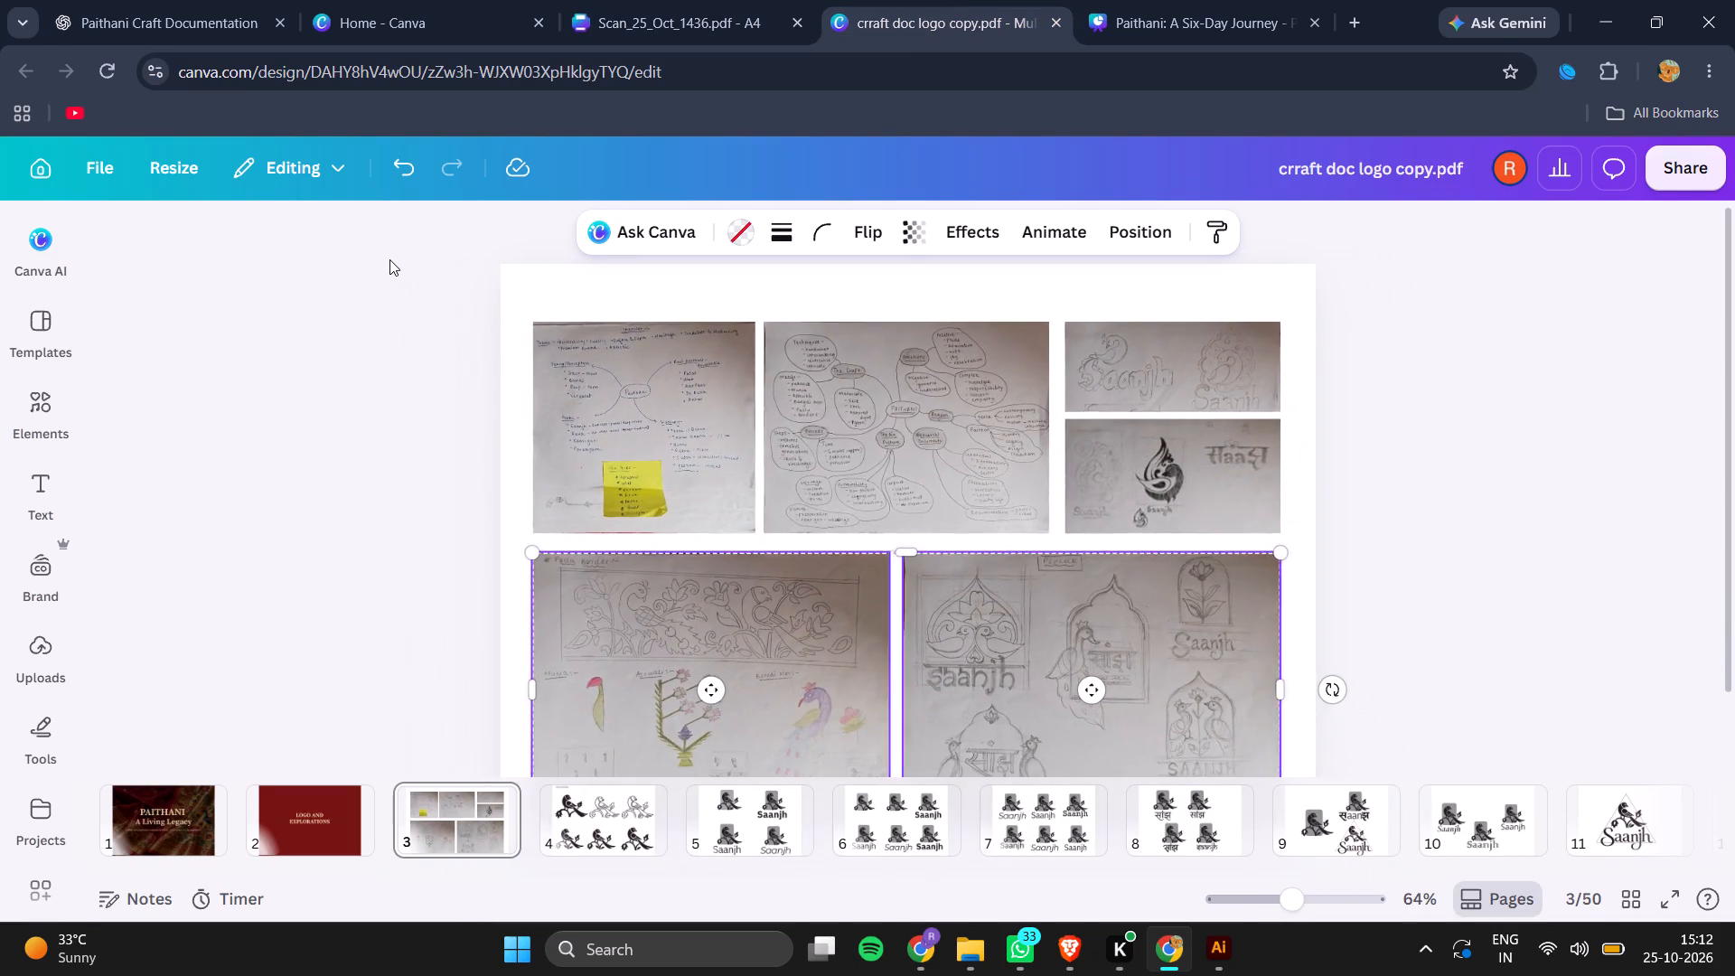
Nudge the two enlarged lower scans up toward the upper row, leaving a narrow gap between the rows.
key("Up")
key("Up")
key("Up")
key("Up")
key("Up")
key("Up")
key("Up")
key("Up")
key("Up")
key("Up")
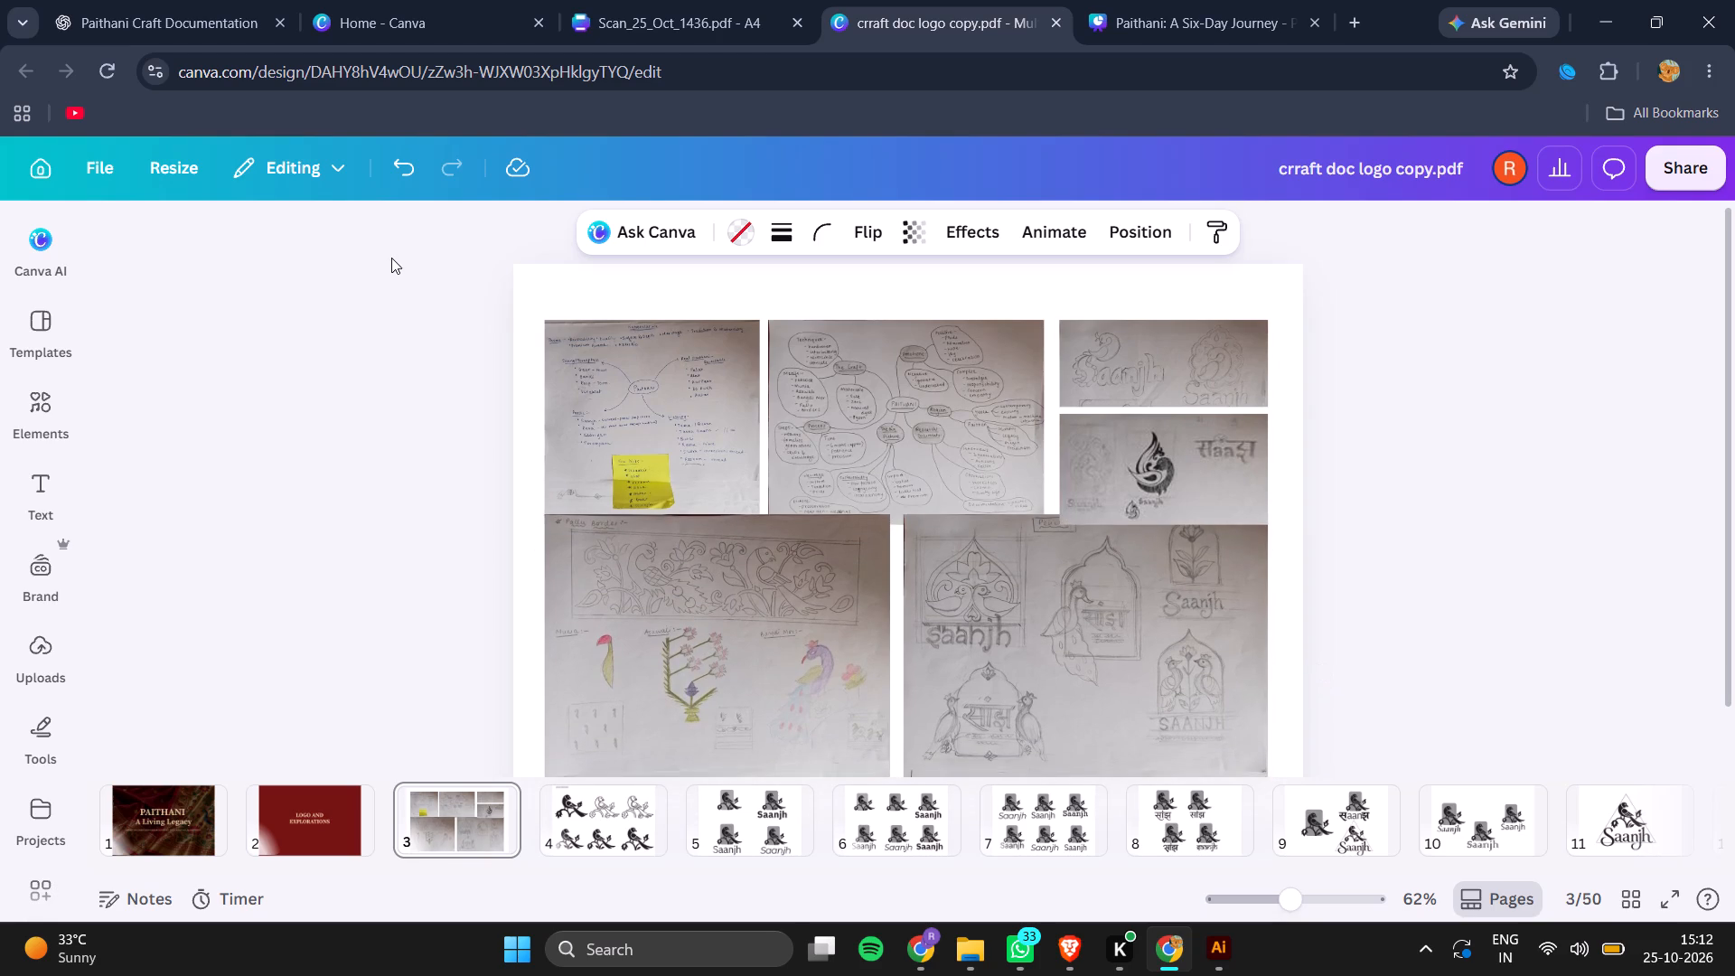
key("Down")
key("Down")
key("Down")
key("Down")
key("Down")
key("Down")
key("Down")
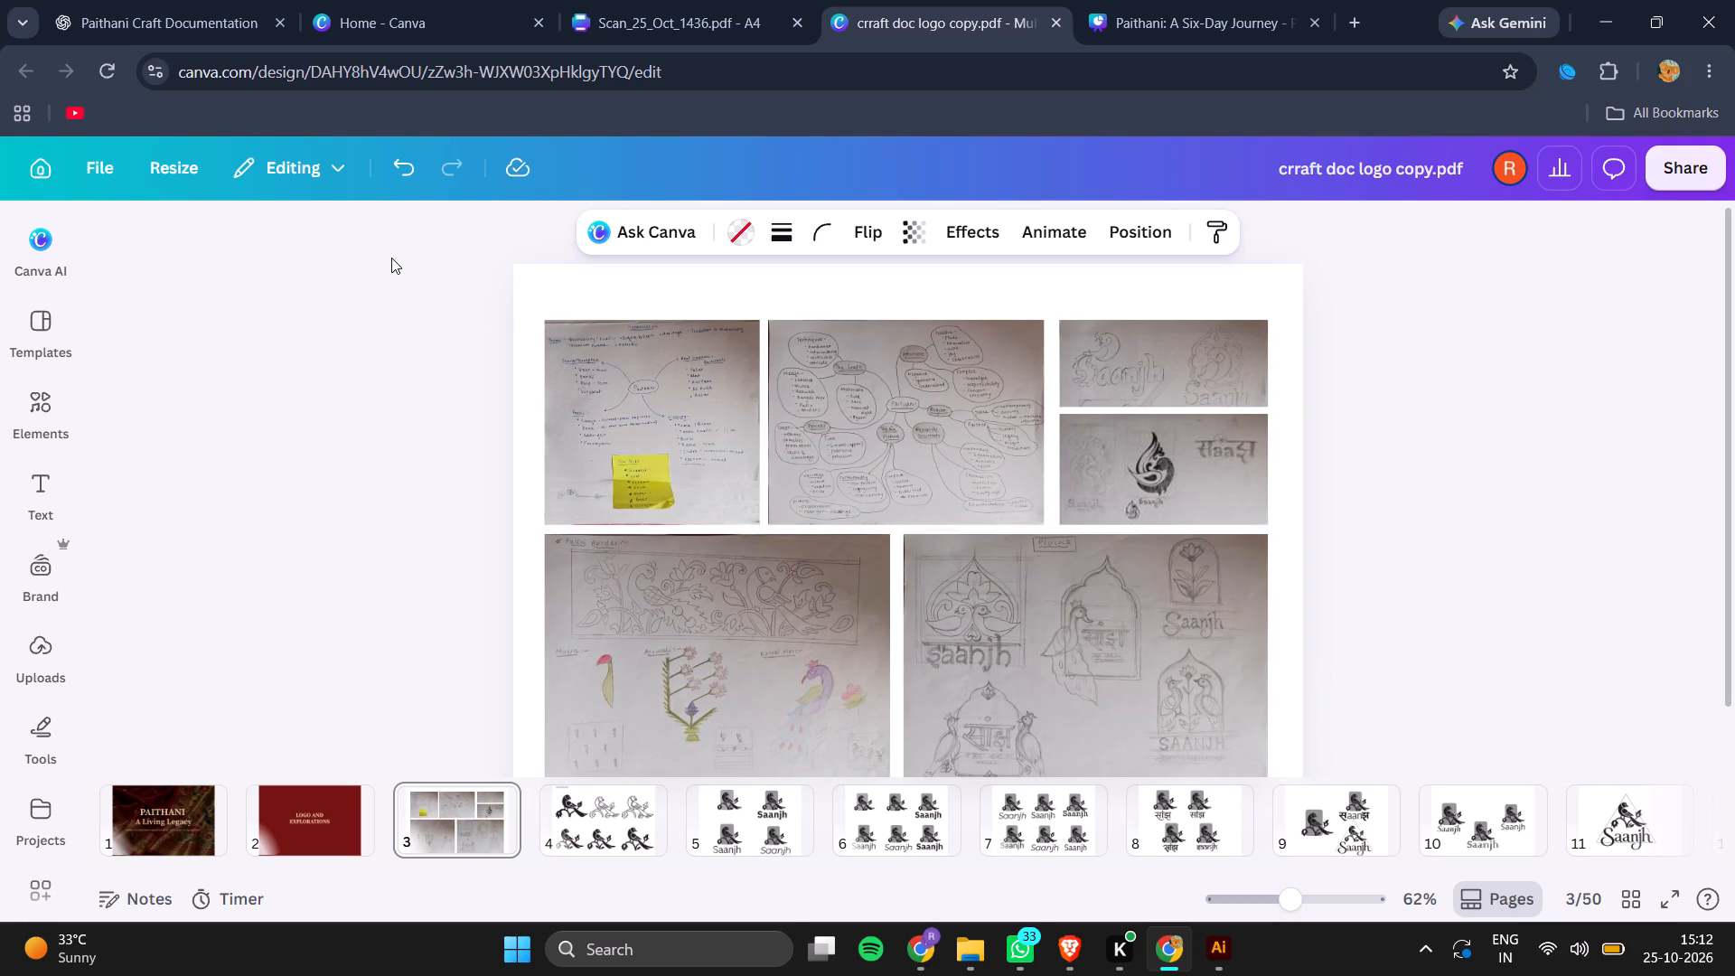
Select all six scans on page 3 and nudge them up together to even out the top and bottom margins.
left_click_drag(524, 346, 1389, 763)
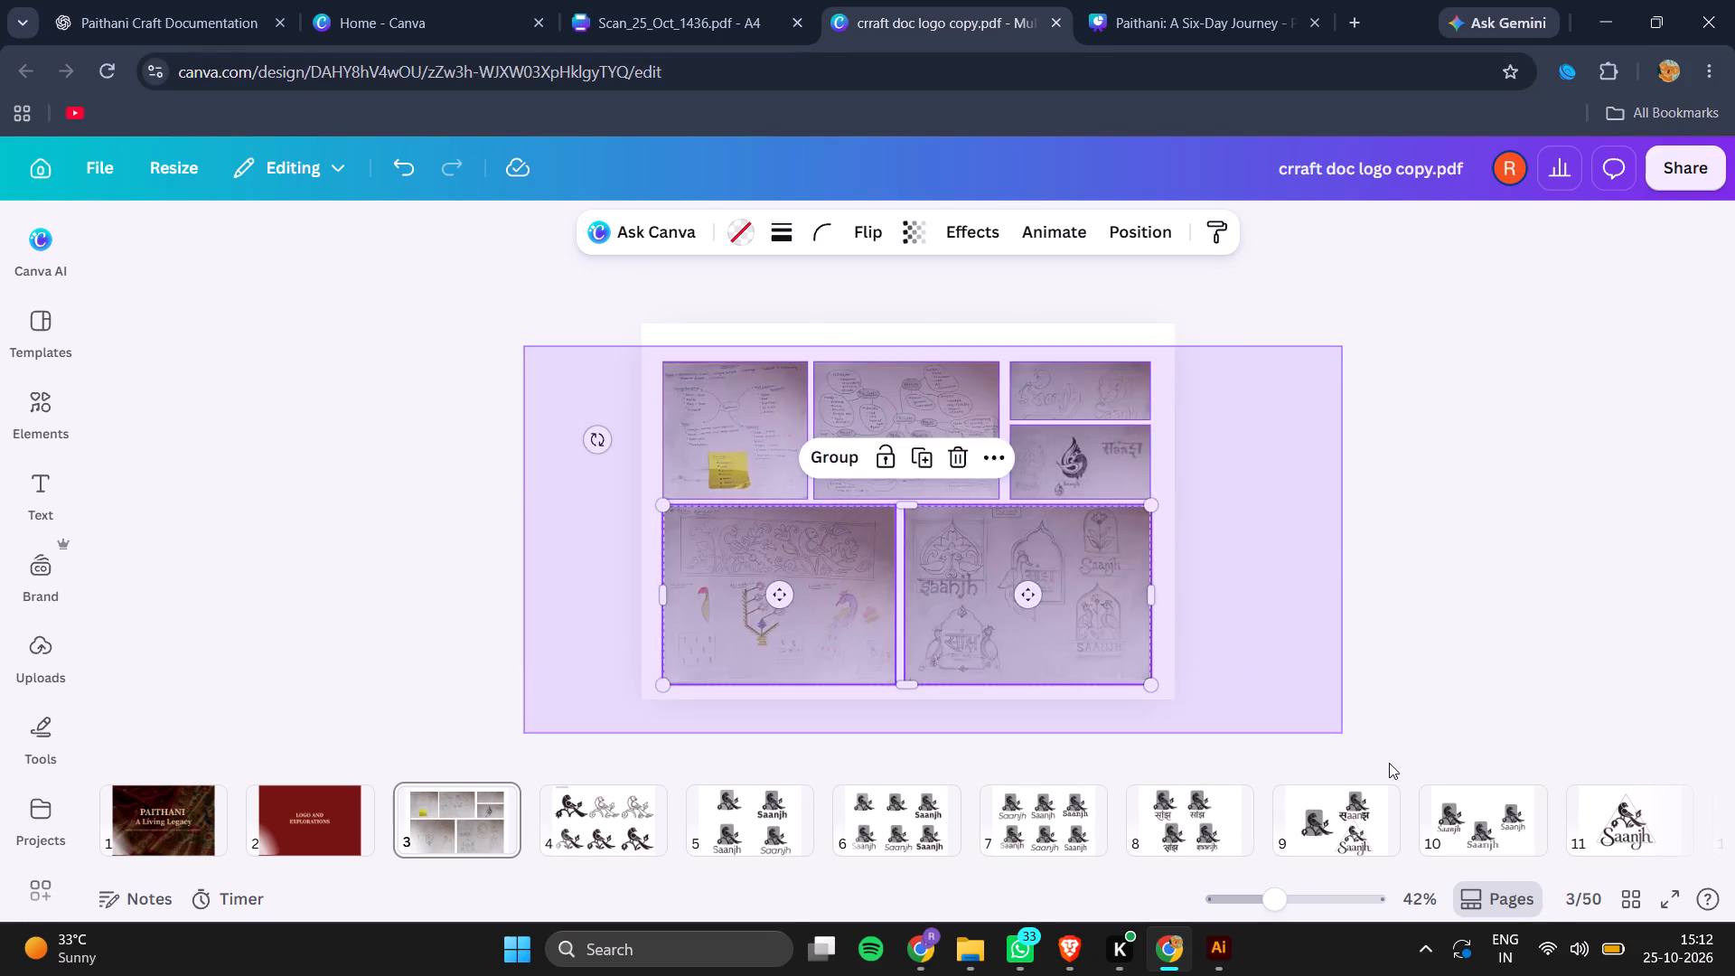
left_click_drag(1389, 763, 1390, 764)
left_click(1090, 531)
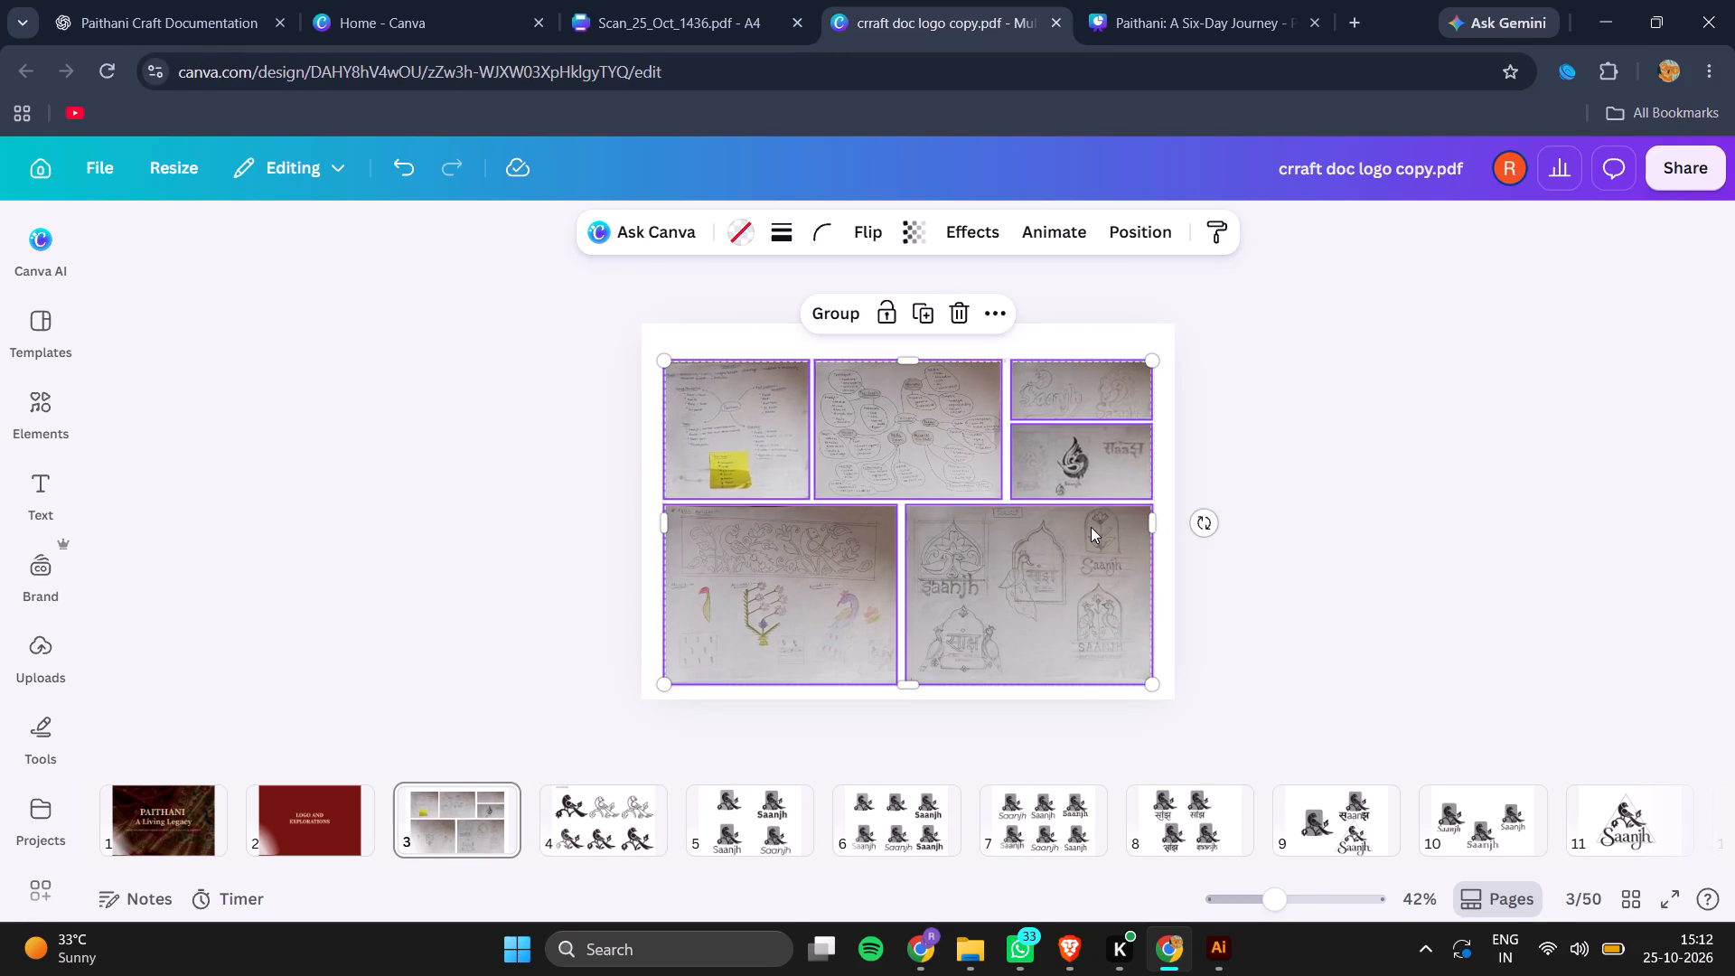
double_click(1351, 599)
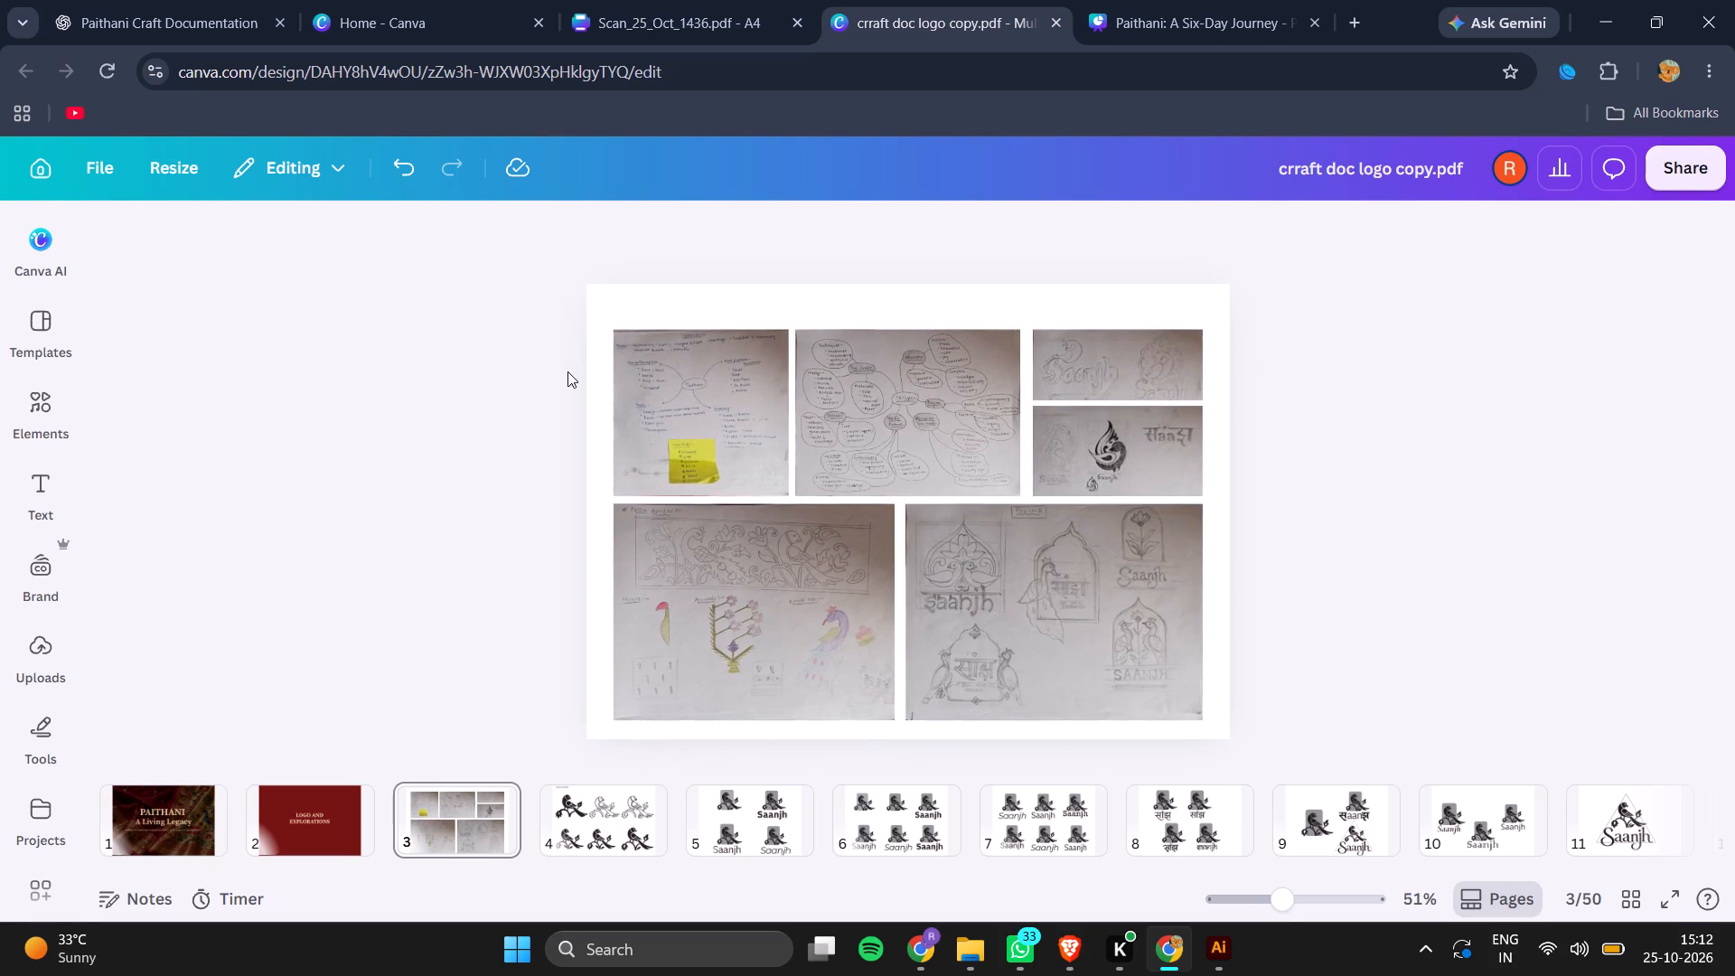
left_click_drag(545, 305, 1270, 833)
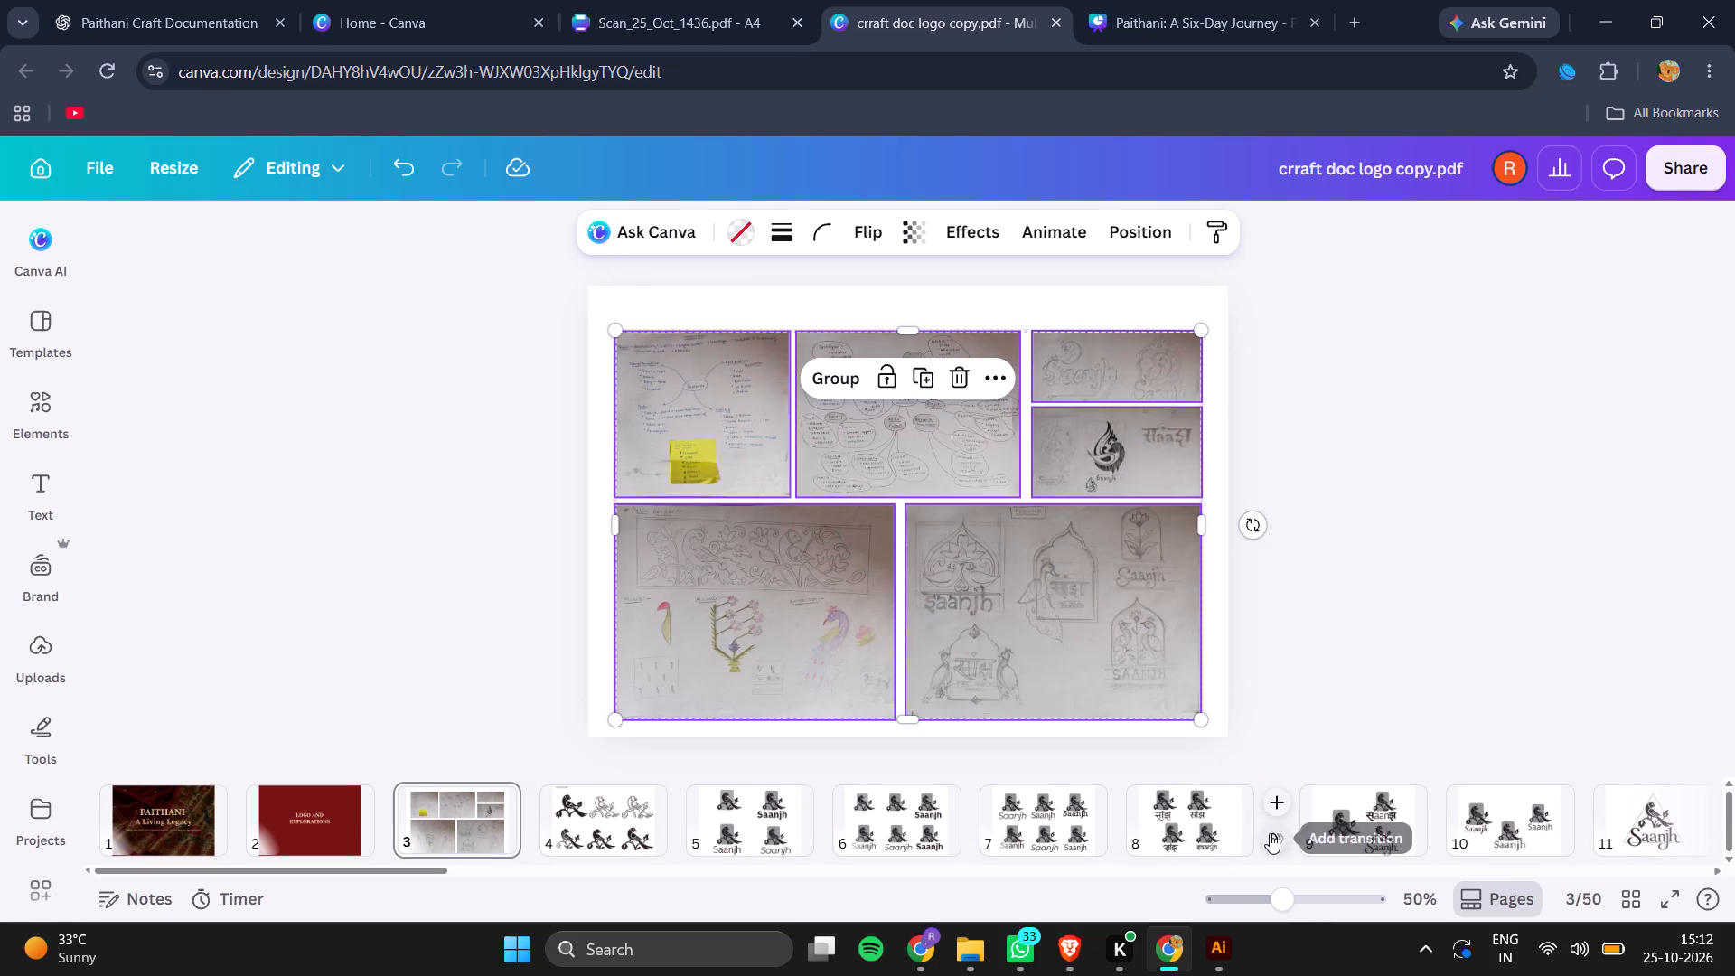
key("Up")
key("Up")
key("Up")
key("Up")
key("Up")
key("Up")
key("Up")
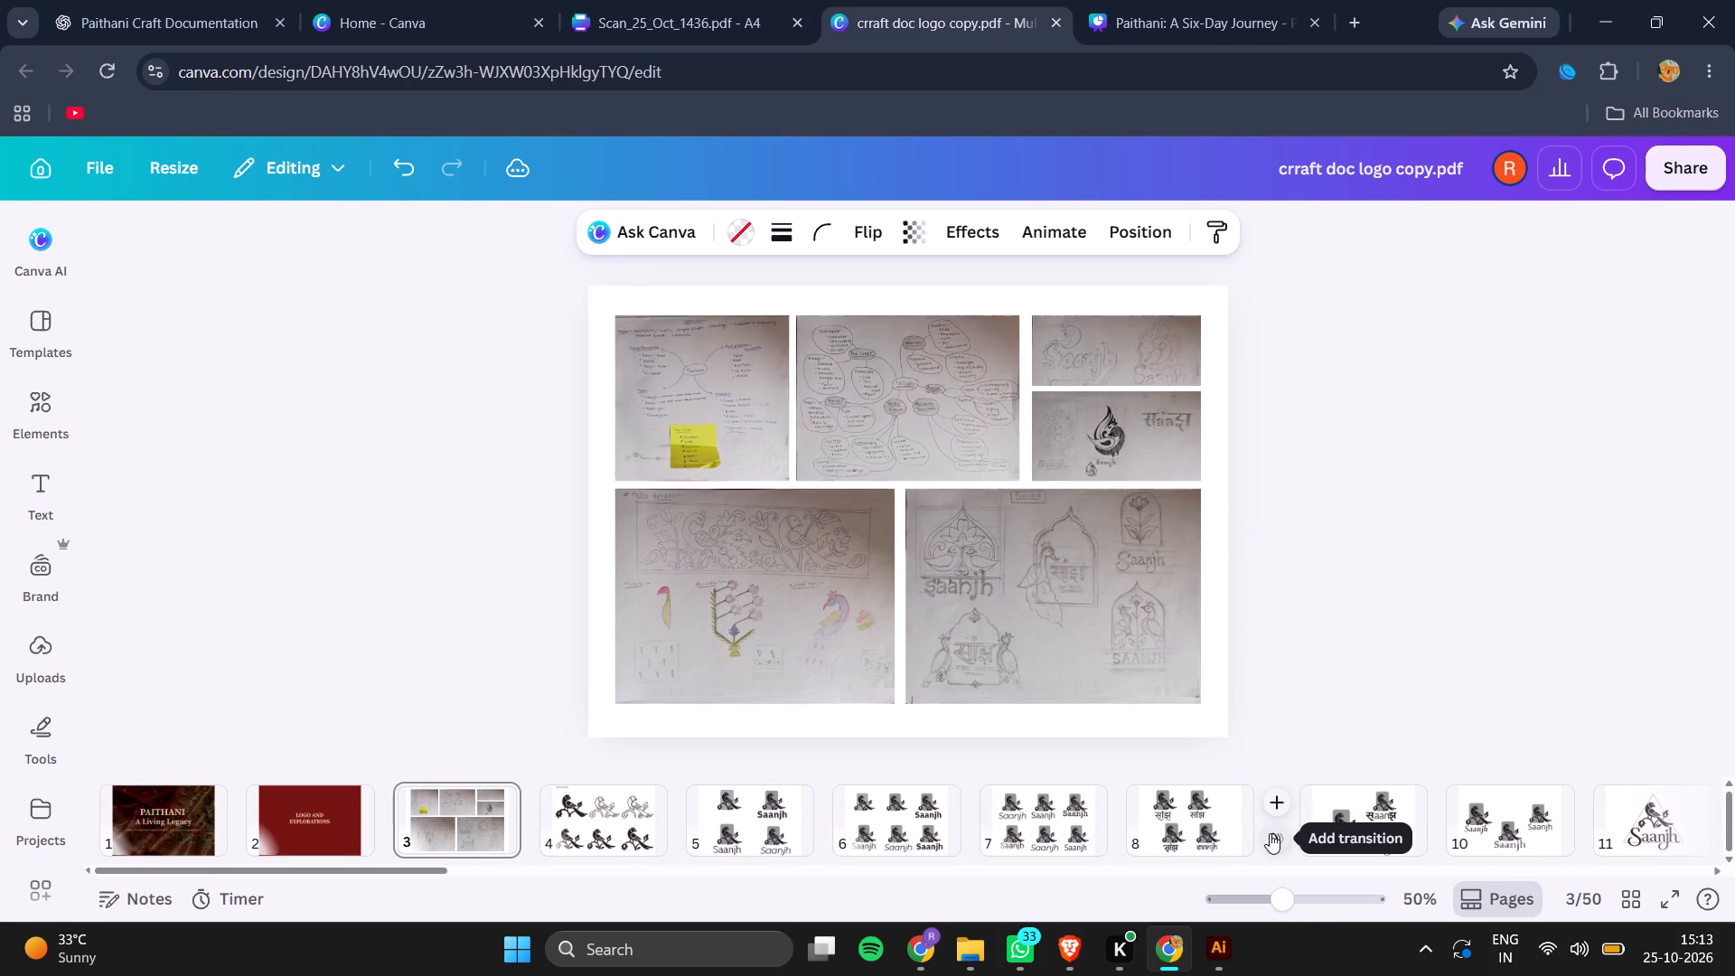
Add a blank page after page 3 and paste the copied parrot-on-branch scan onto it.
left_click(528, 802)
left_click(546, 802)
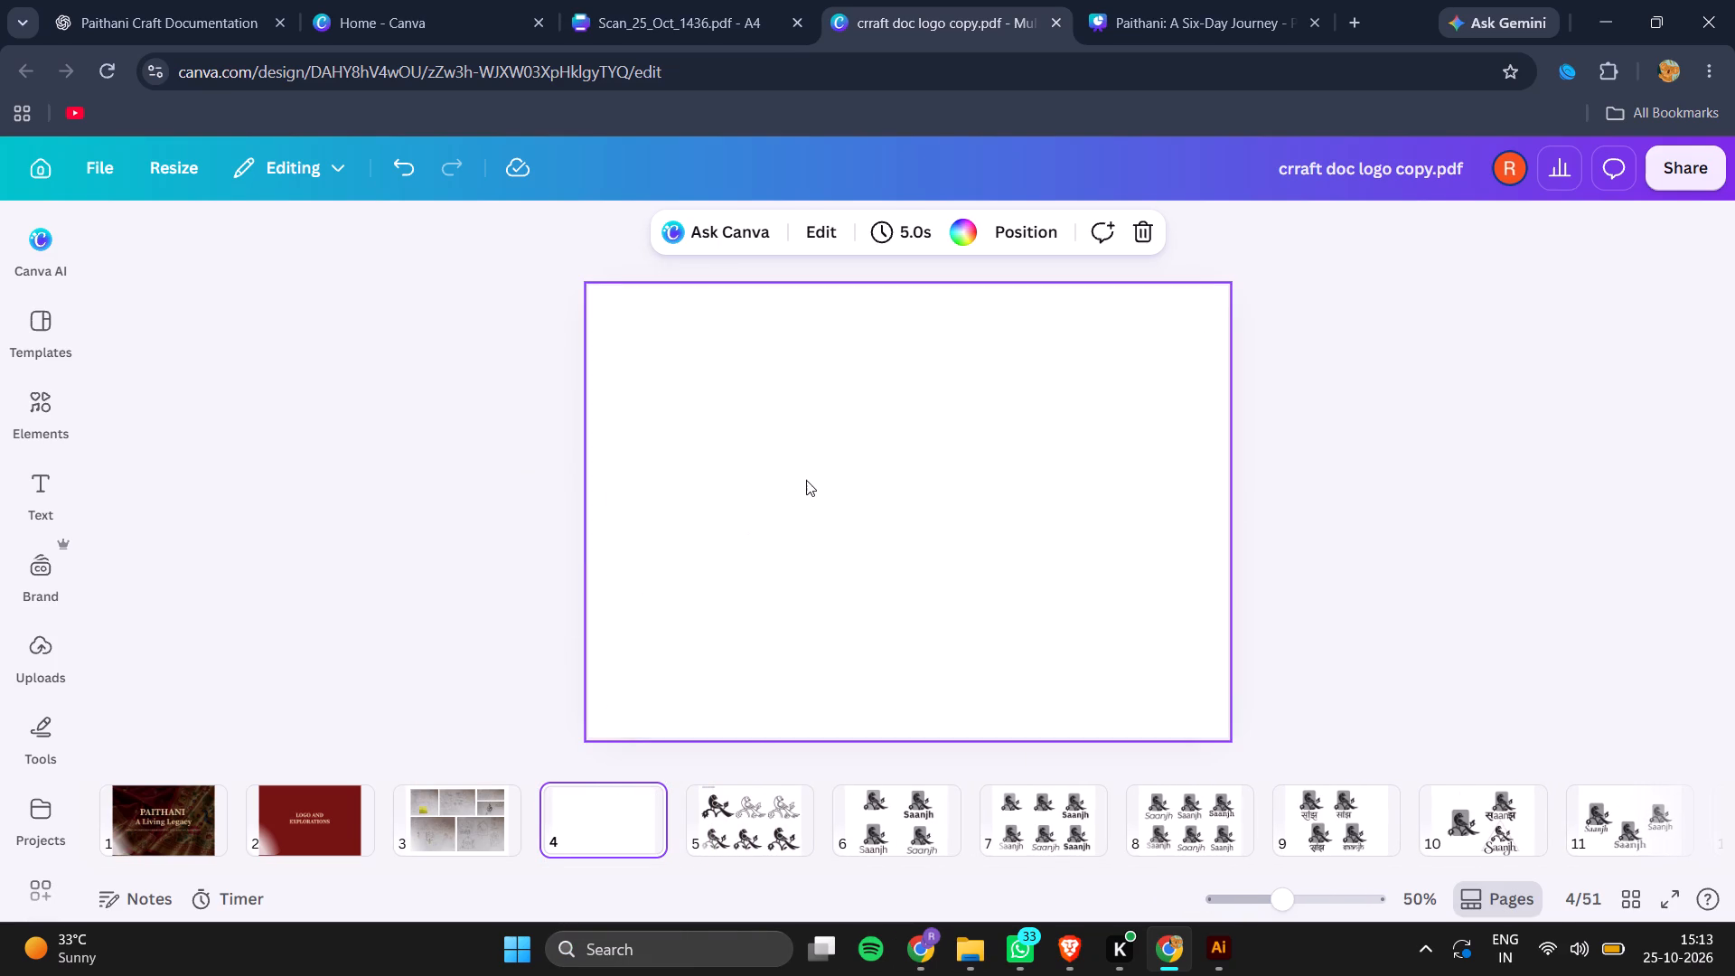
key("ctrl+v")
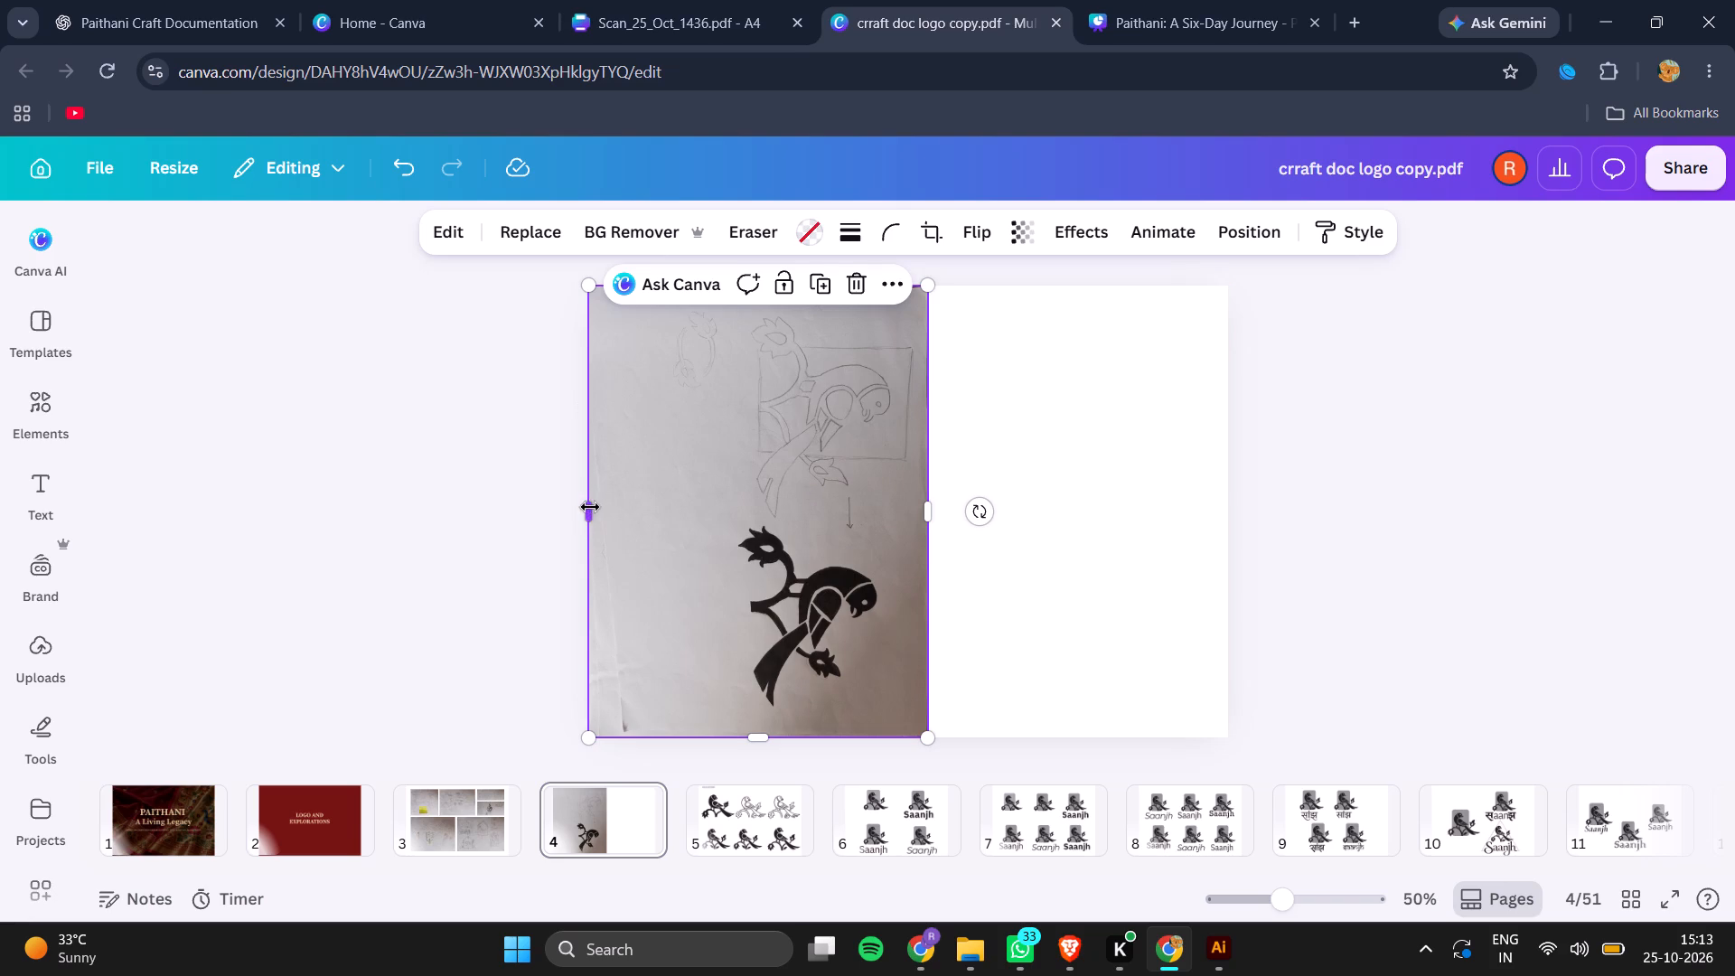
Crop the pasted scan's empty left side and bottom edge, repositioning the image so both parrot drawings stay fully inside the frame.
left_click_drag(588, 507, 751, 512)
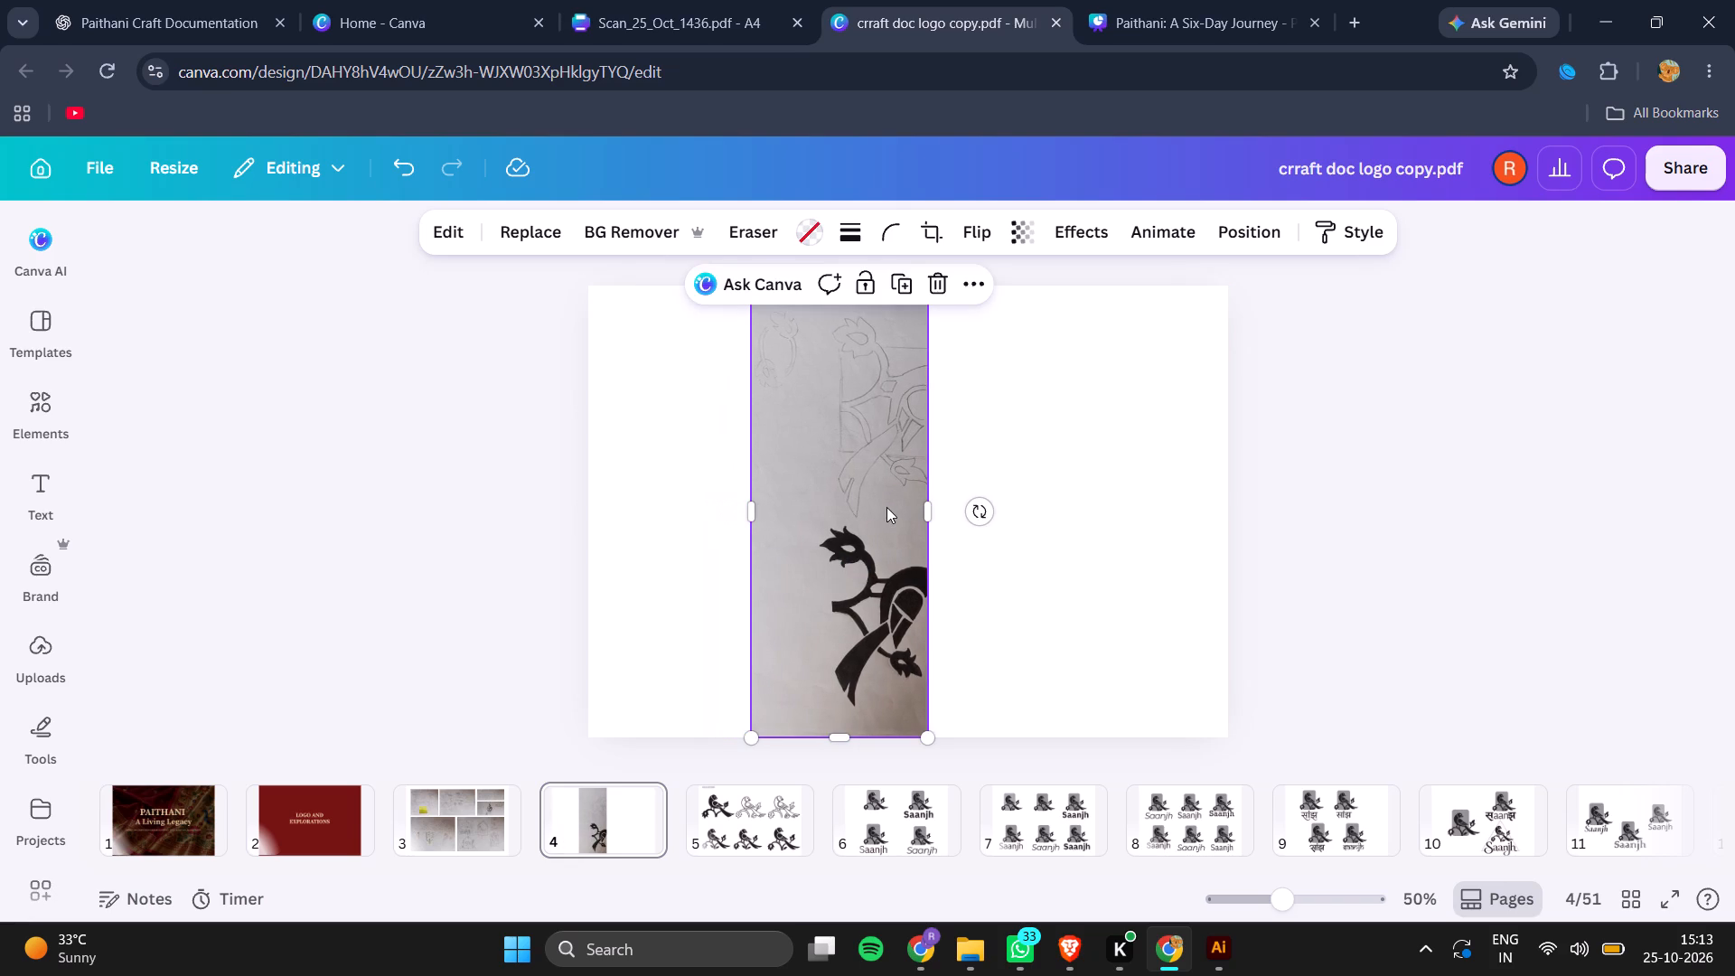
double_click(886, 507)
left_click_drag(886, 507, 865, 478)
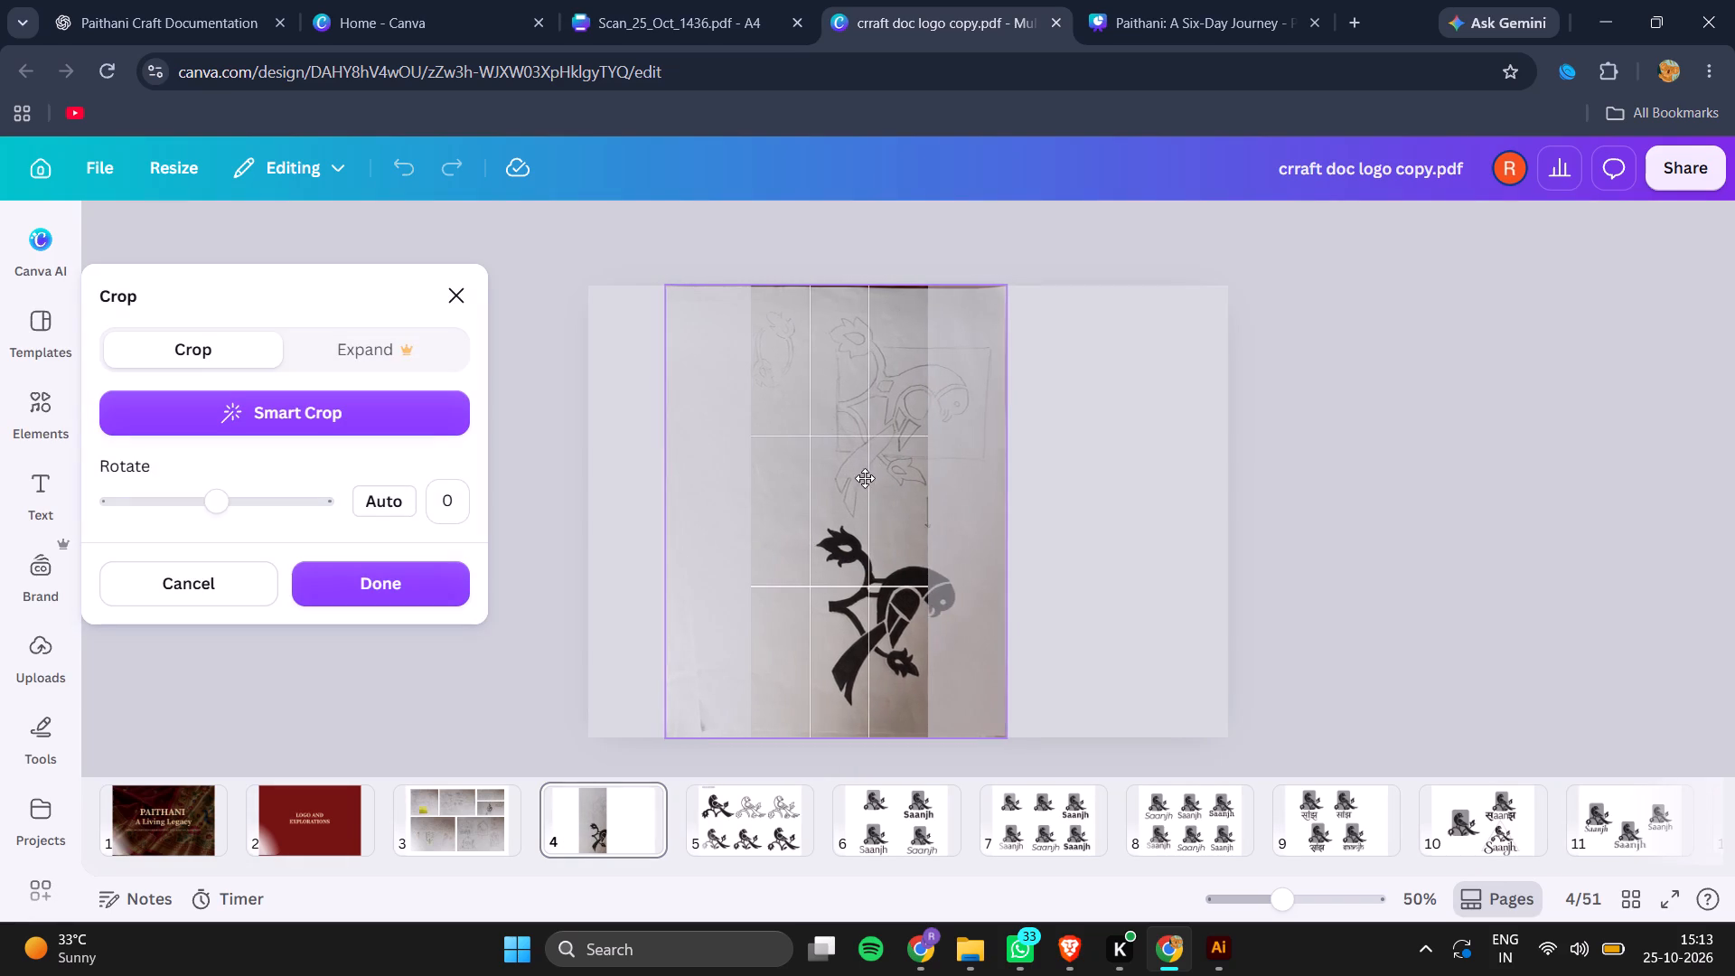
left_click_drag(865, 478, 796, 475)
double_click(1100, 514)
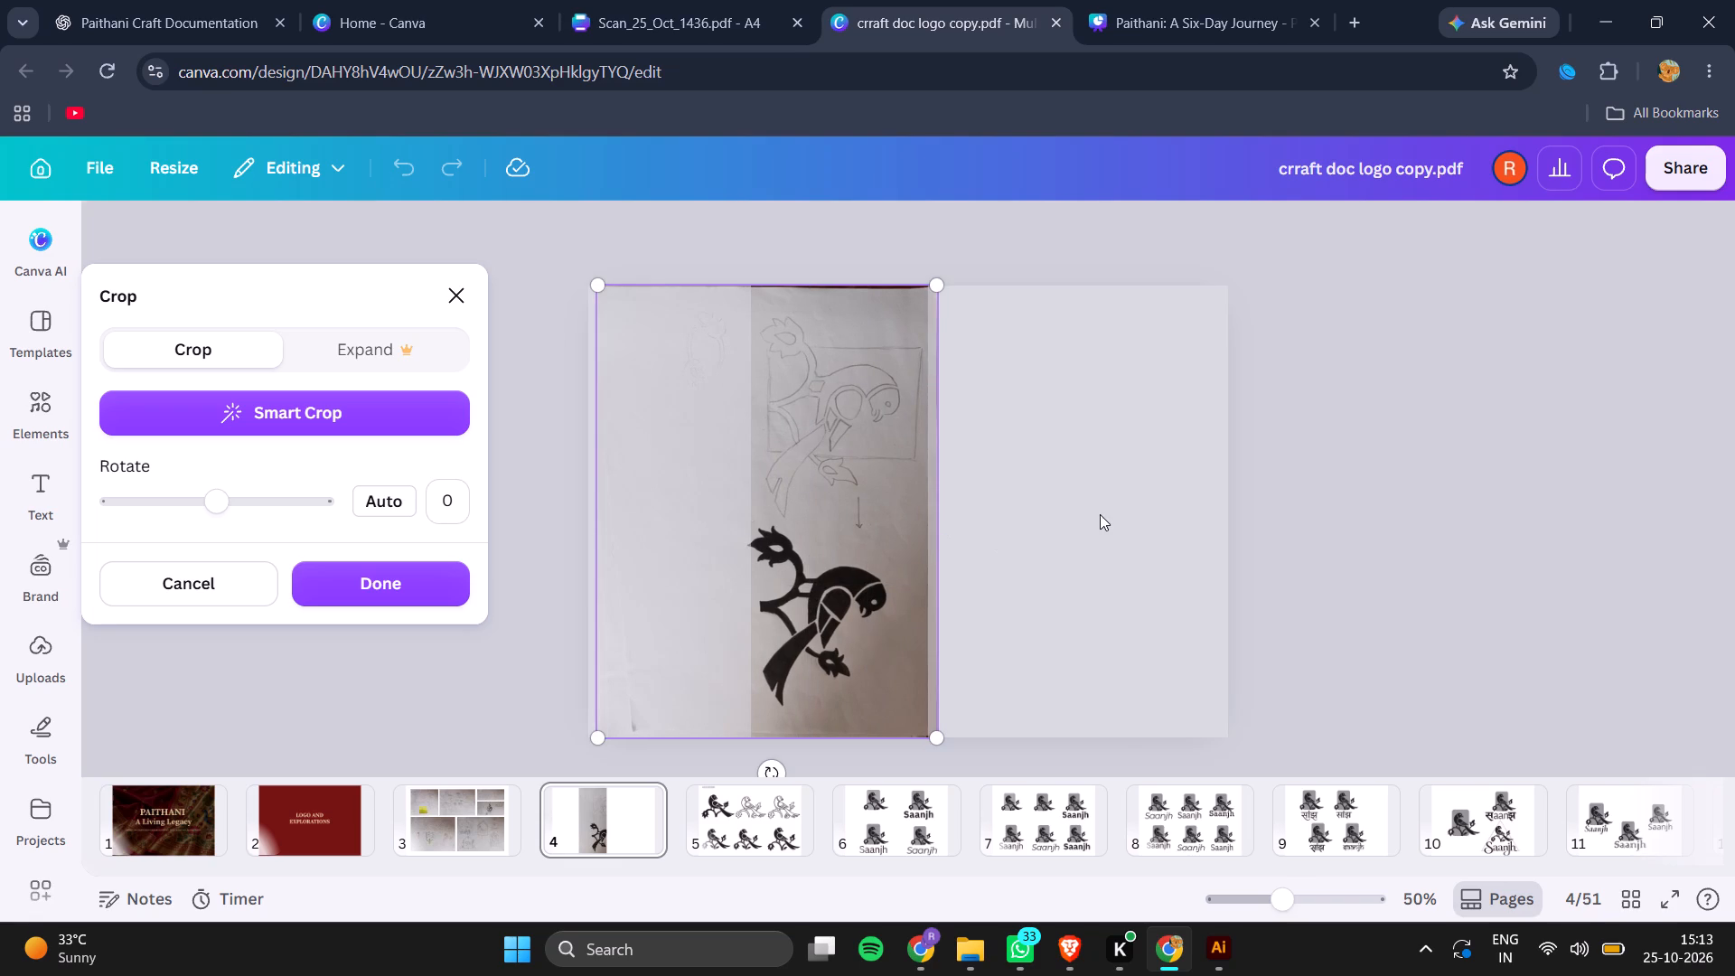
left_click(877, 531)
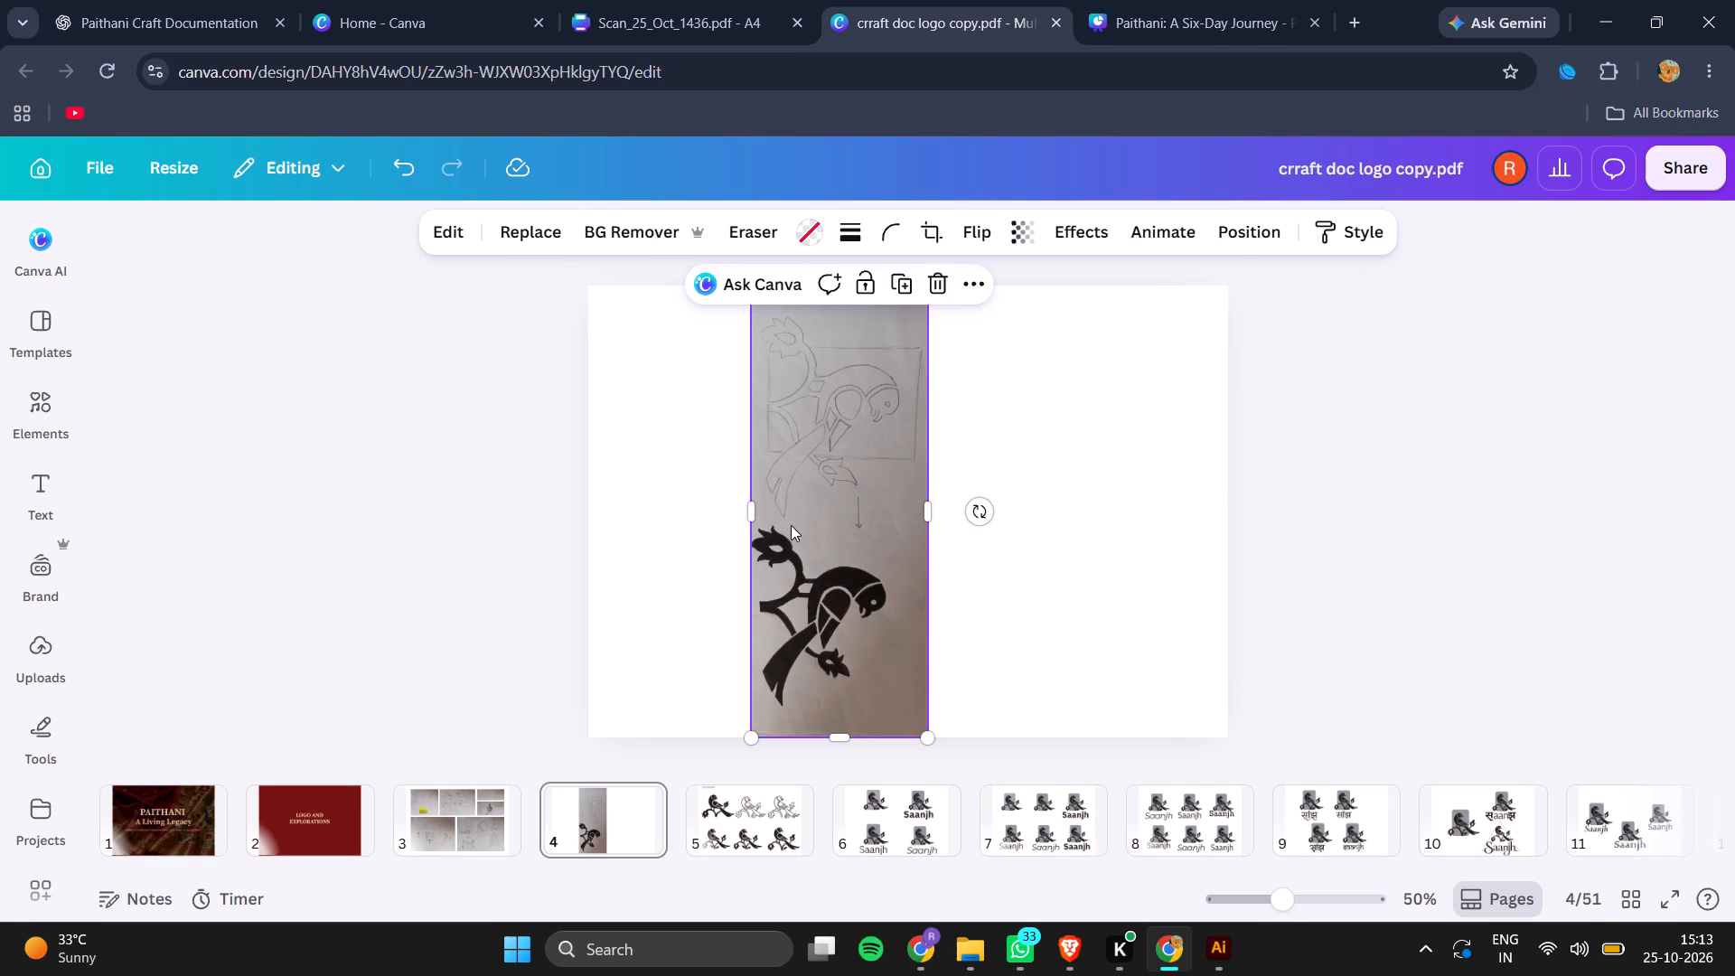
left_click_drag(755, 514, 737, 517)
scroll(746, 512, "right", 1)
left_click_drag(833, 737, 831, 721)
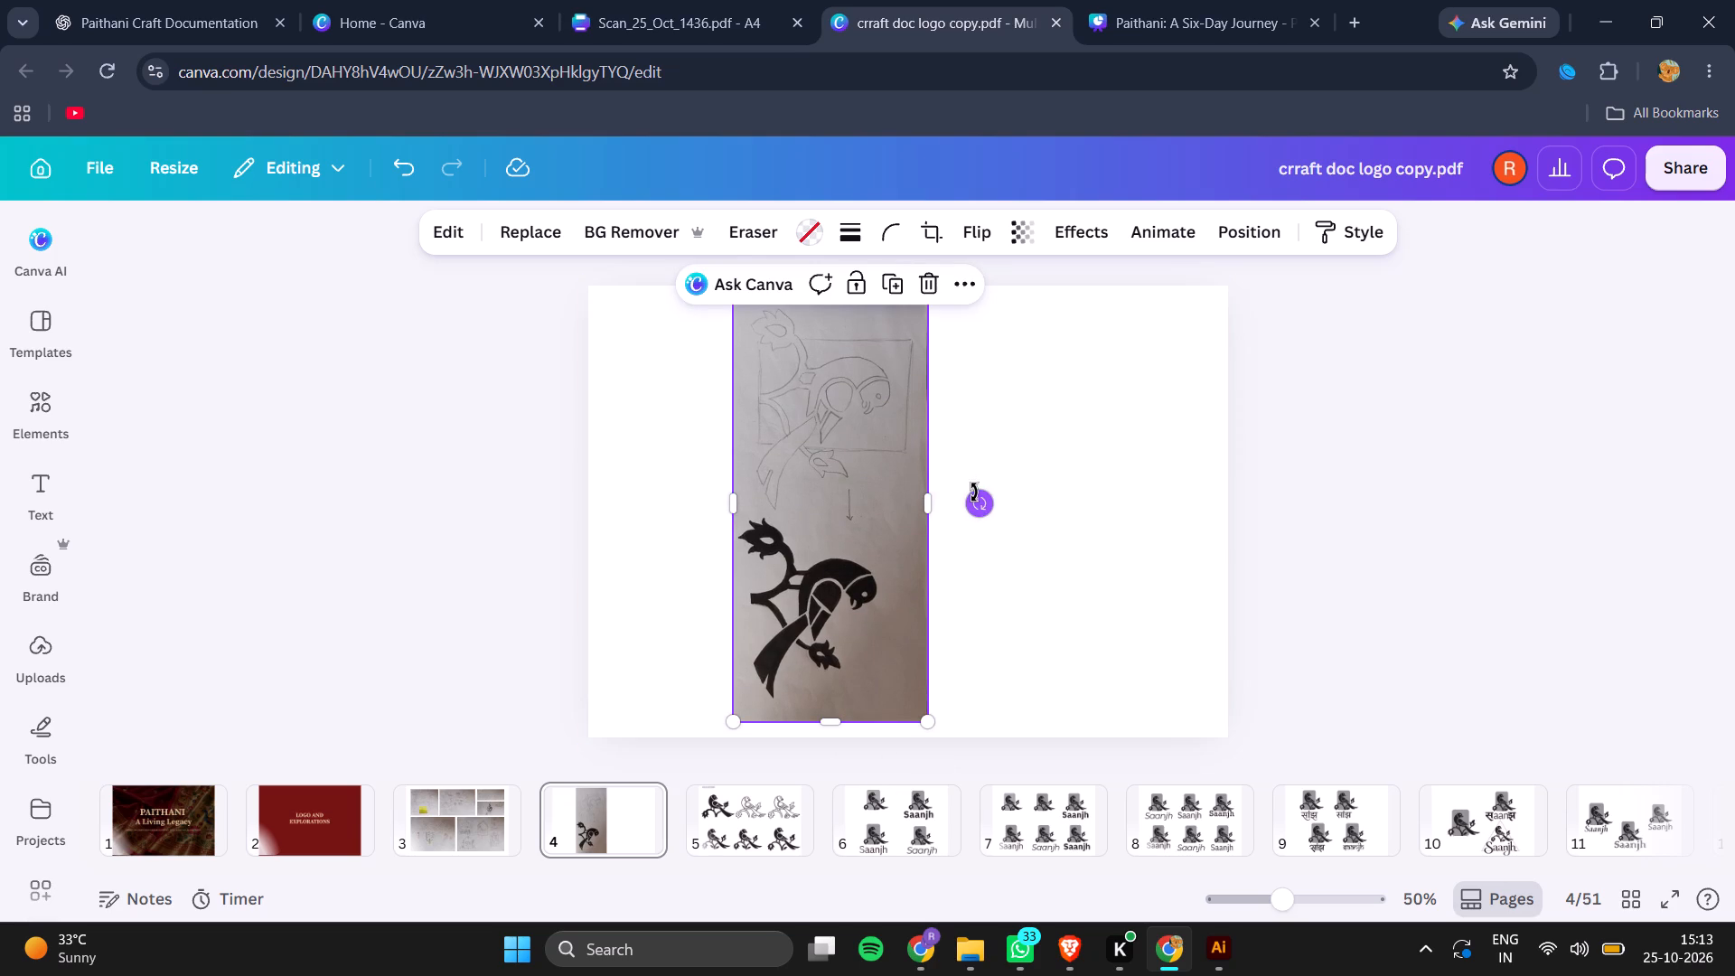
Rotate the cropped parrot scan a quarter turn counterclockwise, shrink it, and place it at page 4's upper-left margin corner.
left_click_drag(972, 493, 811, 314)
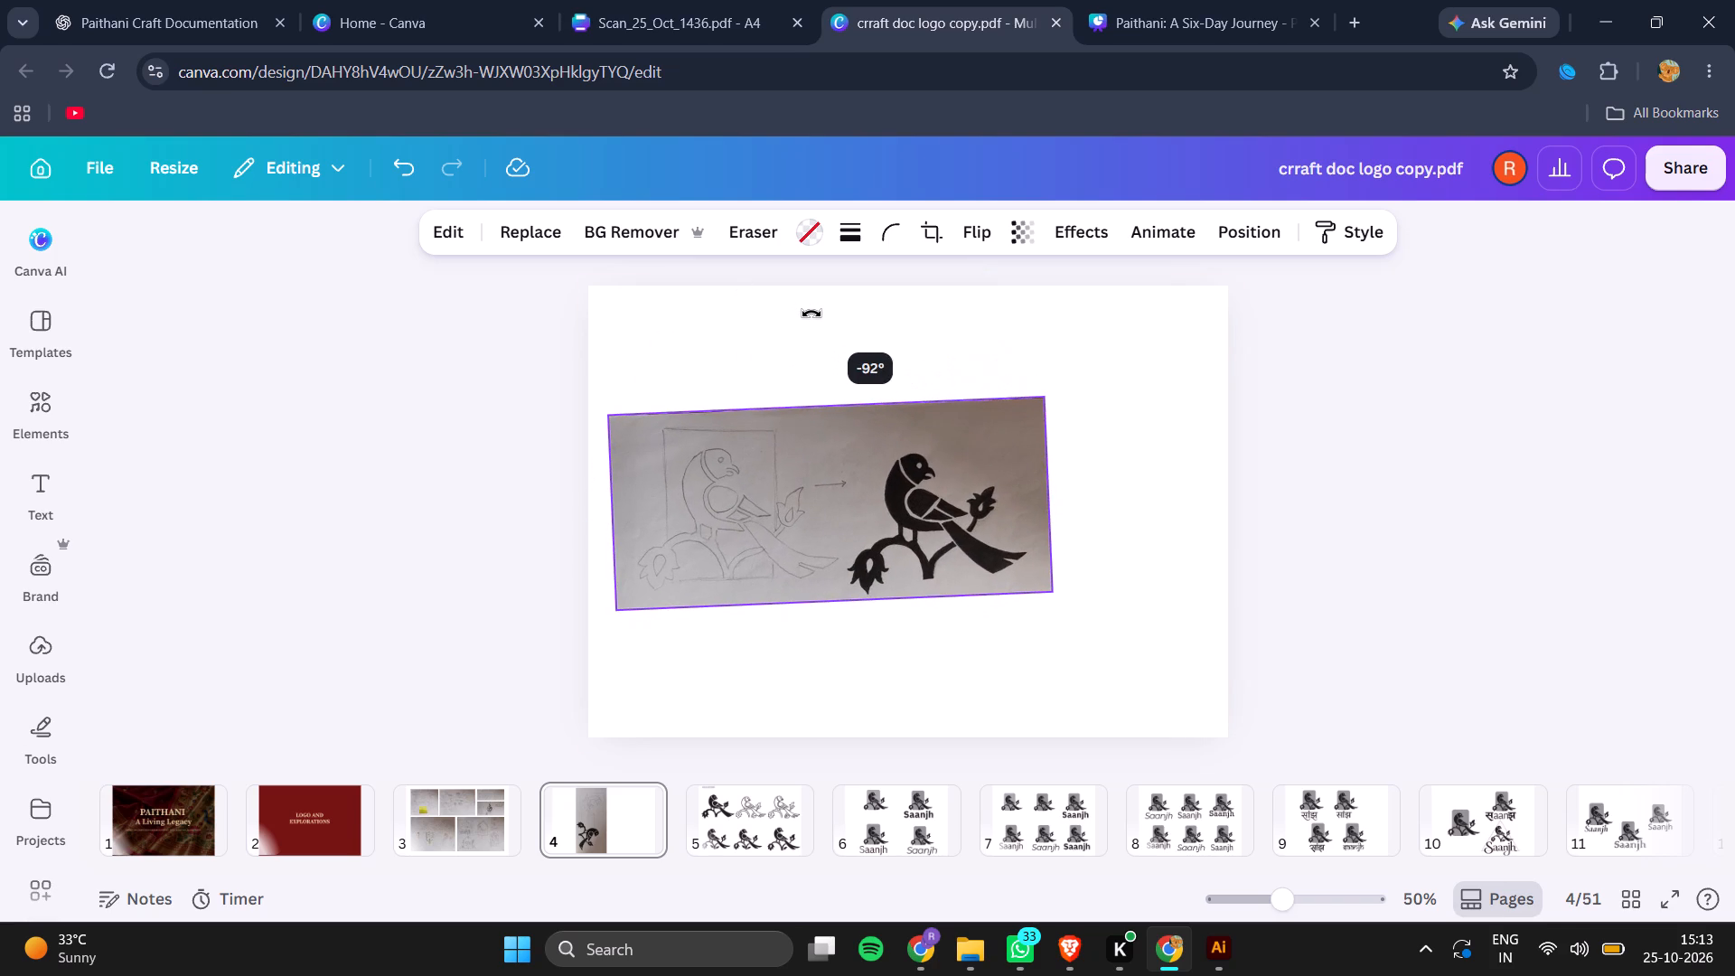
left_click_drag(811, 314, 818, 322)
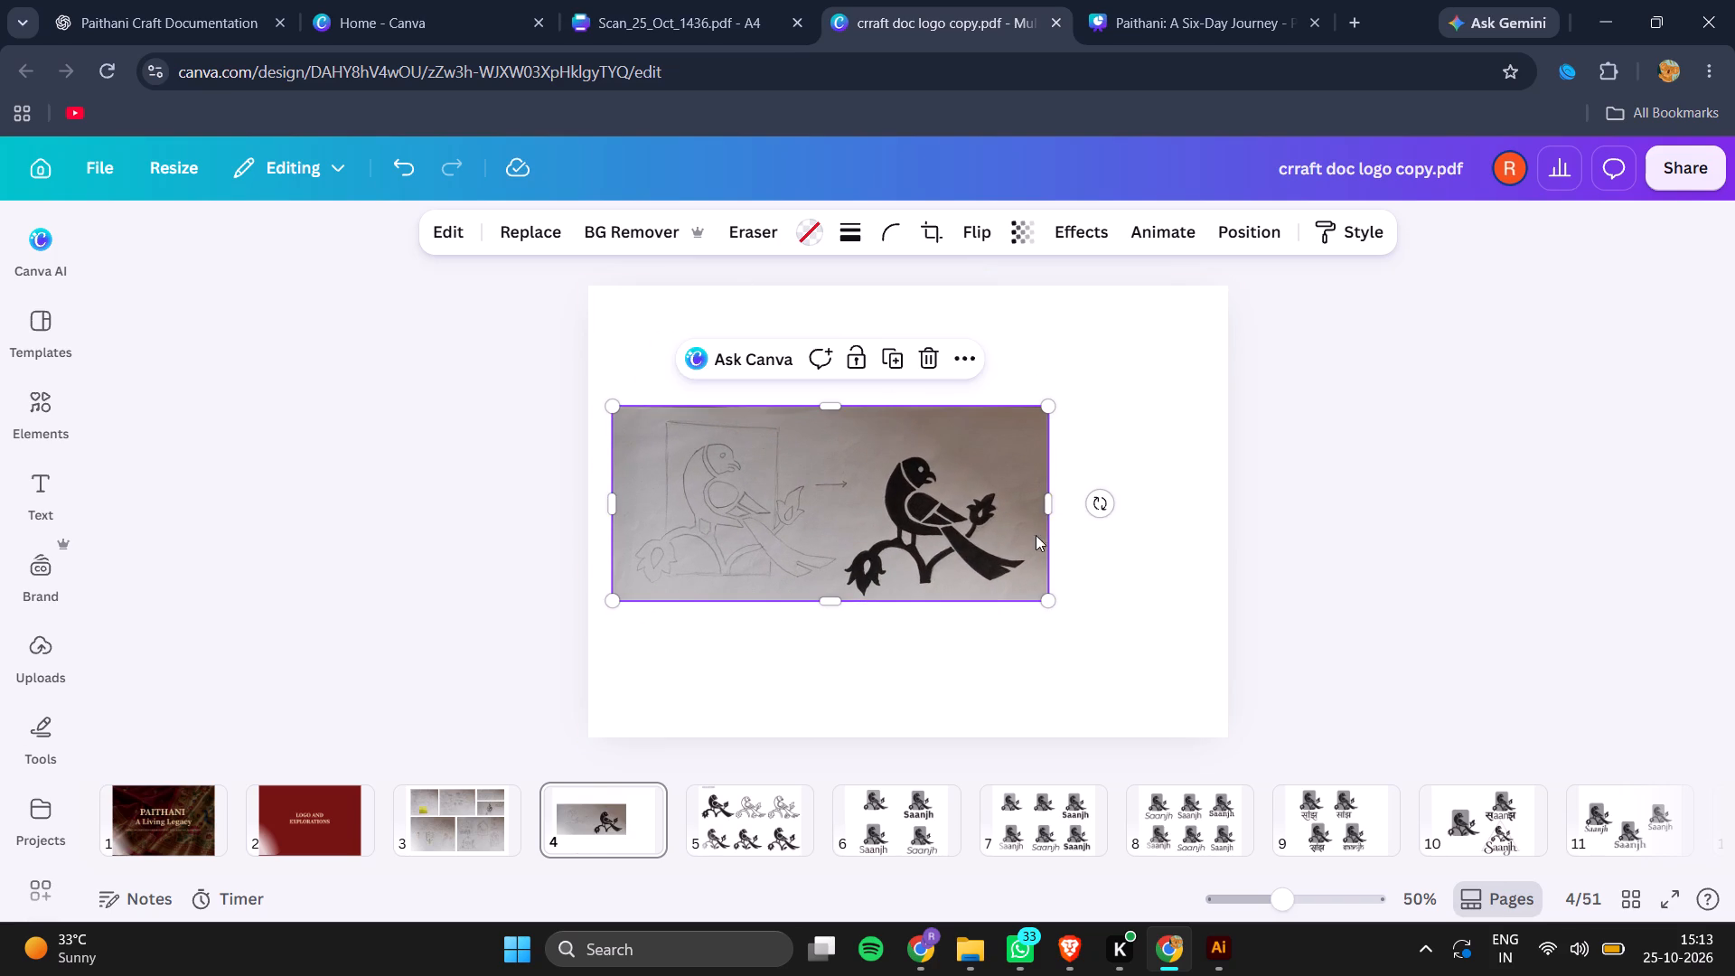
left_click_drag(1049, 605, 946, 570)
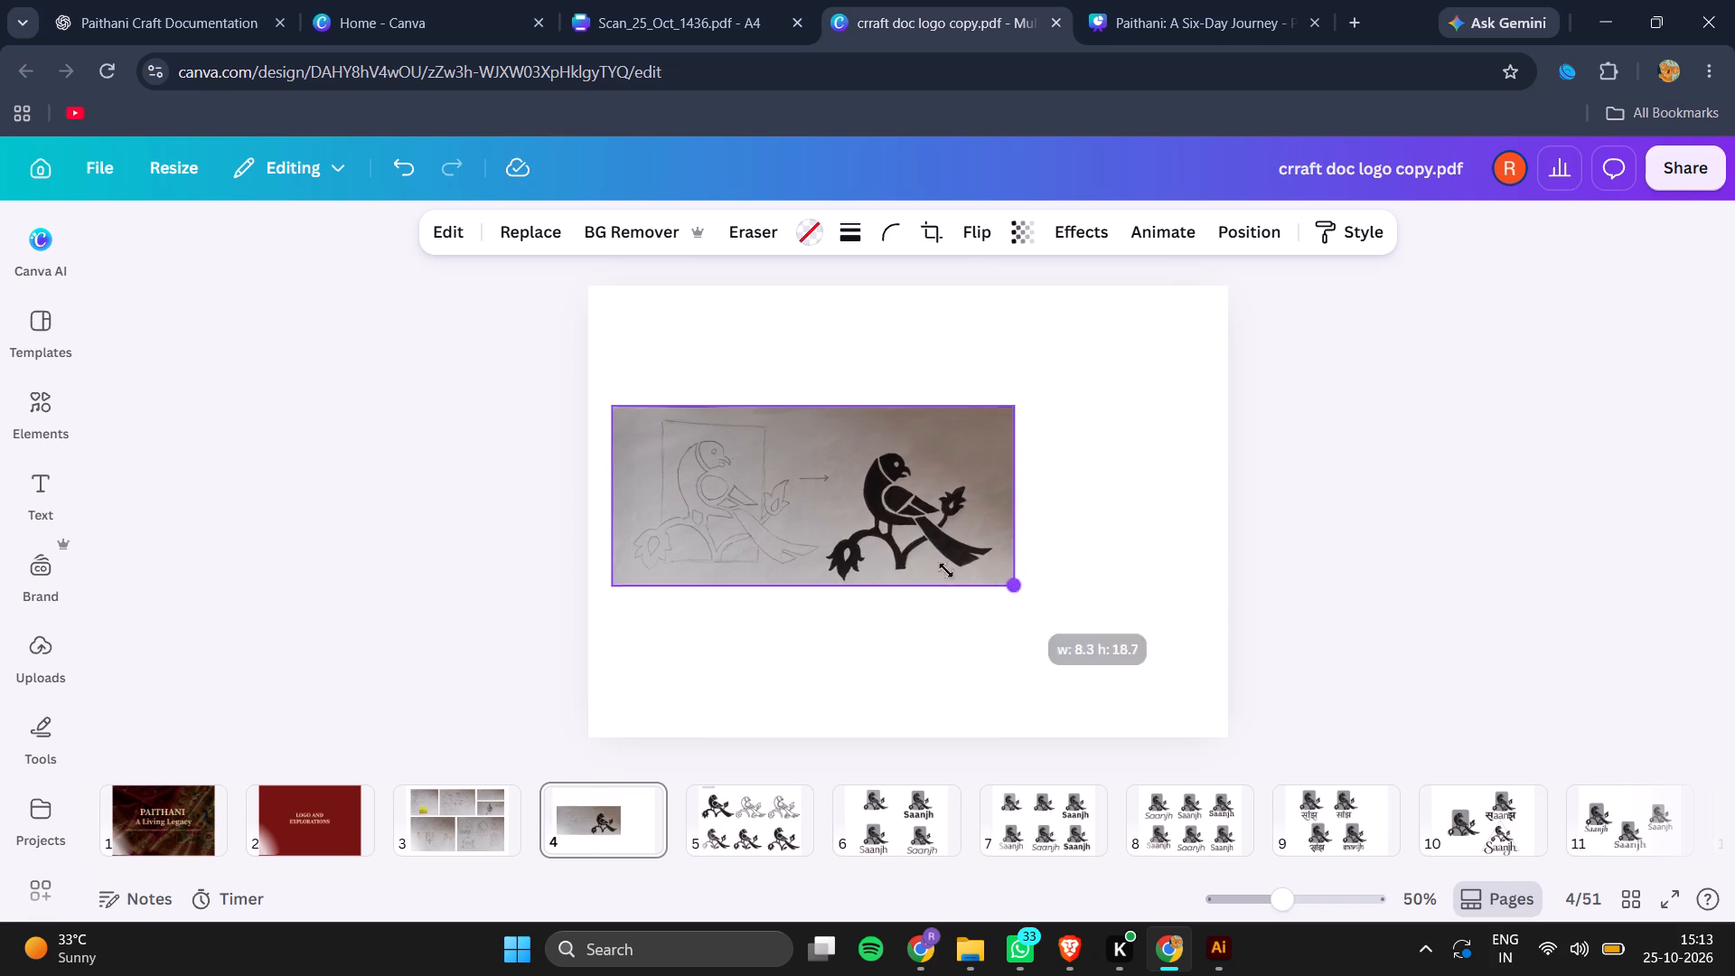
left_click_drag(946, 570, 917, 557)
left_click_drag(866, 487, 881, 411)
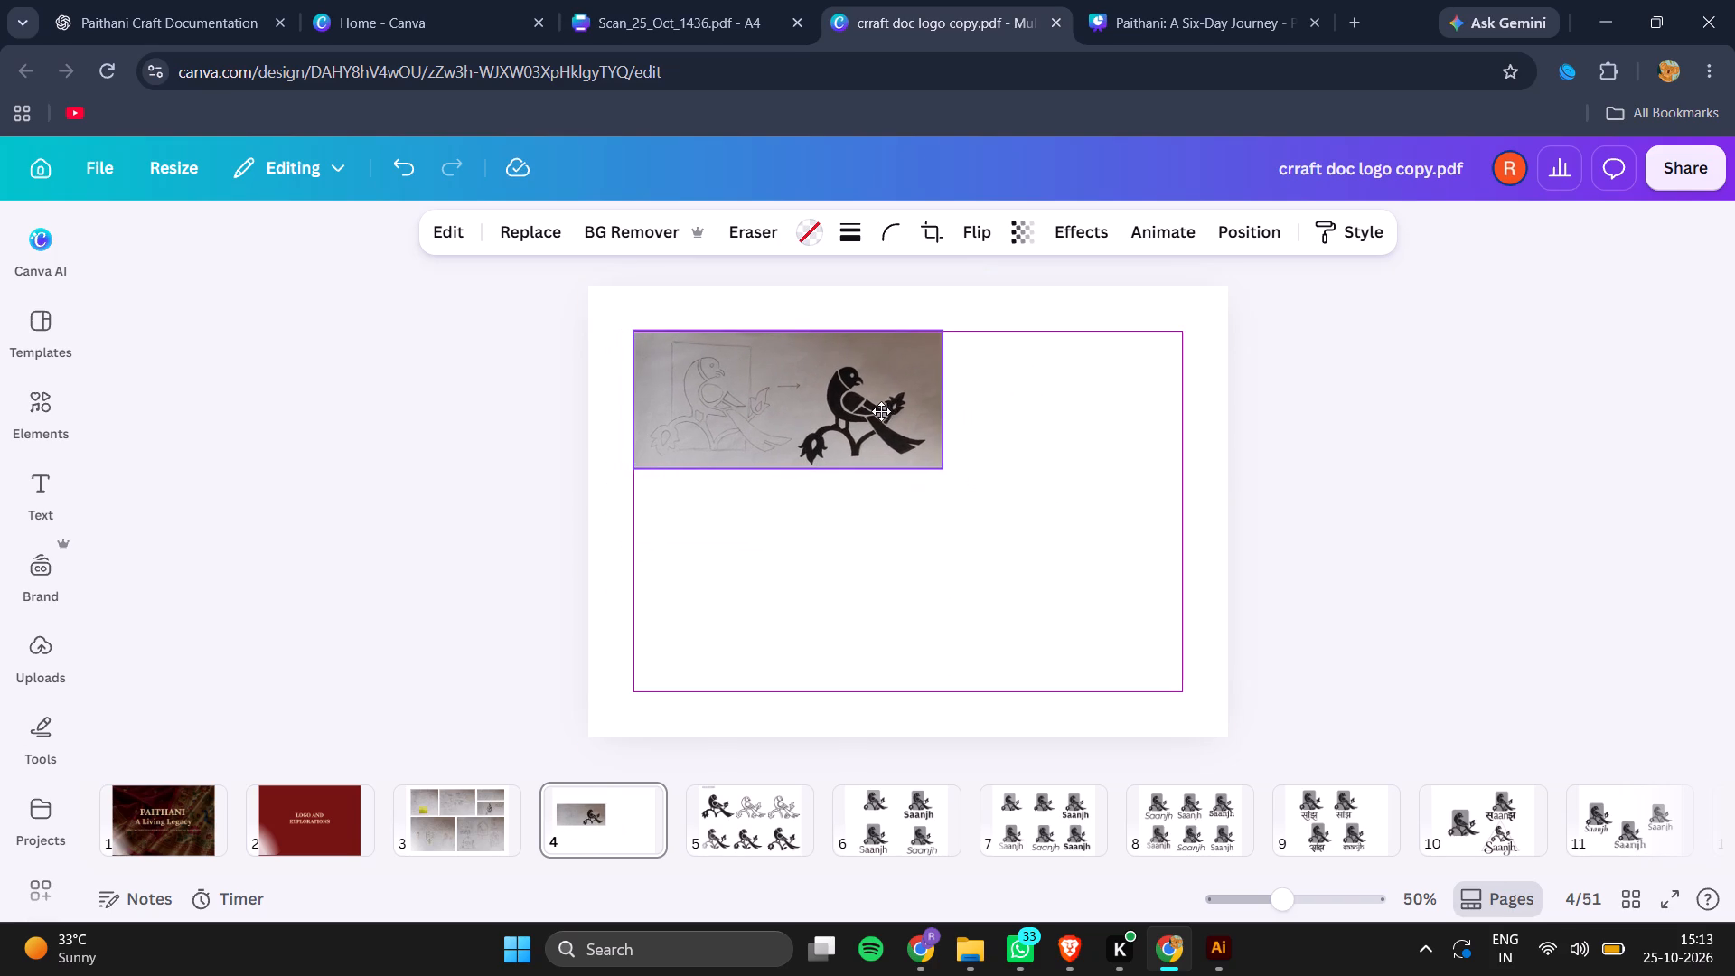
left_click_drag(881, 411, 881, 413)
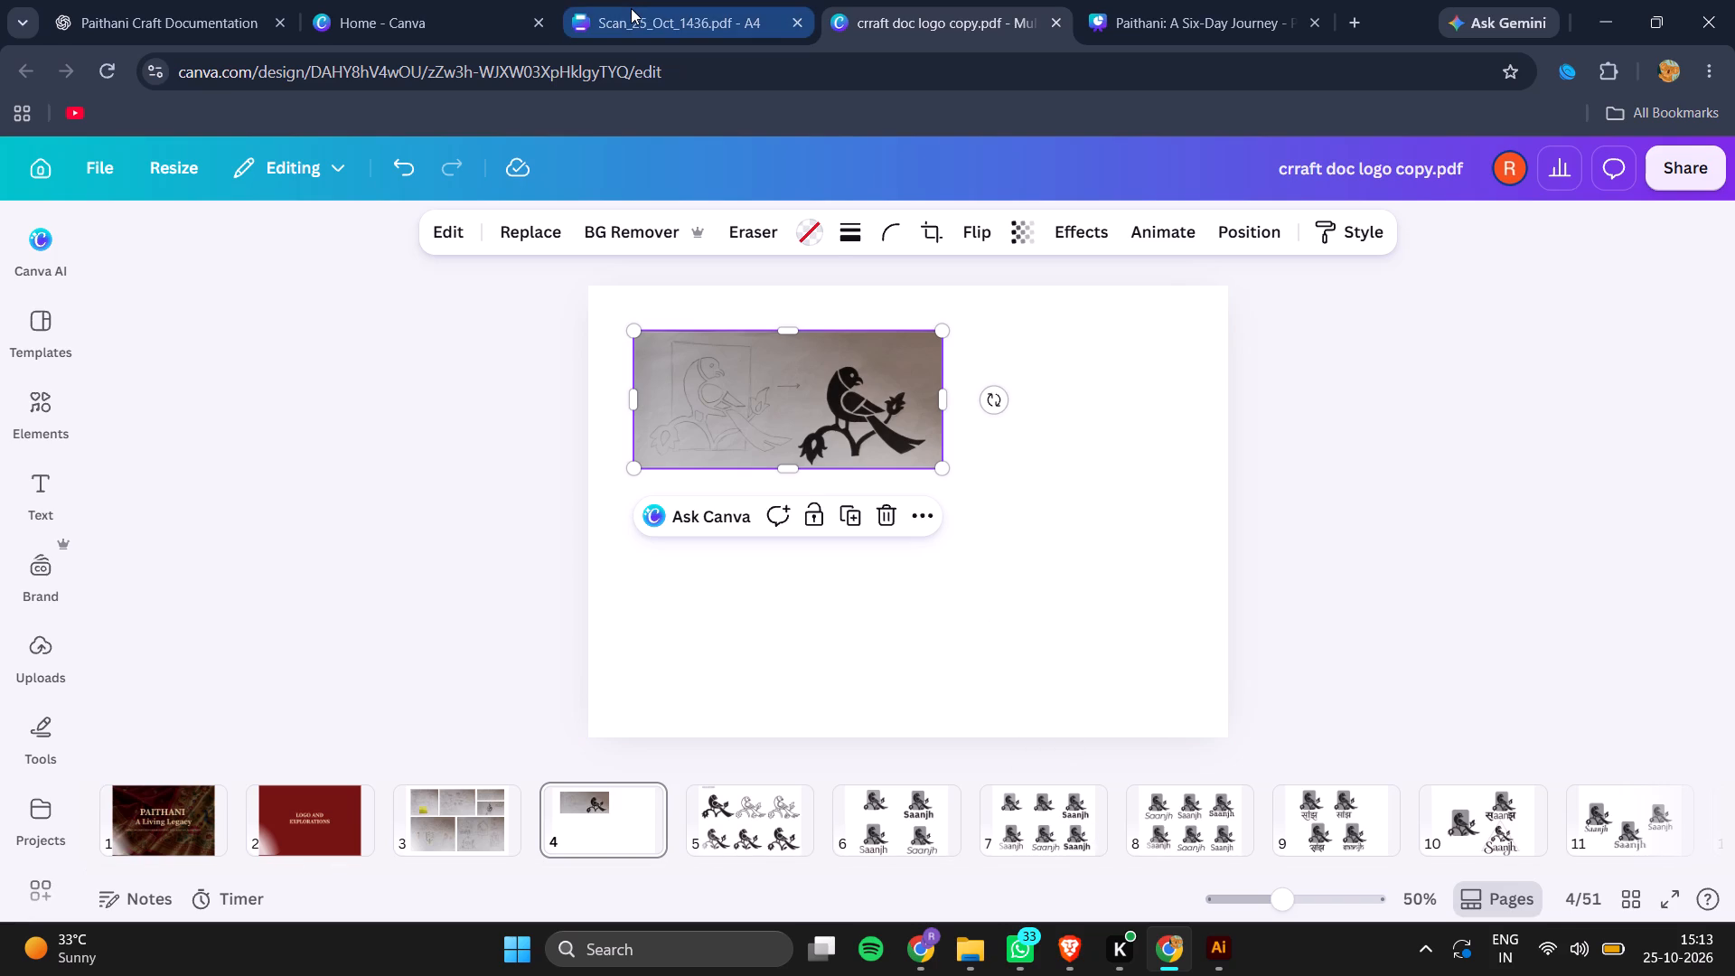
Copy the parrot logo sketches scan from page 9 of the scan PDF and look over the following pages.
left_click(631, 8)
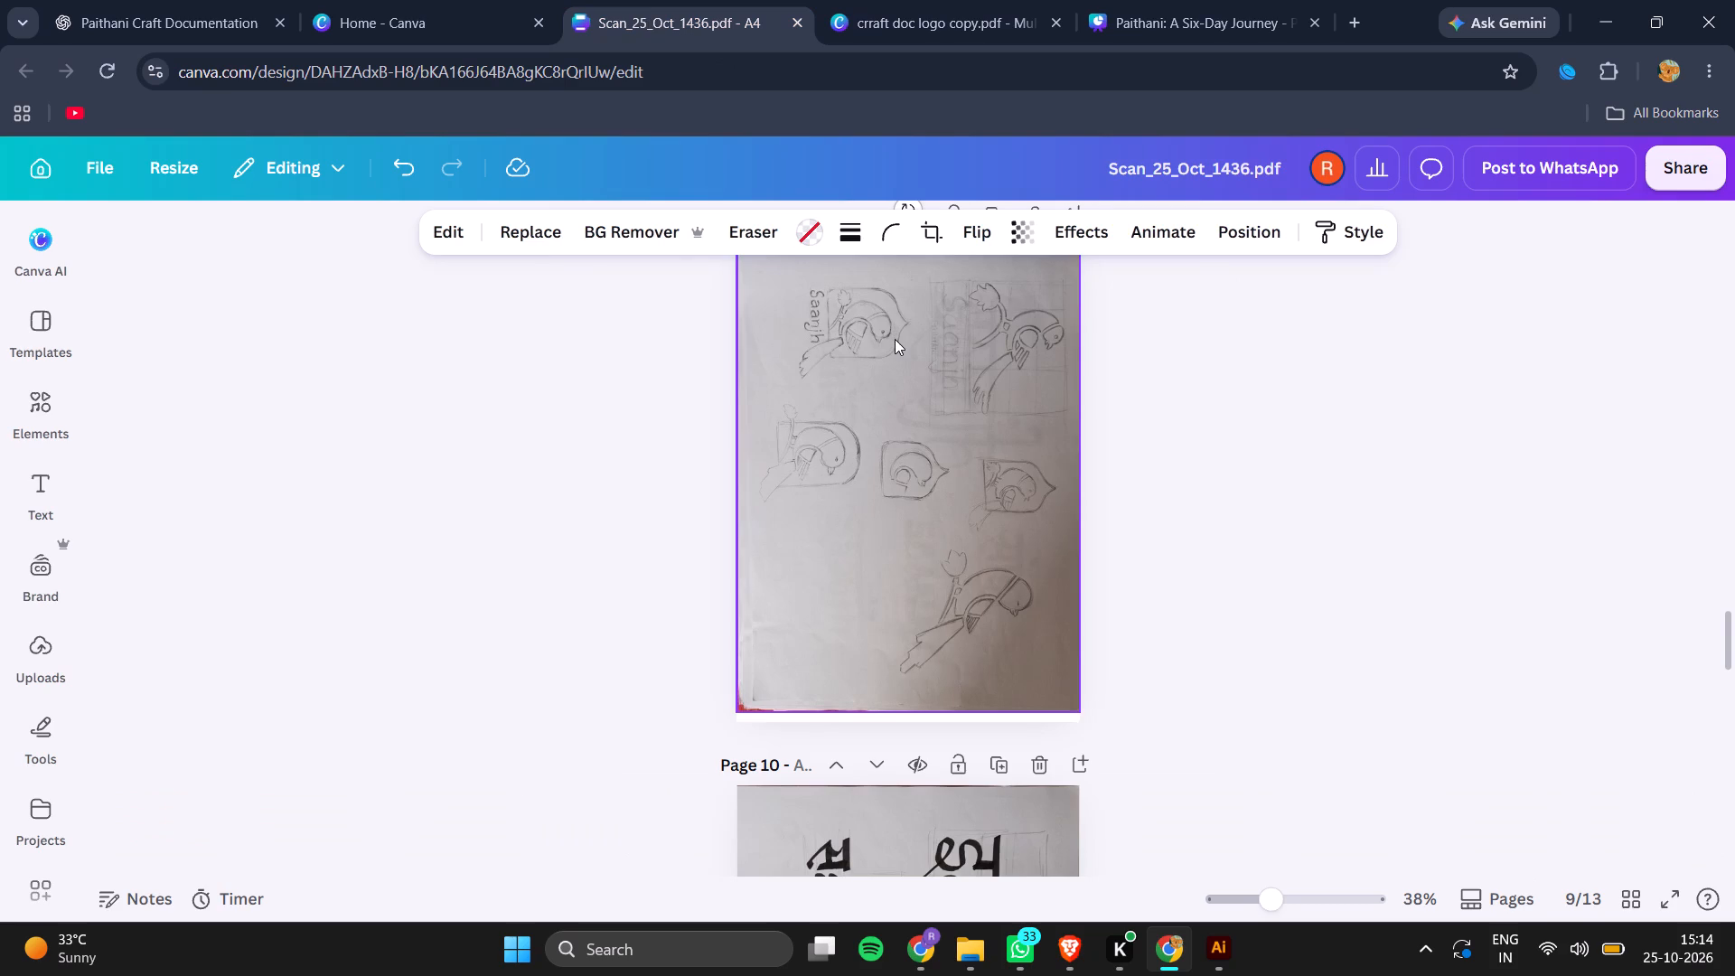
scroll(896, 340, "up", 1)
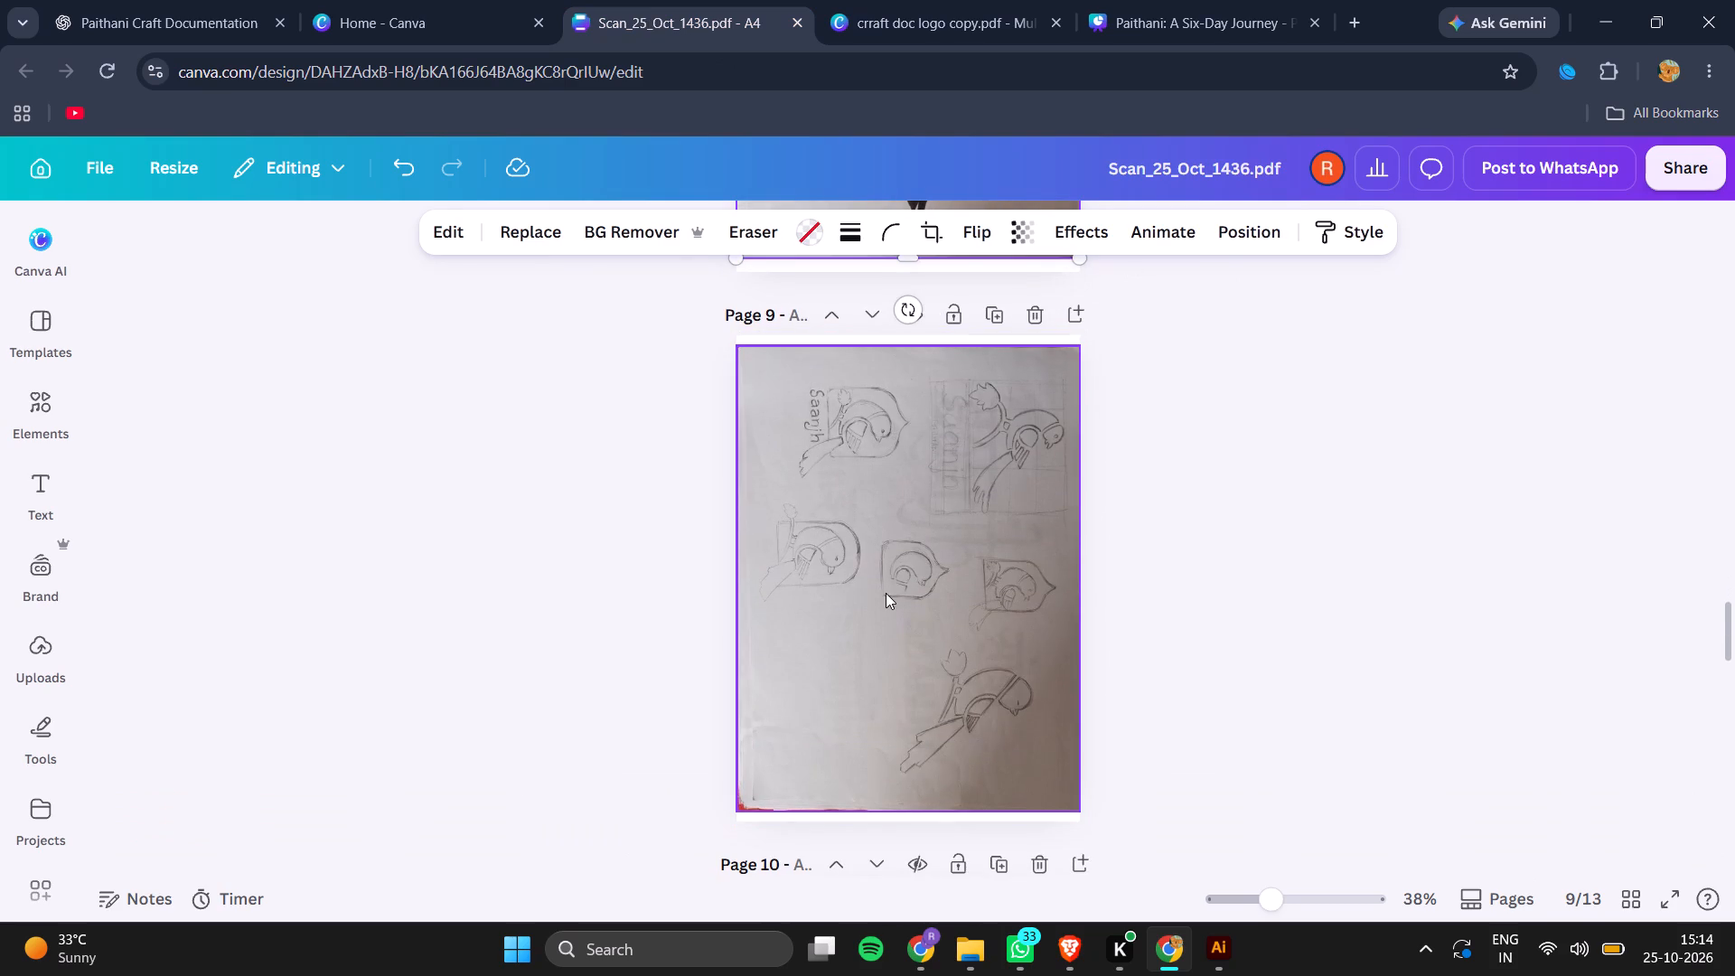
right_click(886, 593)
left_click(945, 277)
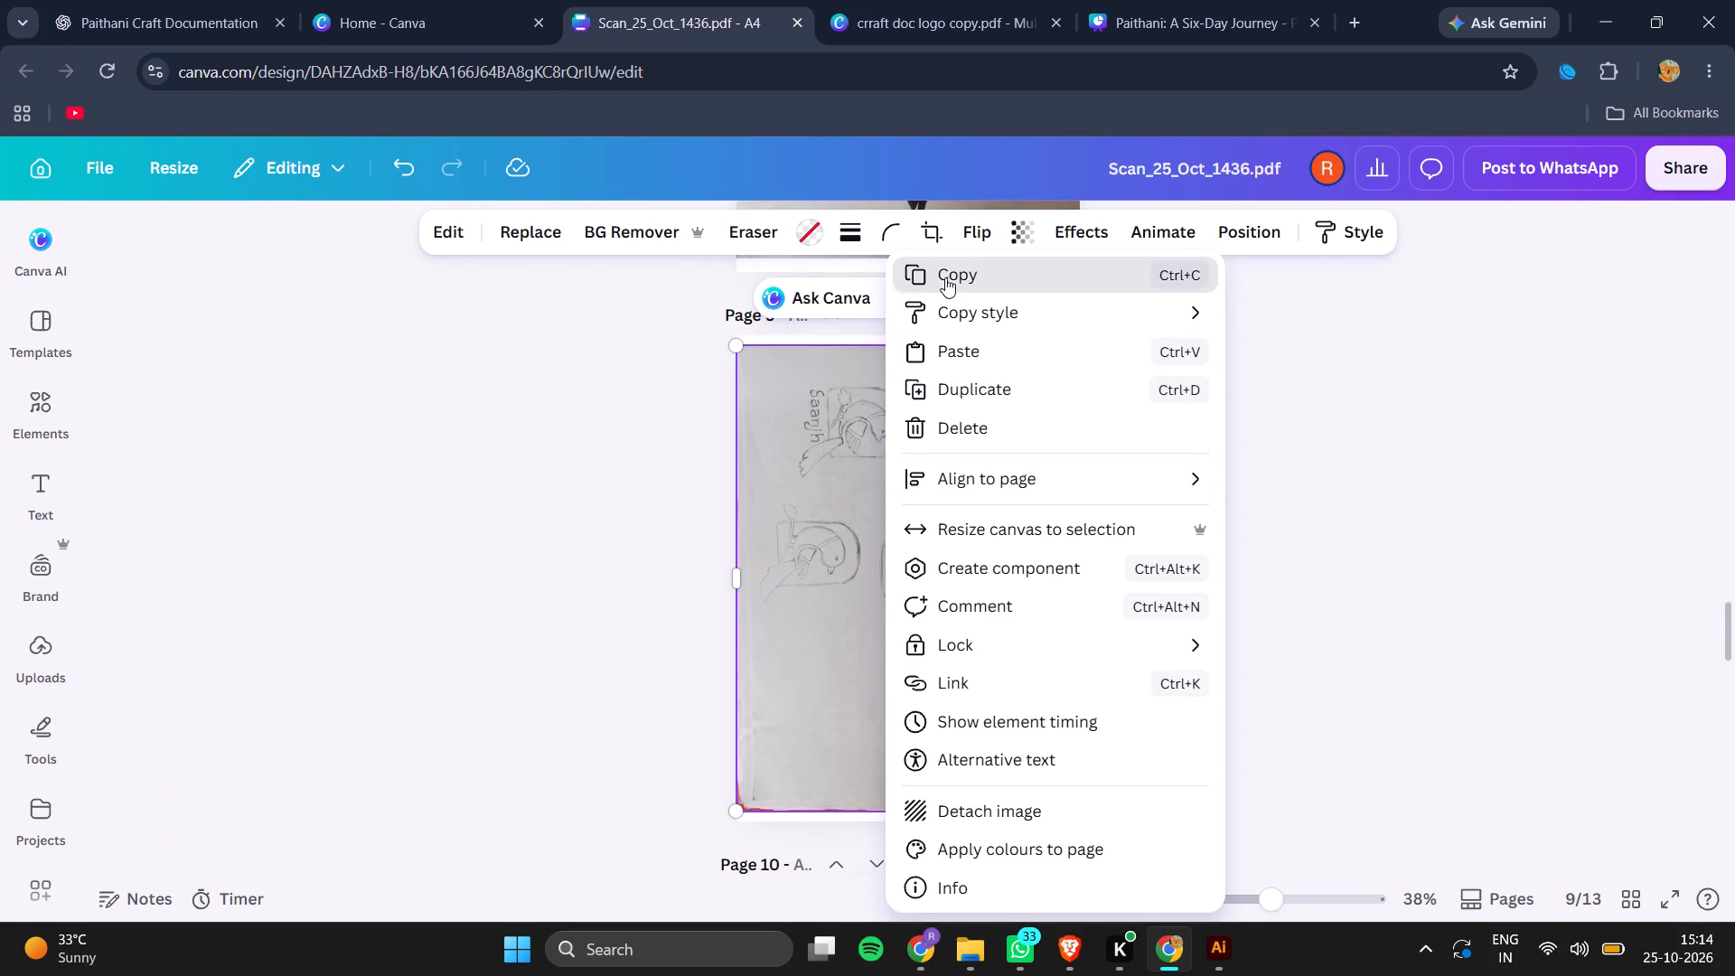
scroll(899, 591, "down", 4)
scroll(899, 591, "up", 1)
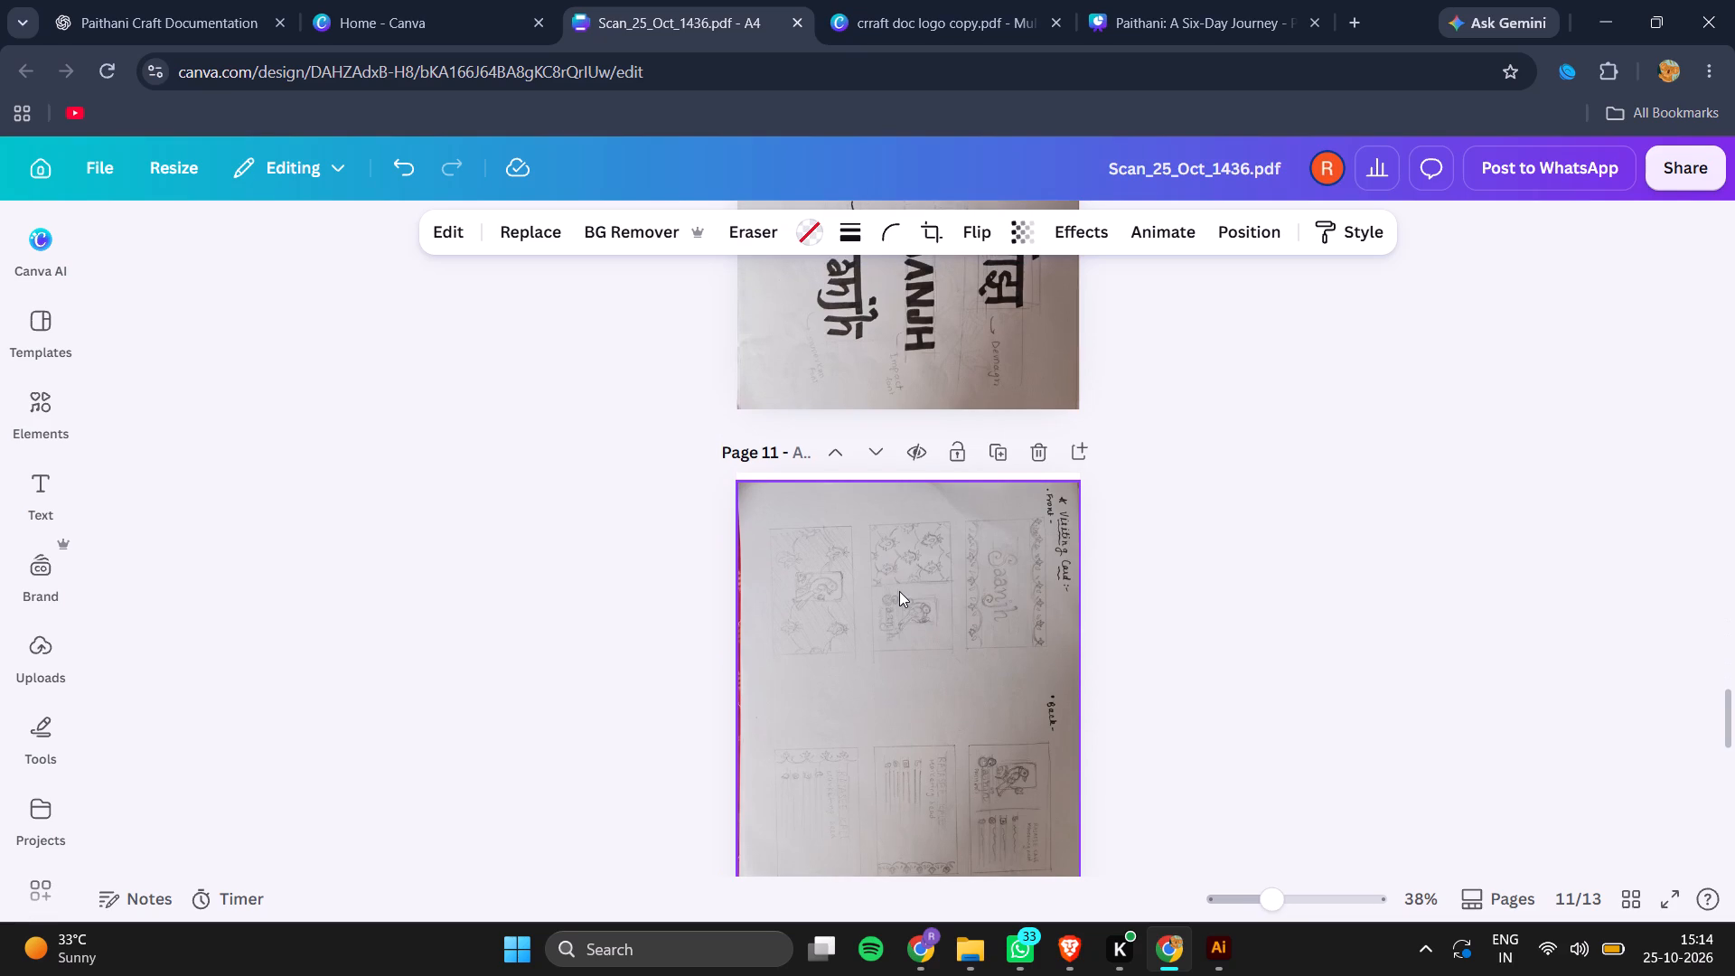
scroll(899, 591, "up", 4)
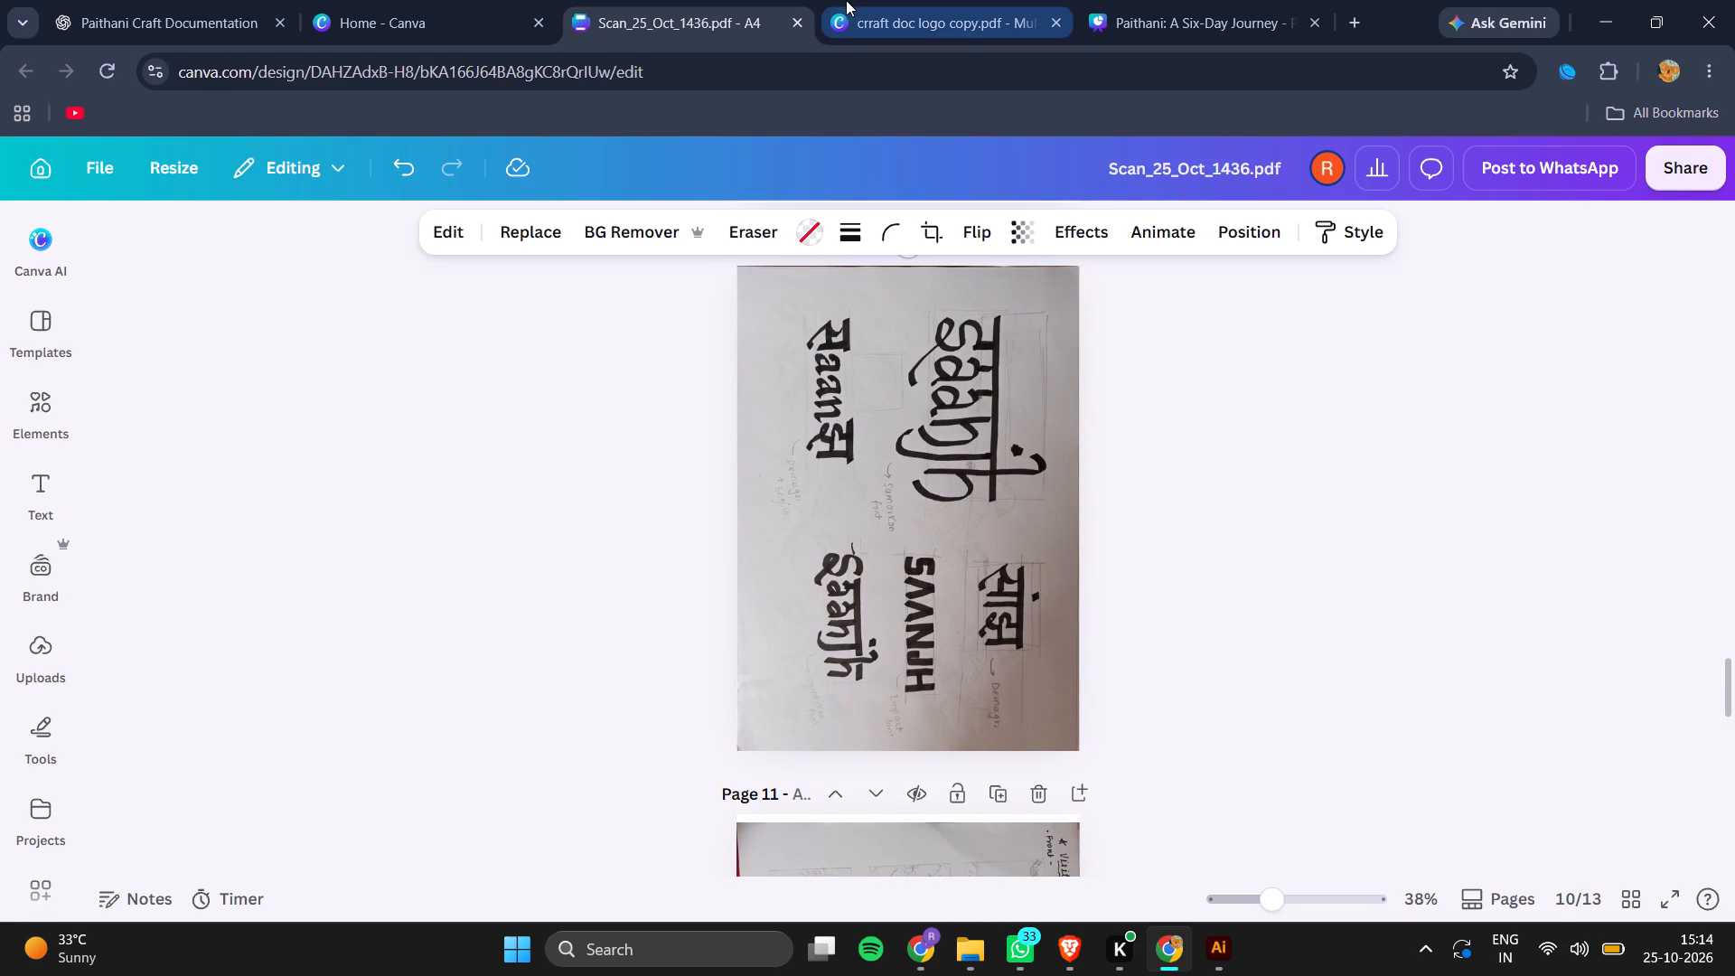
Paste the sketches scan on page 4 of the craft logo document, rotate it upright, and shrink it below the parrot scan, left edges aligned.
left_click(853, 4)
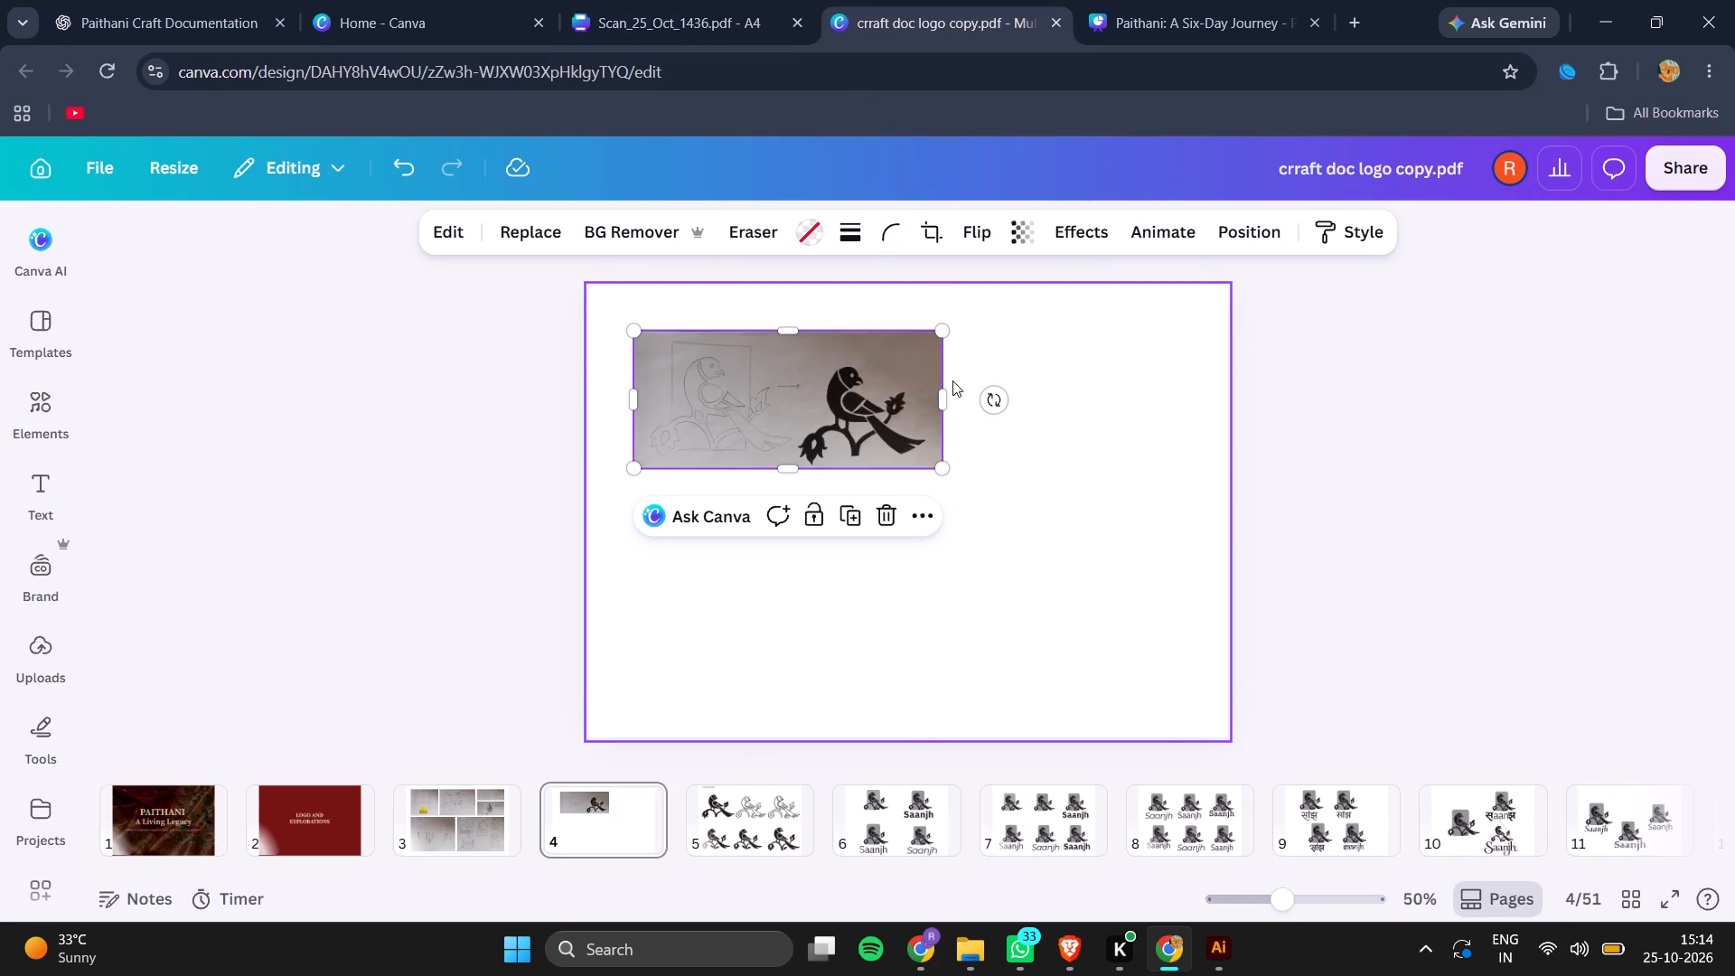
key("ctrl+v")
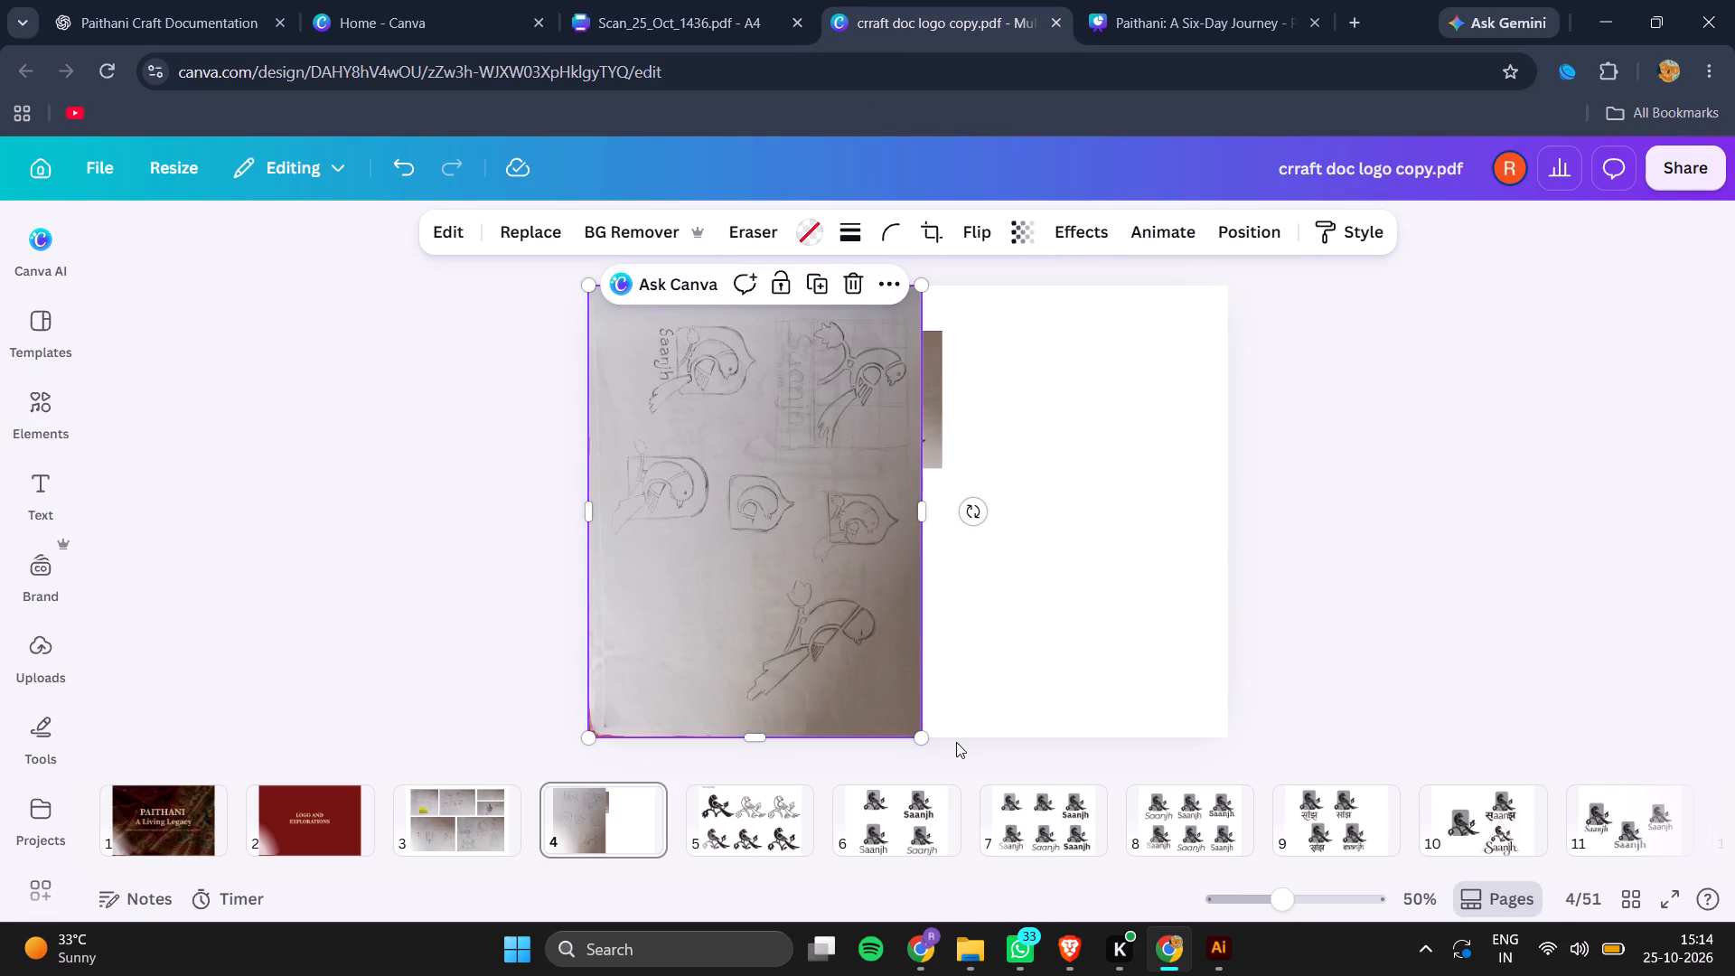
left_click_drag(983, 507, 822, 224)
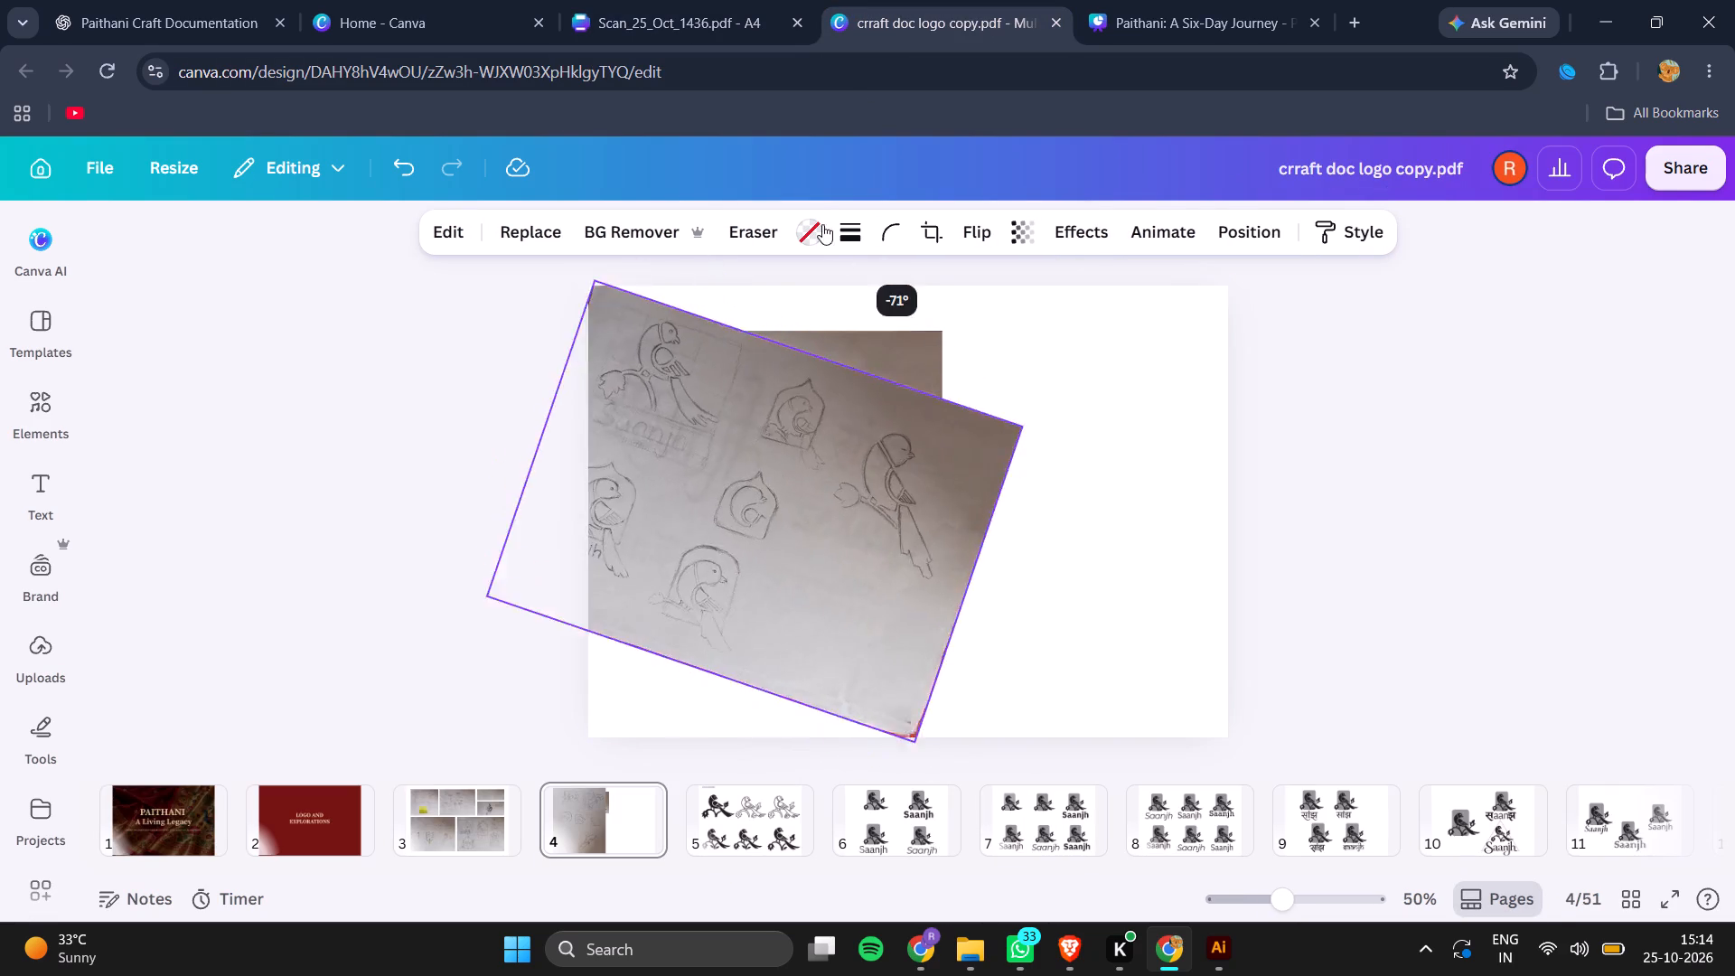
left_click_drag(822, 224, 747, 218)
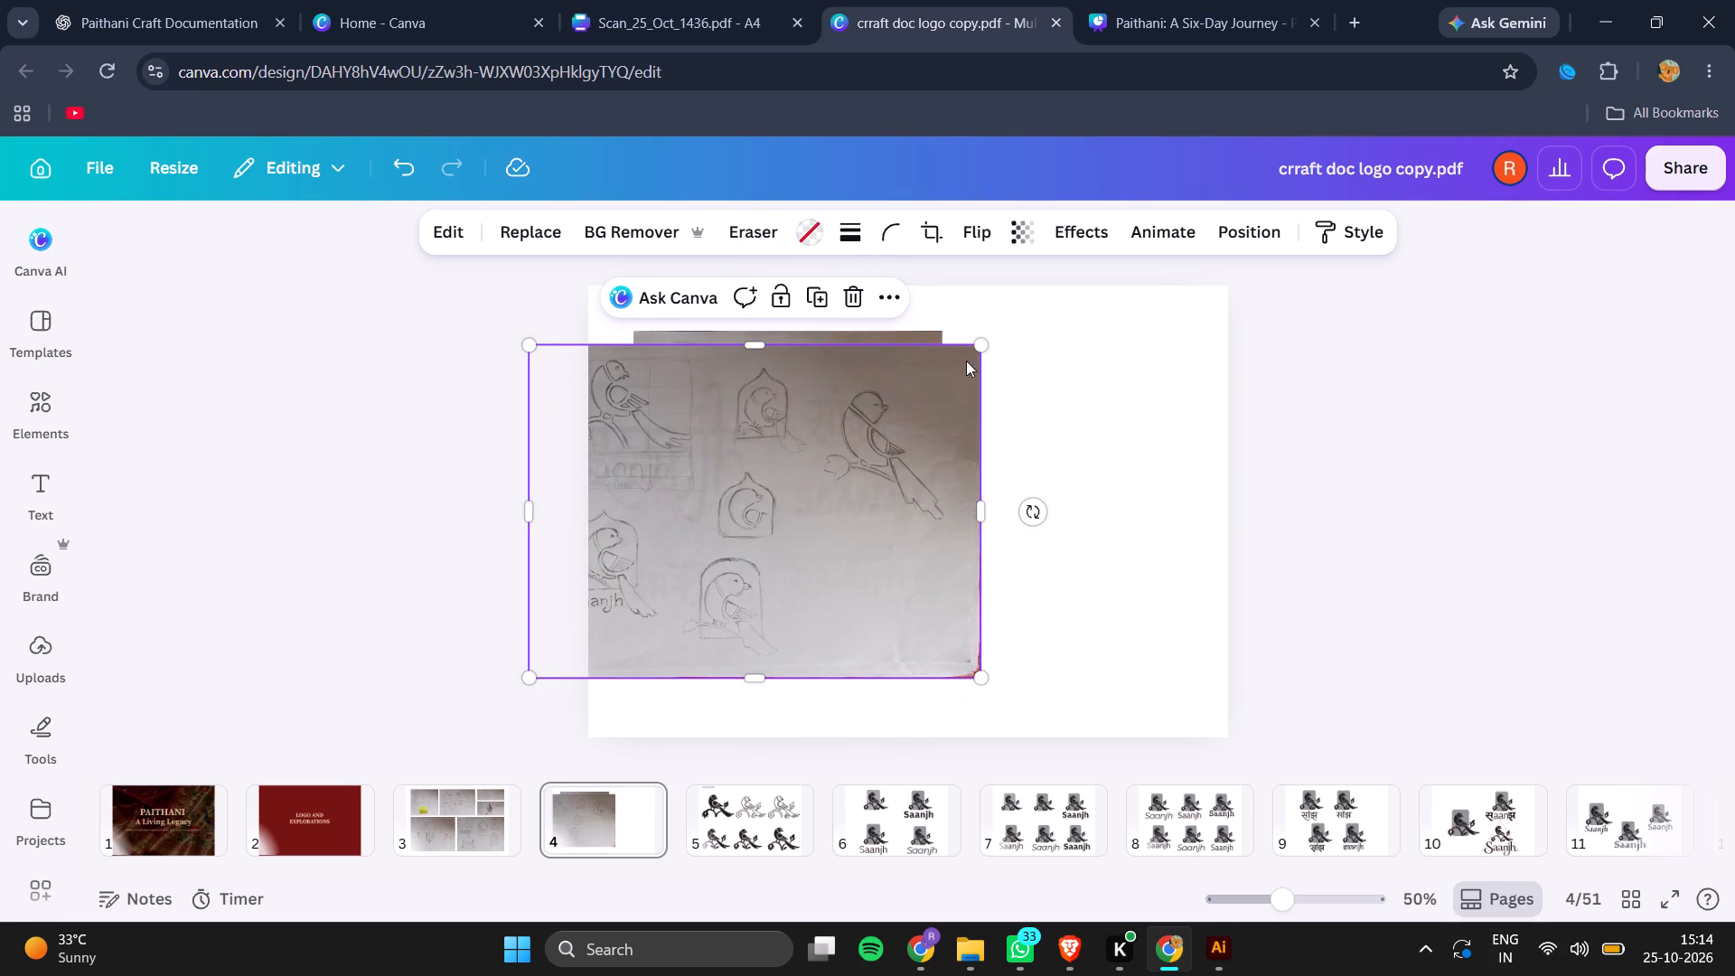
left_click_drag(980, 339, 893, 418)
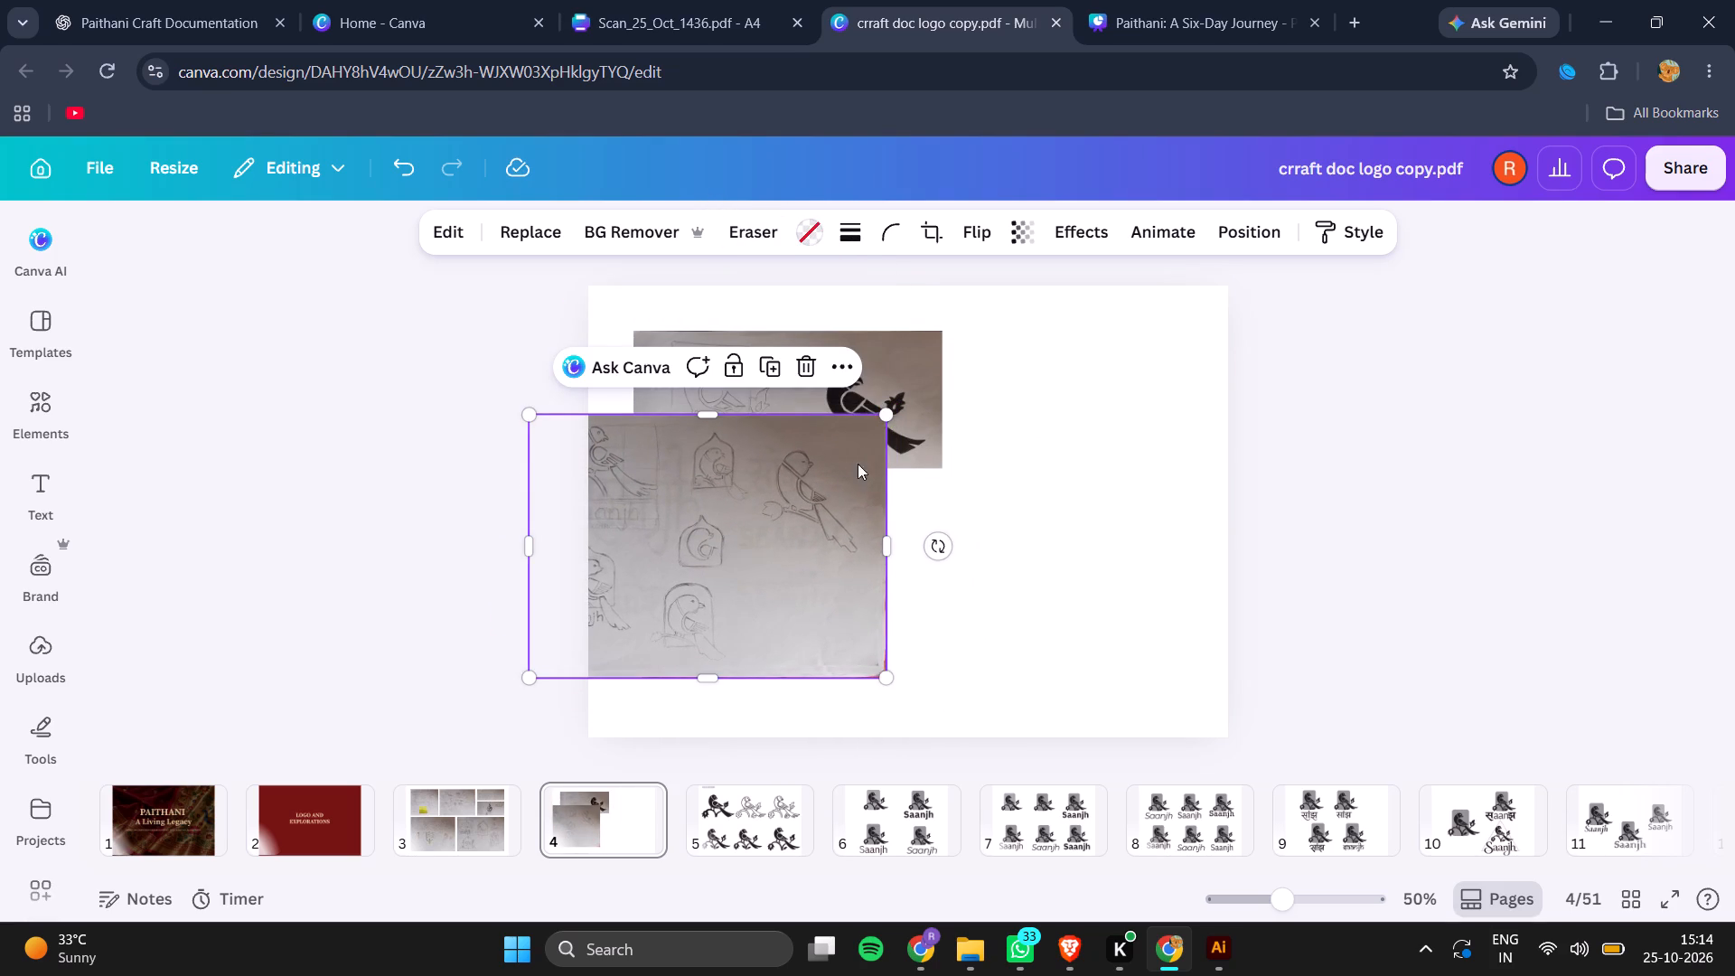
left_click_drag(838, 477, 943, 538)
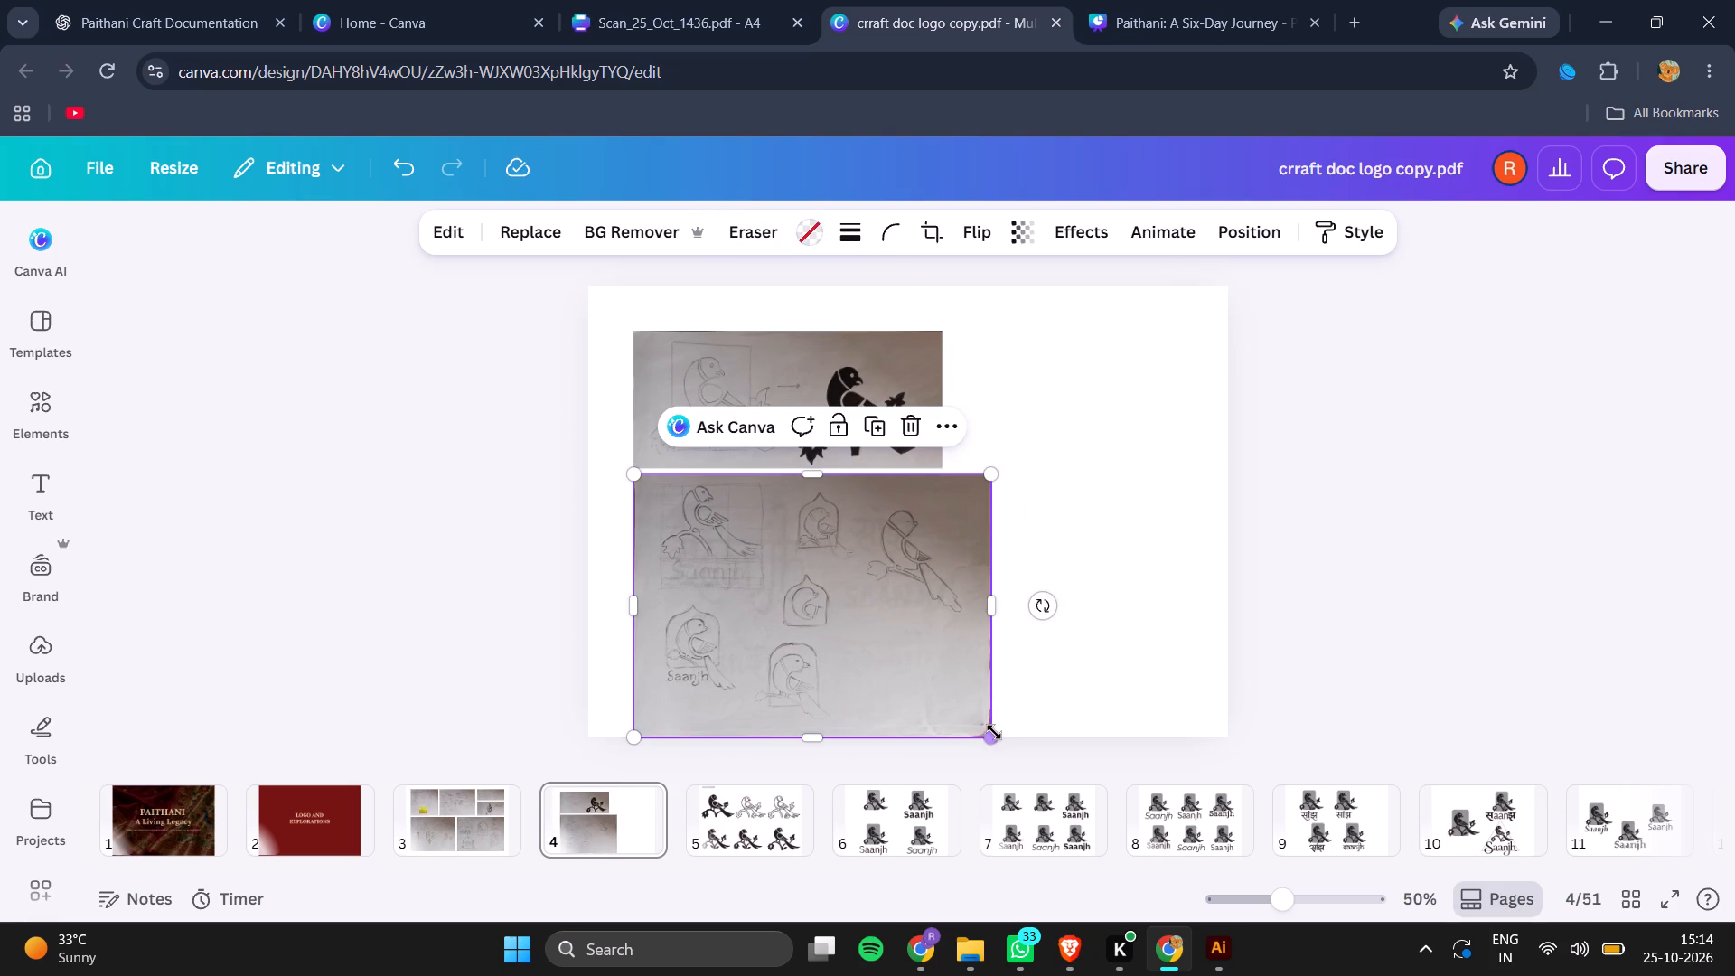
left_click_drag(993, 732, 916, 682)
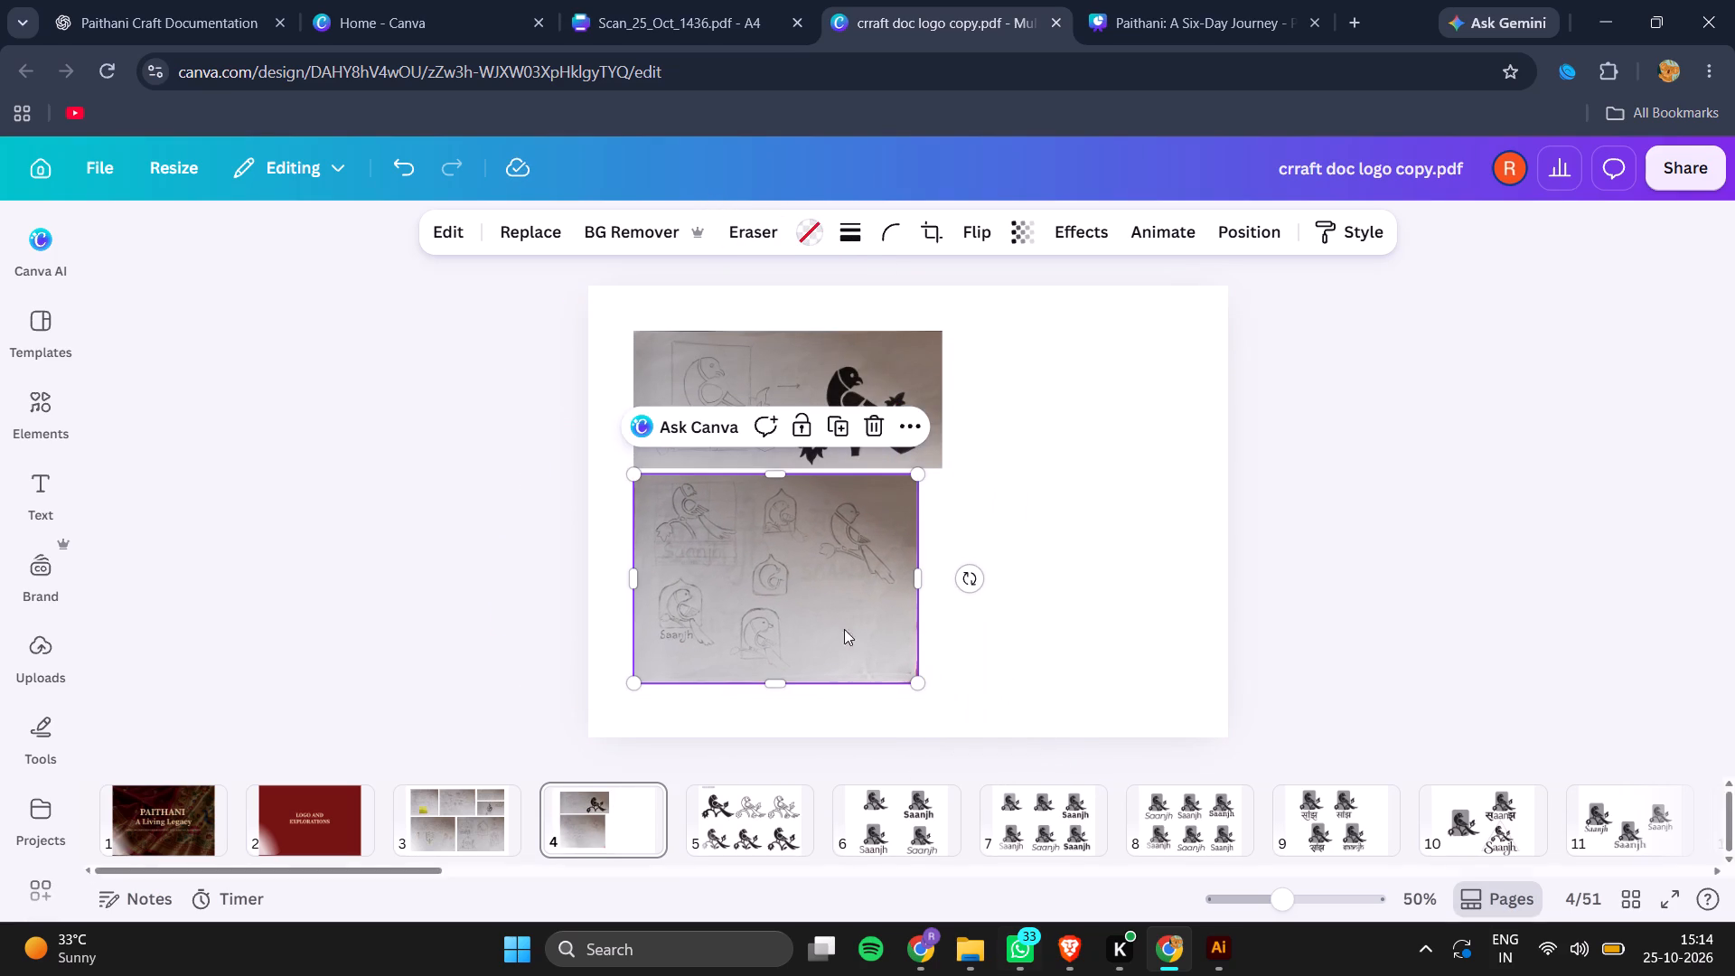
Copy the inked Saanjh lettering scan from page 10 of the scan PDF and look over the remaining pages.
left_click(755, 0)
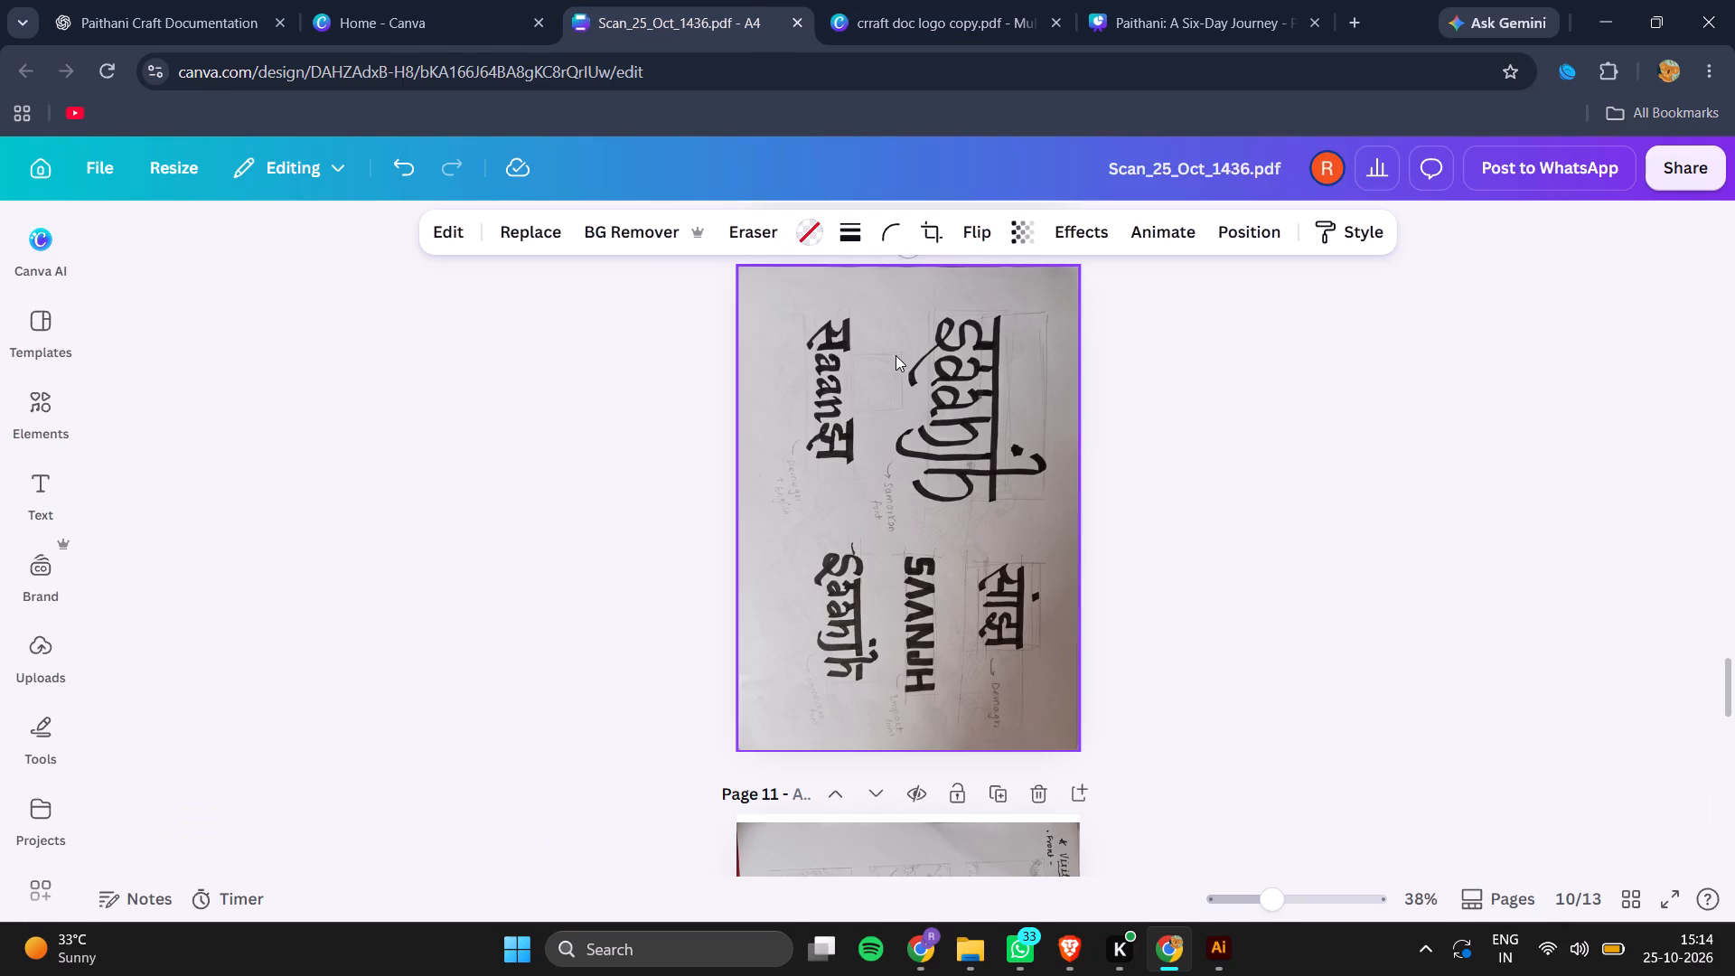
right_click(896, 355)
left_click(971, 267)
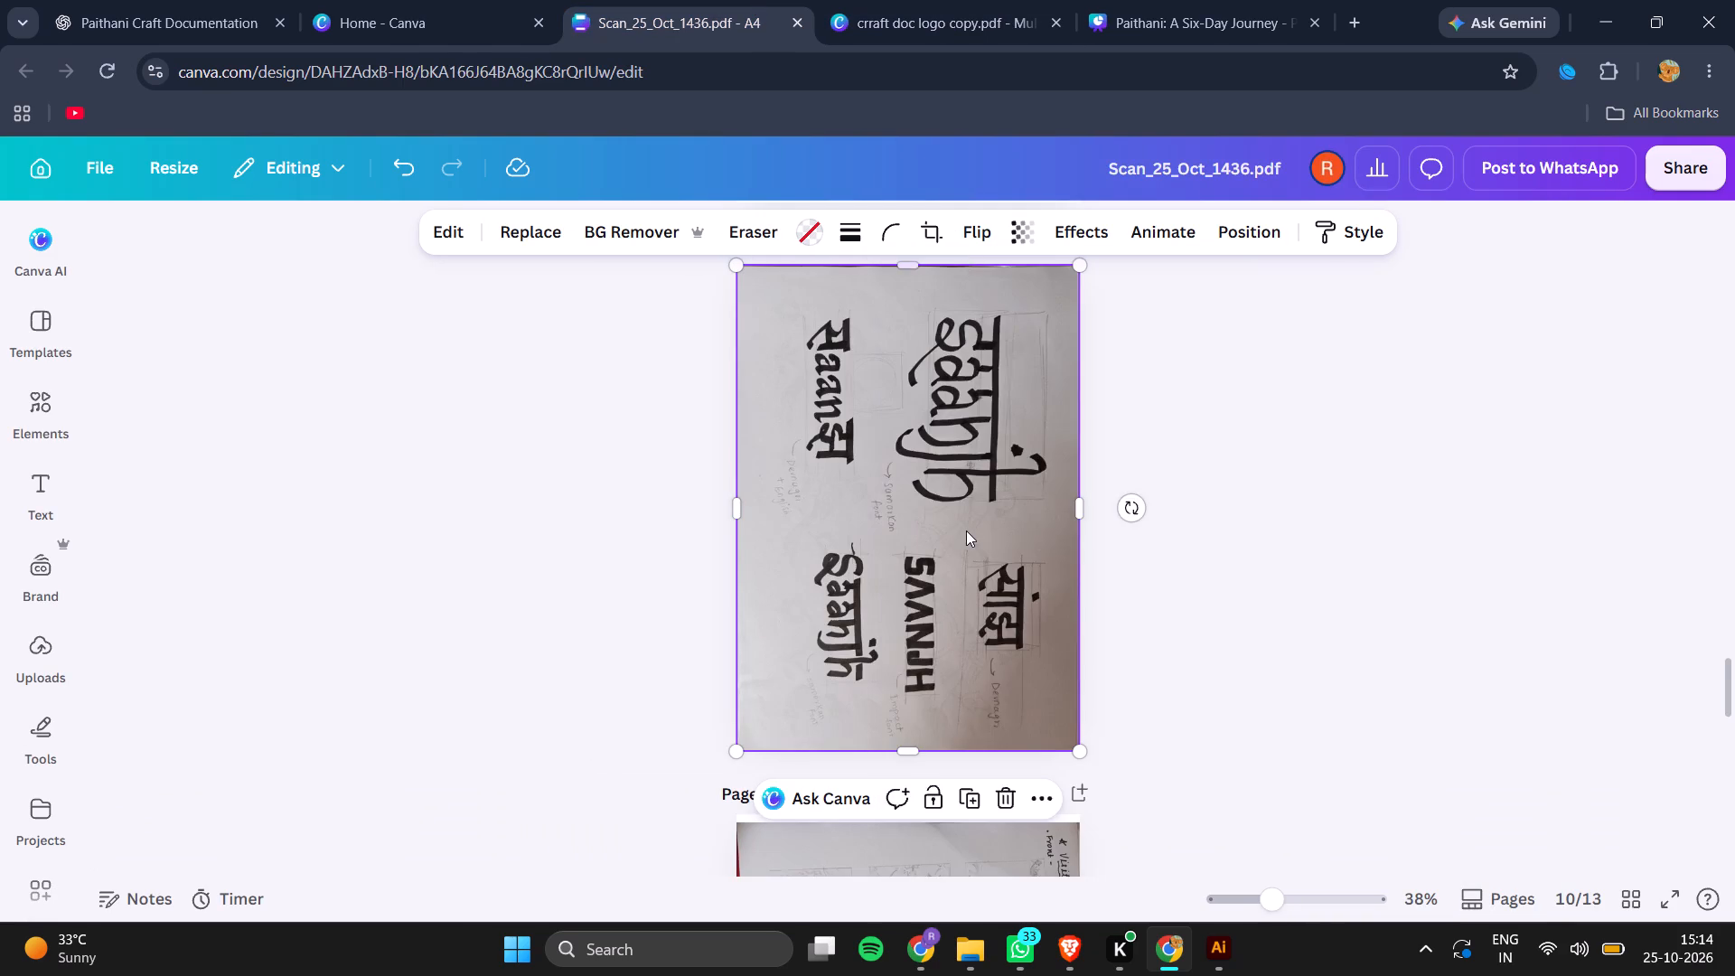
scroll(974, 483, "down", 20)
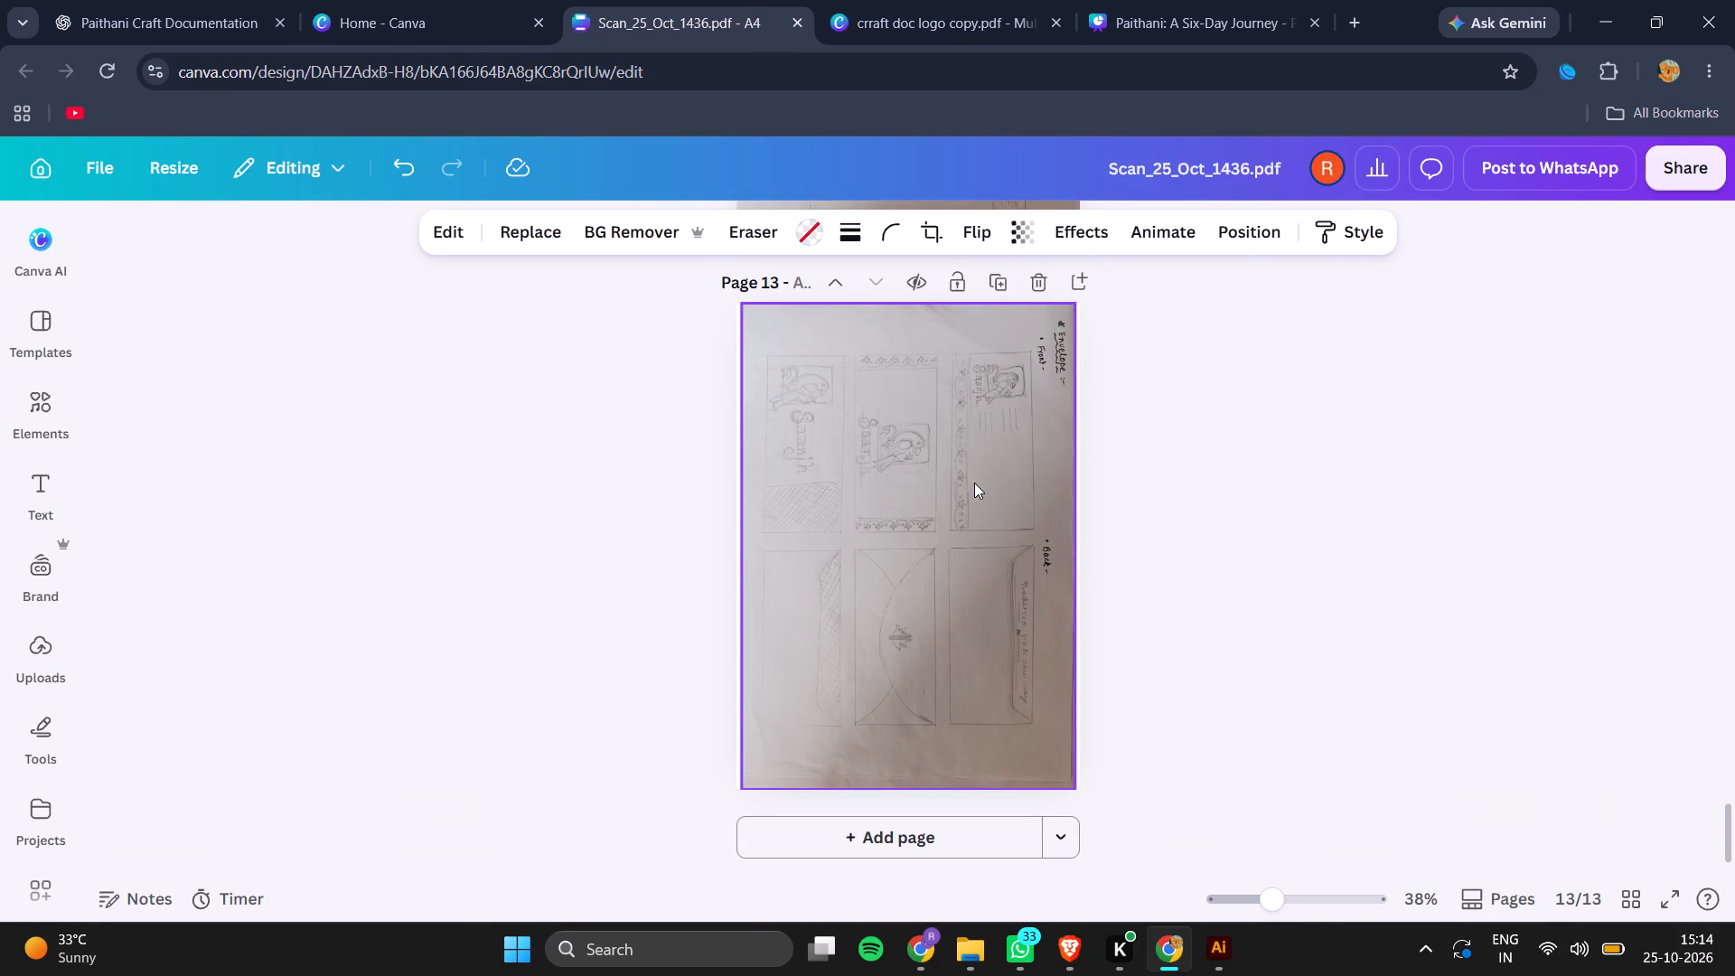
scroll(974, 483, "down", 2)
Paste the lettering scan on page 4 of the craft logo document, rotate it upright, and fit it beside the sketches scan at matching height.
left_click(932, 5)
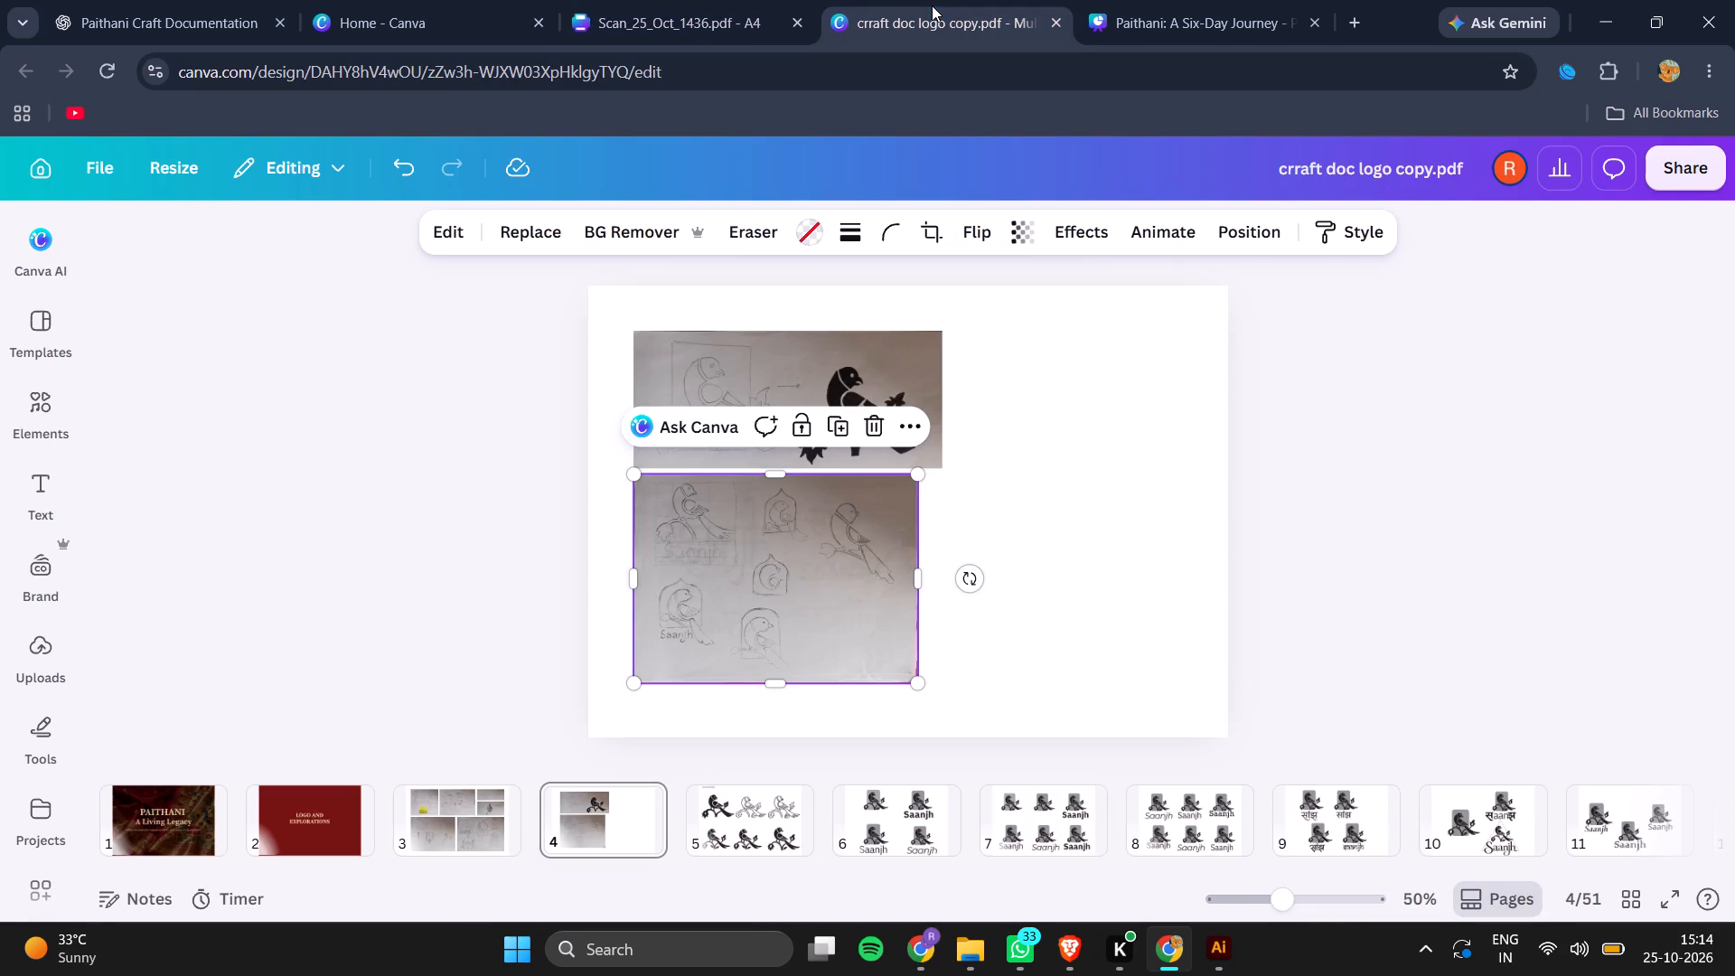
key("ctrl+v")
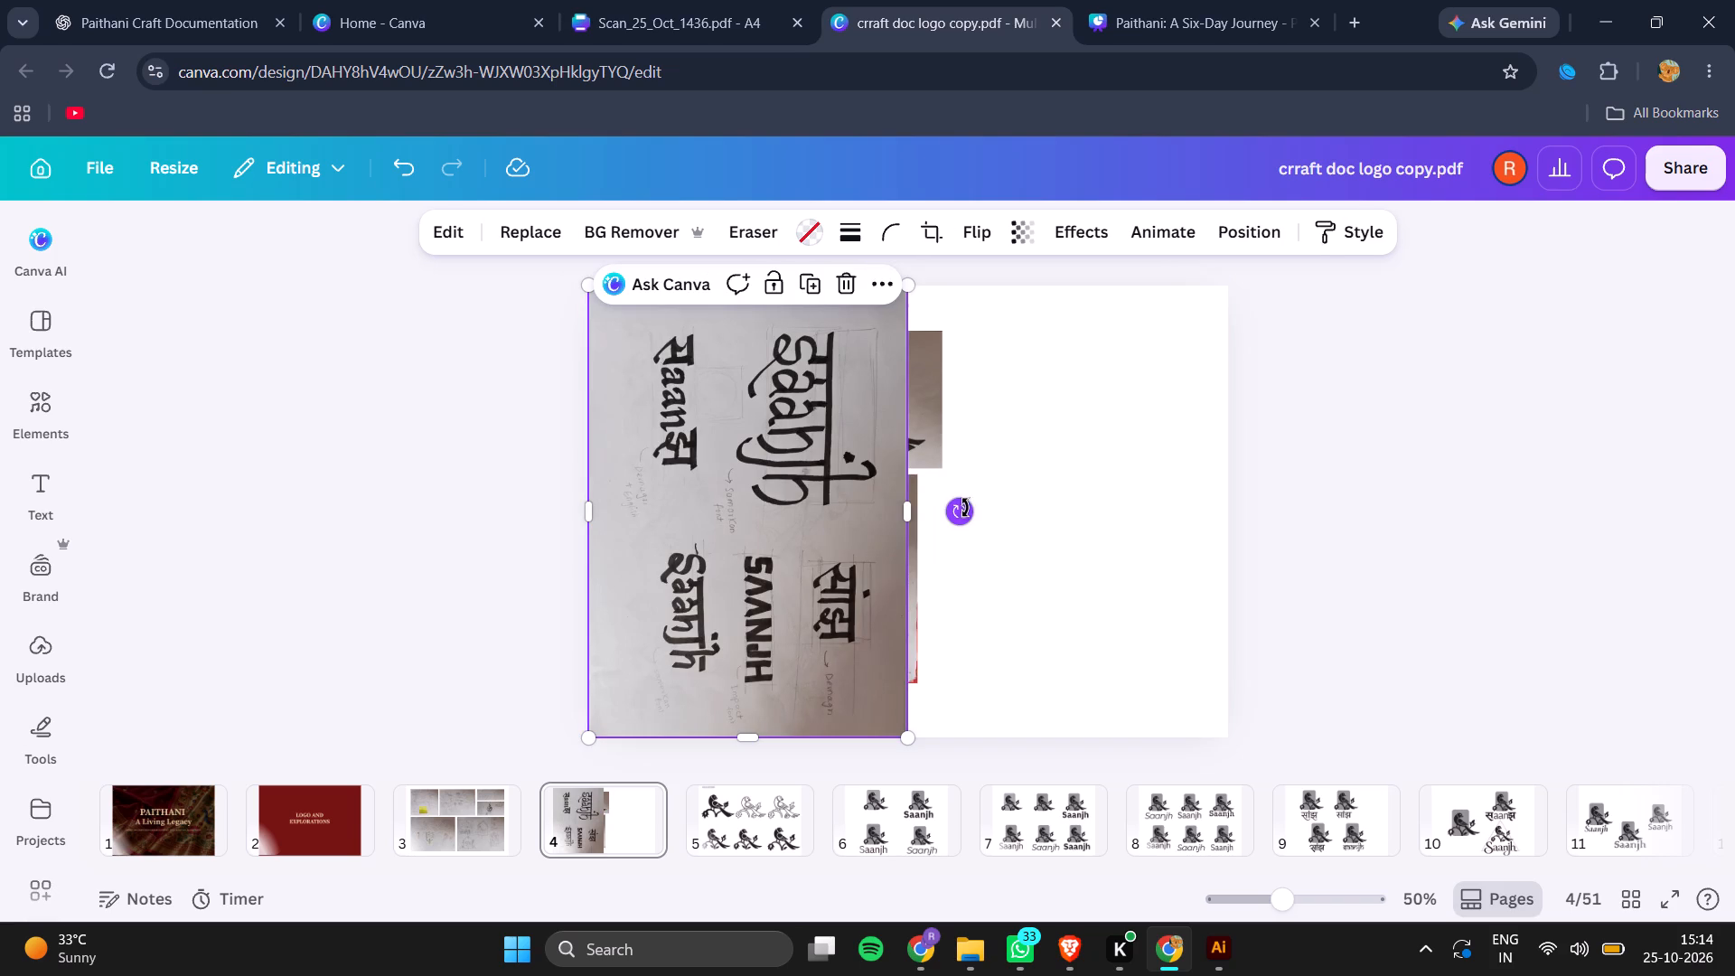
left_click_drag(965, 508, 747, 320)
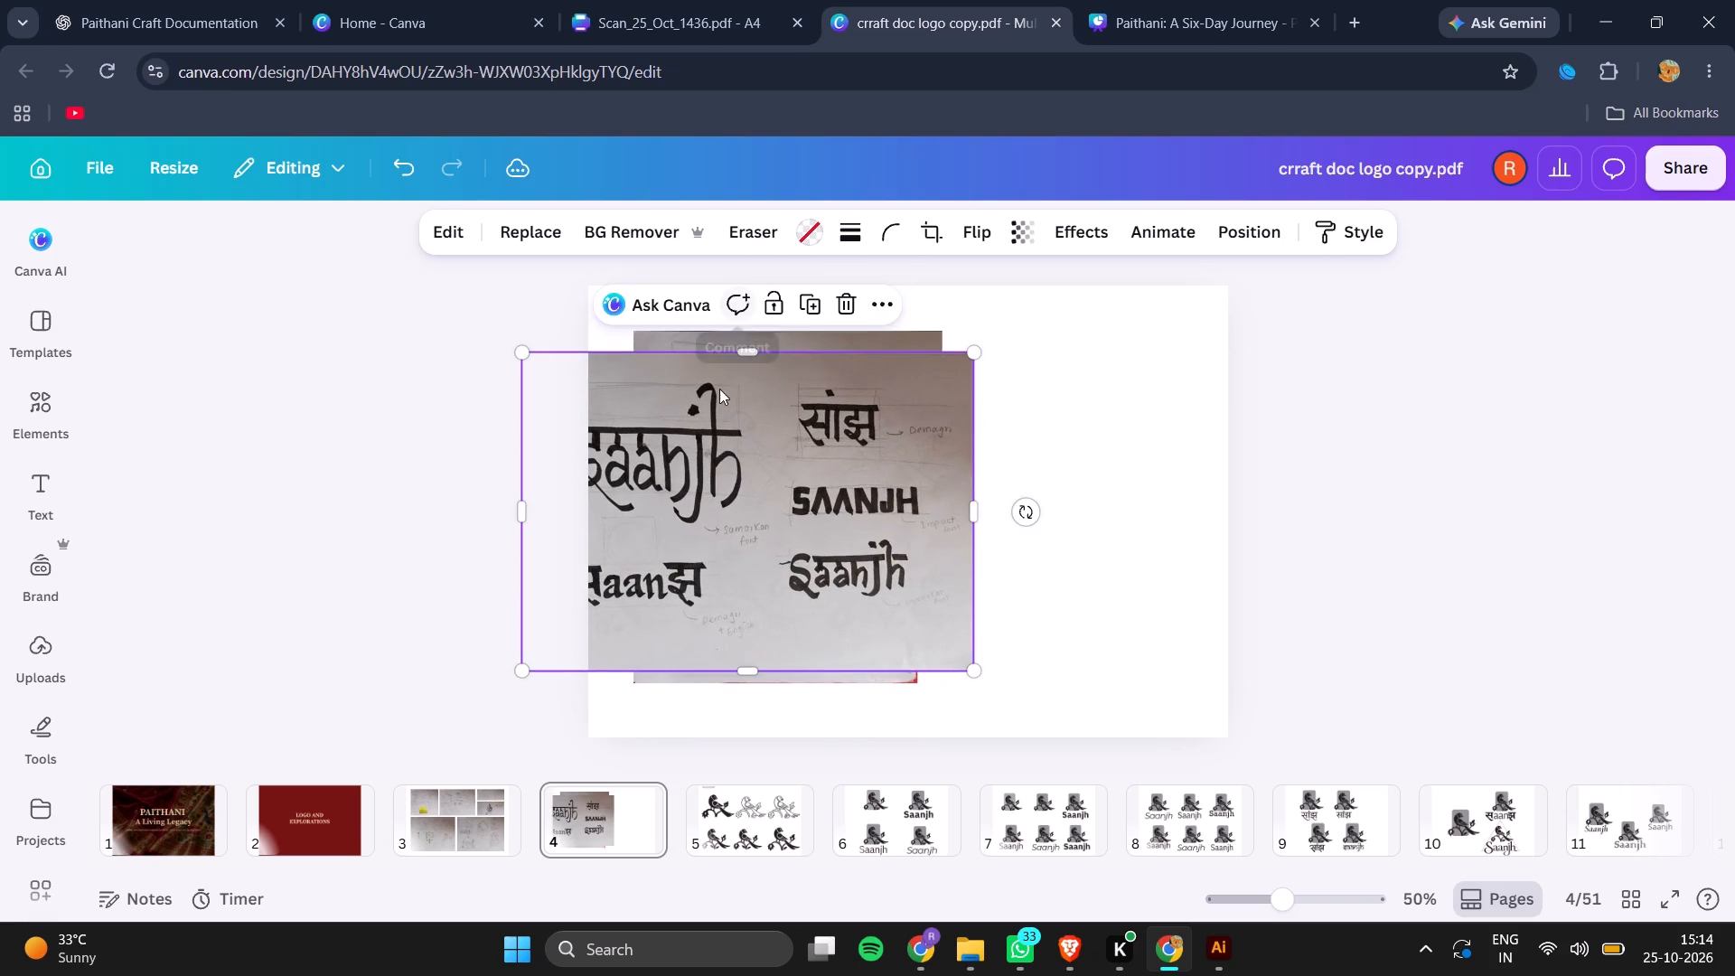
left_click_drag(517, 665, 640, 591)
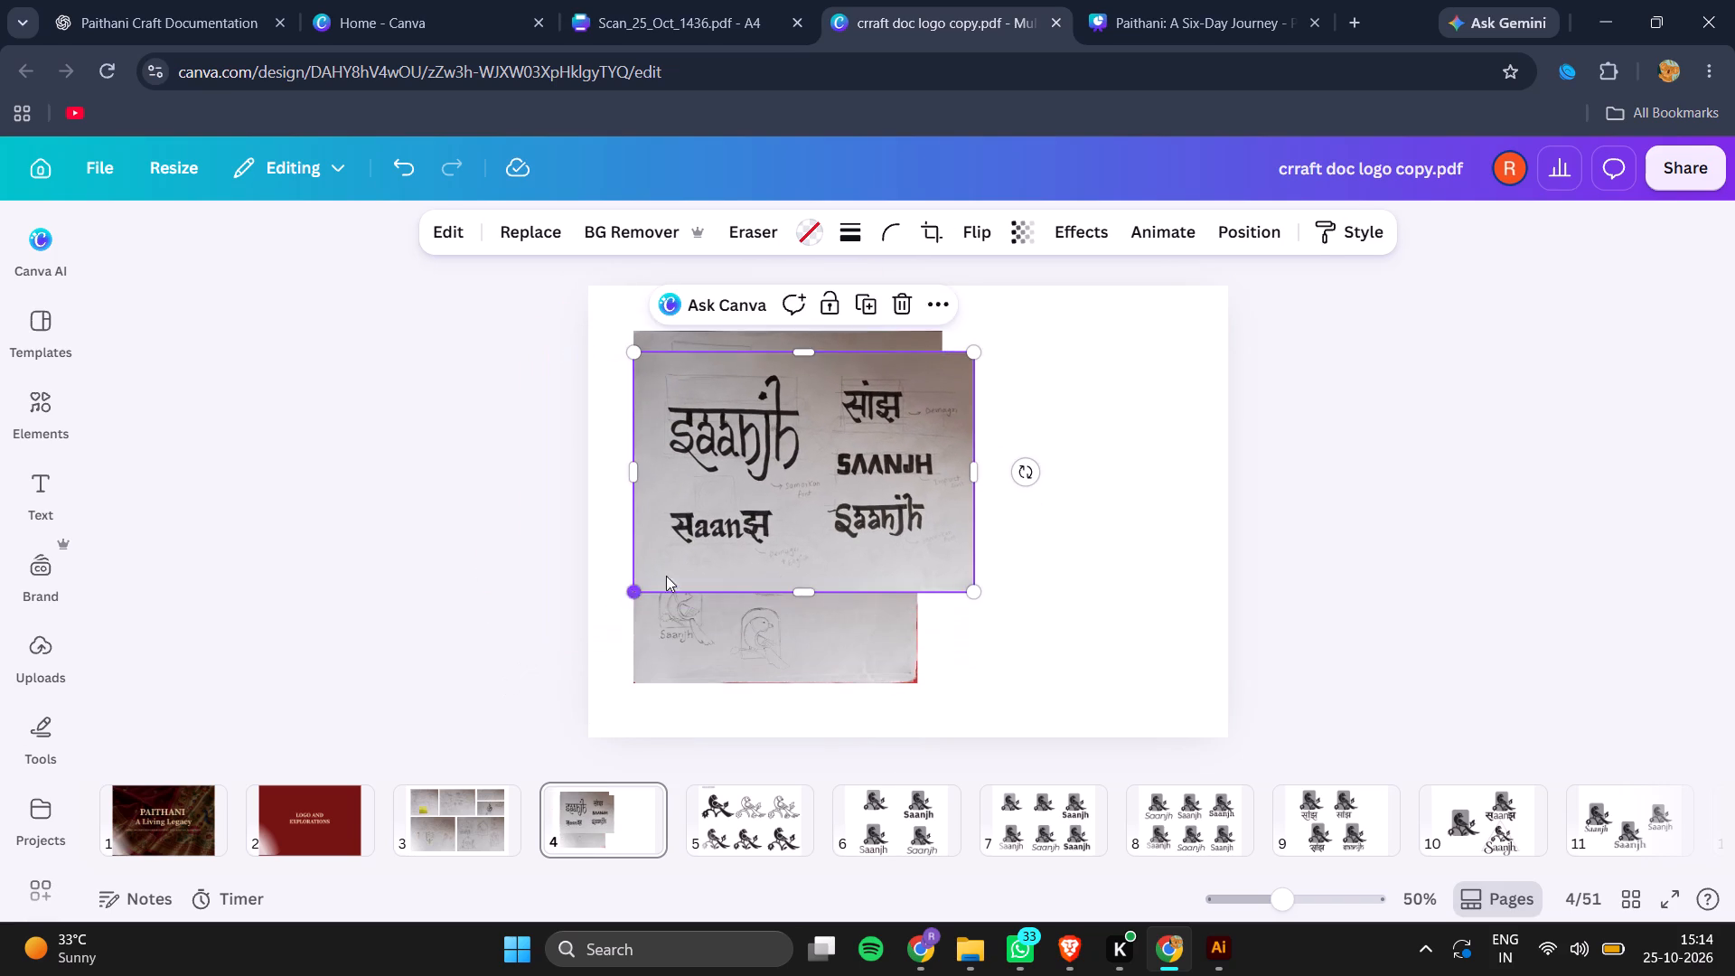
left_click_drag(817, 457, 1123, 598)
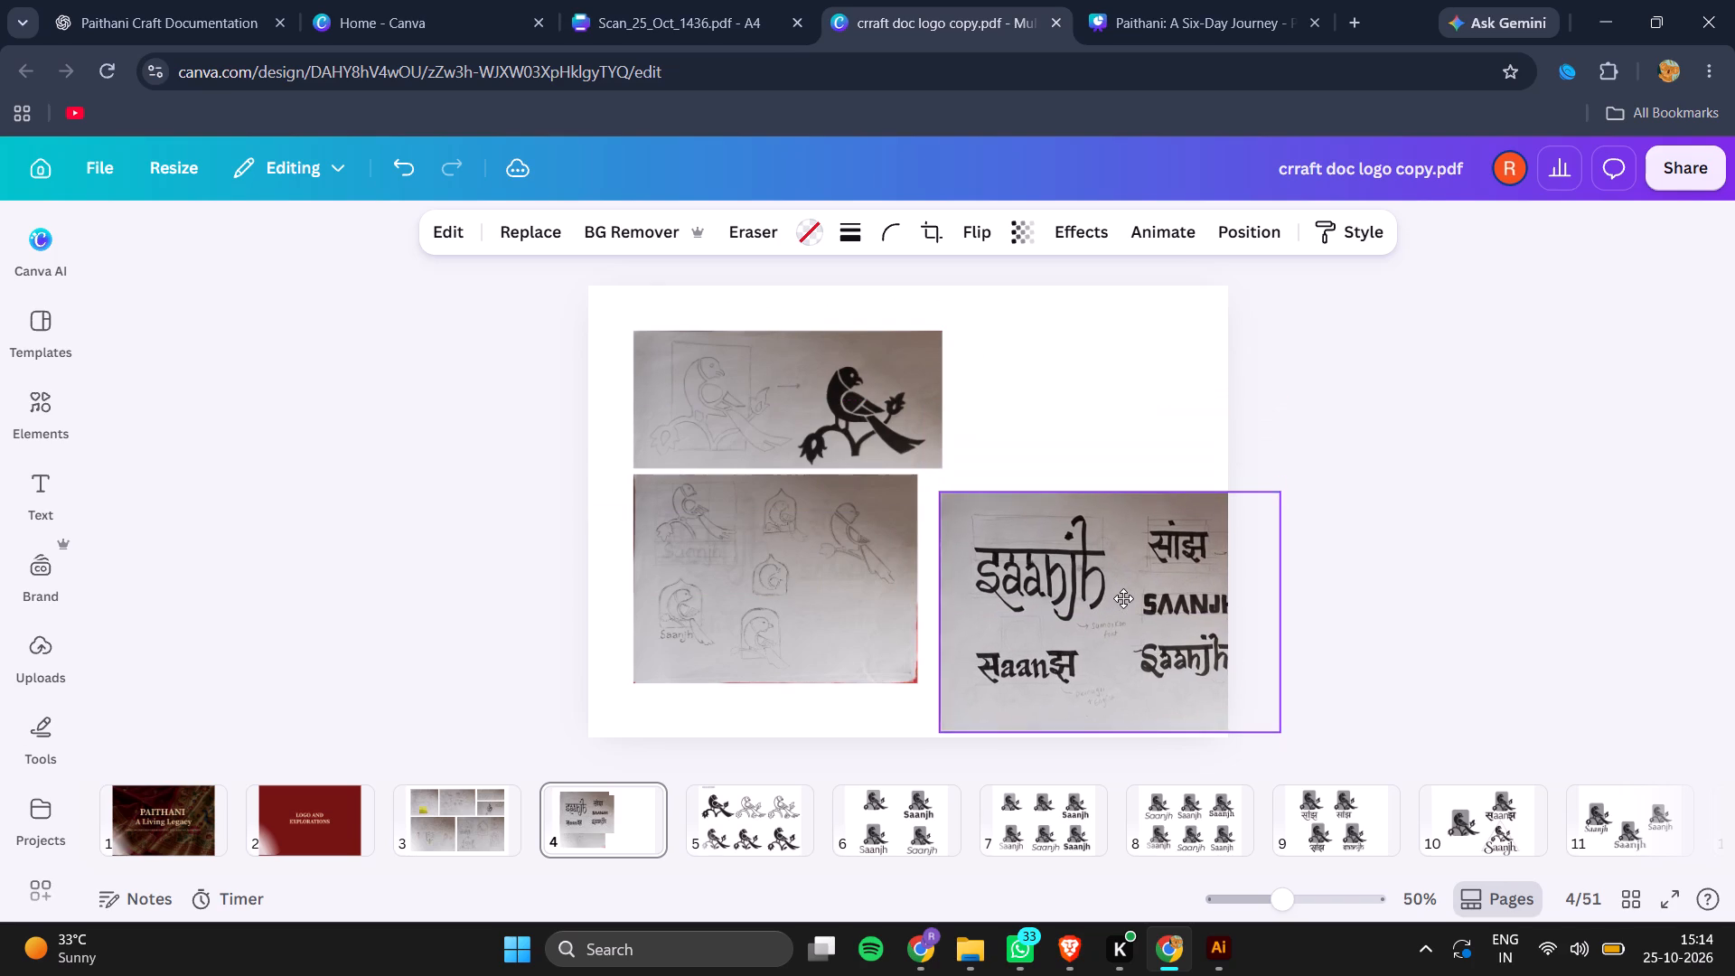
left_click_drag(1123, 598, 1111, 582)
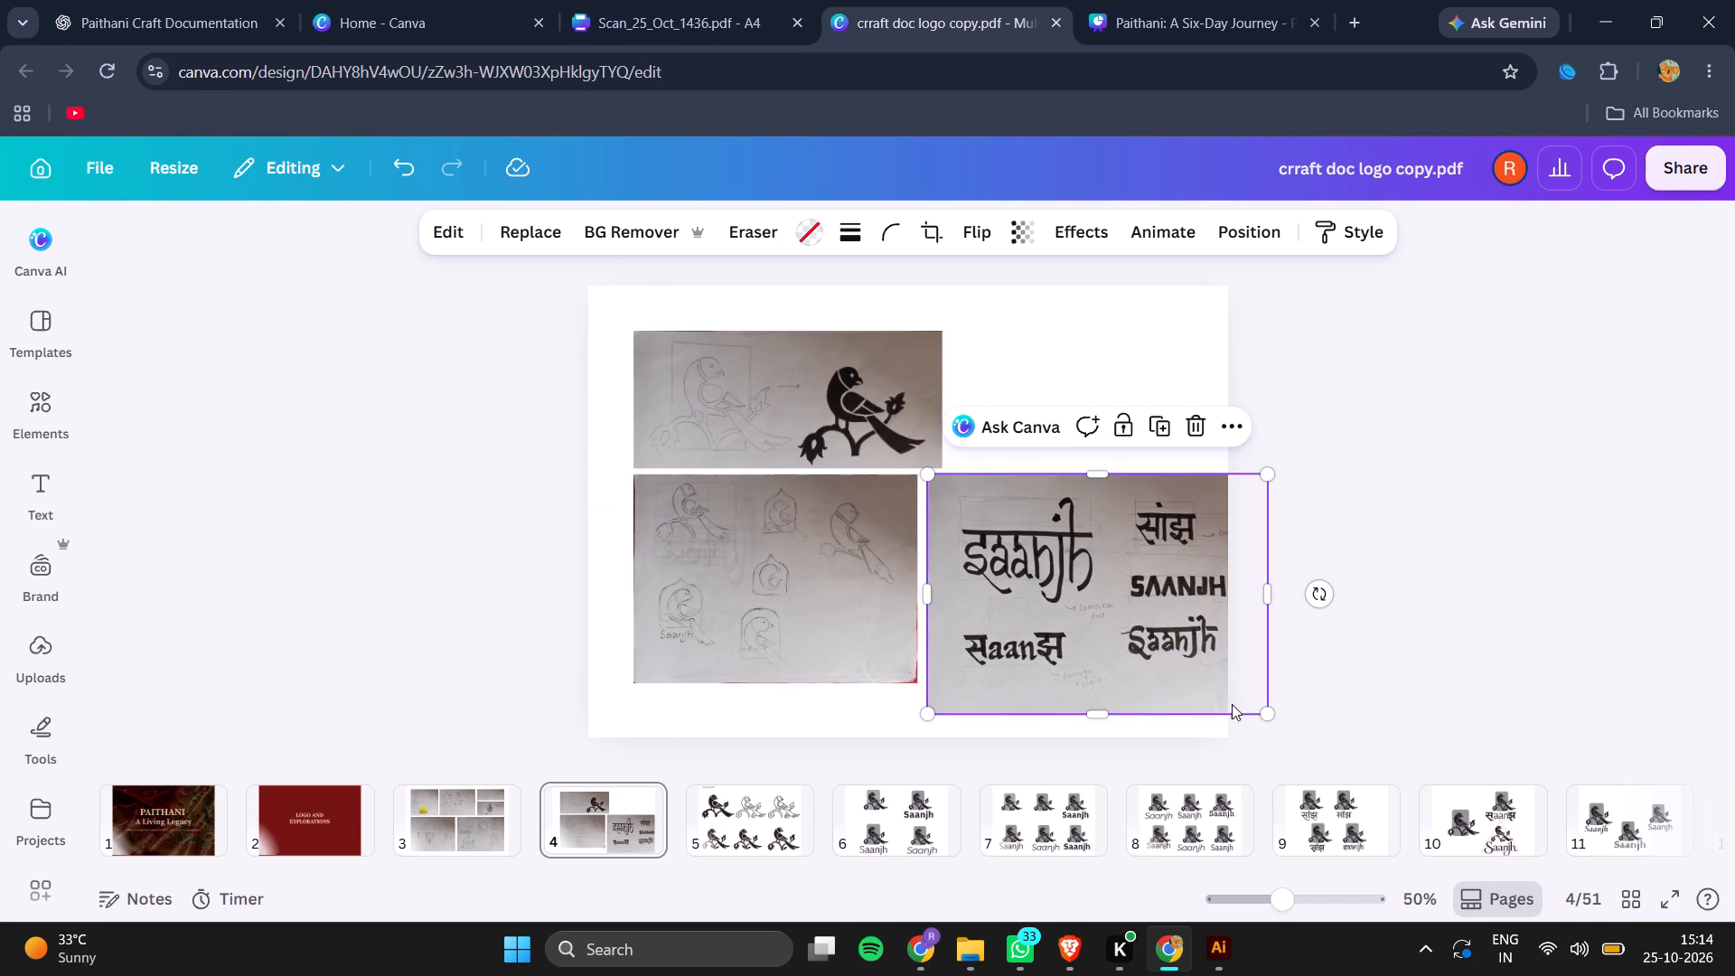
left_click_drag(1276, 716, 1214, 690)
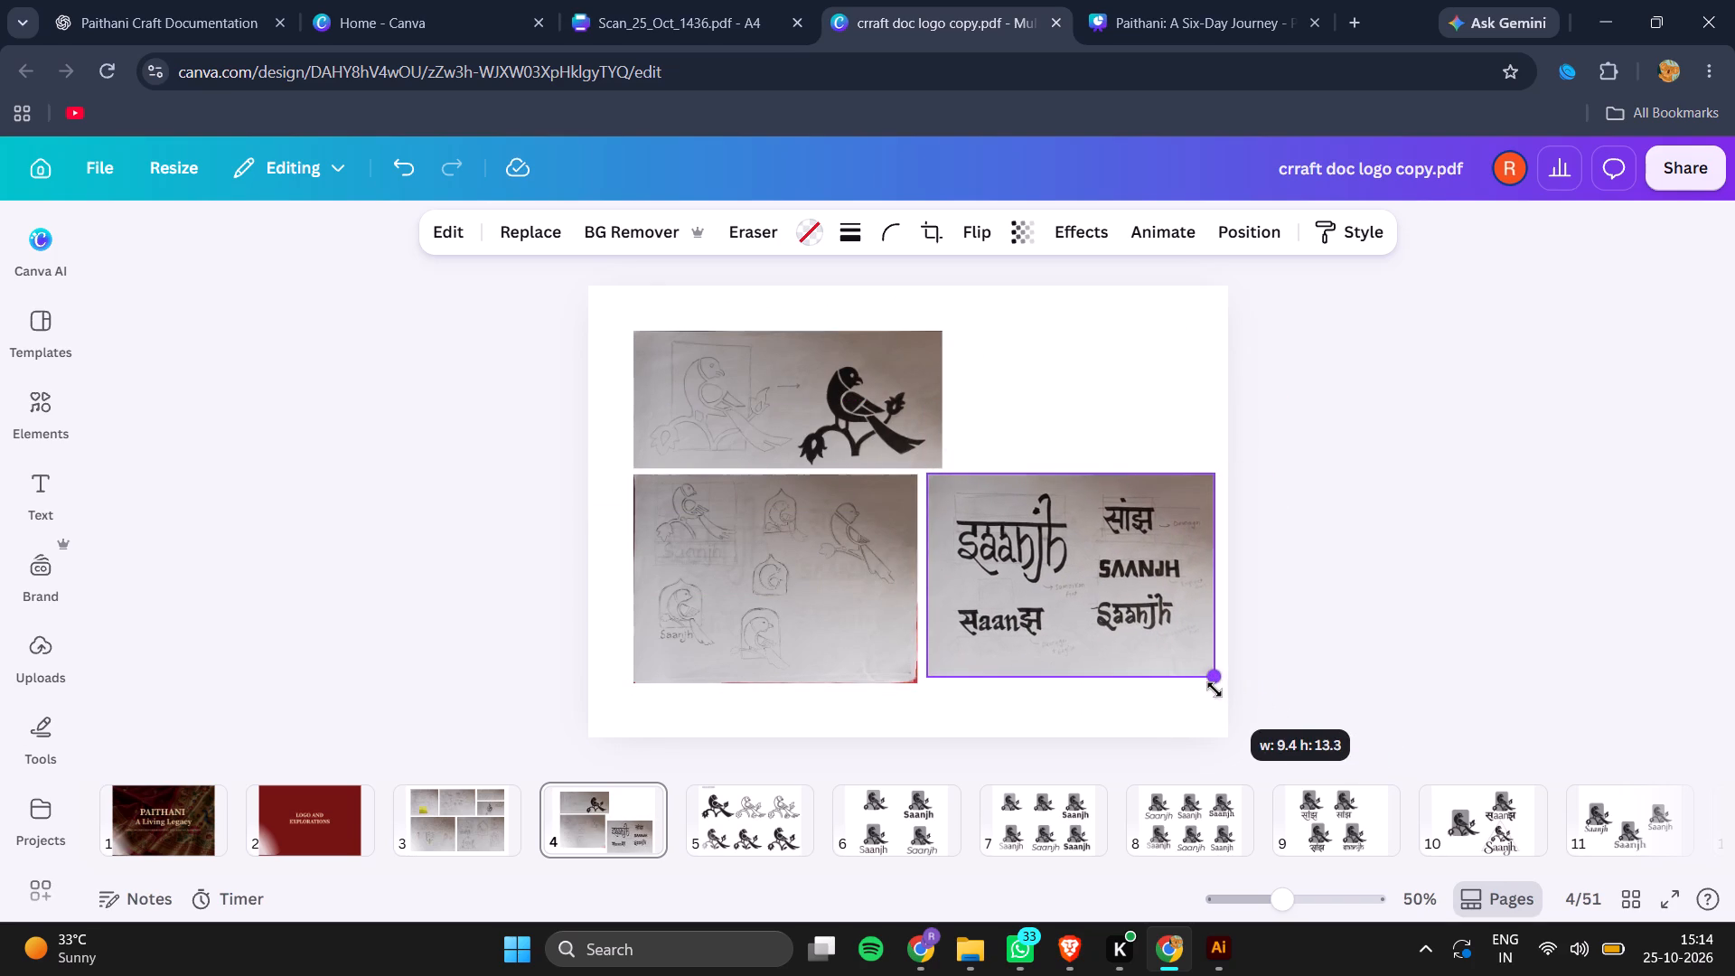
left_click_drag(1214, 690, 1222, 693)
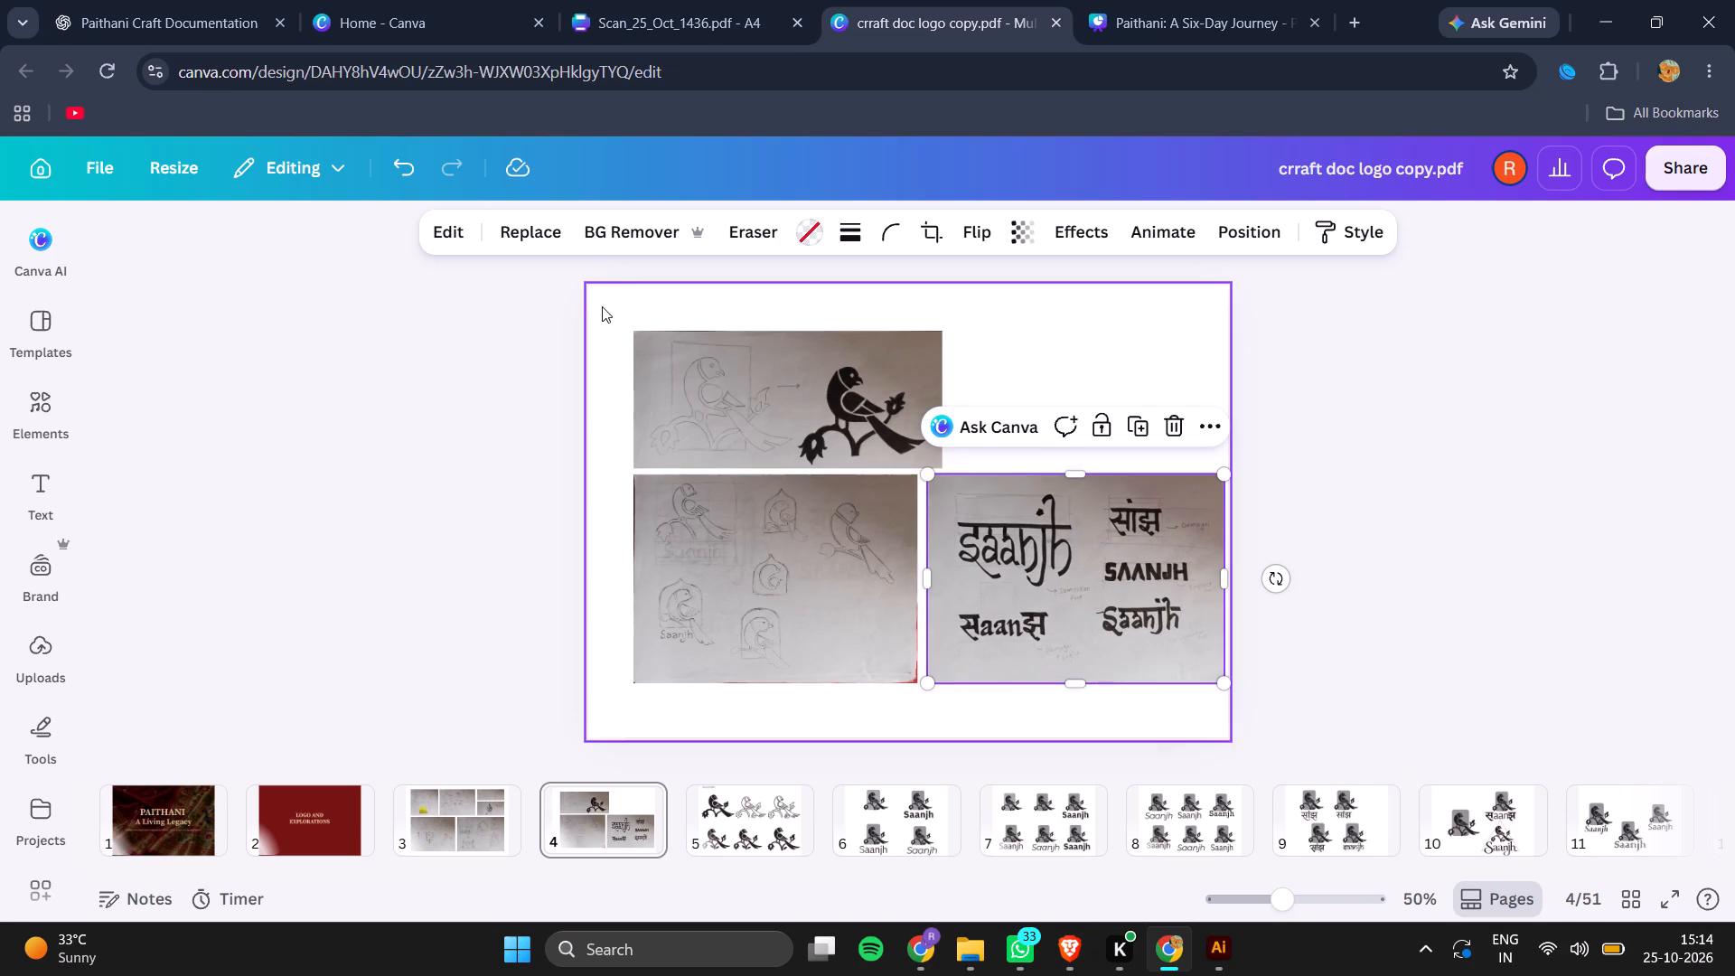
Select all three scans on page 4 of the craft logo document and shift them together so the layout sits more centrally on the page.
left_click_drag(585, 303, 1214, 741)
left_click_drag(1150, 642, 1131, 646)
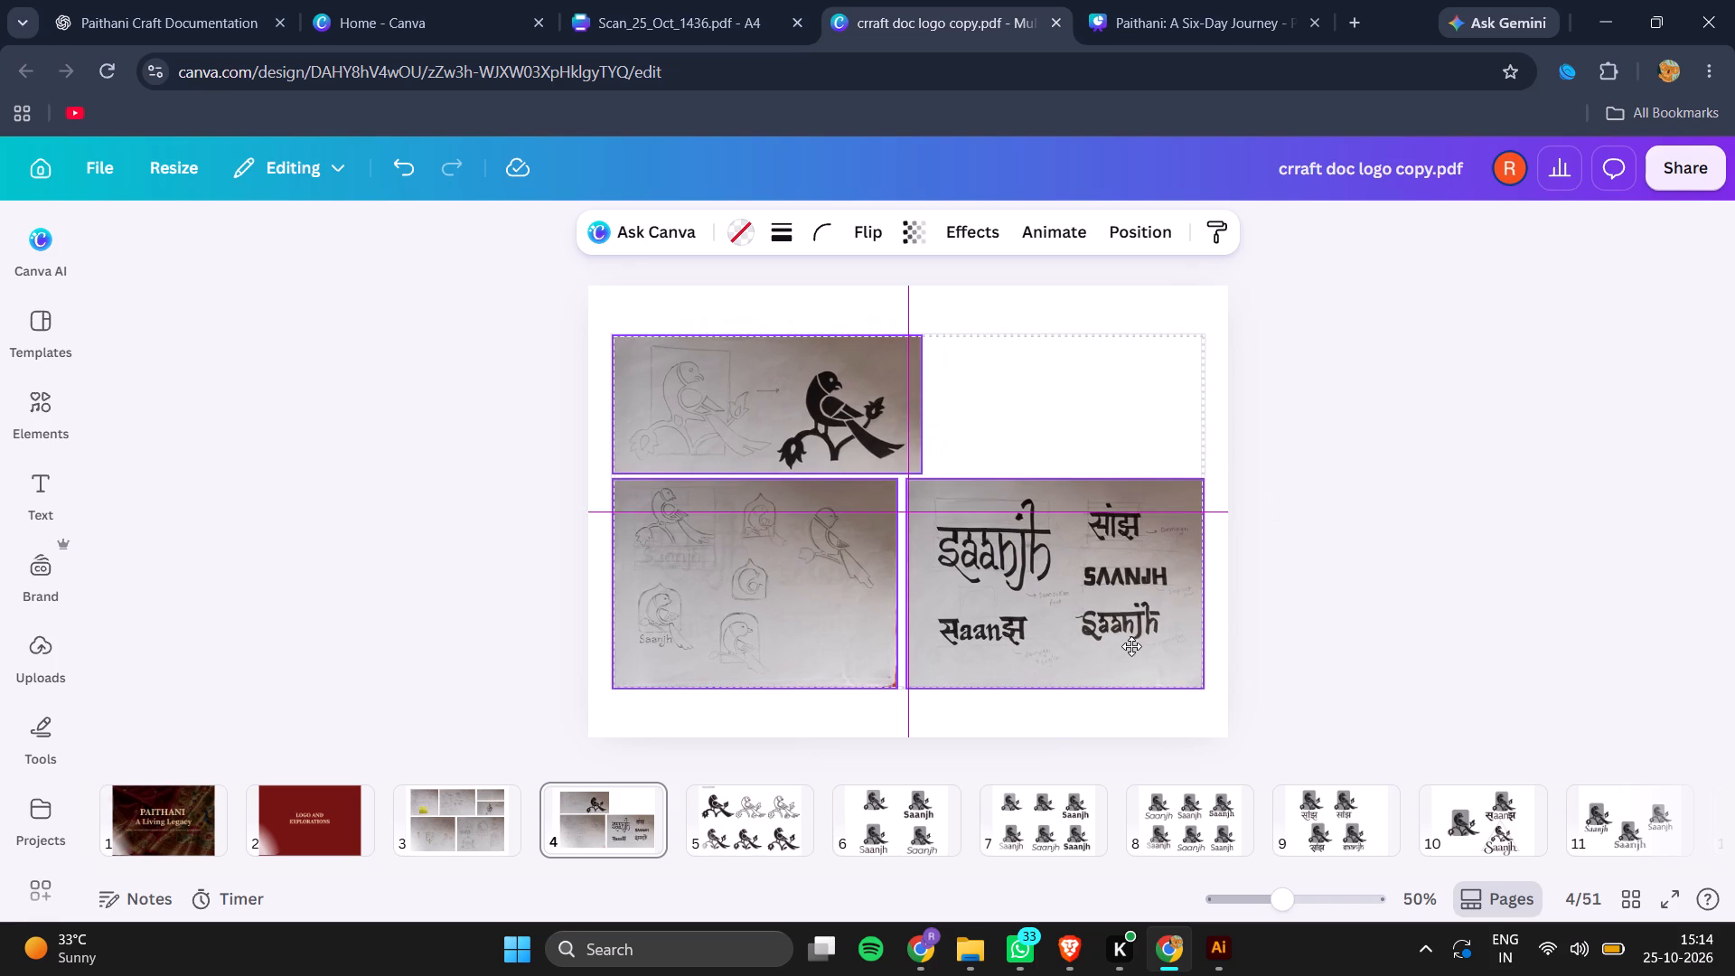
left_click_drag(1131, 646, 1137, 650)
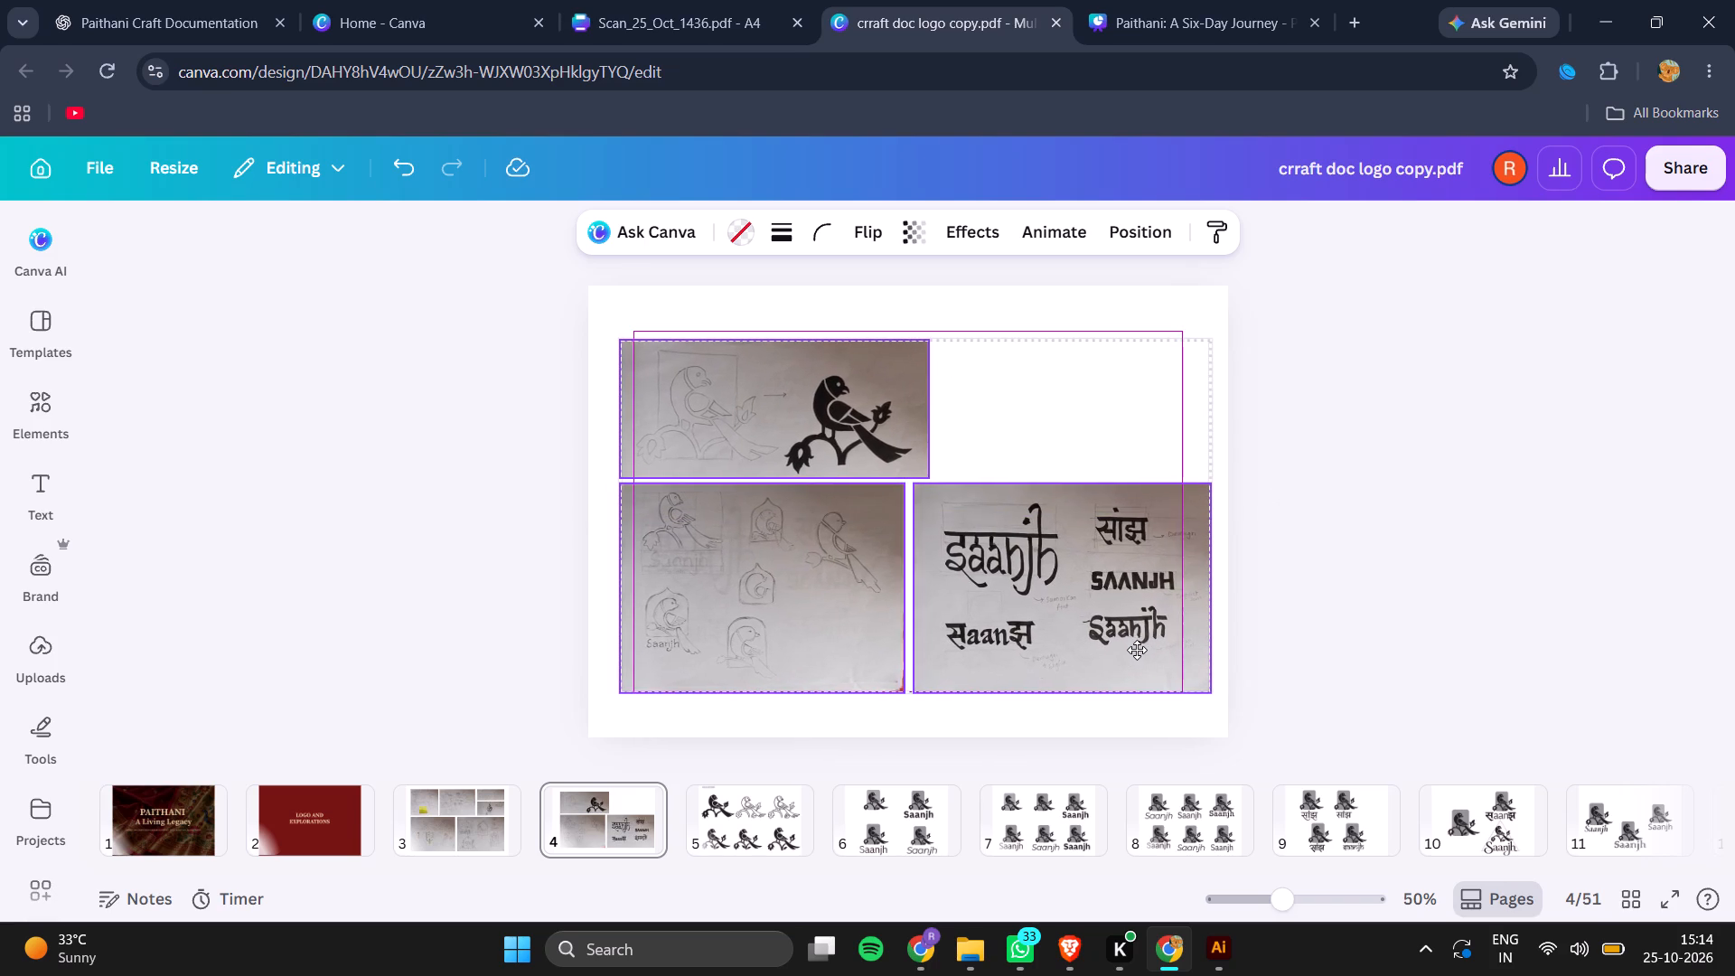
left_click_drag(1137, 650, 1137, 649)
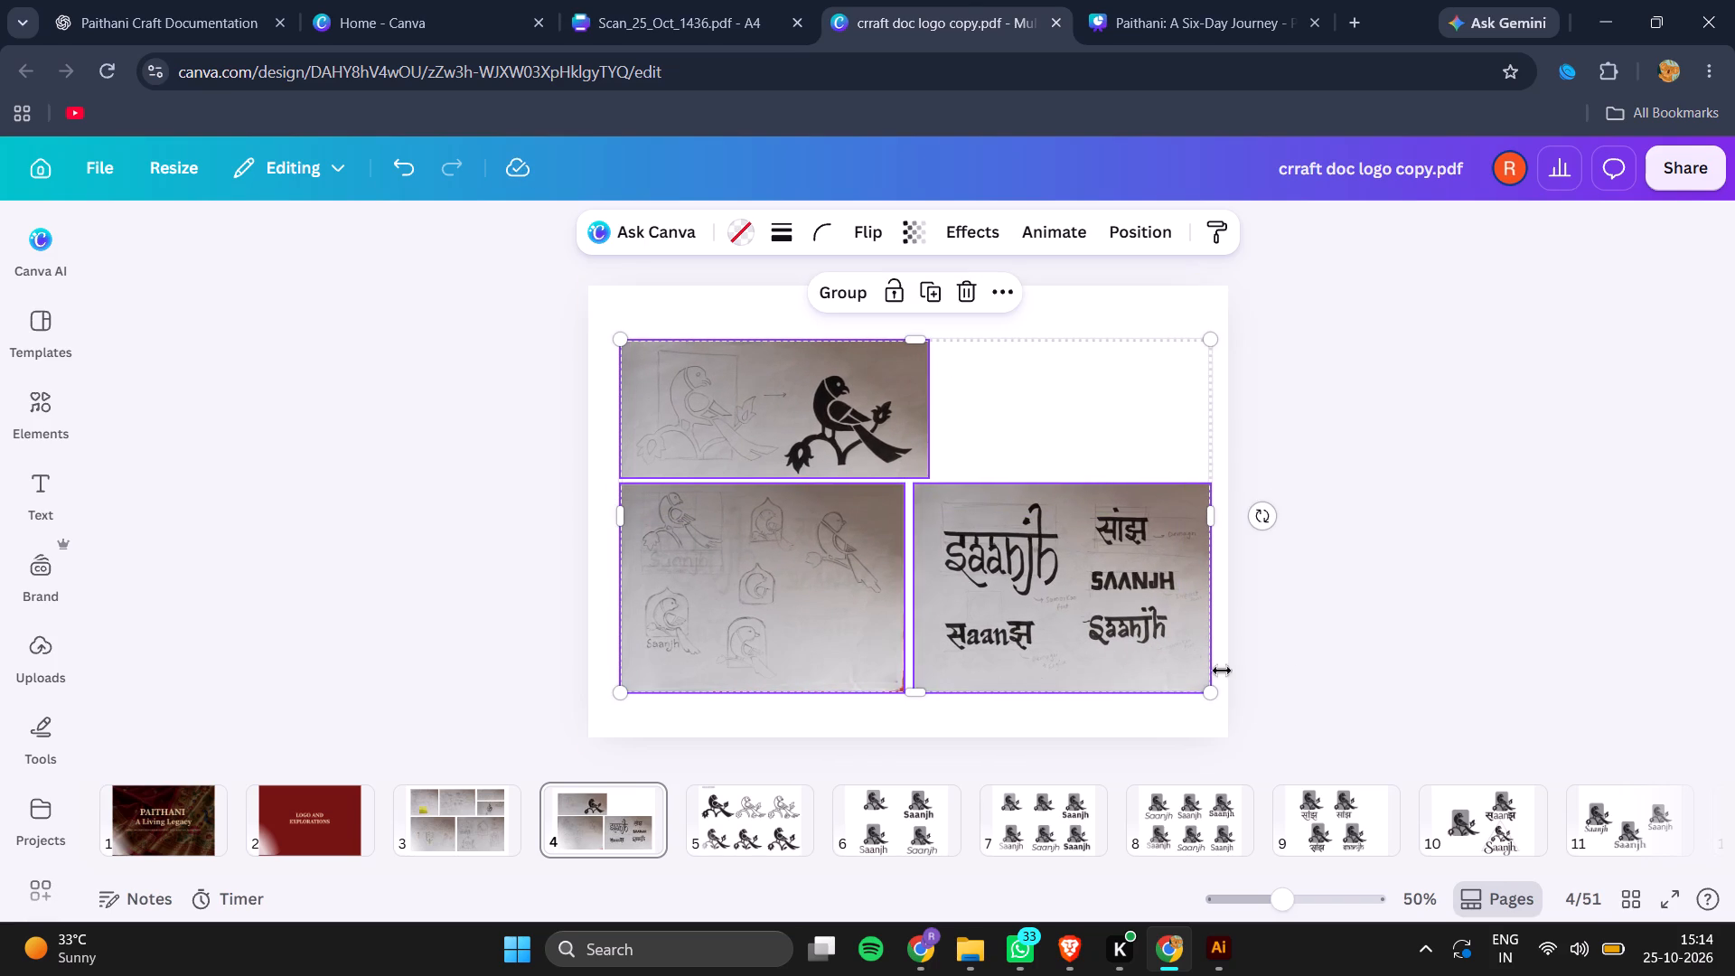
Copy the envelope front and back sketches scan from page 13 of the scan PDF.
left_click(677, 34)
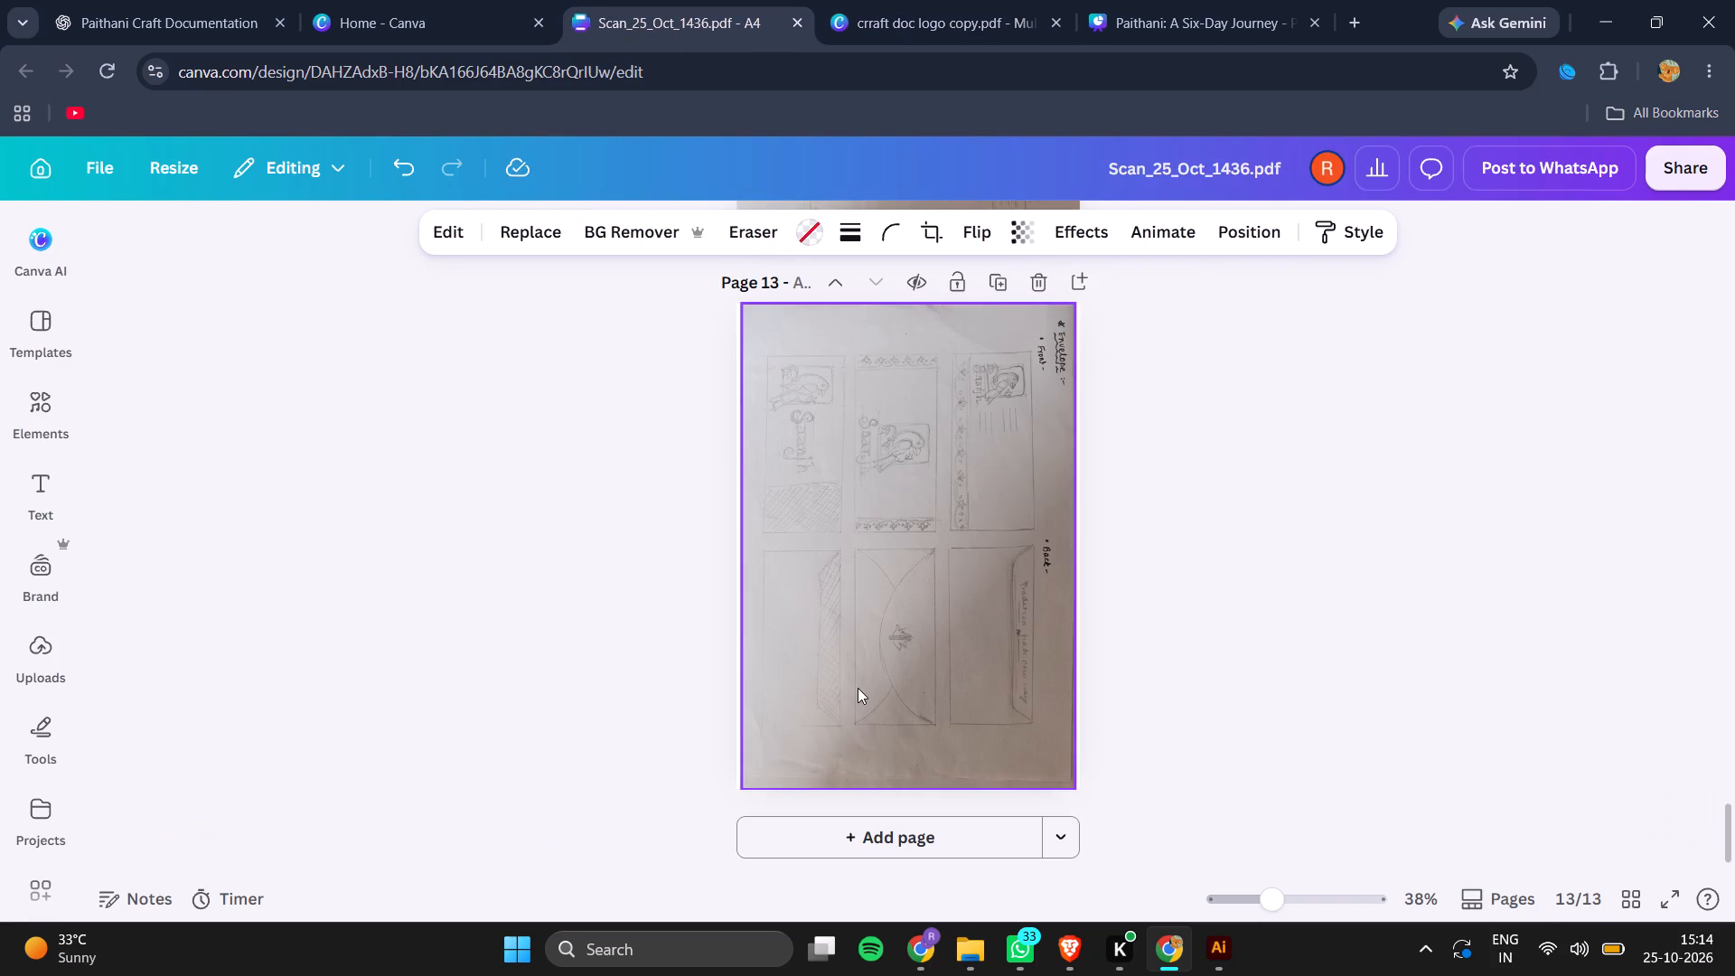
scroll(858, 689, "up", 1)
left_click(858, 689)
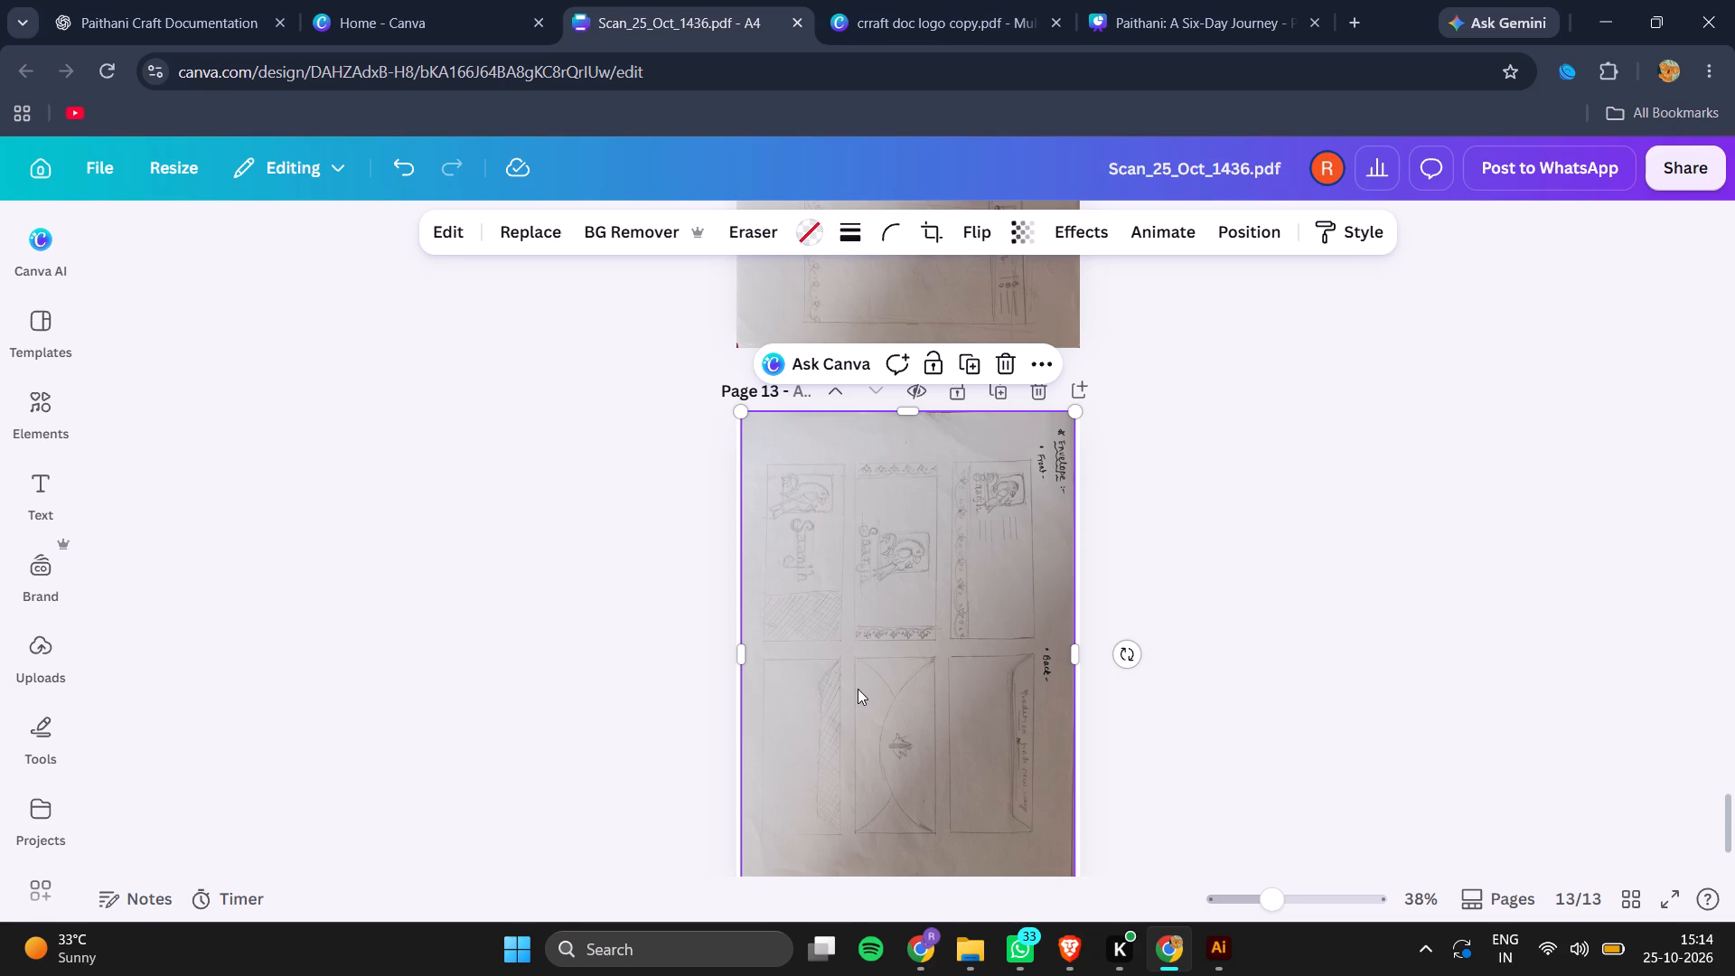
key("ctrl+c")
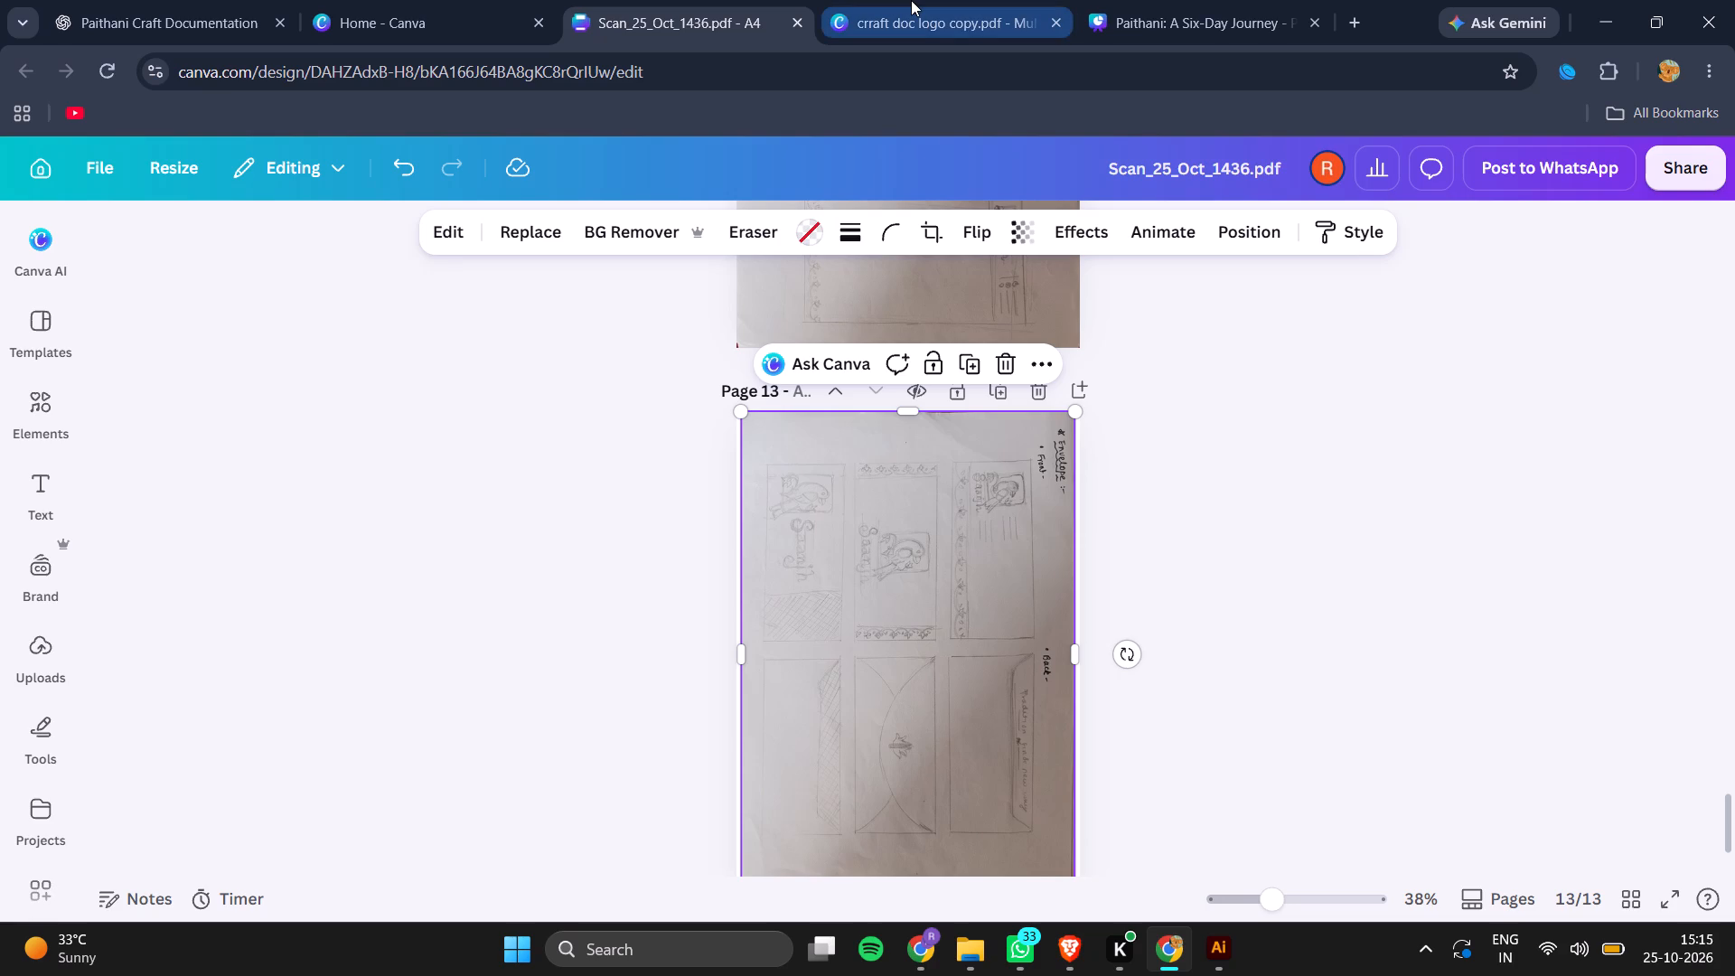
In the craft logo document, move page 39 with the maroon stationery layouts ahead of page 38.
left_click(911, 0)
scroll(923, 822, "left", 8)
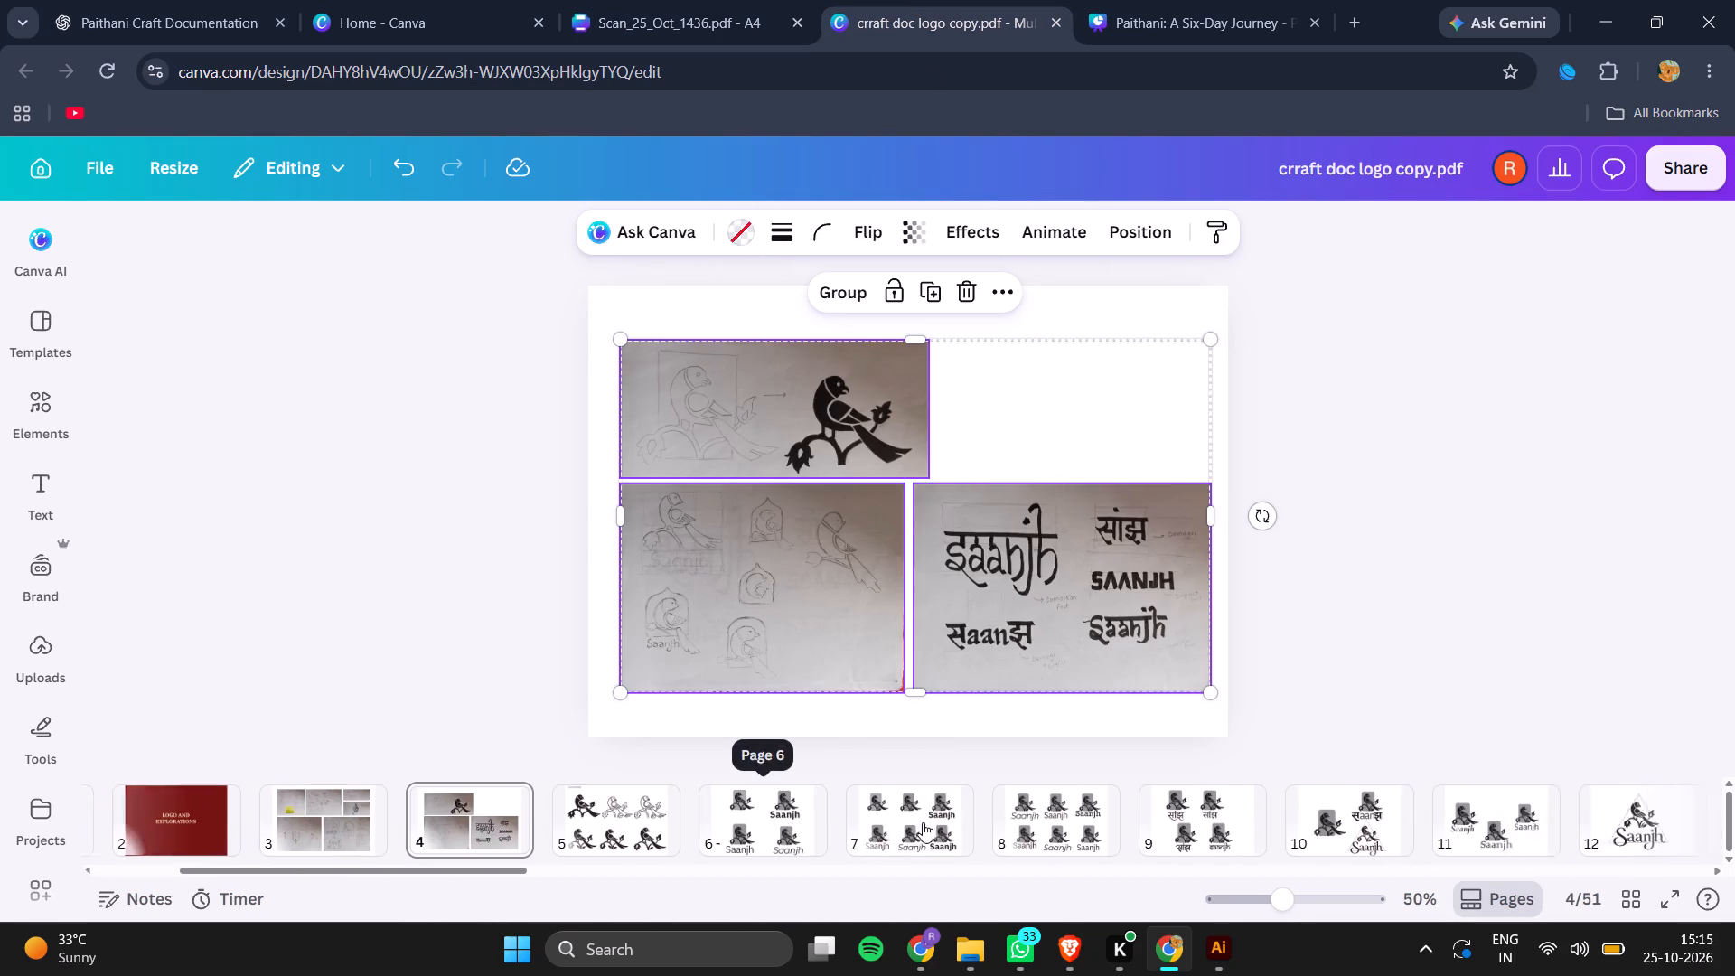
scroll(923, 822, "left", 13)
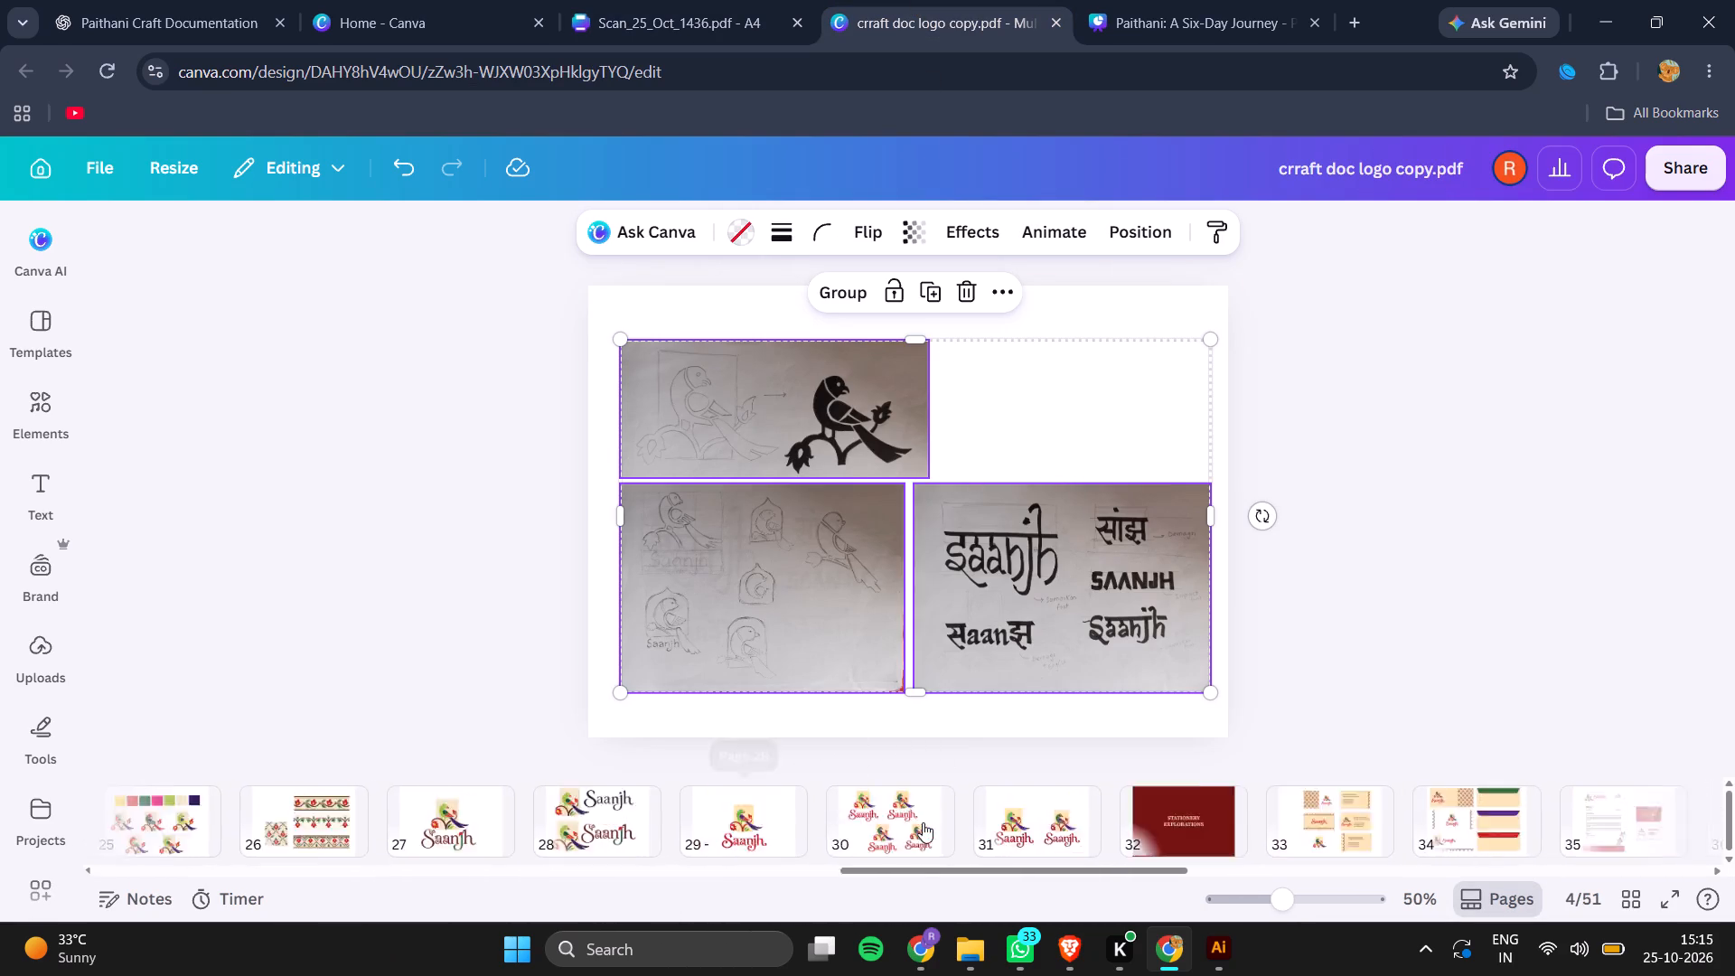
scroll(923, 822, "left", 4)
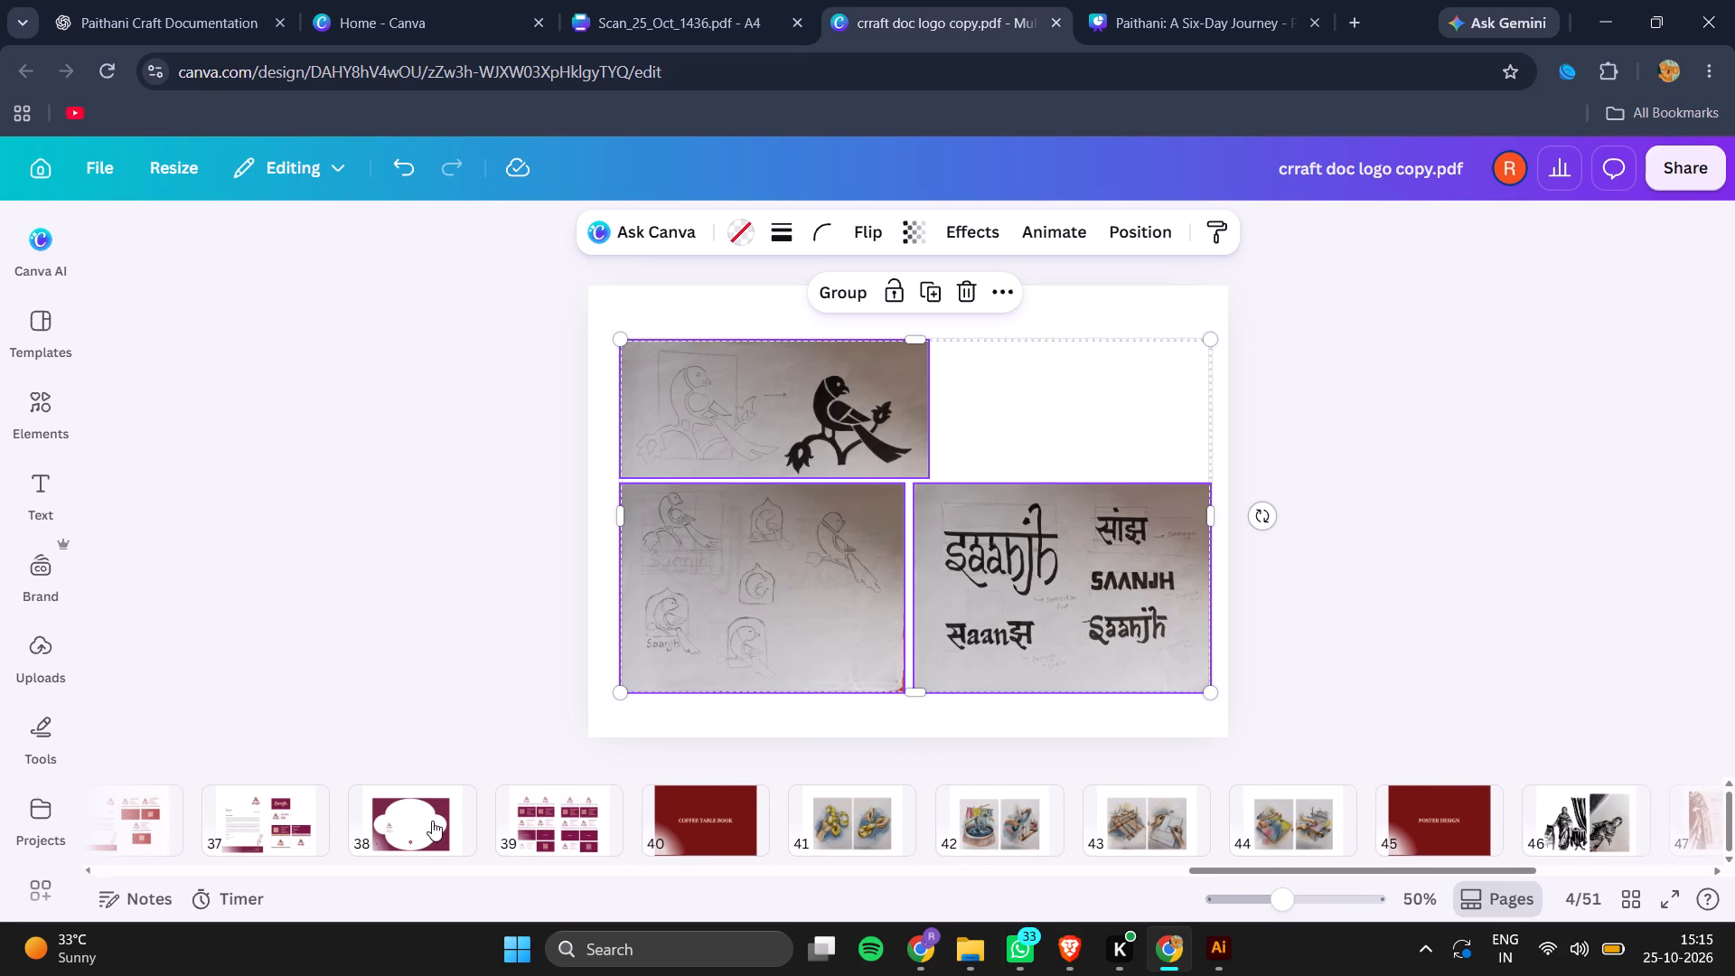
left_click_drag(584, 813, 381, 796)
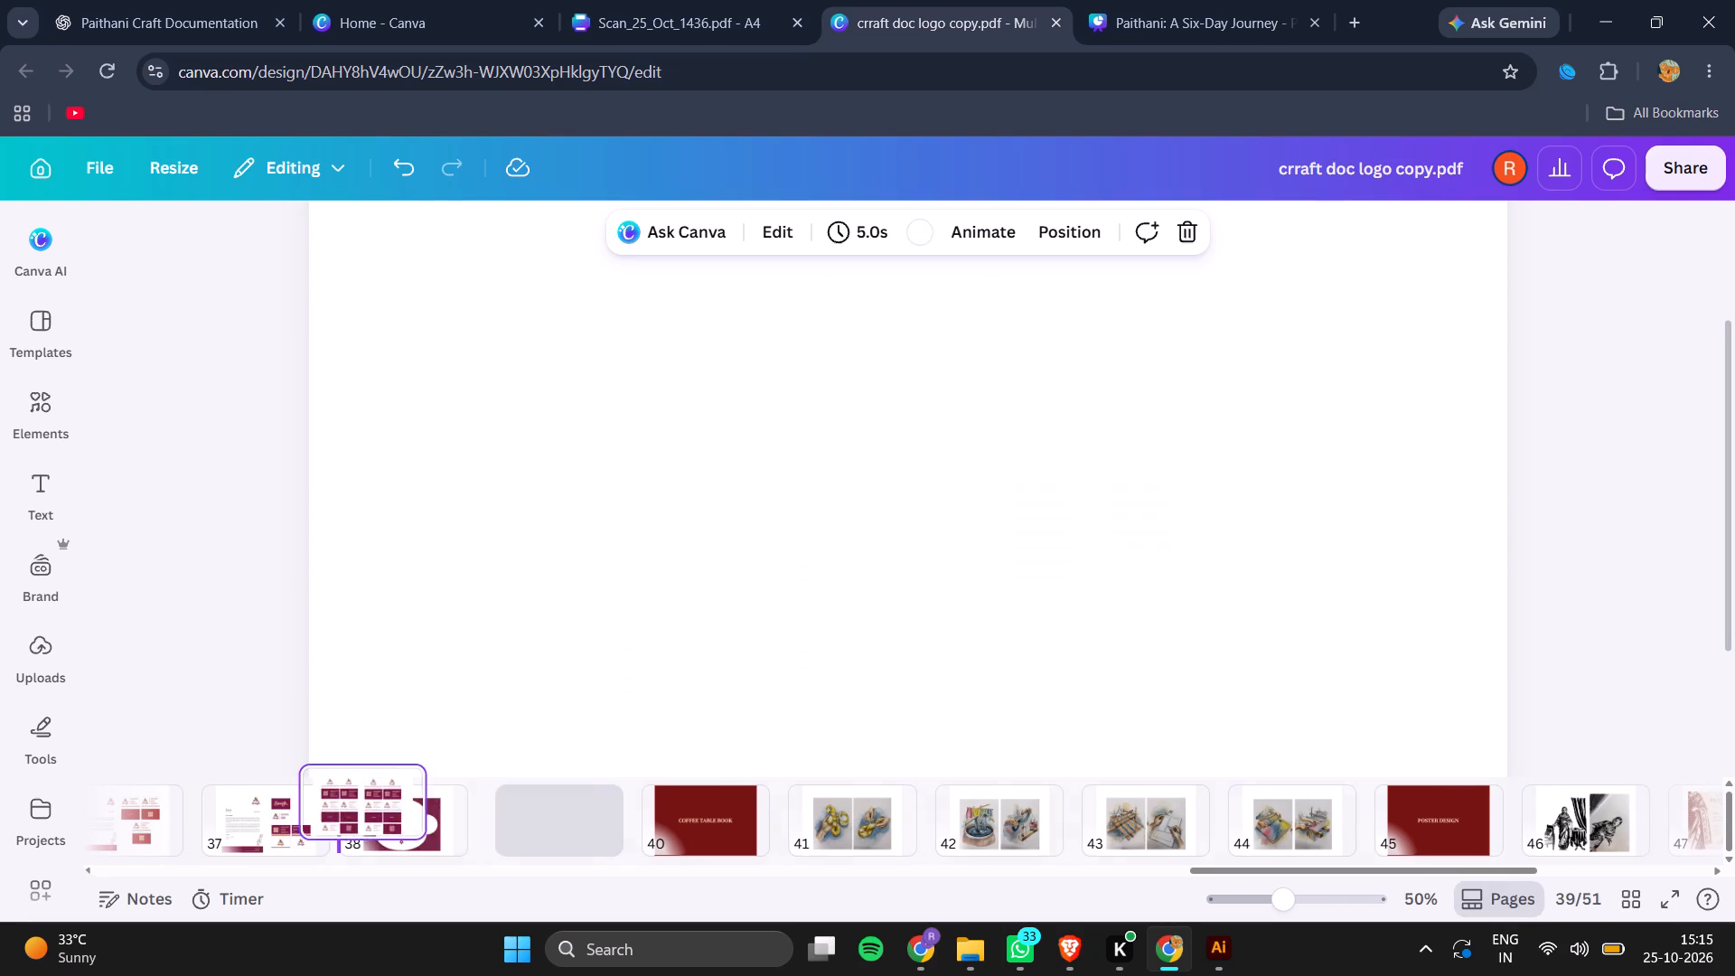
Finish moving the maroon layouts page, and move the letterhead and business cards page behind the maroon oval-frame page, as page 39.
left_click_drag(381, 796, 372, 799)
left_click_drag(272, 804, 633, 809)
scroll(633, 809, "right", 3)
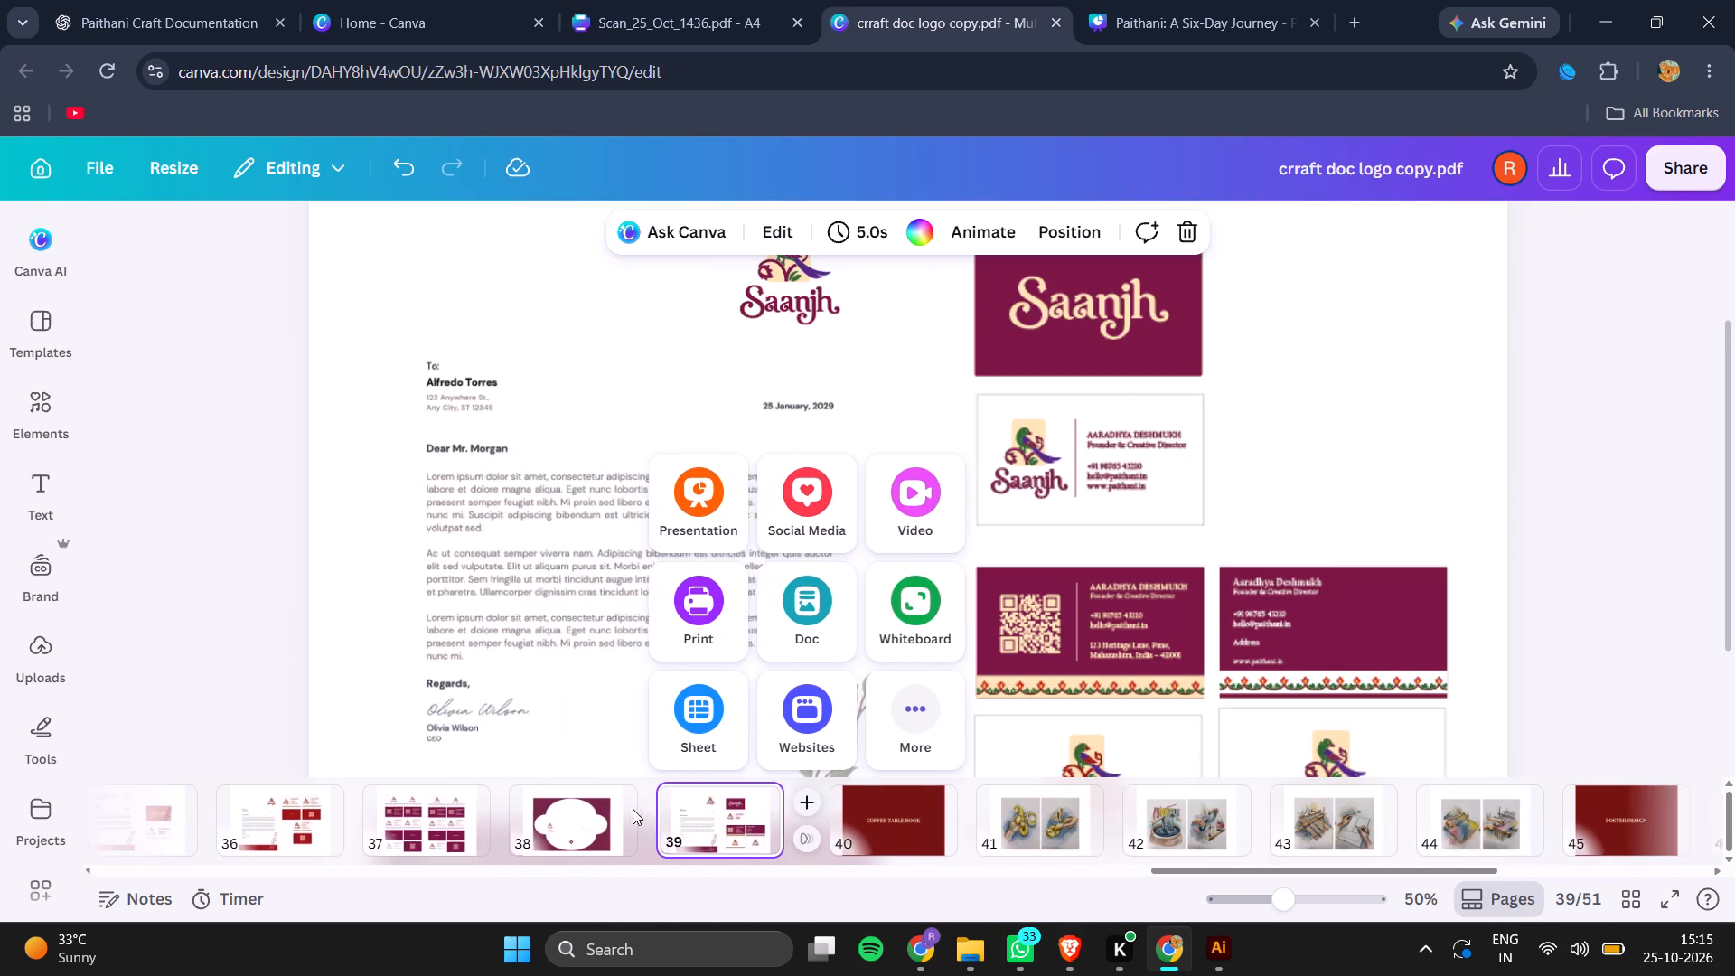
left_click(115, 587)
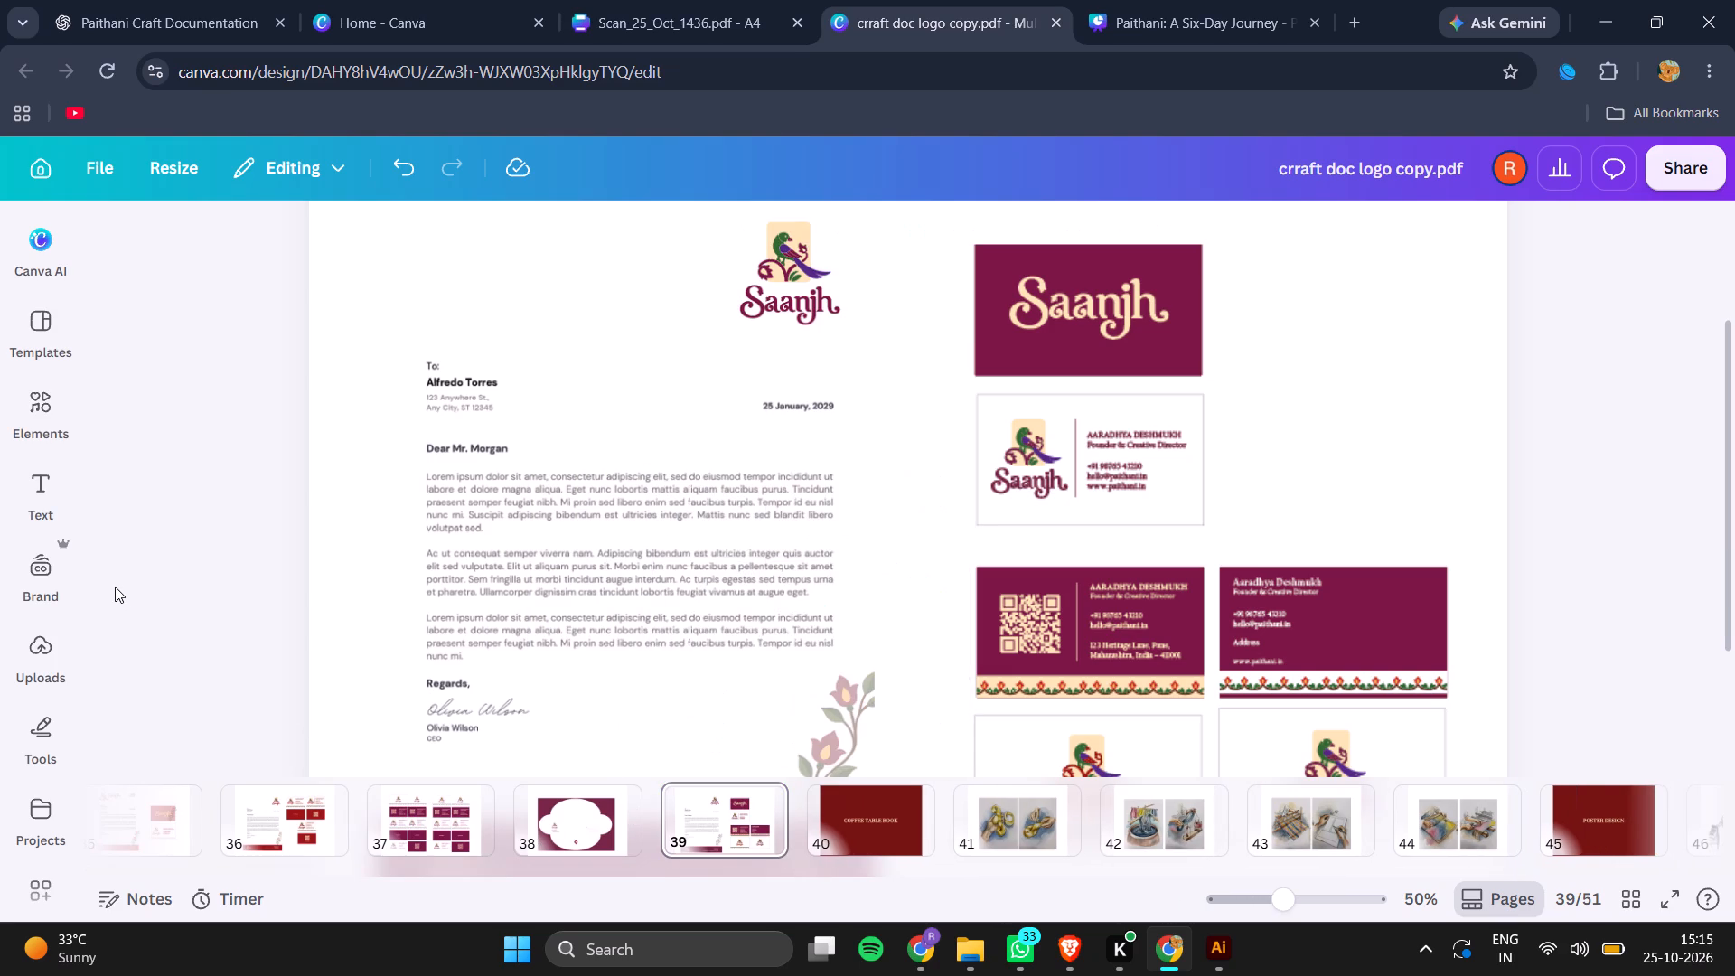
scroll(381, 821, "right", 4)
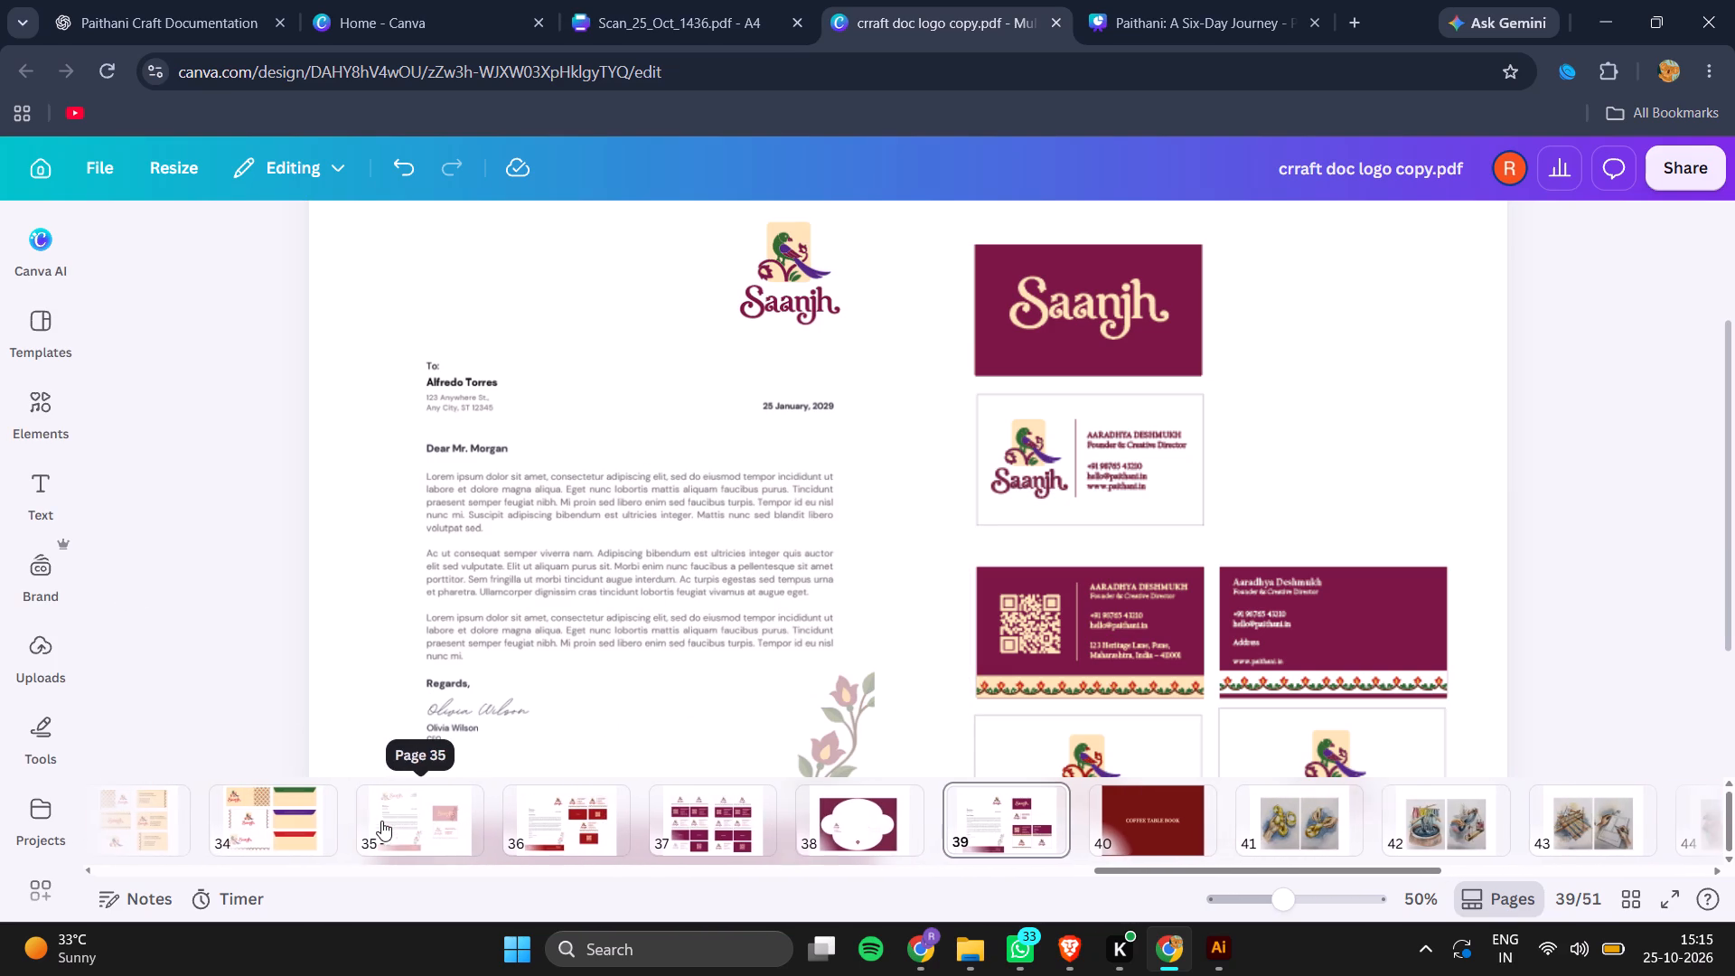
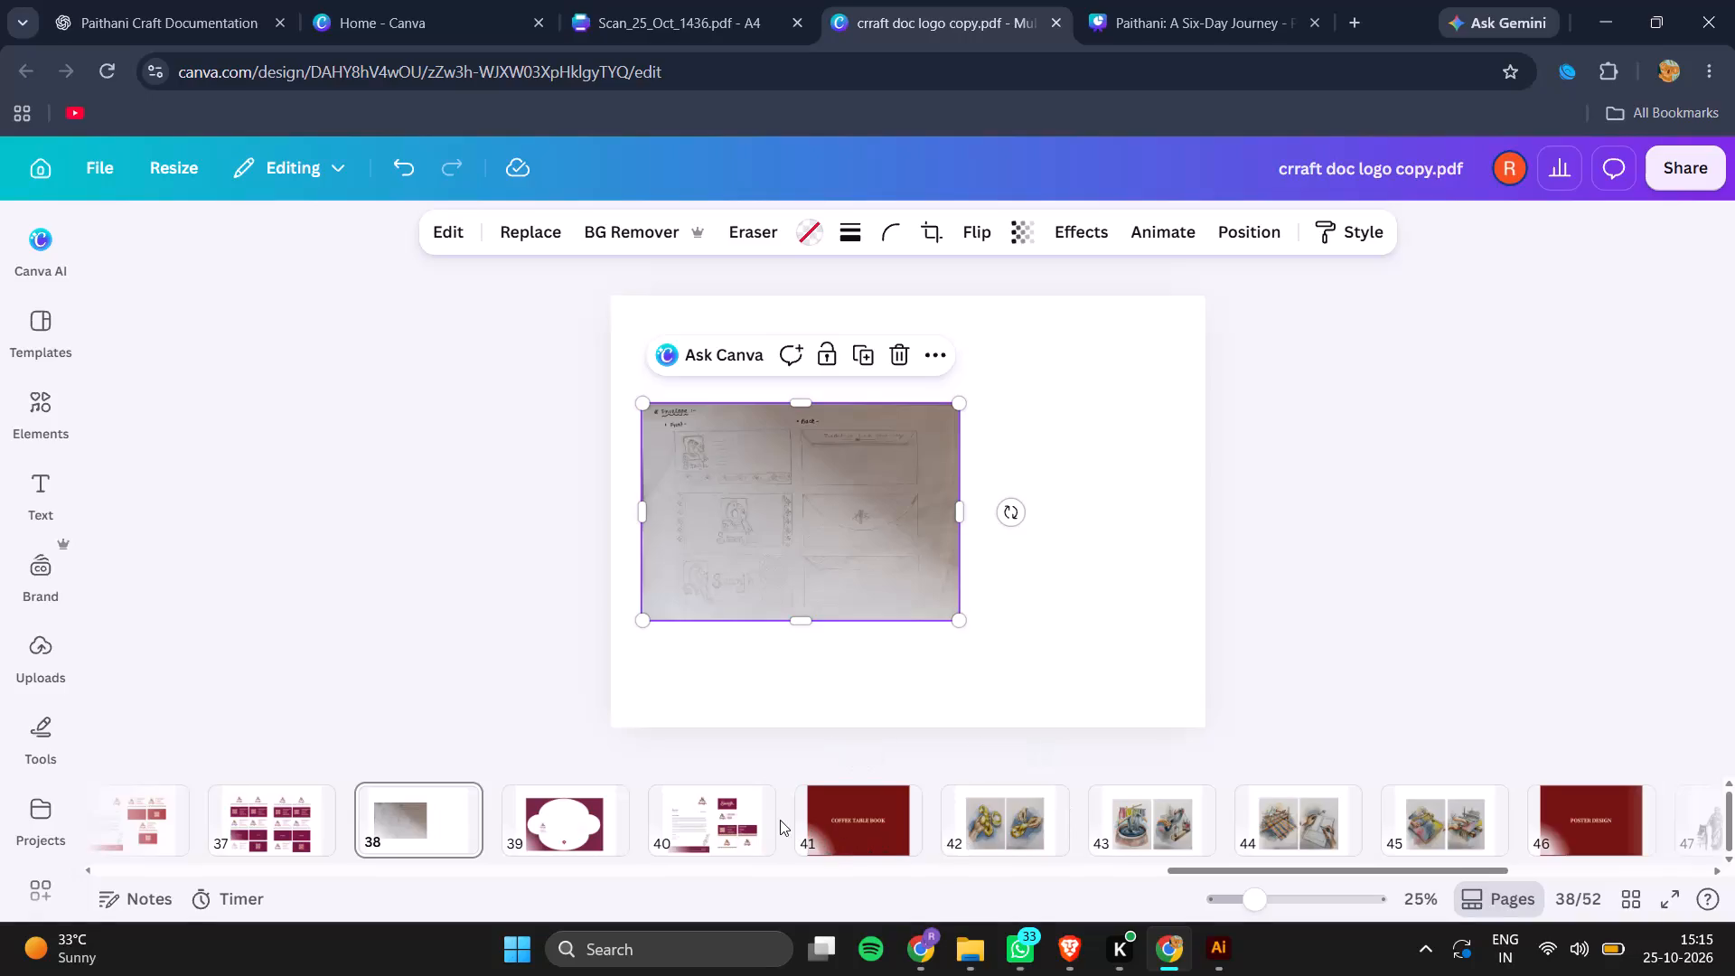
Add a blank page after page 40, paste the printed stationery photo onto it, and enlarge it, placed slightly below the page's centre.
left_click(779, 819)
left_click(801, 799)
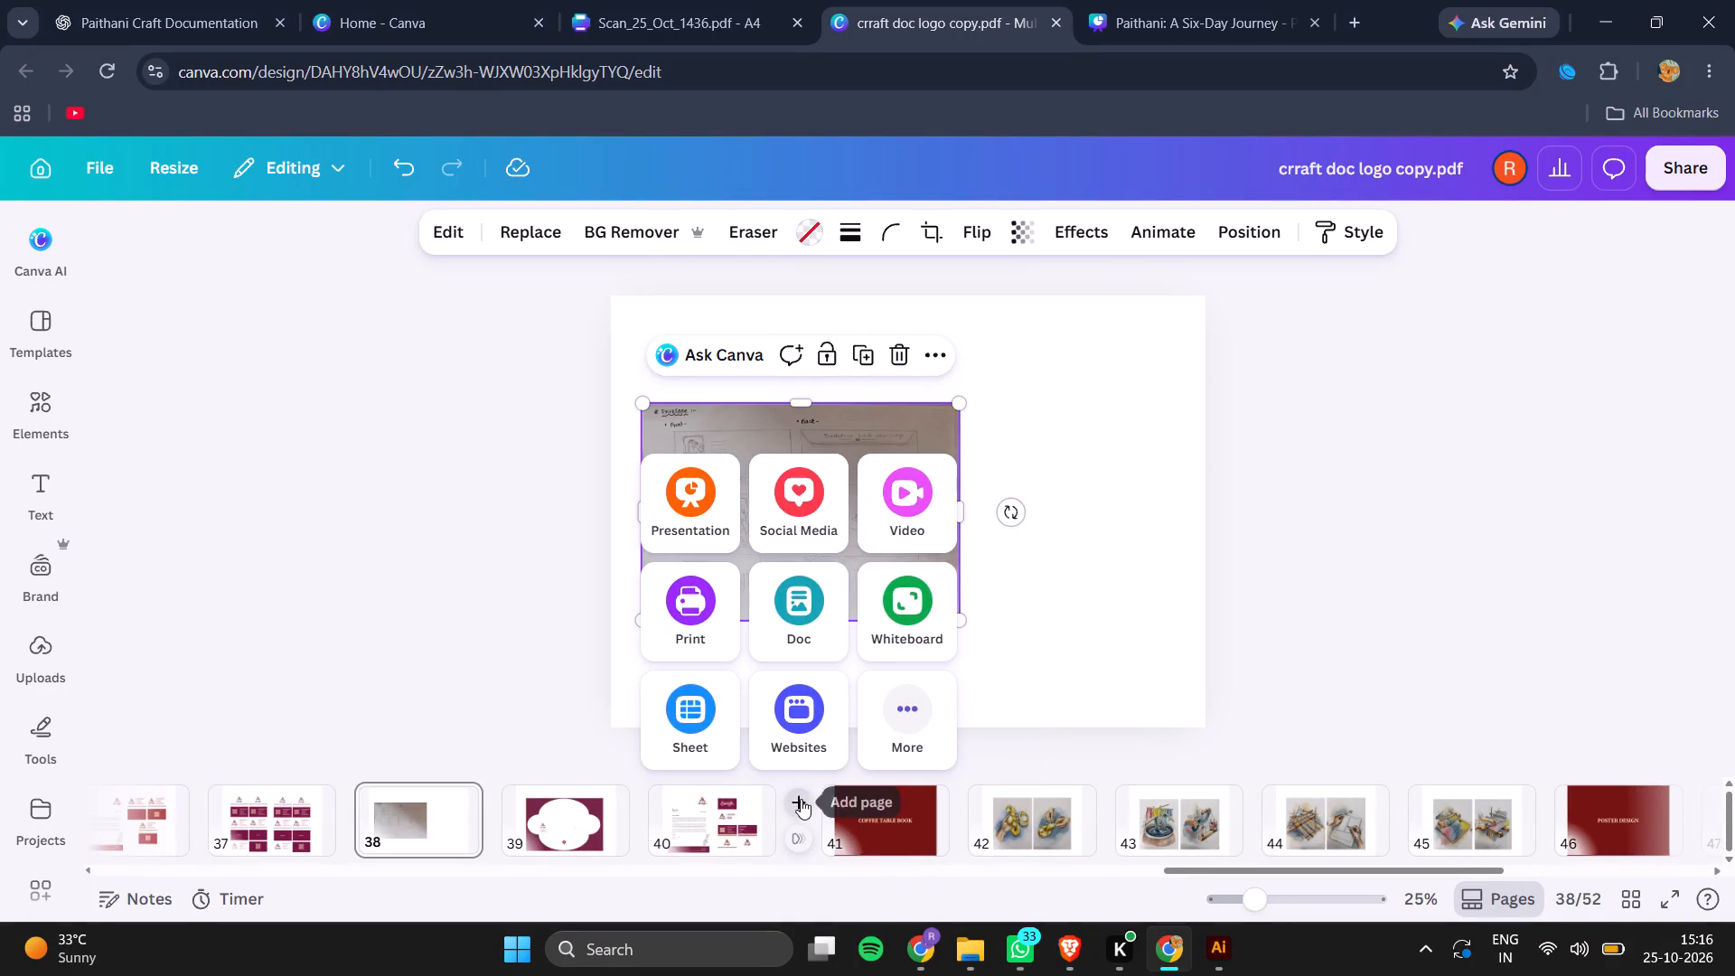
key("ctrl+v")
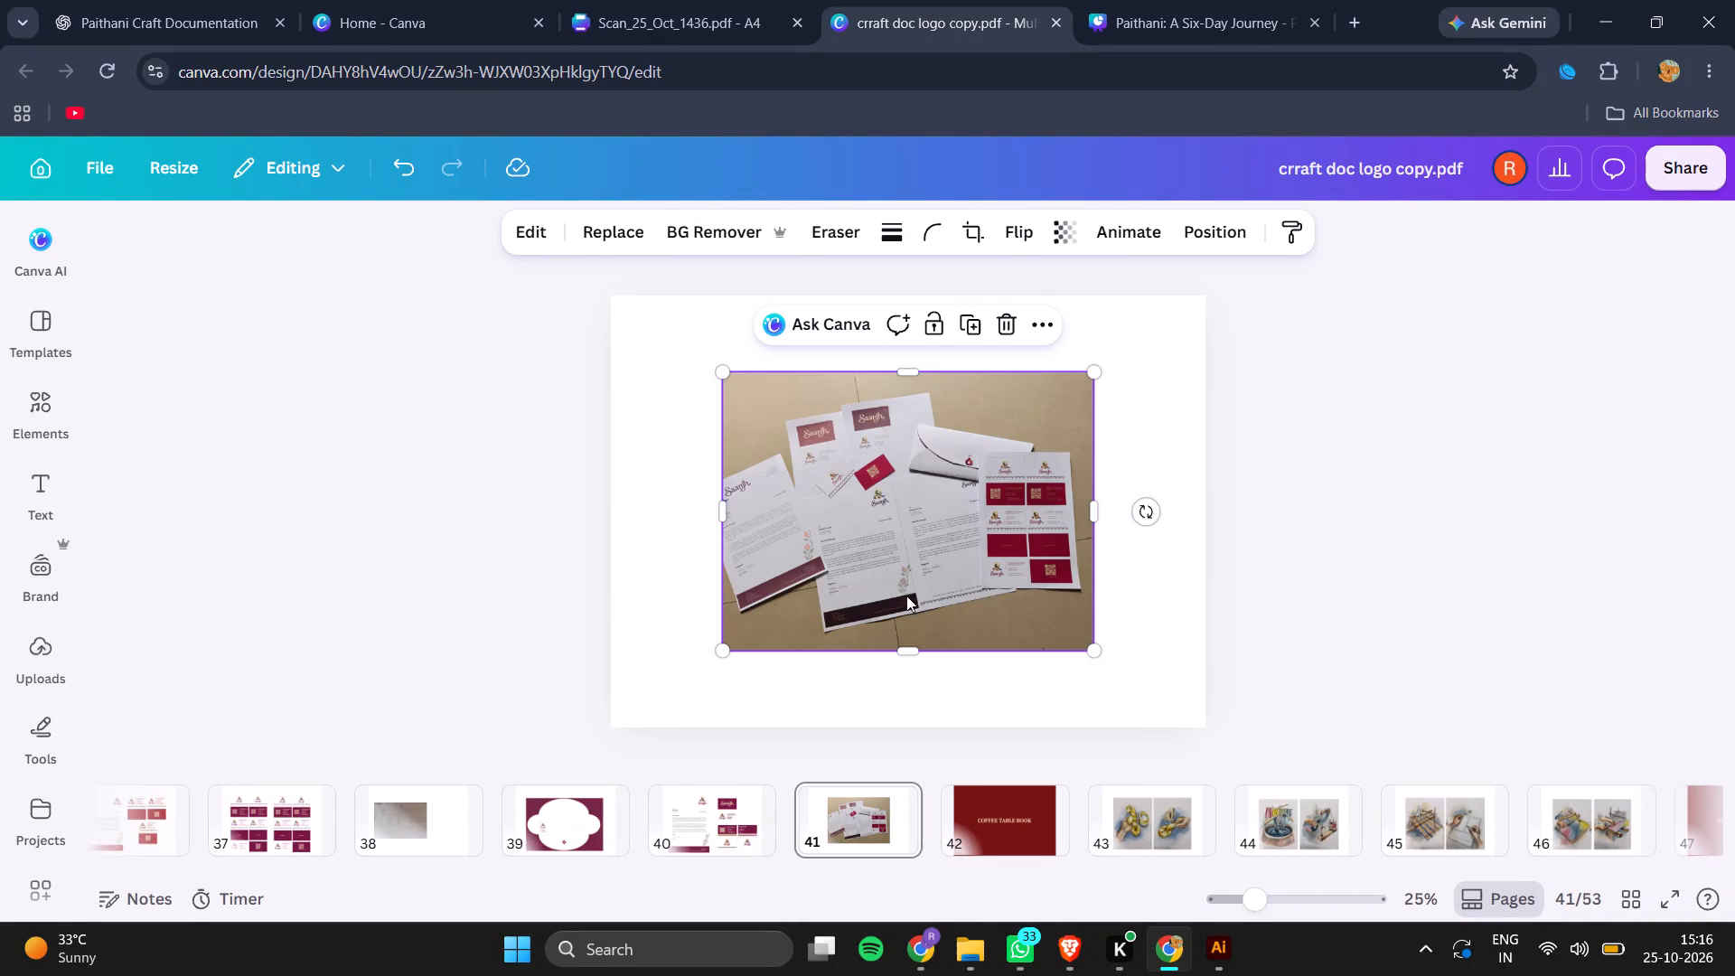
left_click_drag(912, 573, 856, 593)
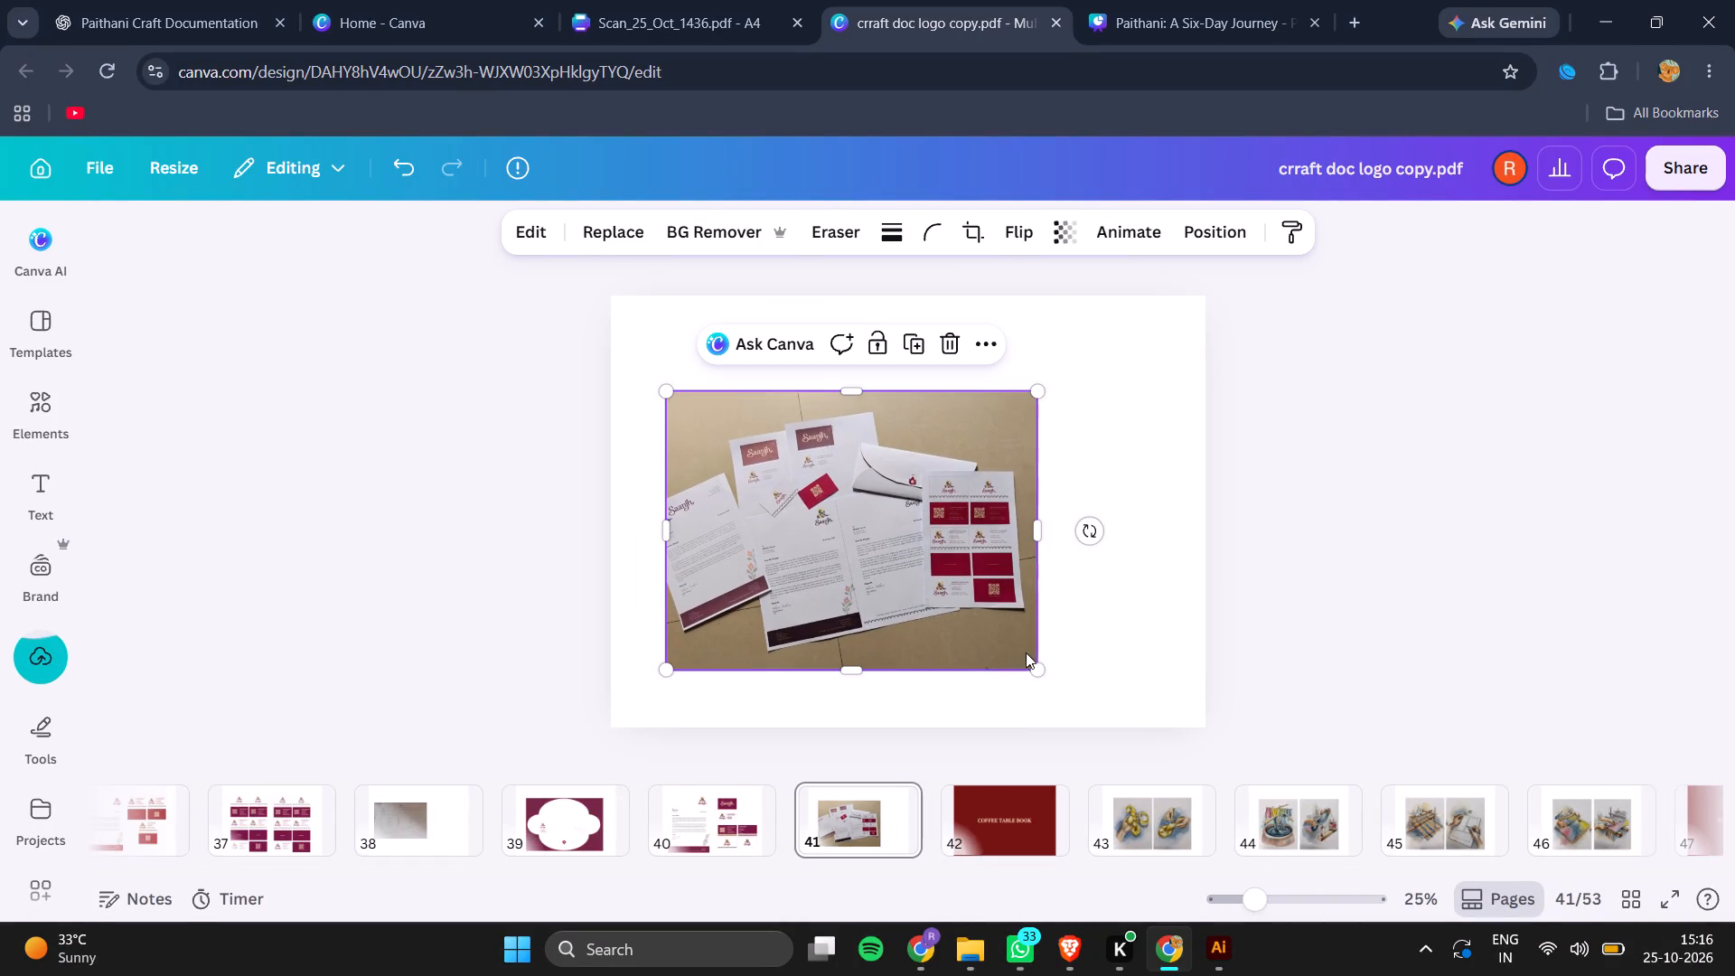
left_click_drag(1042, 673, 1122, 696)
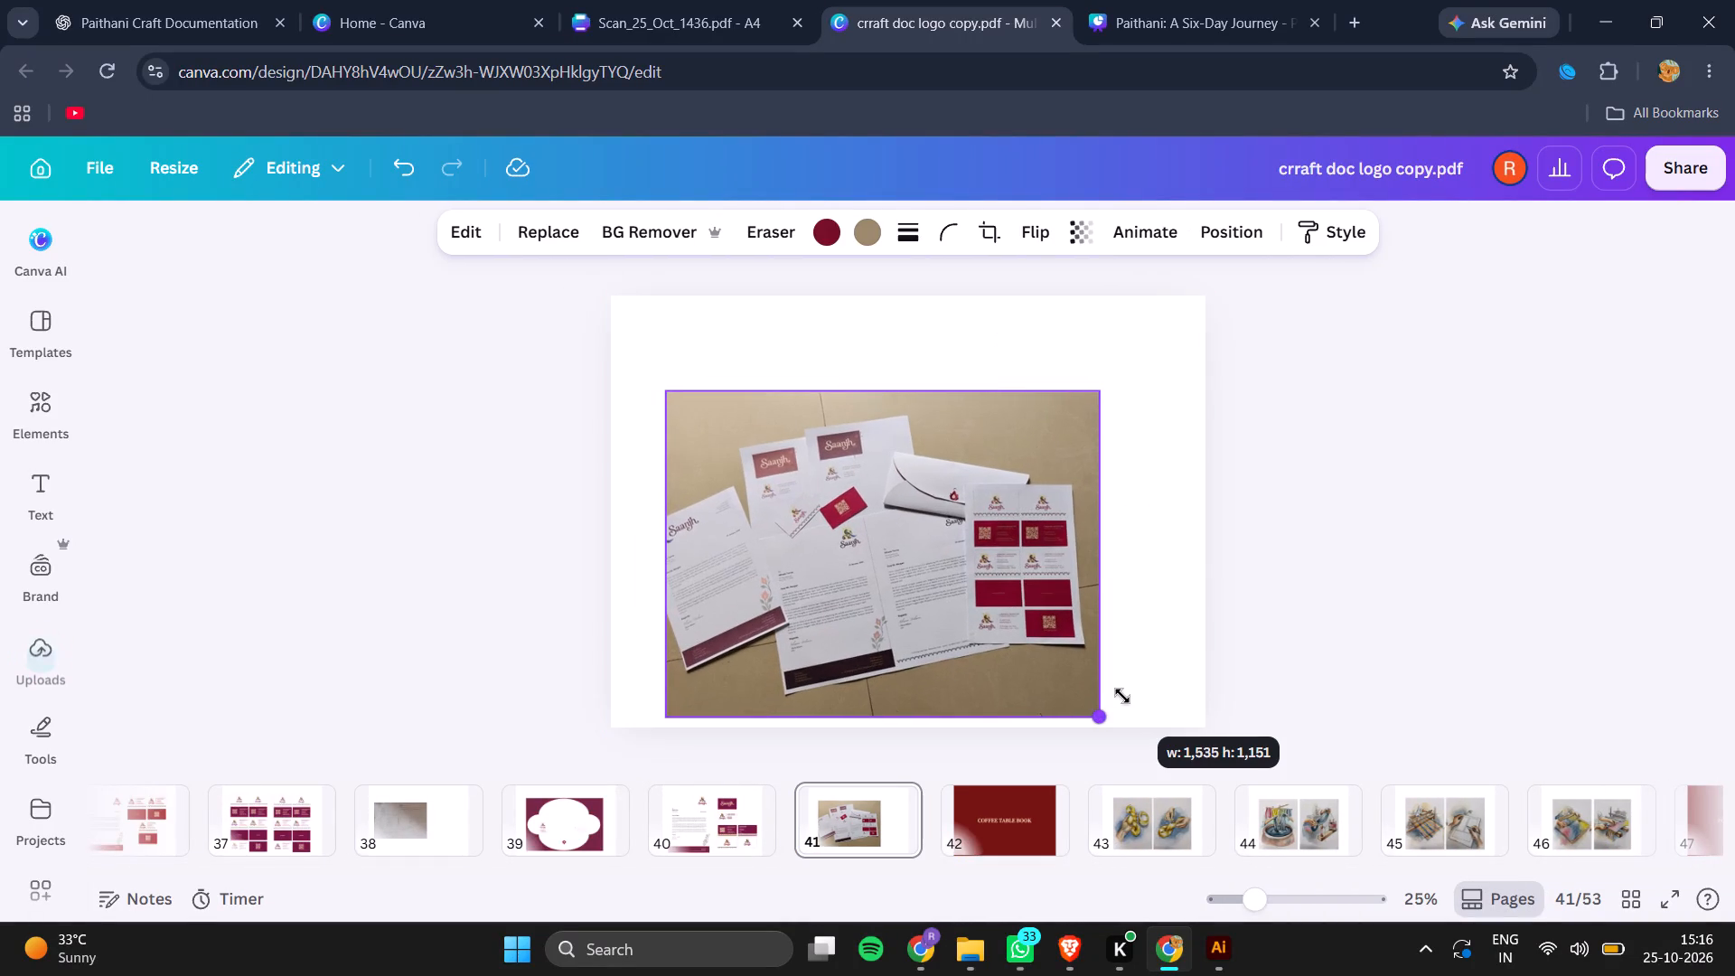
left_click_drag(1122, 696, 1114, 690)
left_click_drag(1063, 635, 1083, 630)
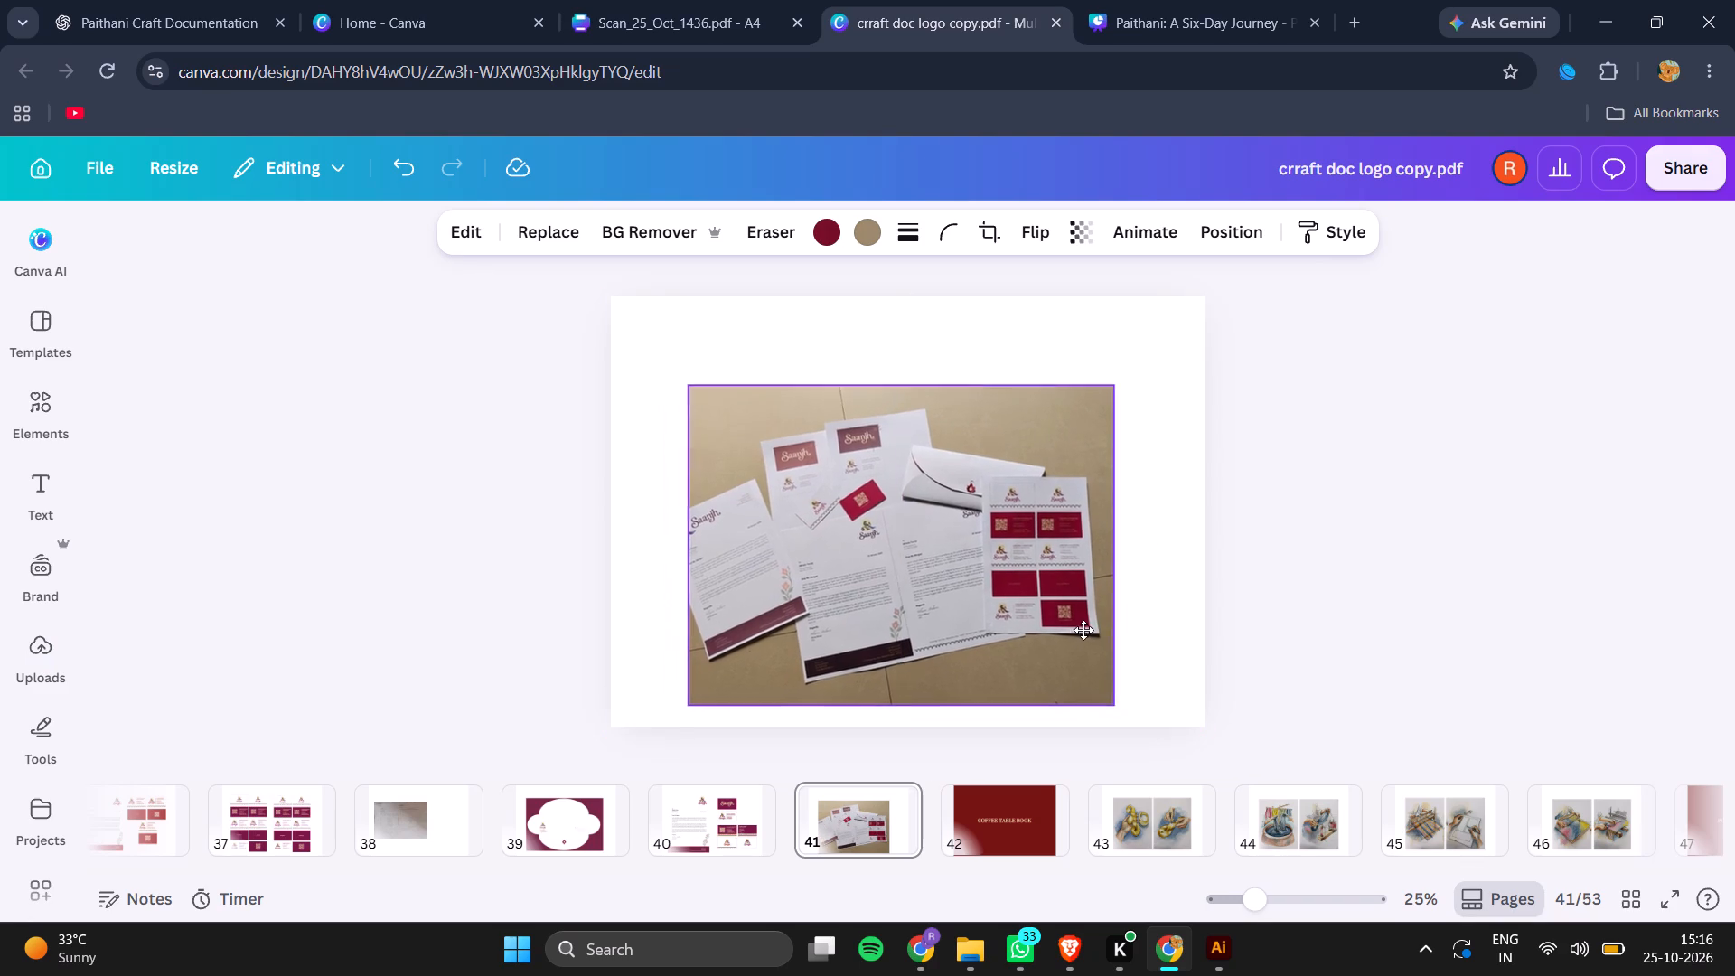
Nudge the stationery photo slightly on page 41, keeping blank space above it for a heading.
left_click_drag(1083, 630, 1082, 629)
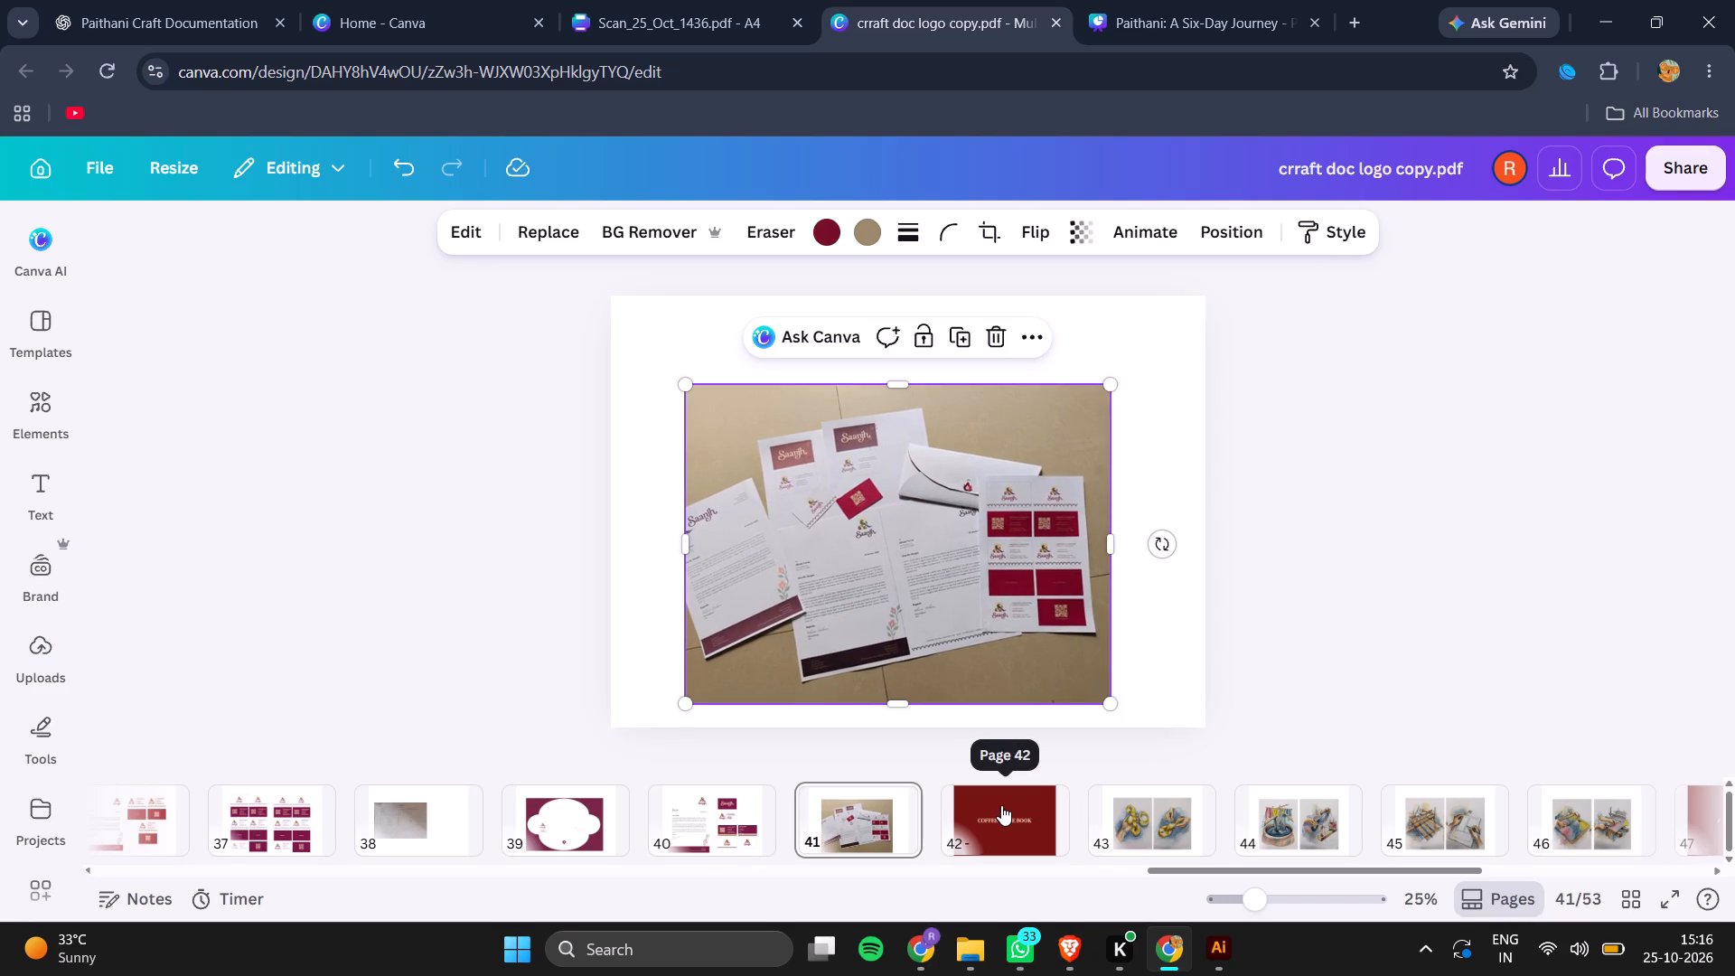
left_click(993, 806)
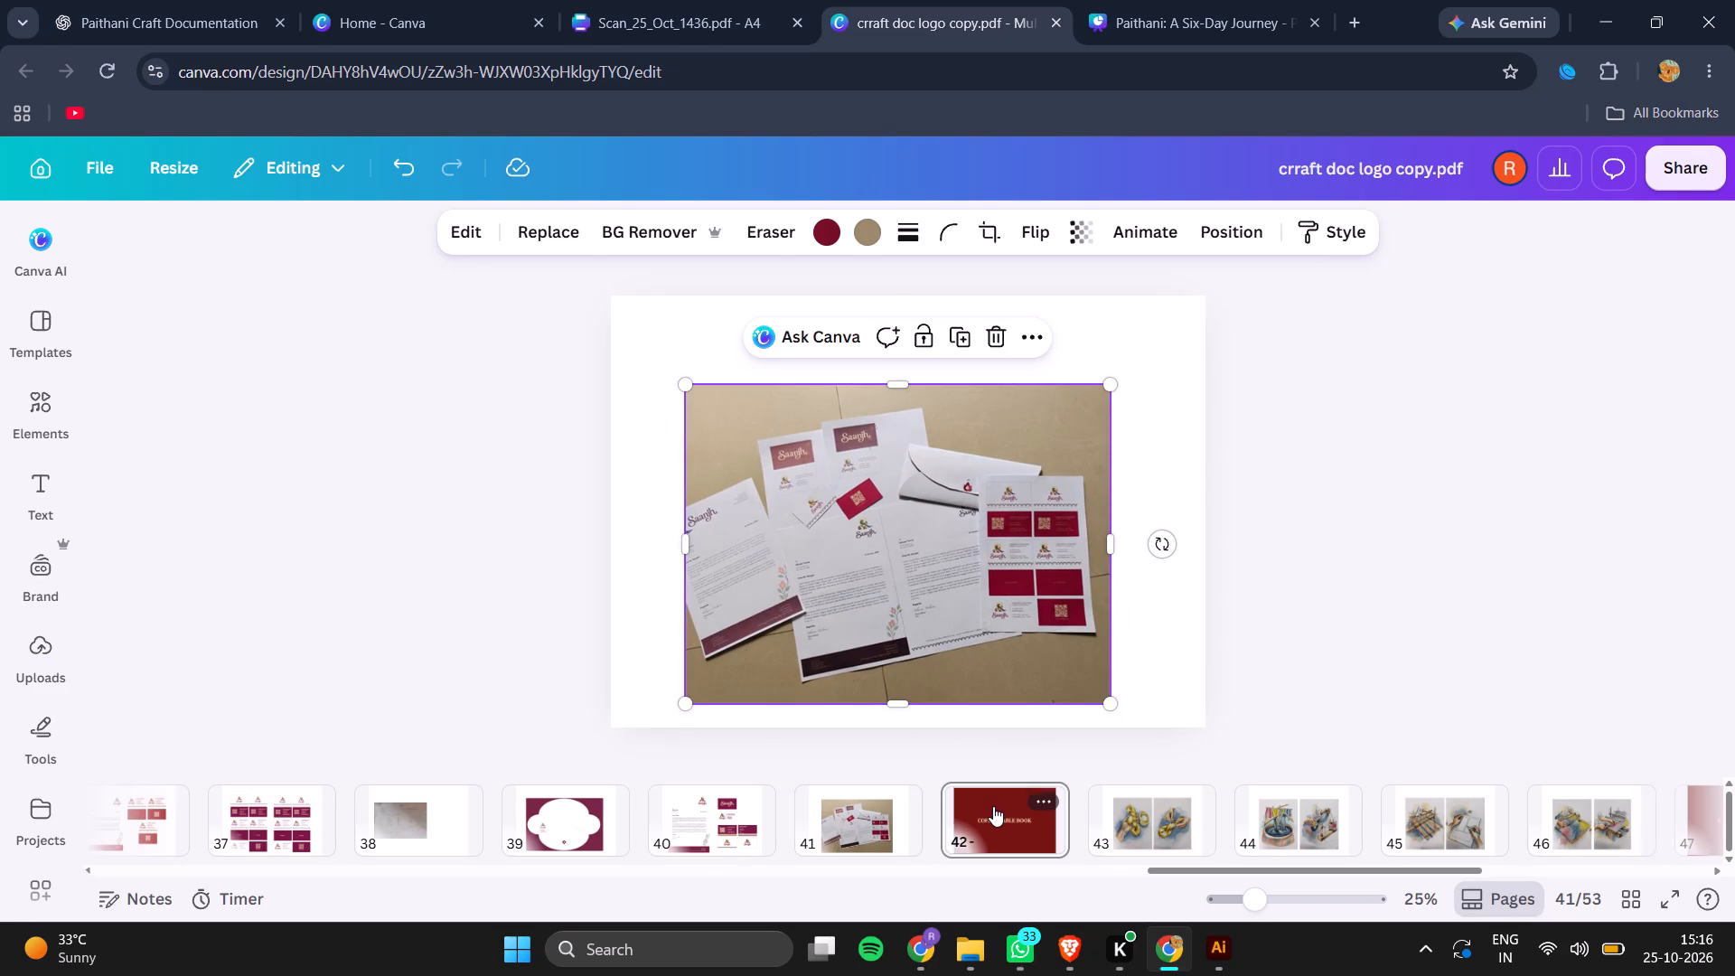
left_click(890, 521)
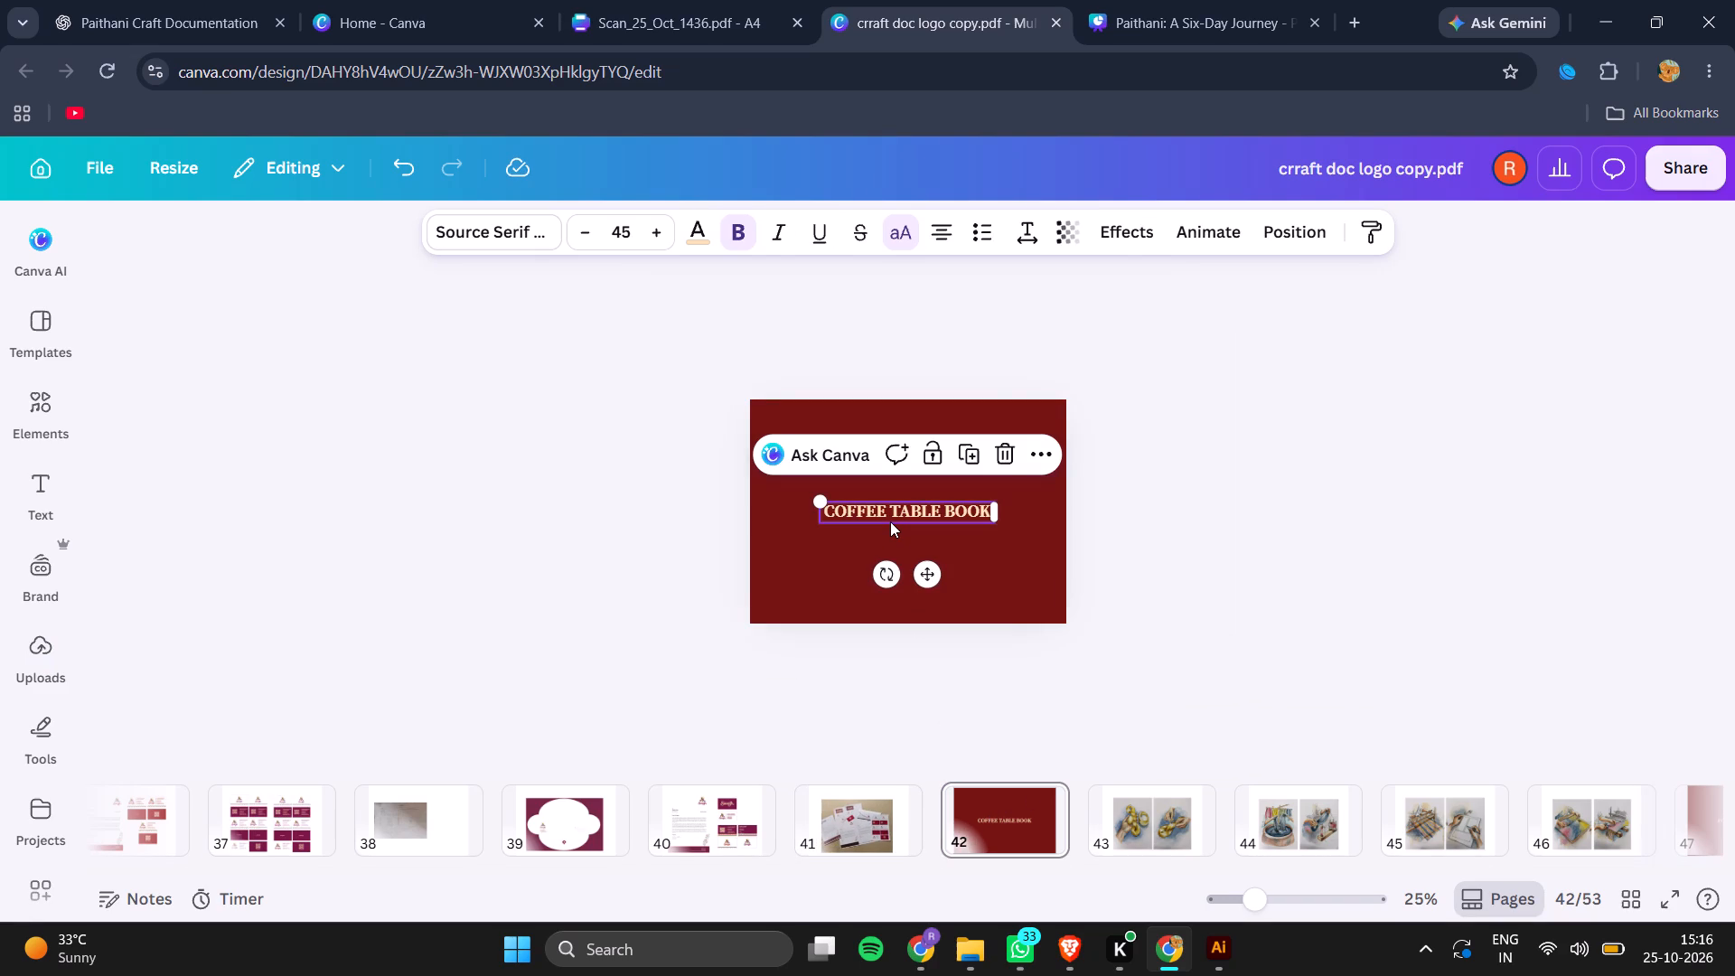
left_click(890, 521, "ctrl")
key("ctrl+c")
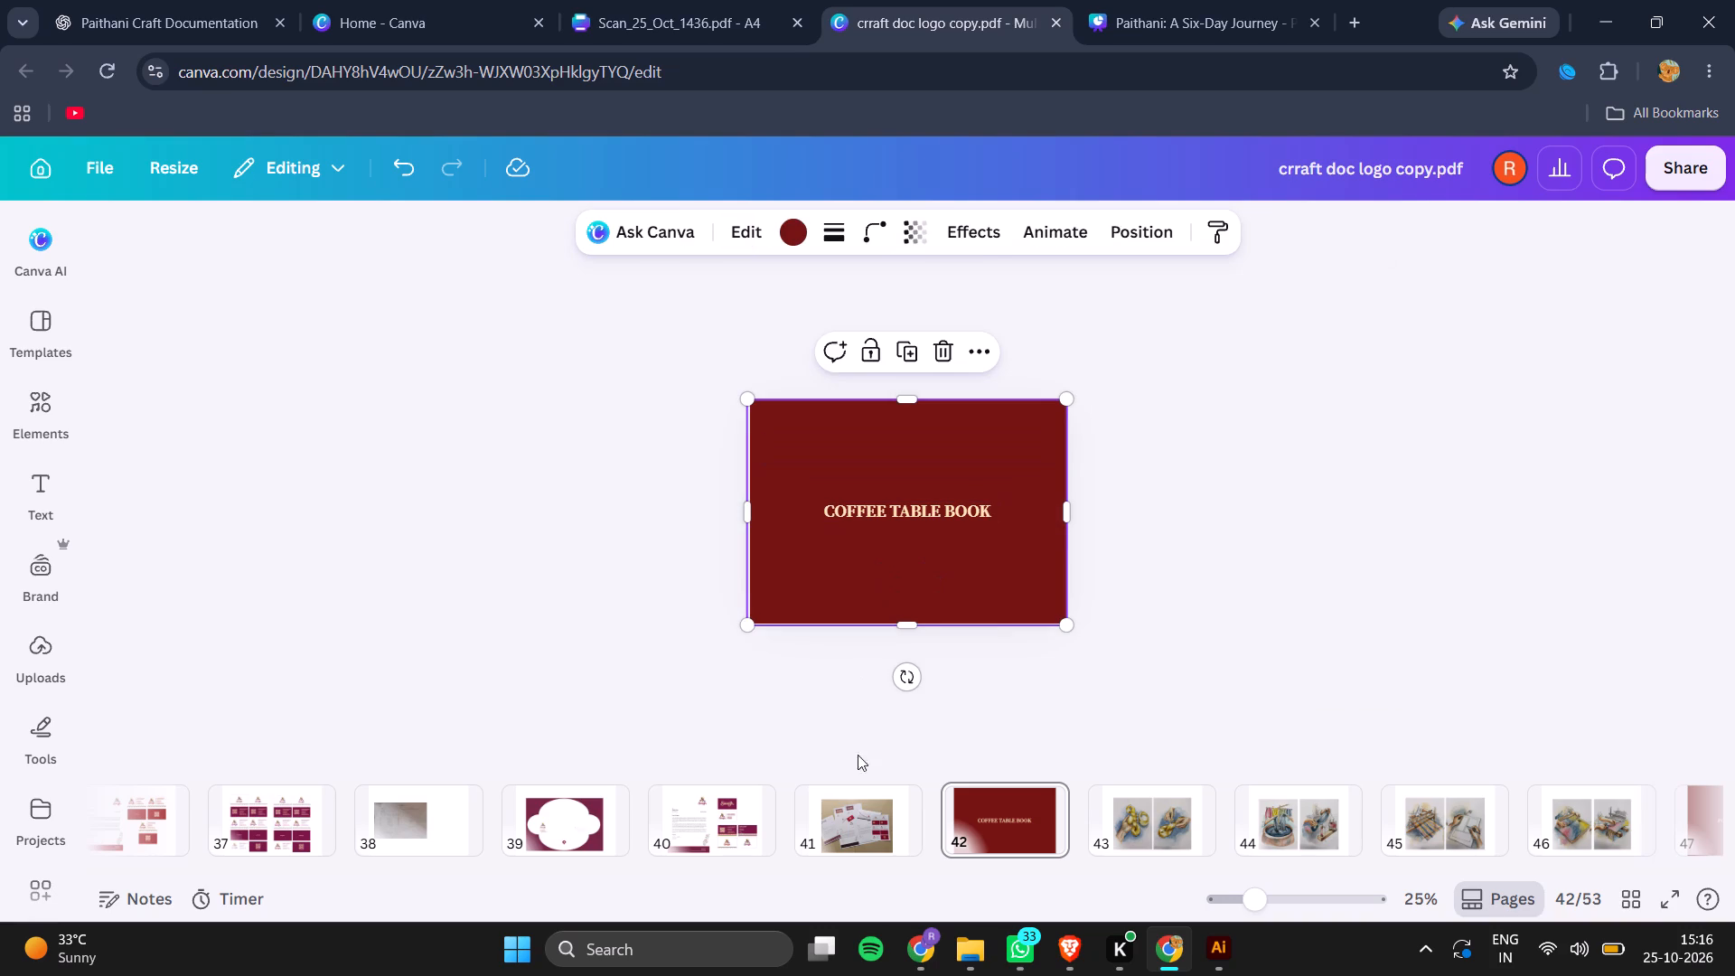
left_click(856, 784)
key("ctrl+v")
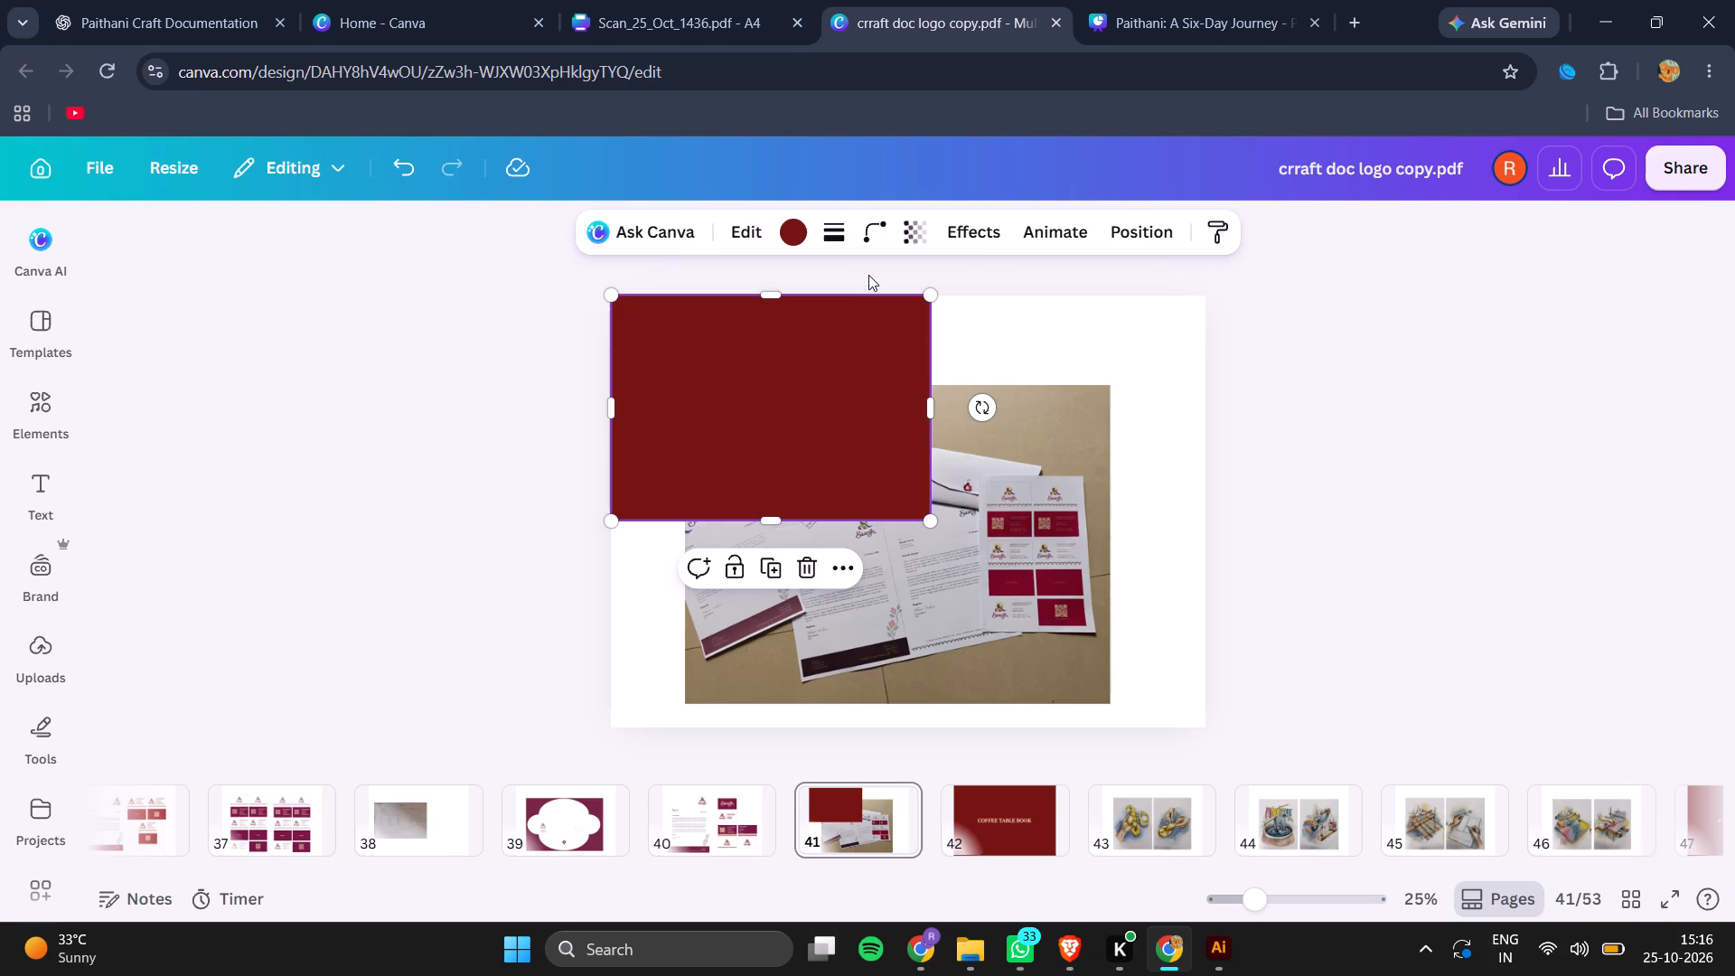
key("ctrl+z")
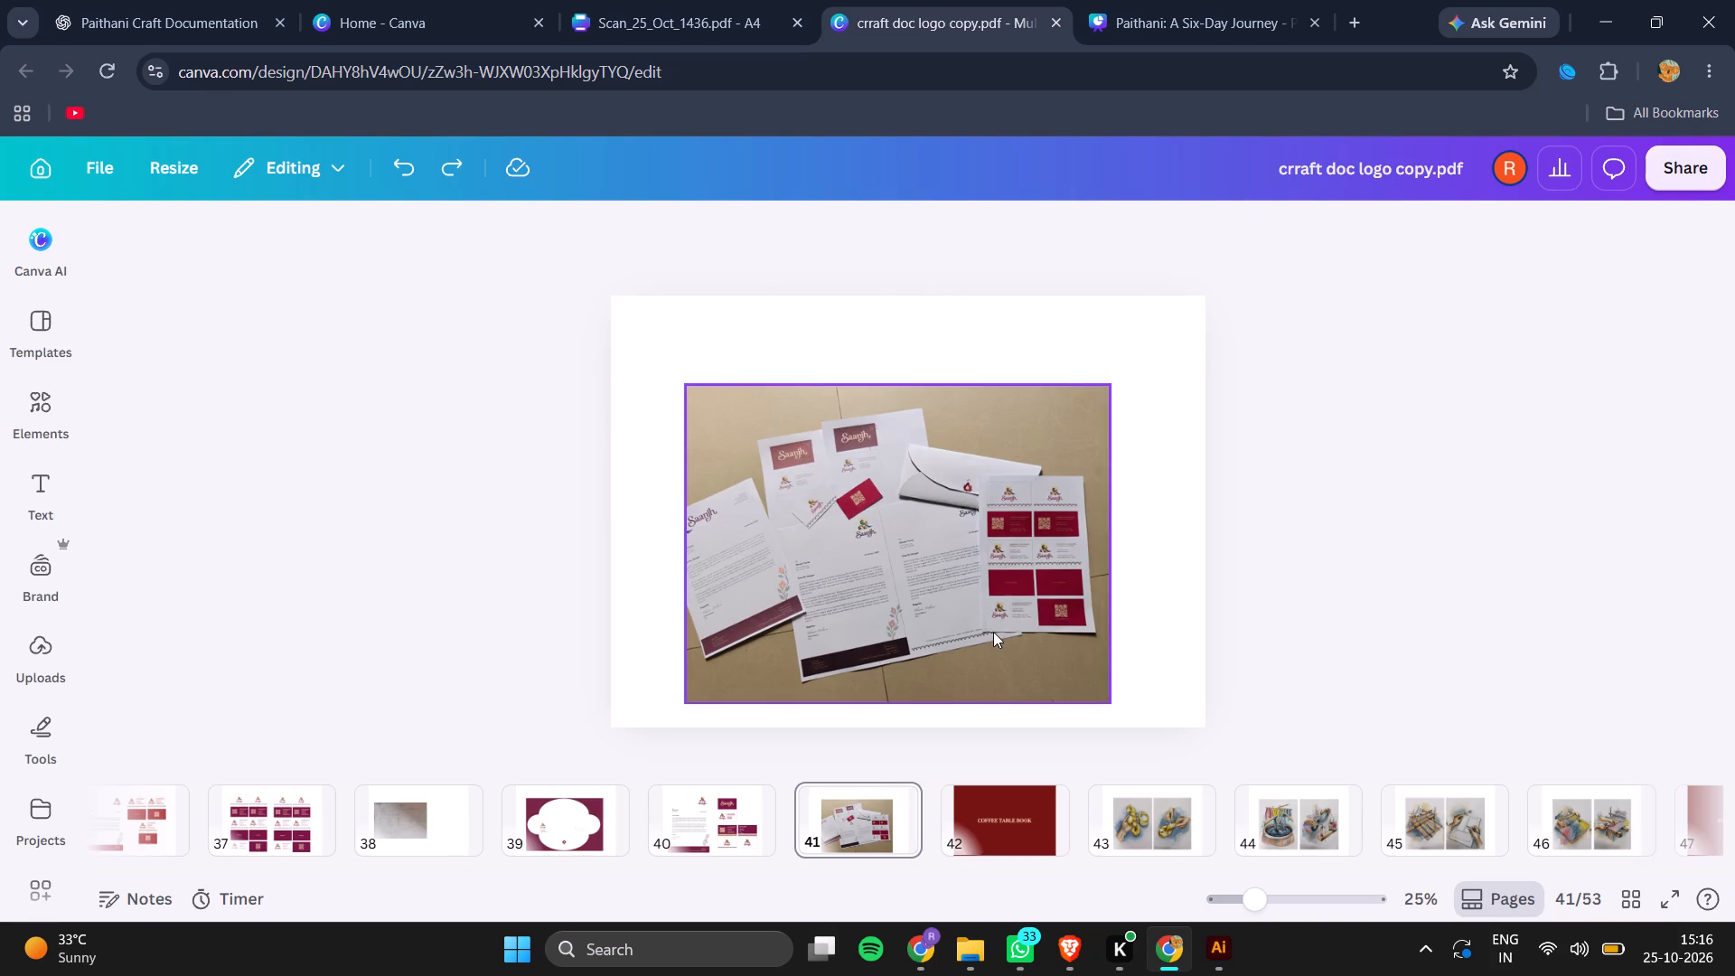
Copy the COFFEE TABLE BOOK heading from page 42 and paste it onto page 41 with the stationery photo.
left_click(1013, 787)
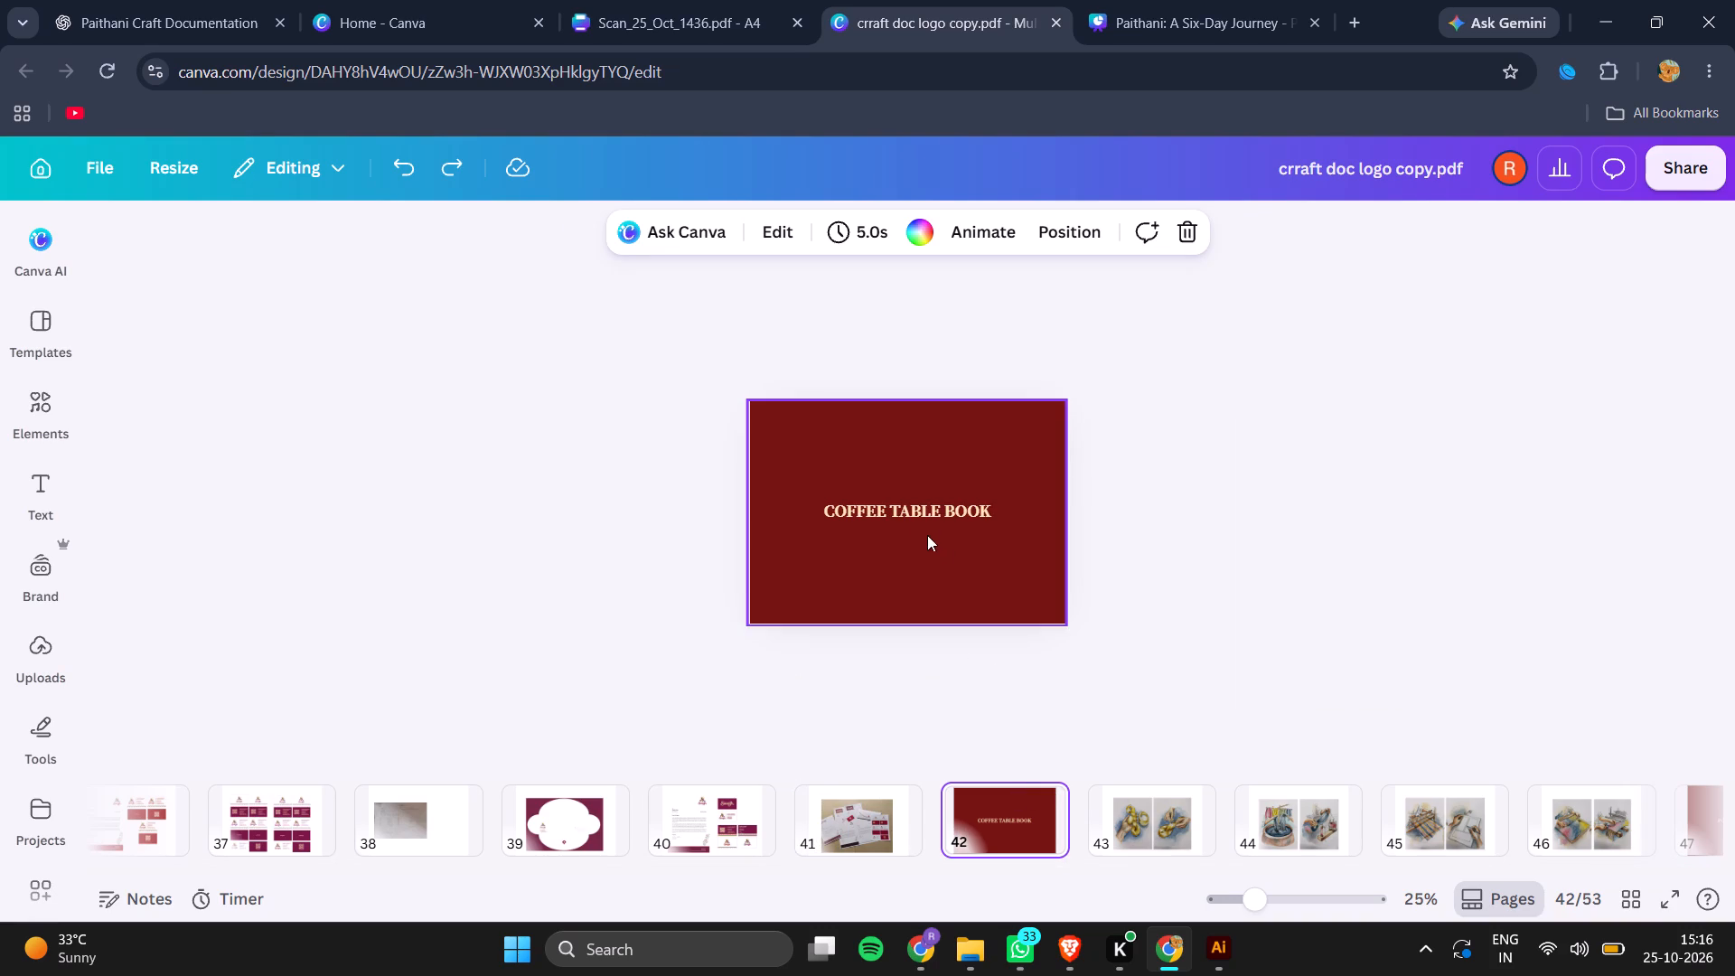
left_click(914, 511)
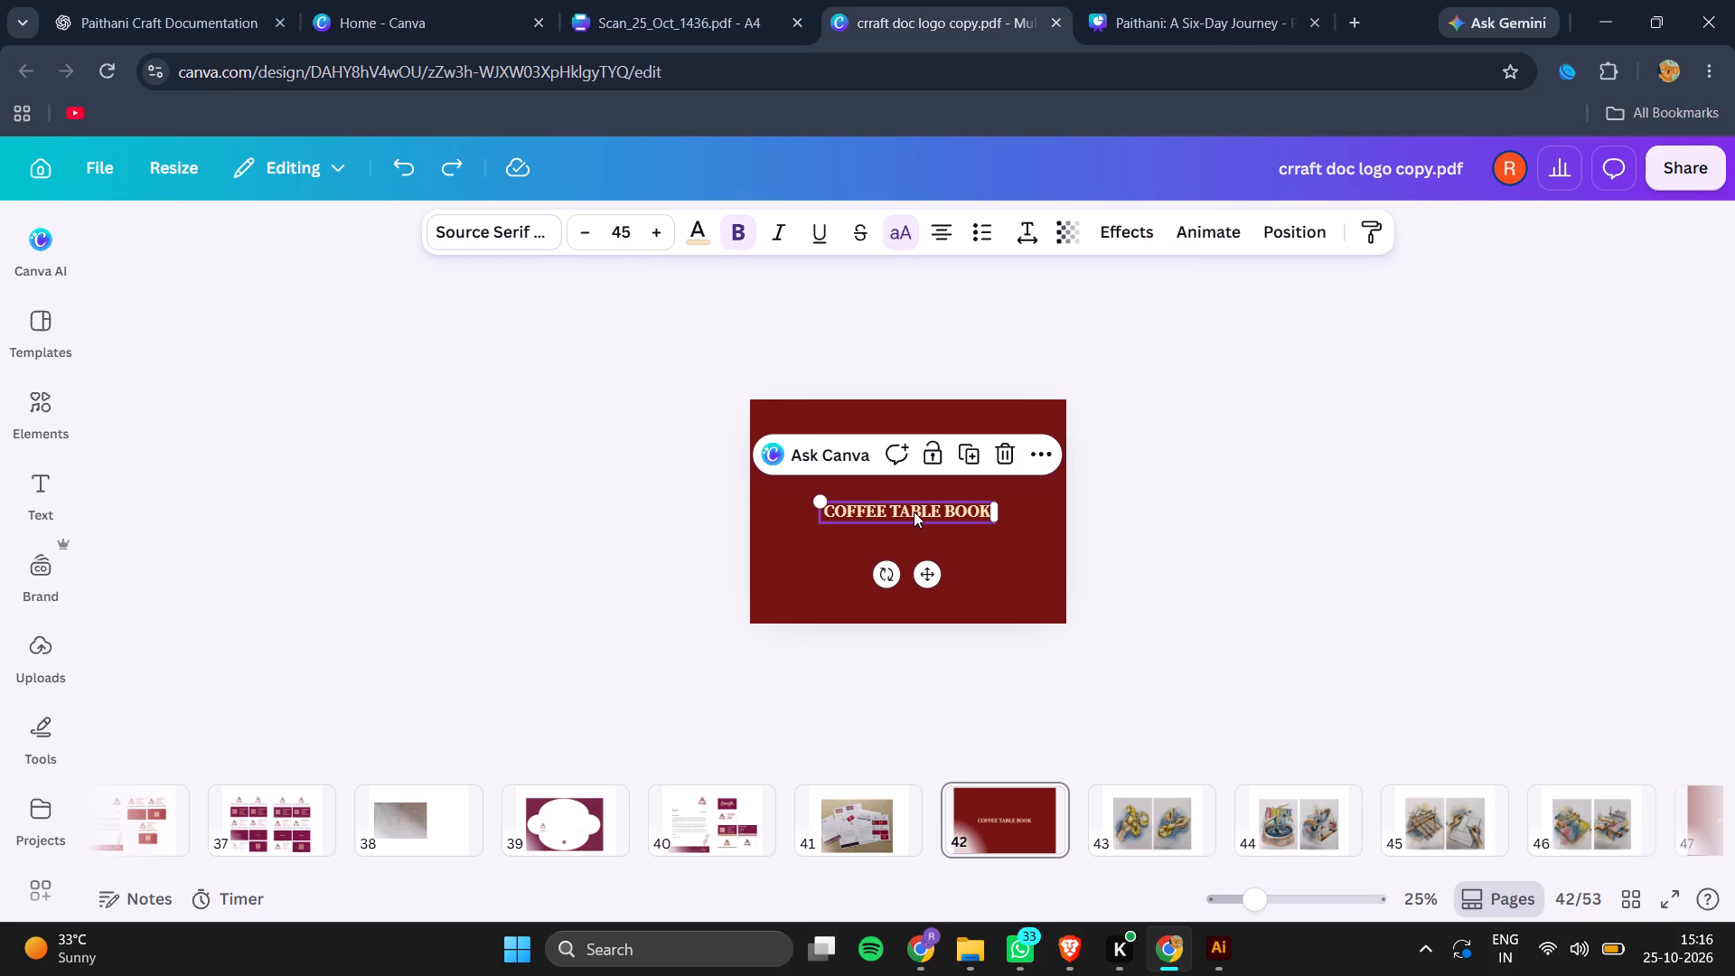
key("ctrl+c")
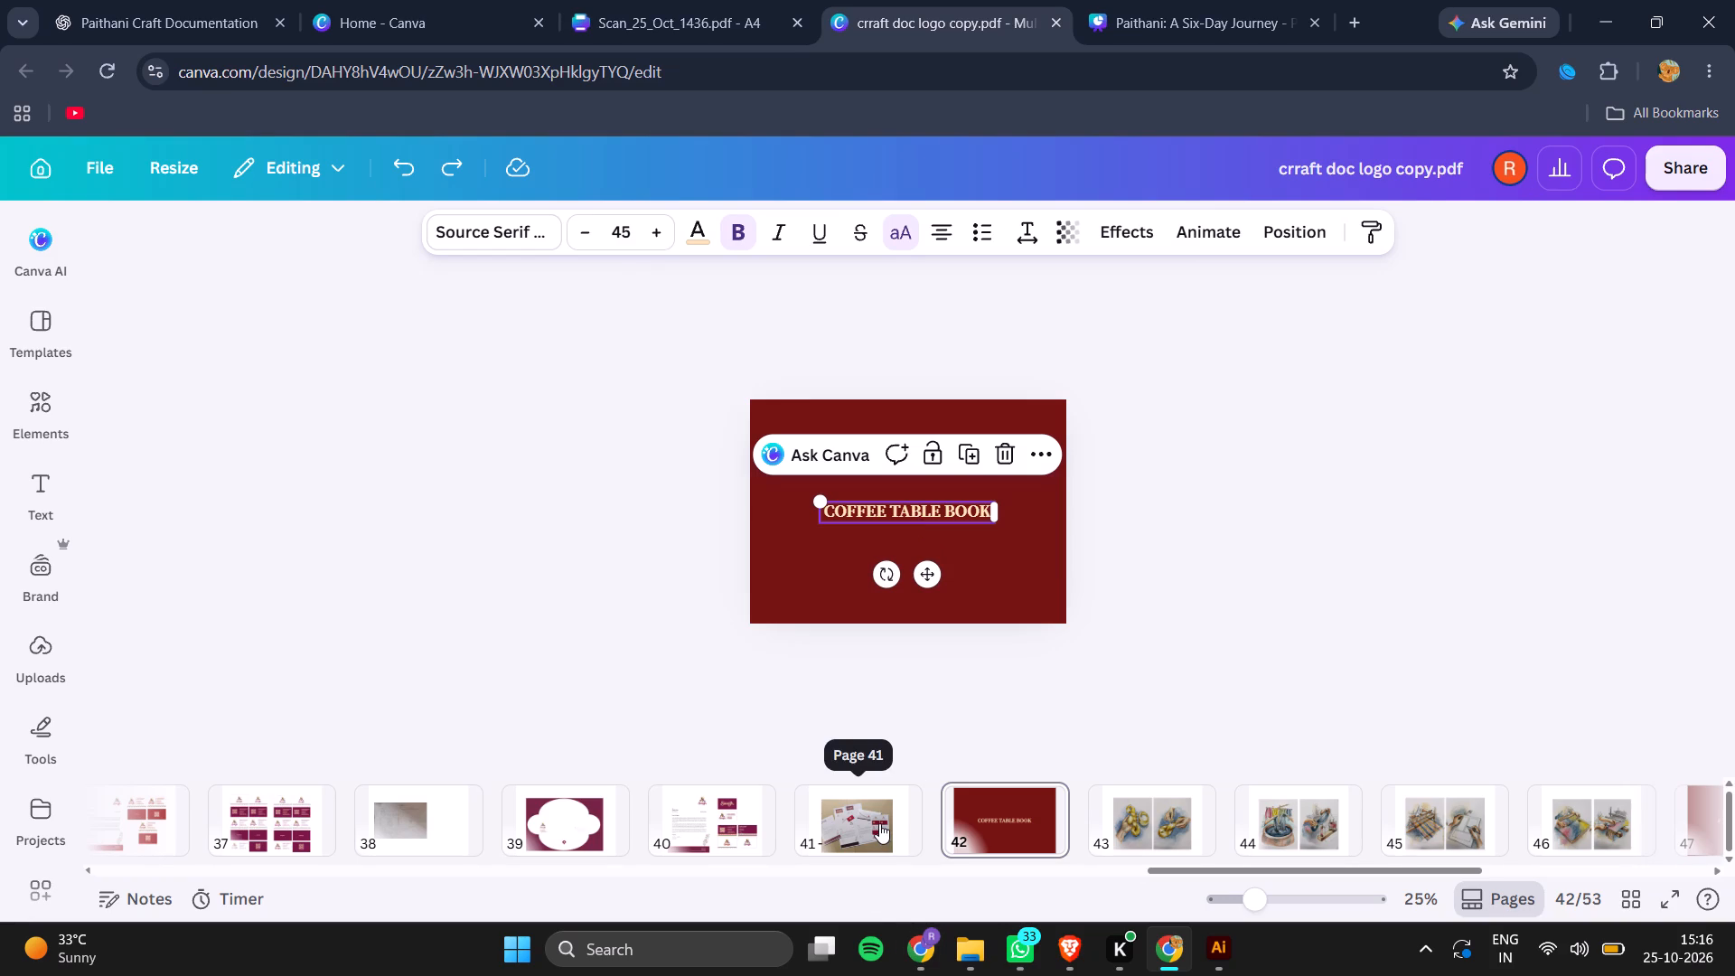
left_click(879, 823)
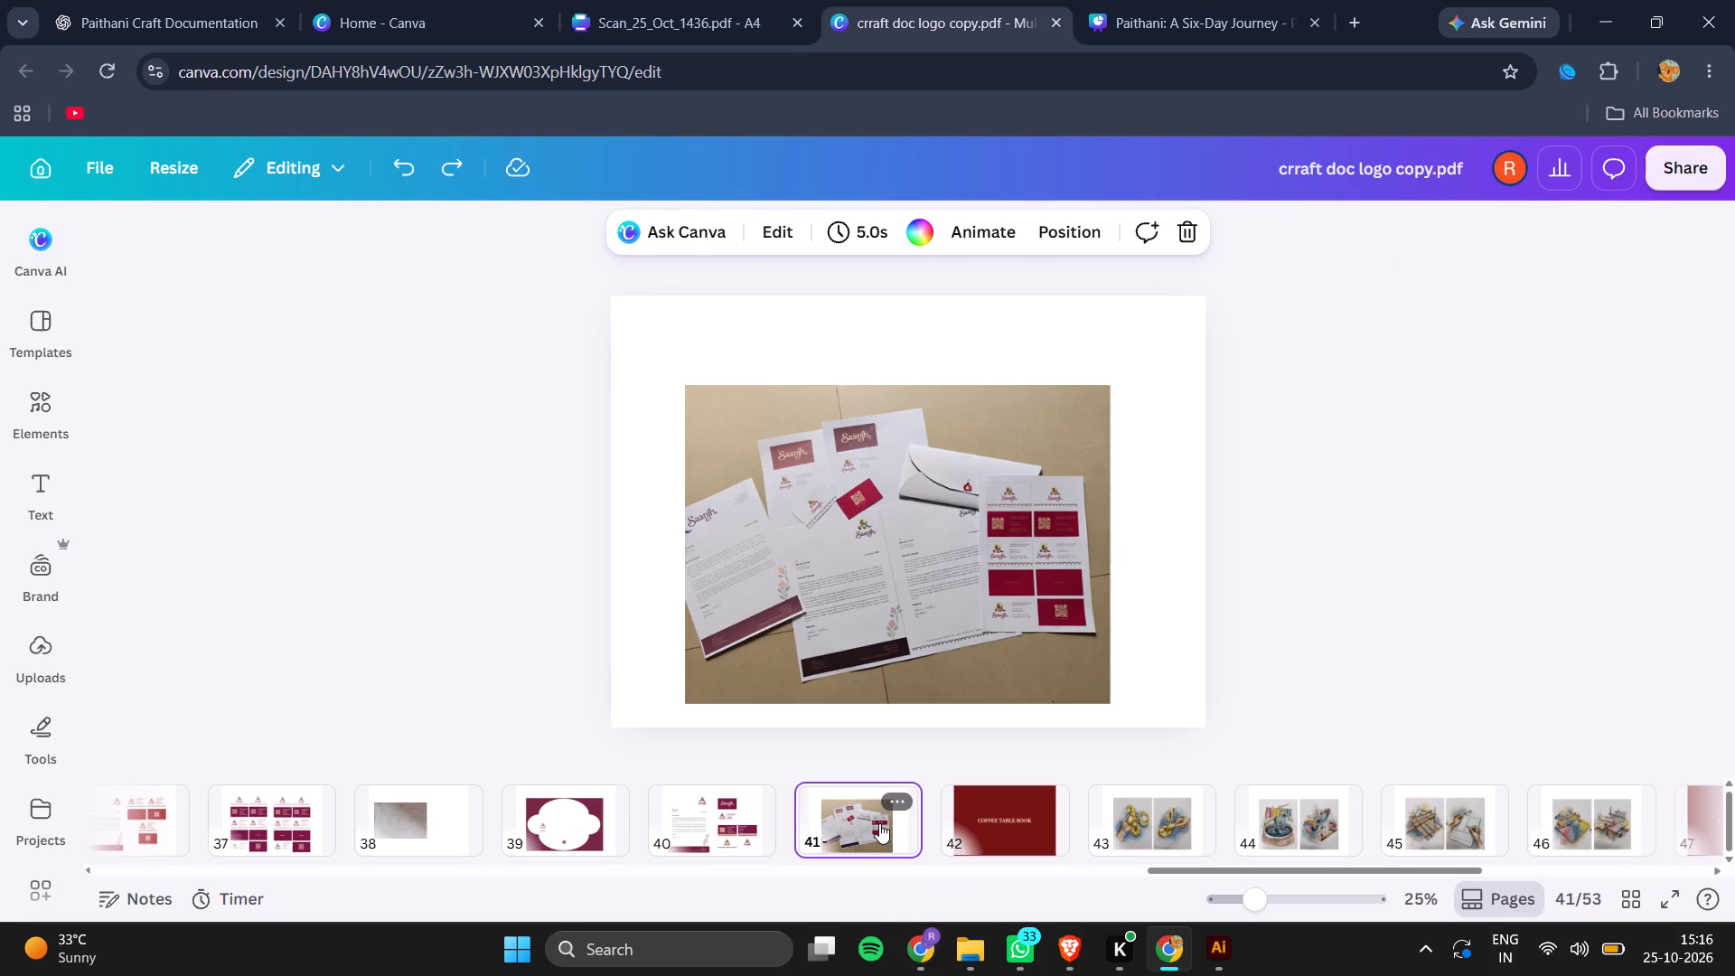
key("ctrl+v")
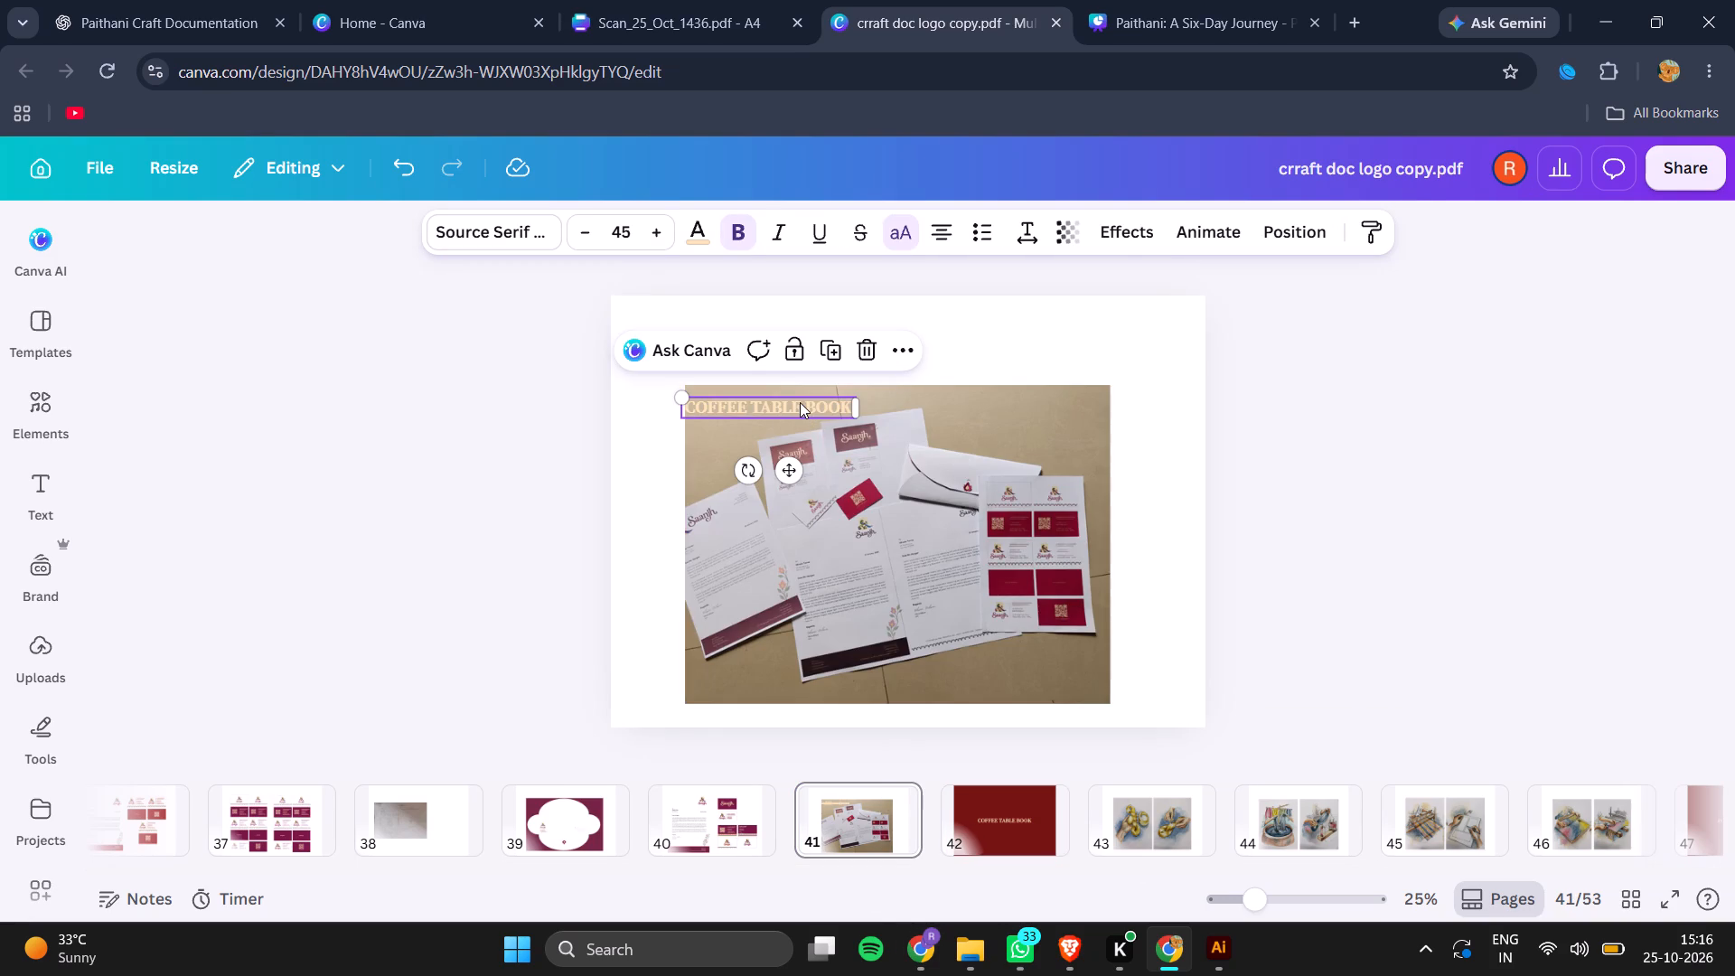
Replace the wording of the pasted heading on page 41 with TEST PRINTS.
double_click(800, 402)
type("tesst")
key("space")
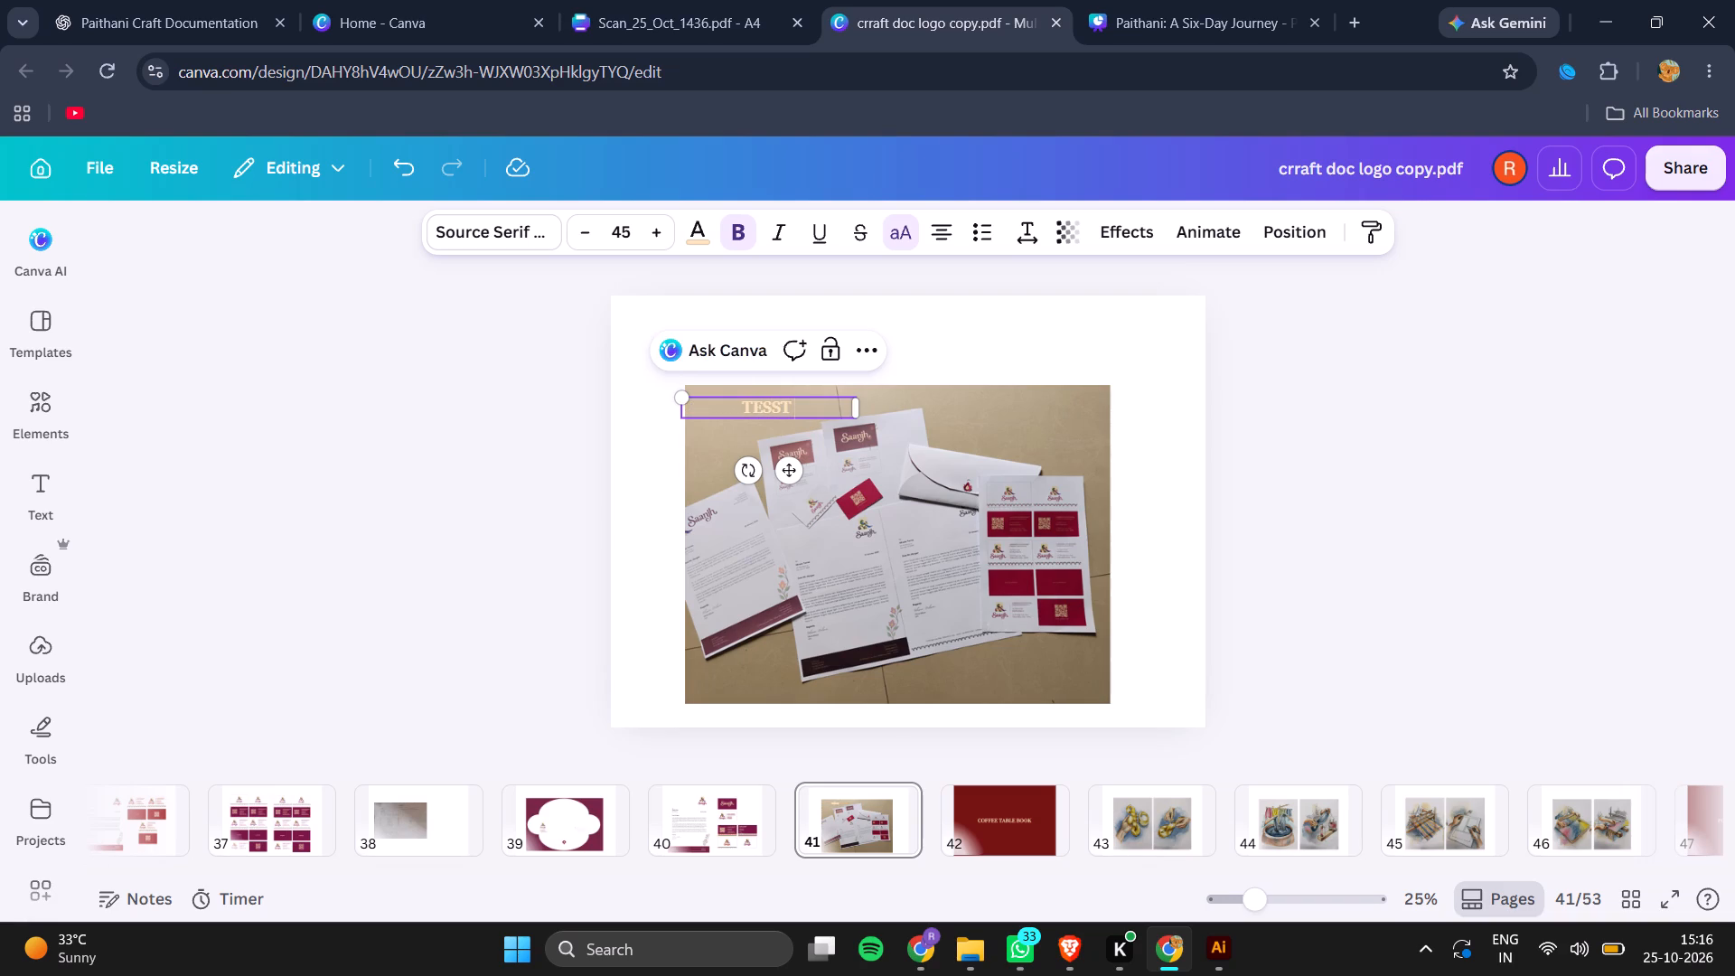
type("prints")
left_click(748, 401)
key("BackSpace")
Recolour the whole TEST PRINTS heading in the design's dark red, #761413.
left_click(711, 239)
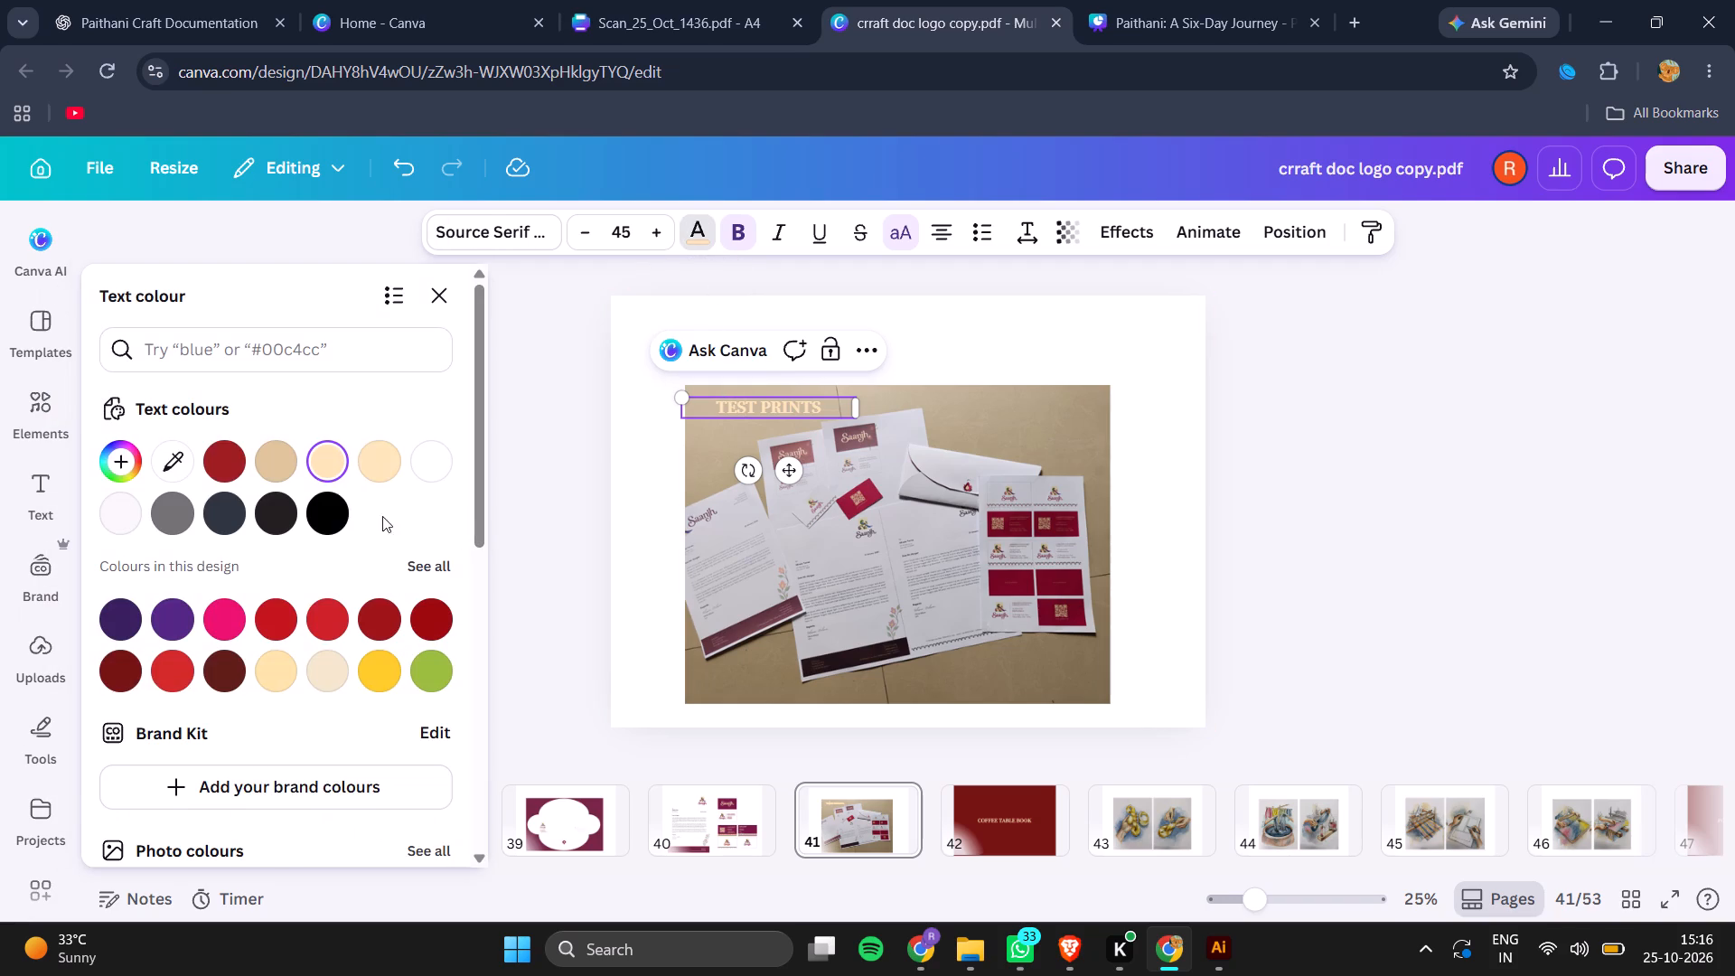
left_click(340, 511)
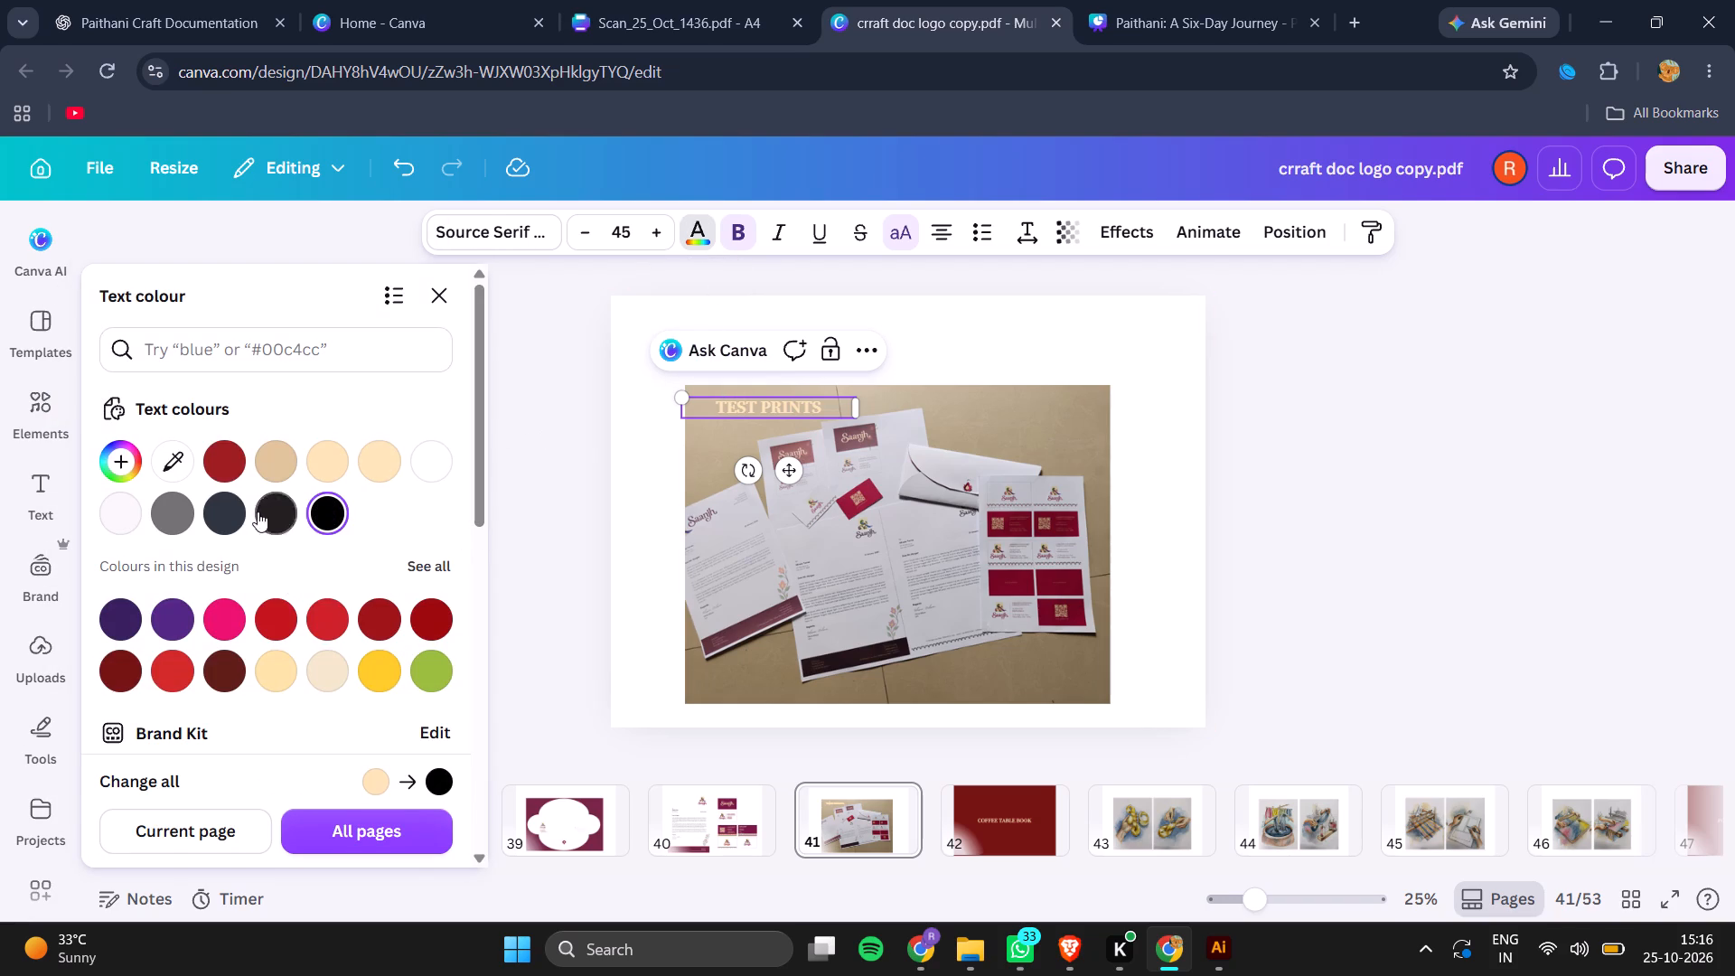
triple_click(743, 406)
left_click(743, 406)
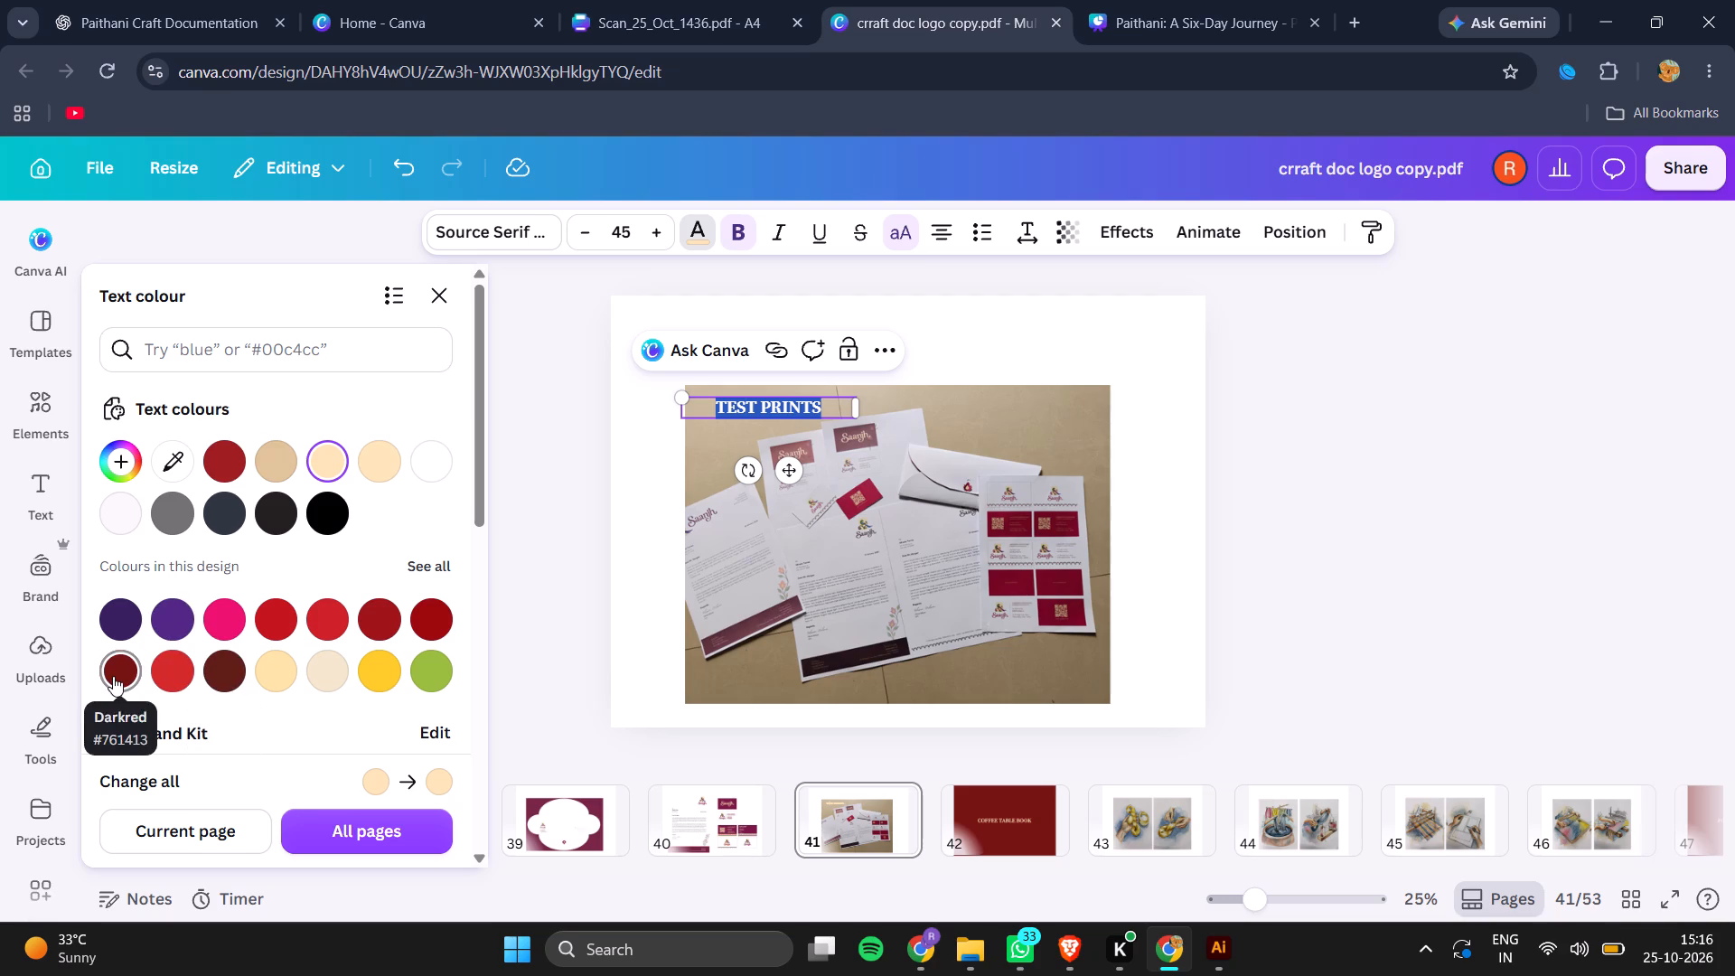
left_click(113, 676)
left_click(512, 541)
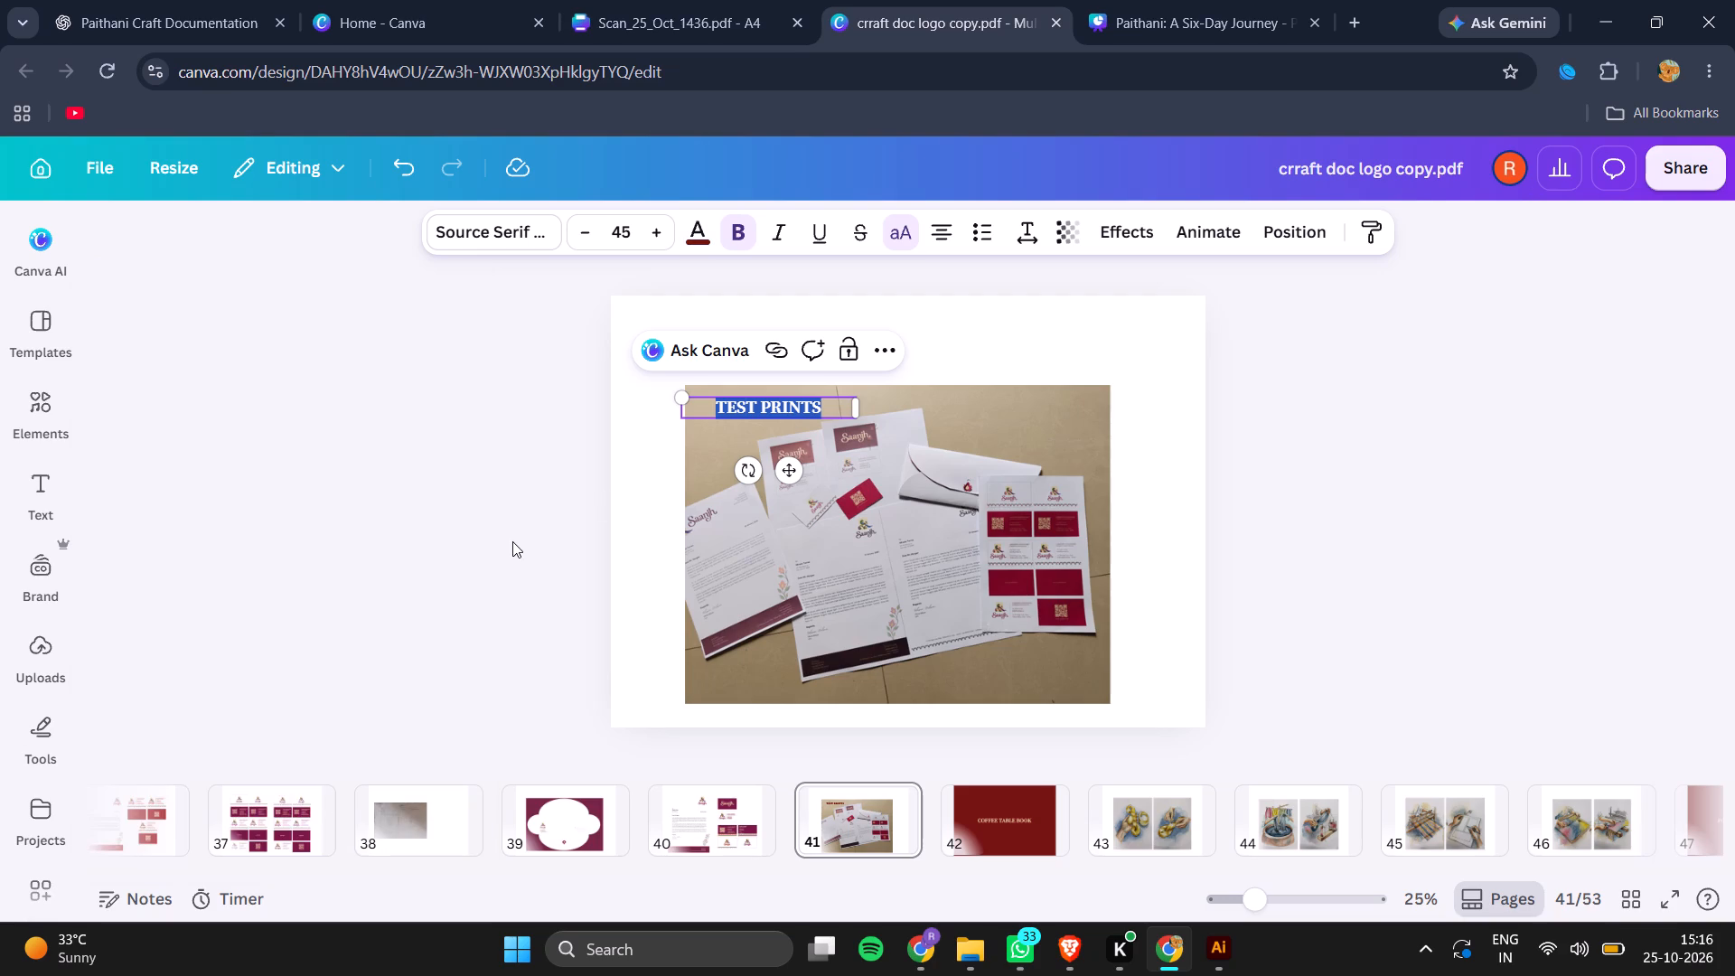
Move the TEST PRINTS heading into the blank space above the photo's upper-left corner and narrow its text box to fit the words.
left_click_drag(781, 467, 730, 368)
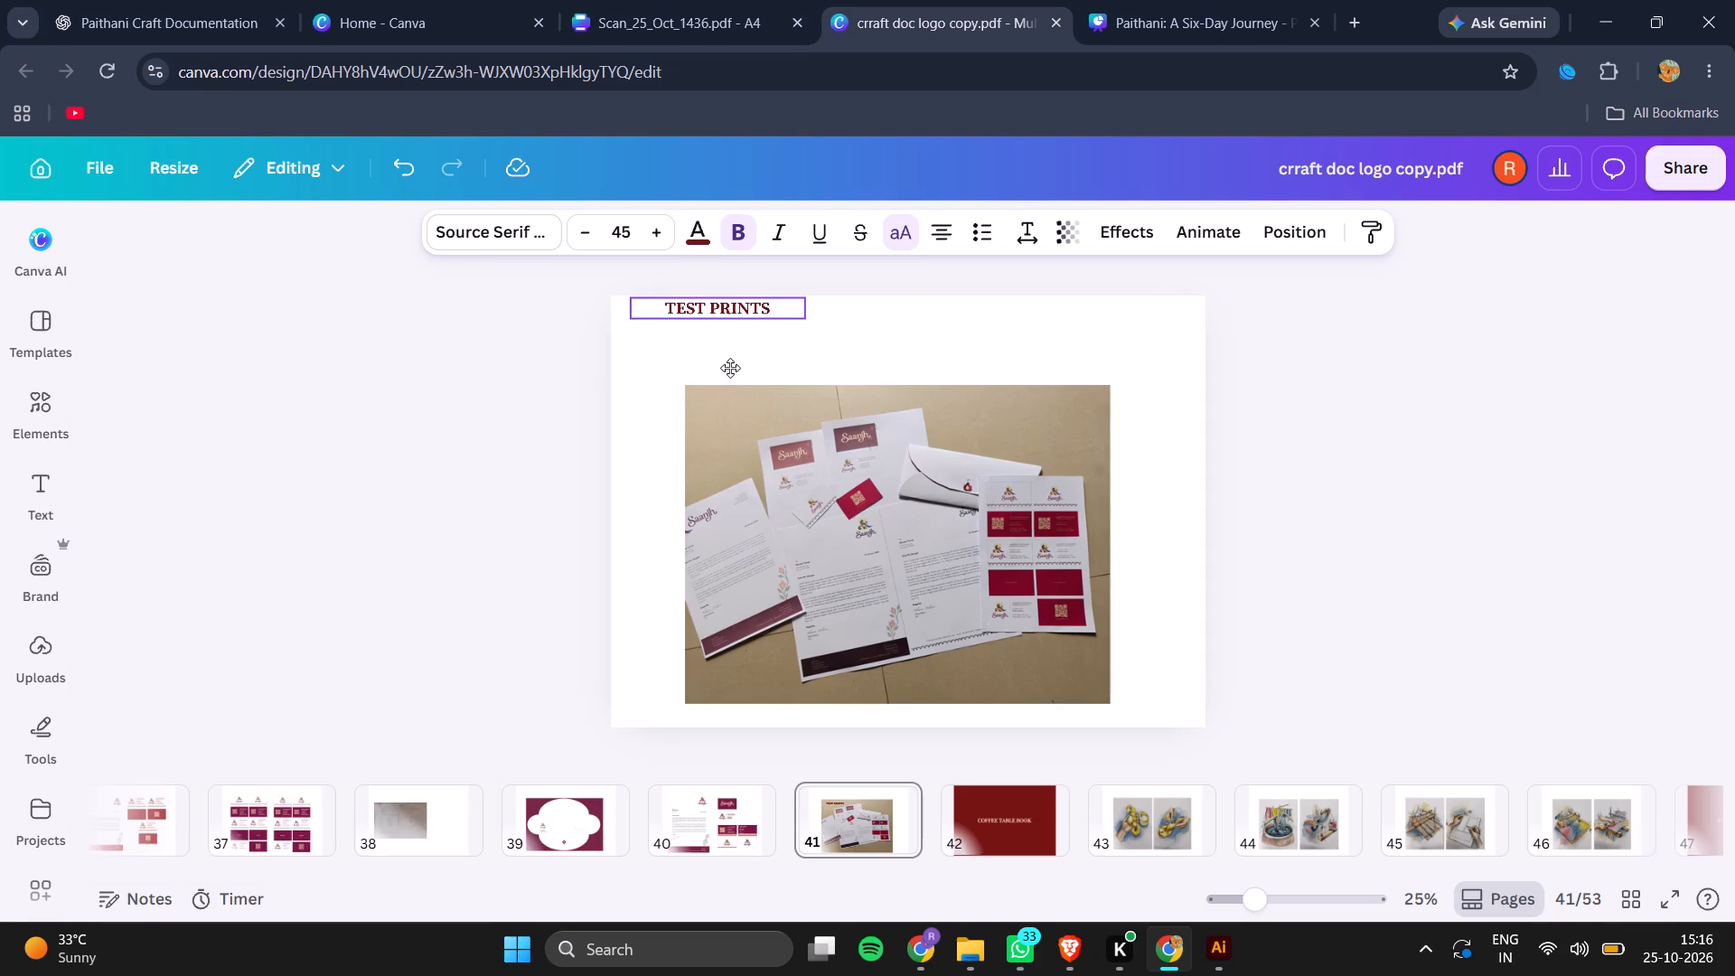
left_click_drag(730, 368, 749, 409)
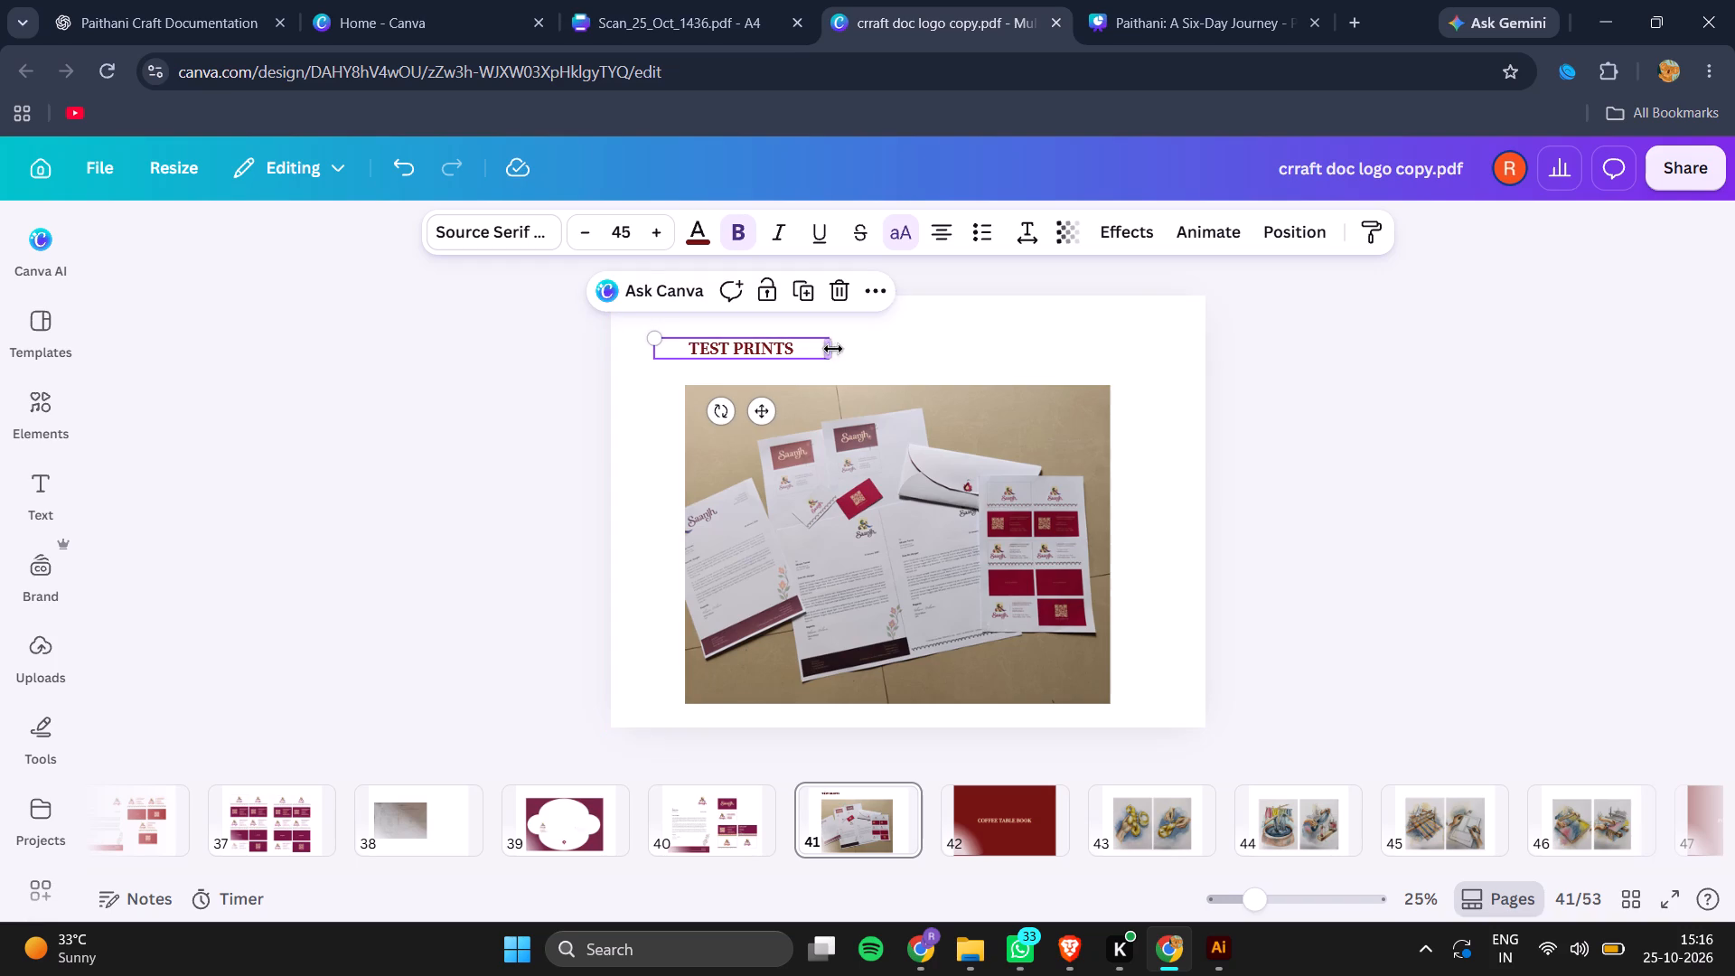
left_click_drag(829, 345, 775, 342)
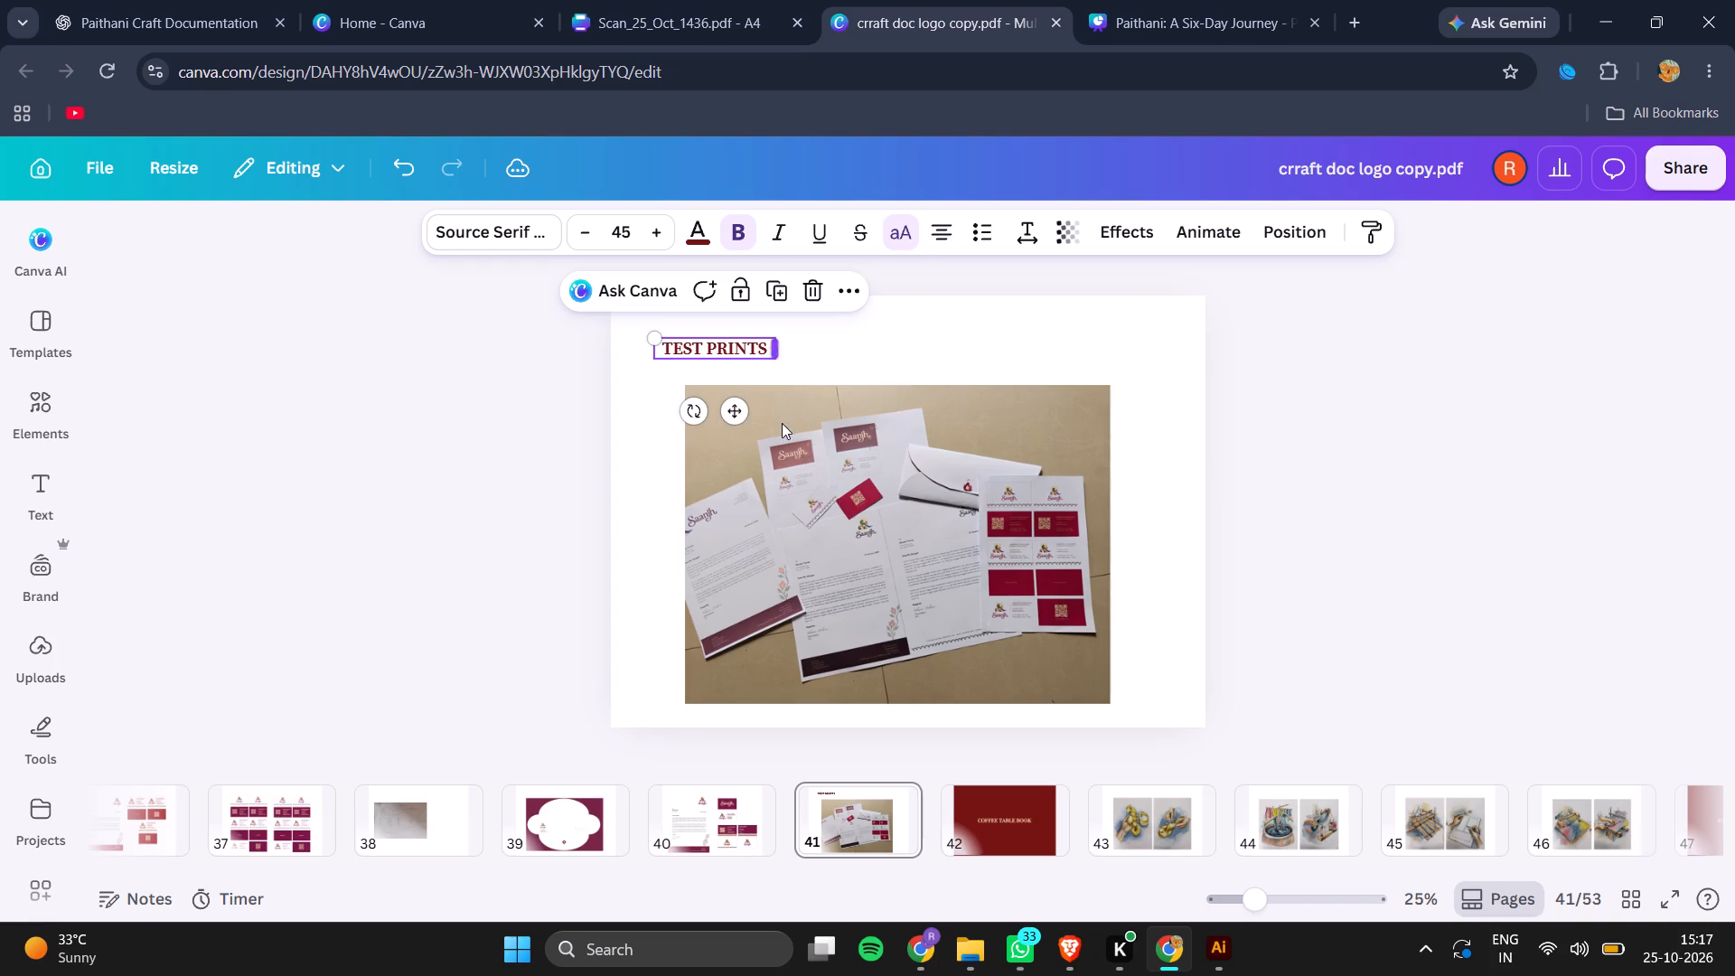
Enlarge the stationery photo on page 41 to about 1,570 by 1,178 so its left edge nearly lines up with the heading.
left_click(717, 535)
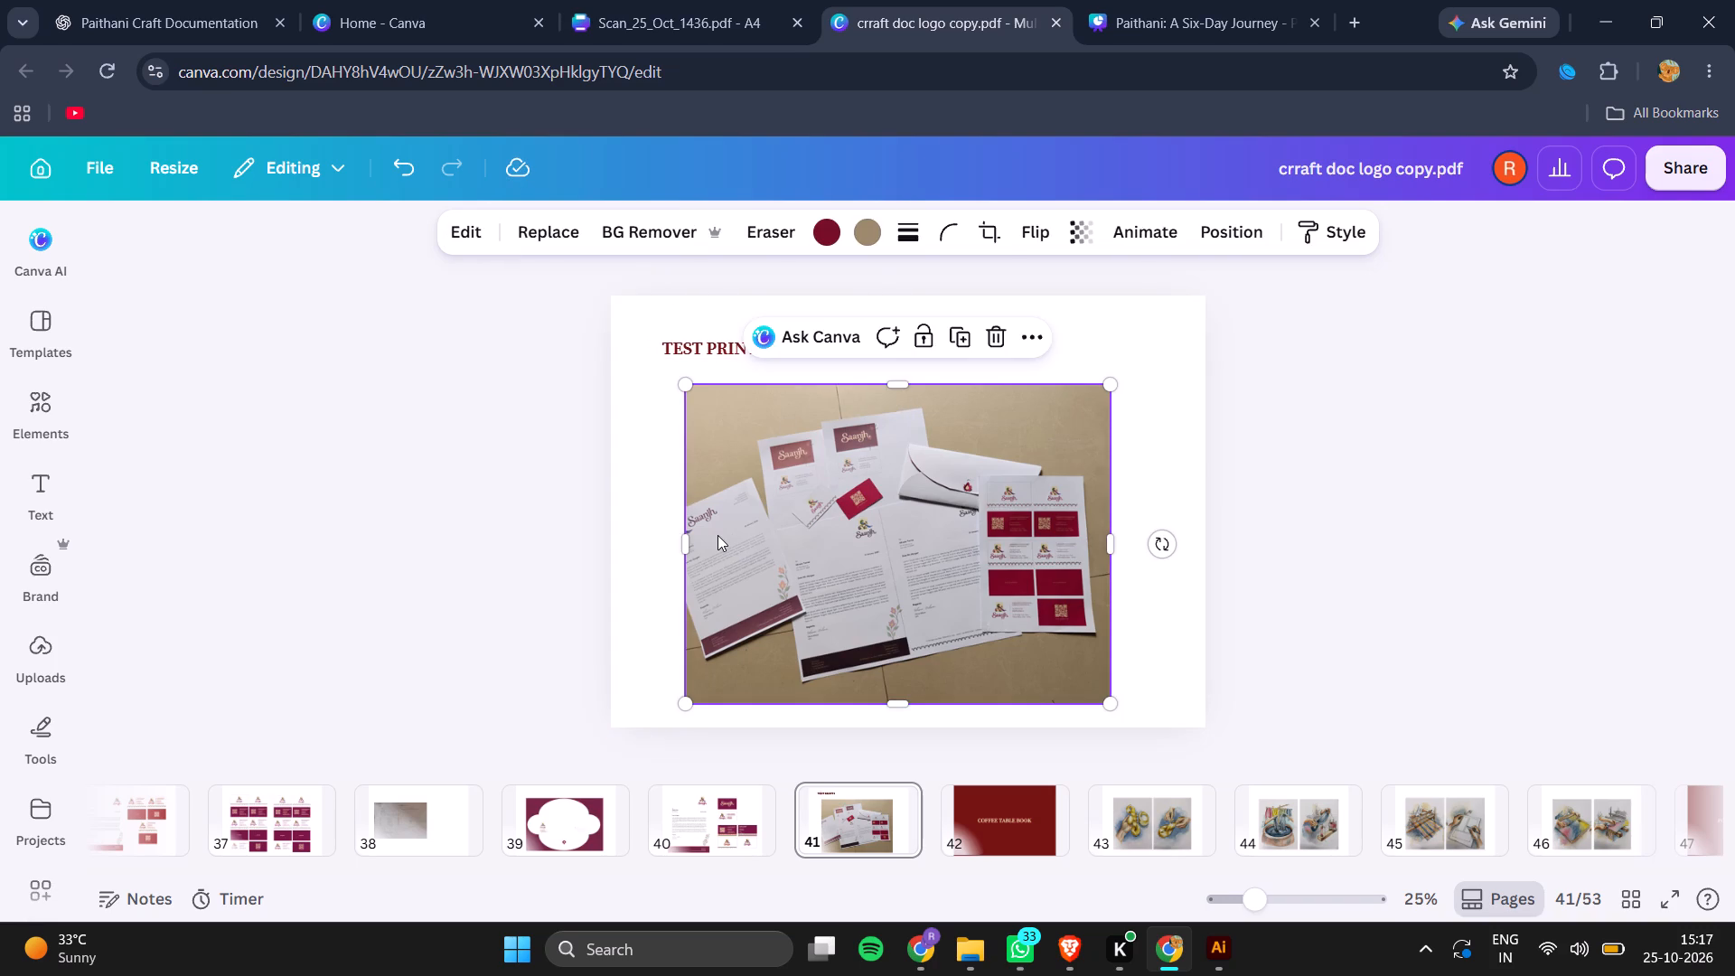
left_click_drag(683, 380, 661, 371)
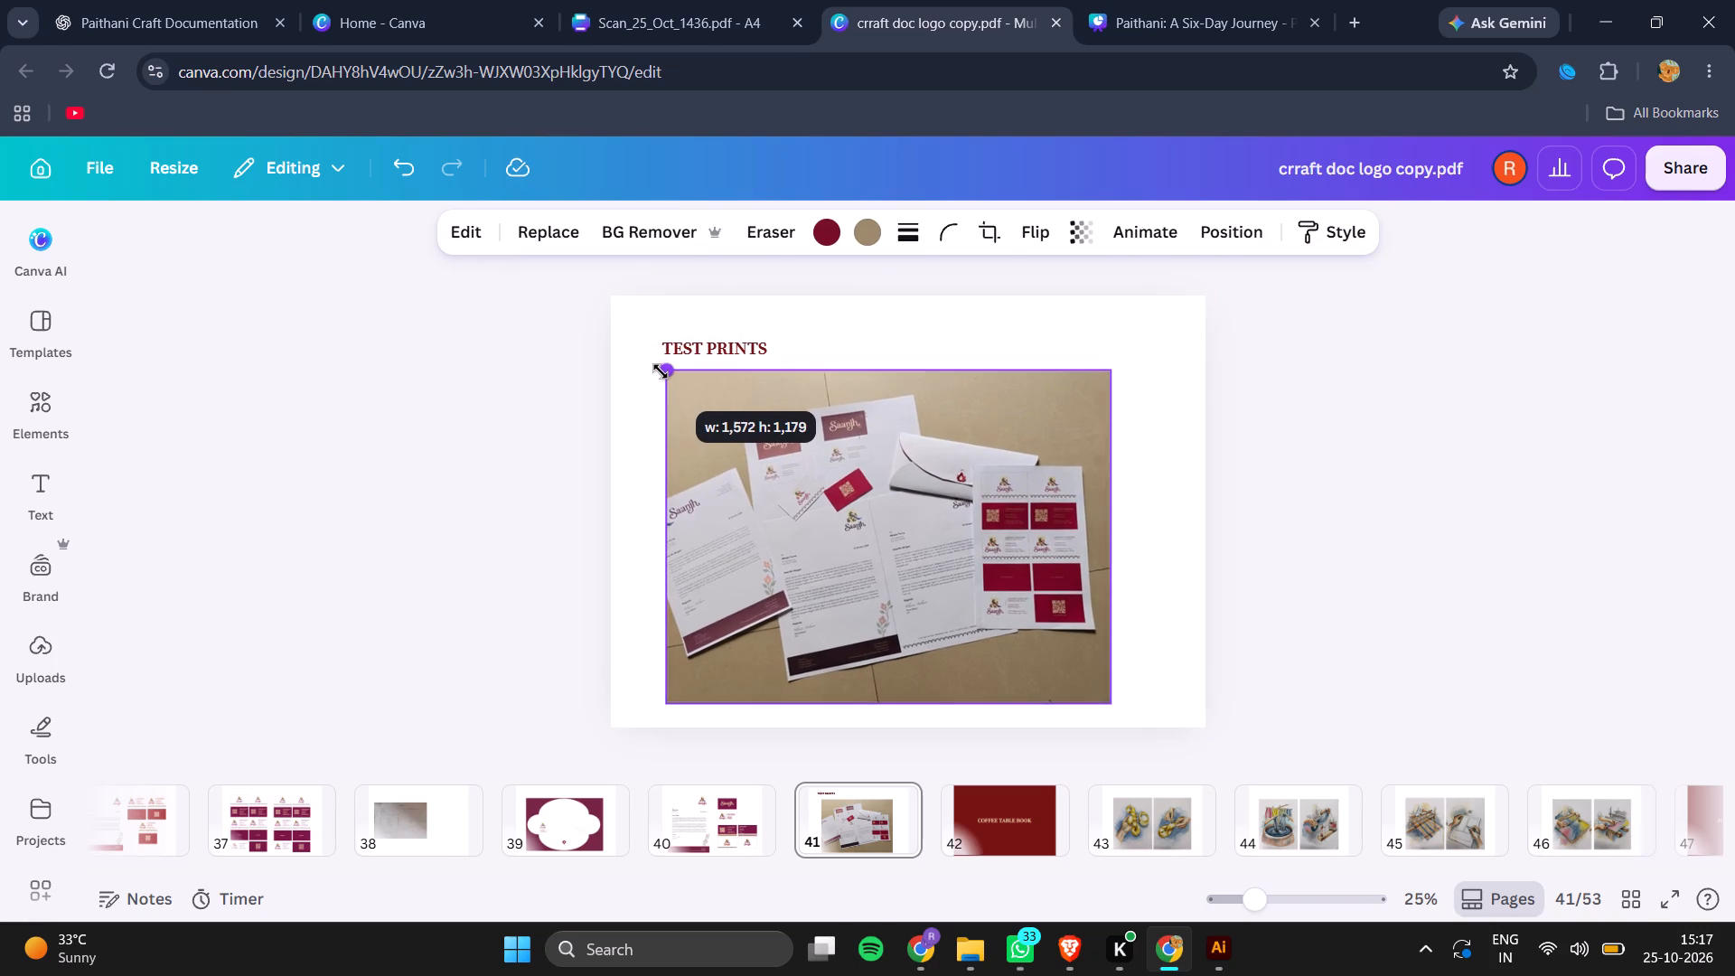
left_click_drag(661, 371, 659, 372)
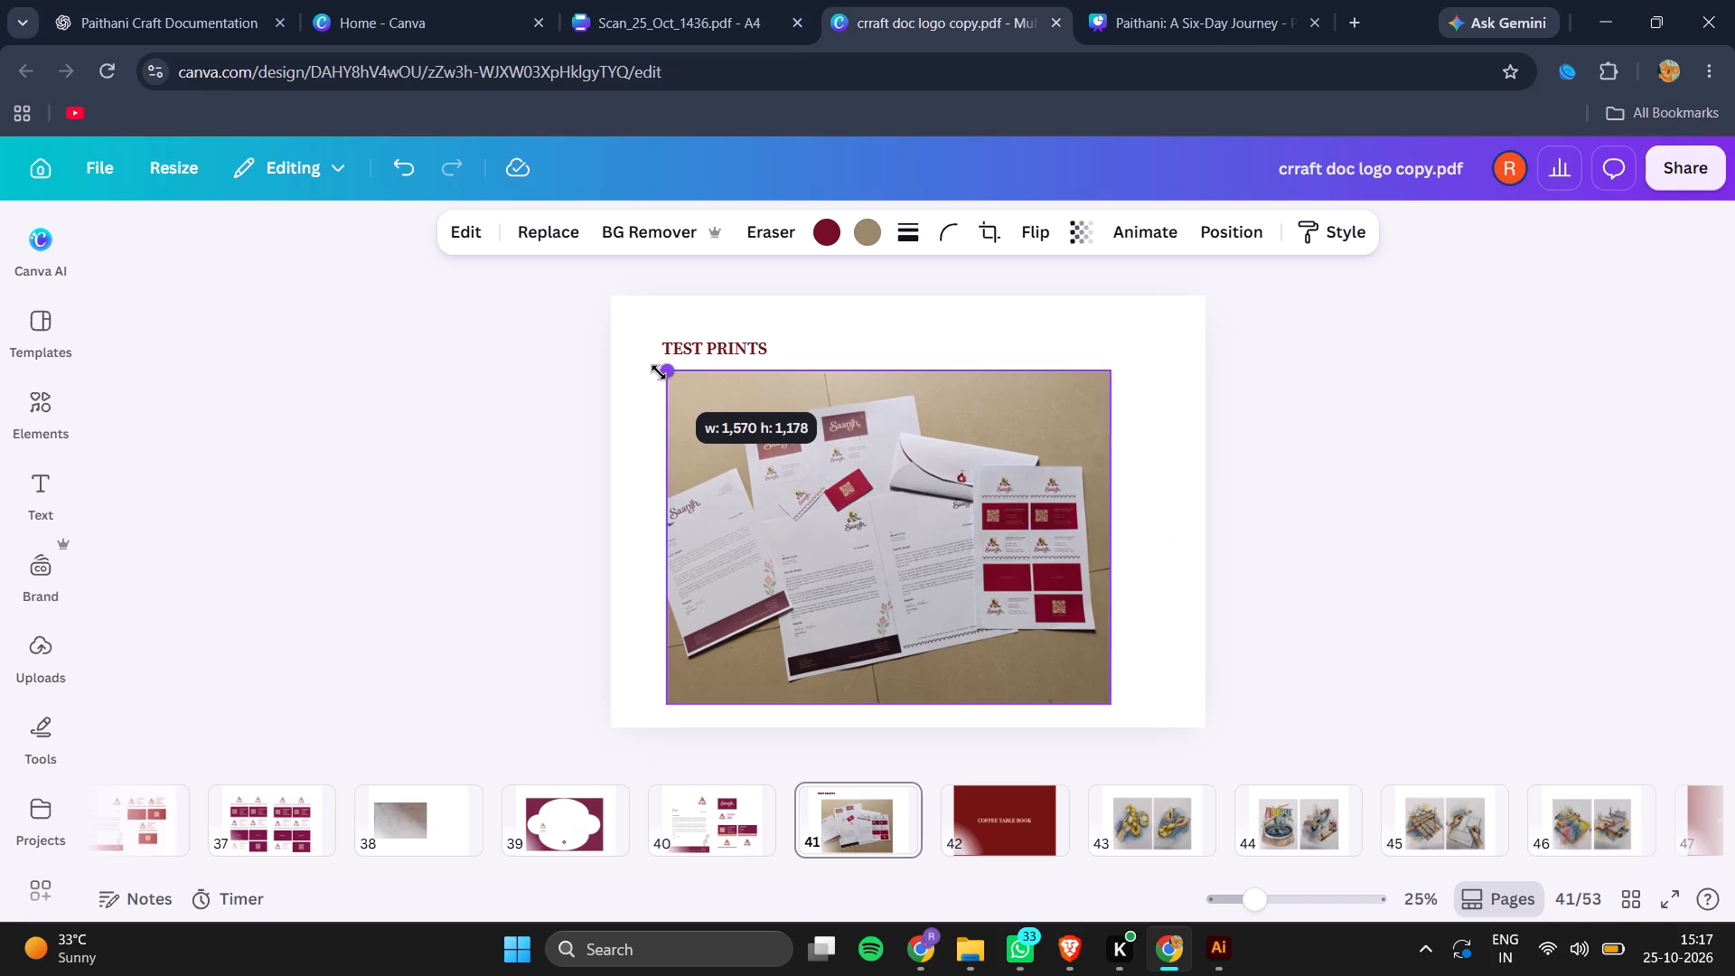
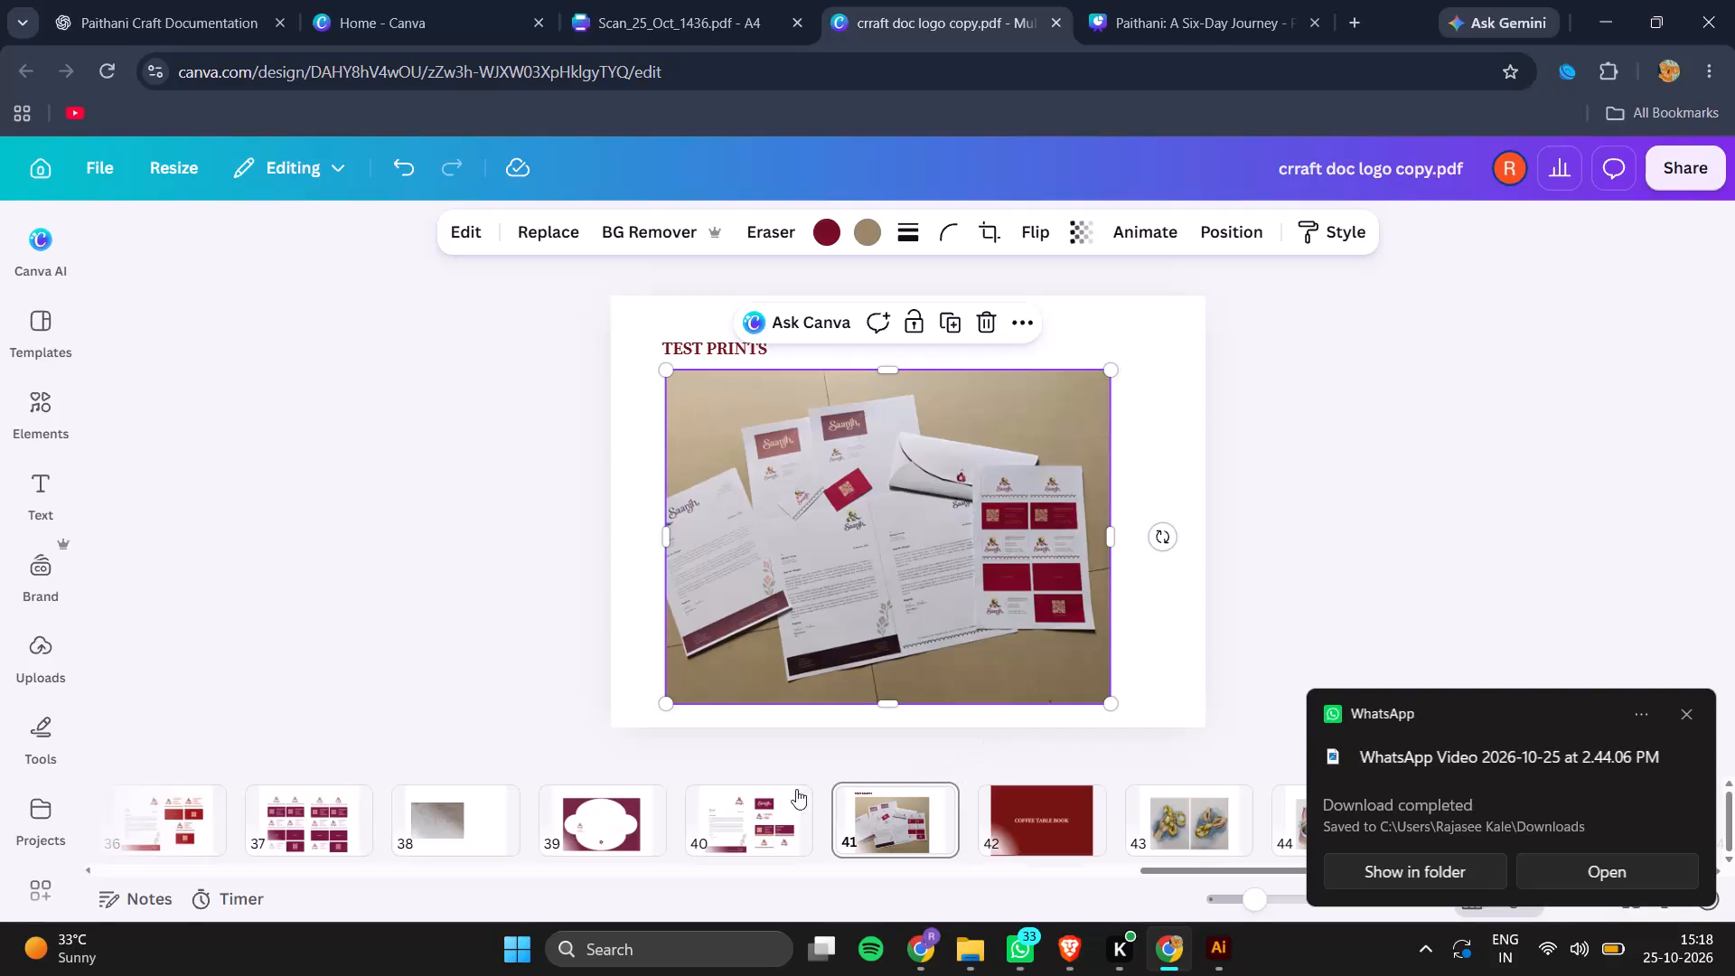
Add the 2.44.06 PM WhatsApp video of the folded envelope from the Downloads folder to page 38, beside the sketch scan.
left_click(777, 789)
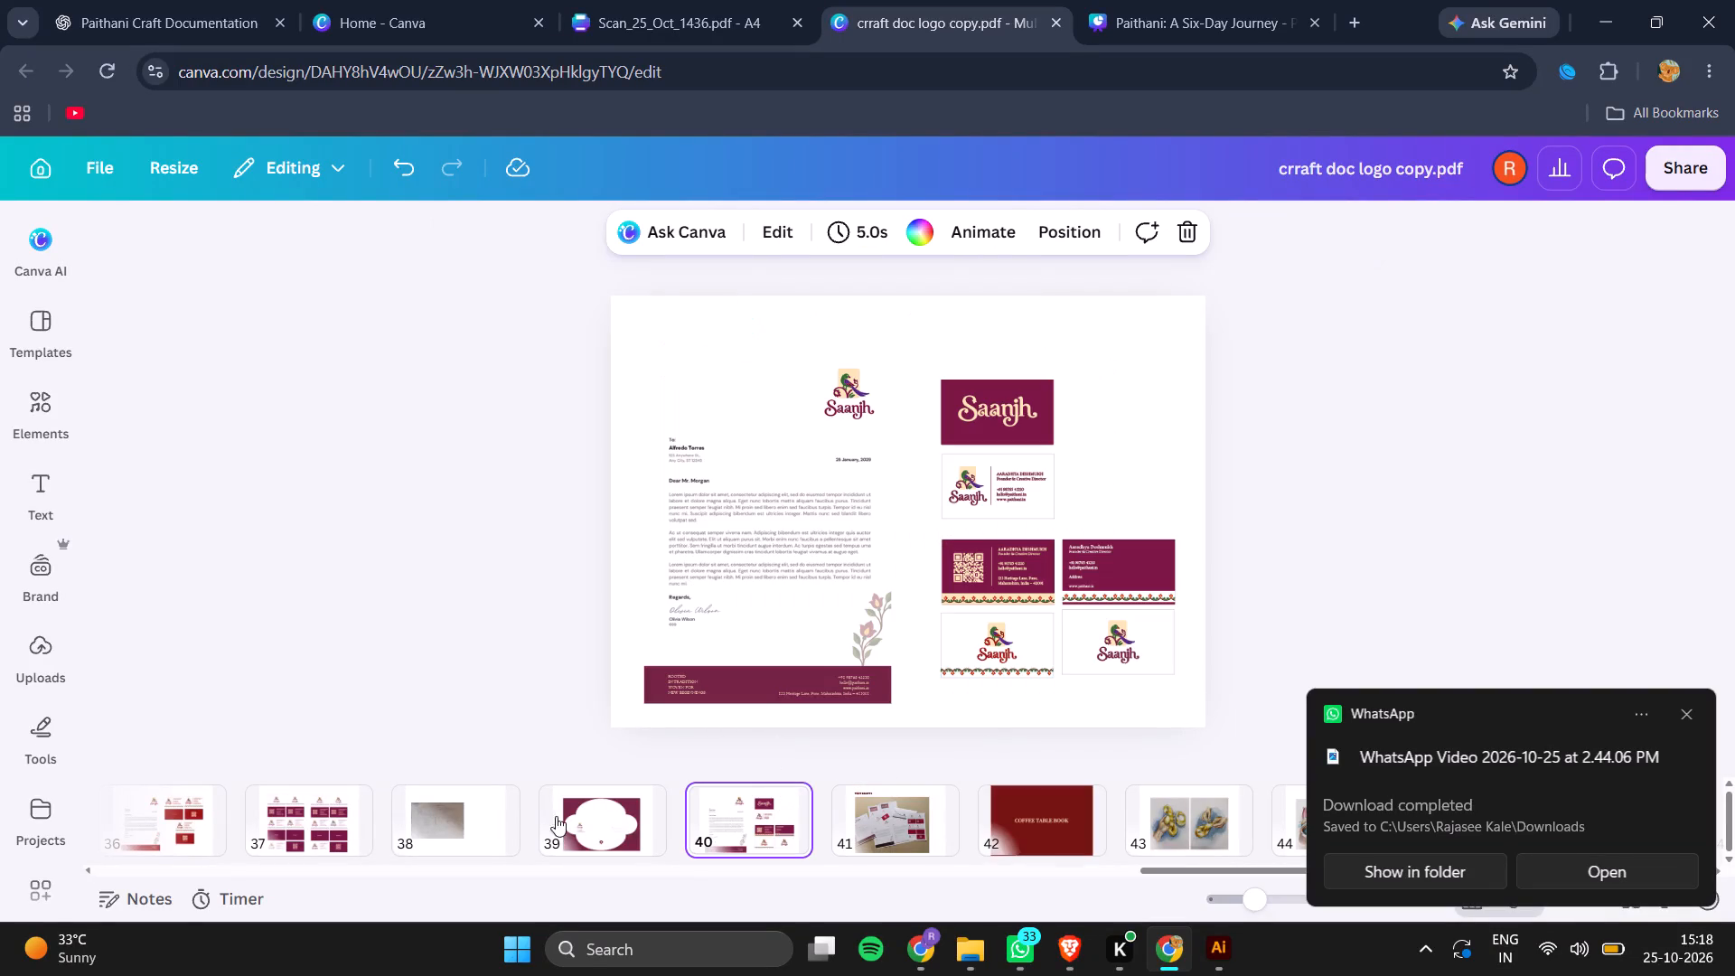
left_click(483, 808)
left_click(971, 959)
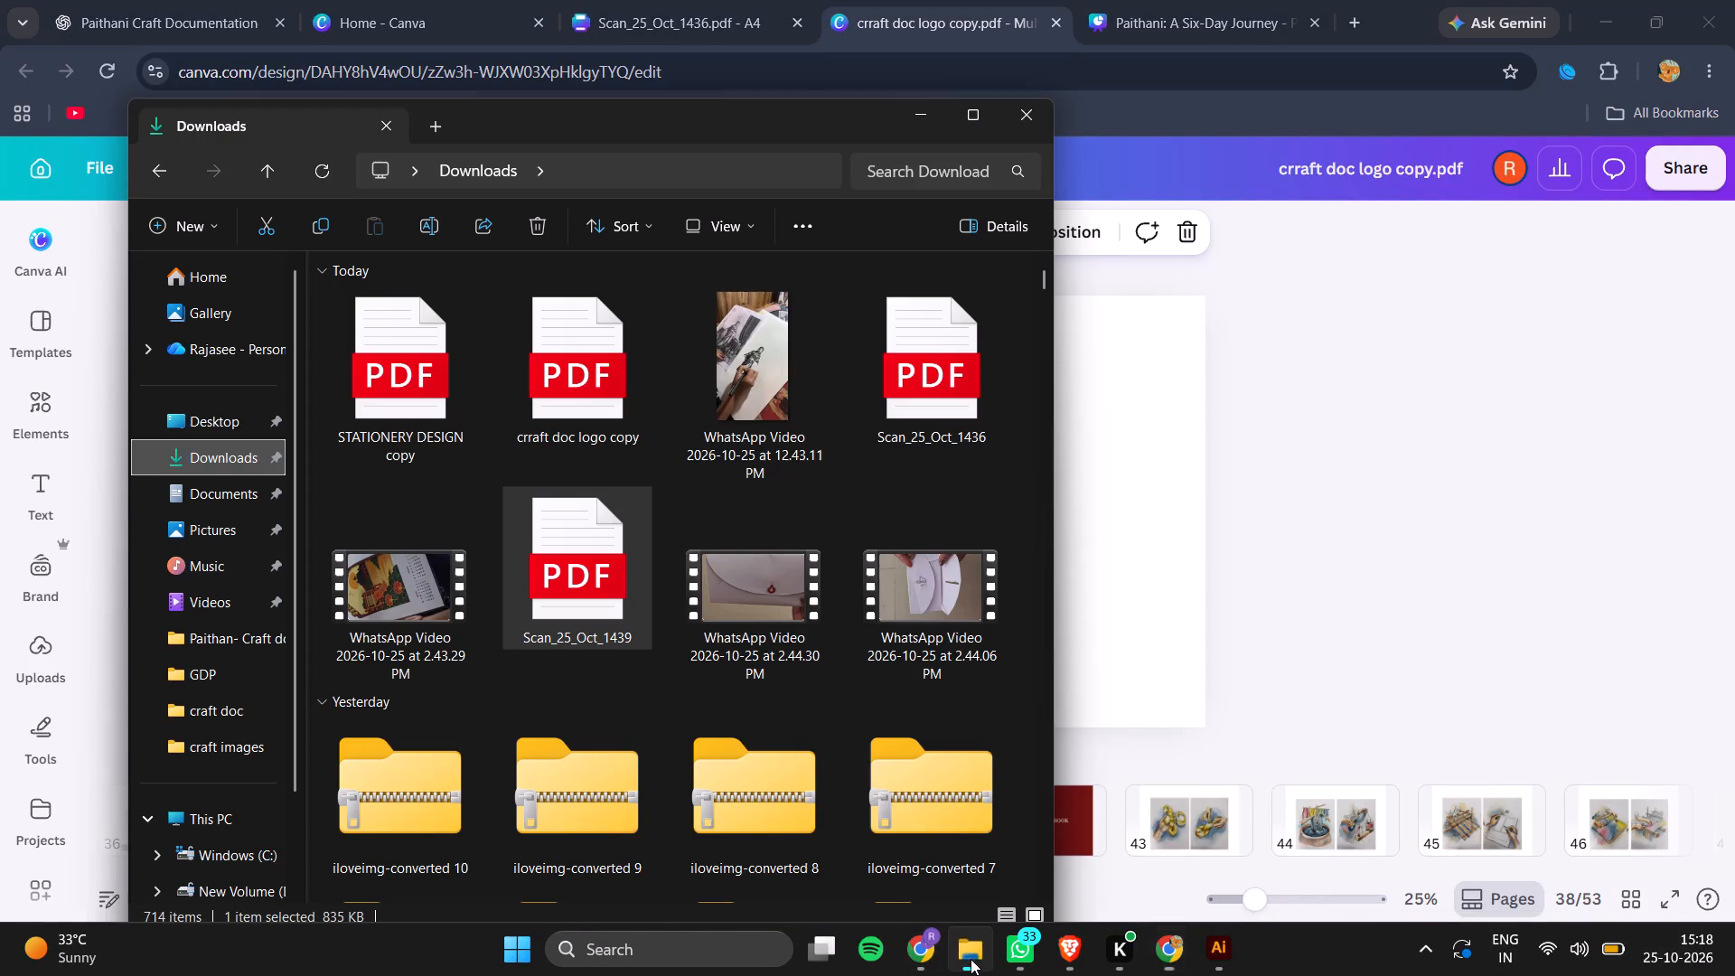
left_click_drag(932, 554, 1111, 594)
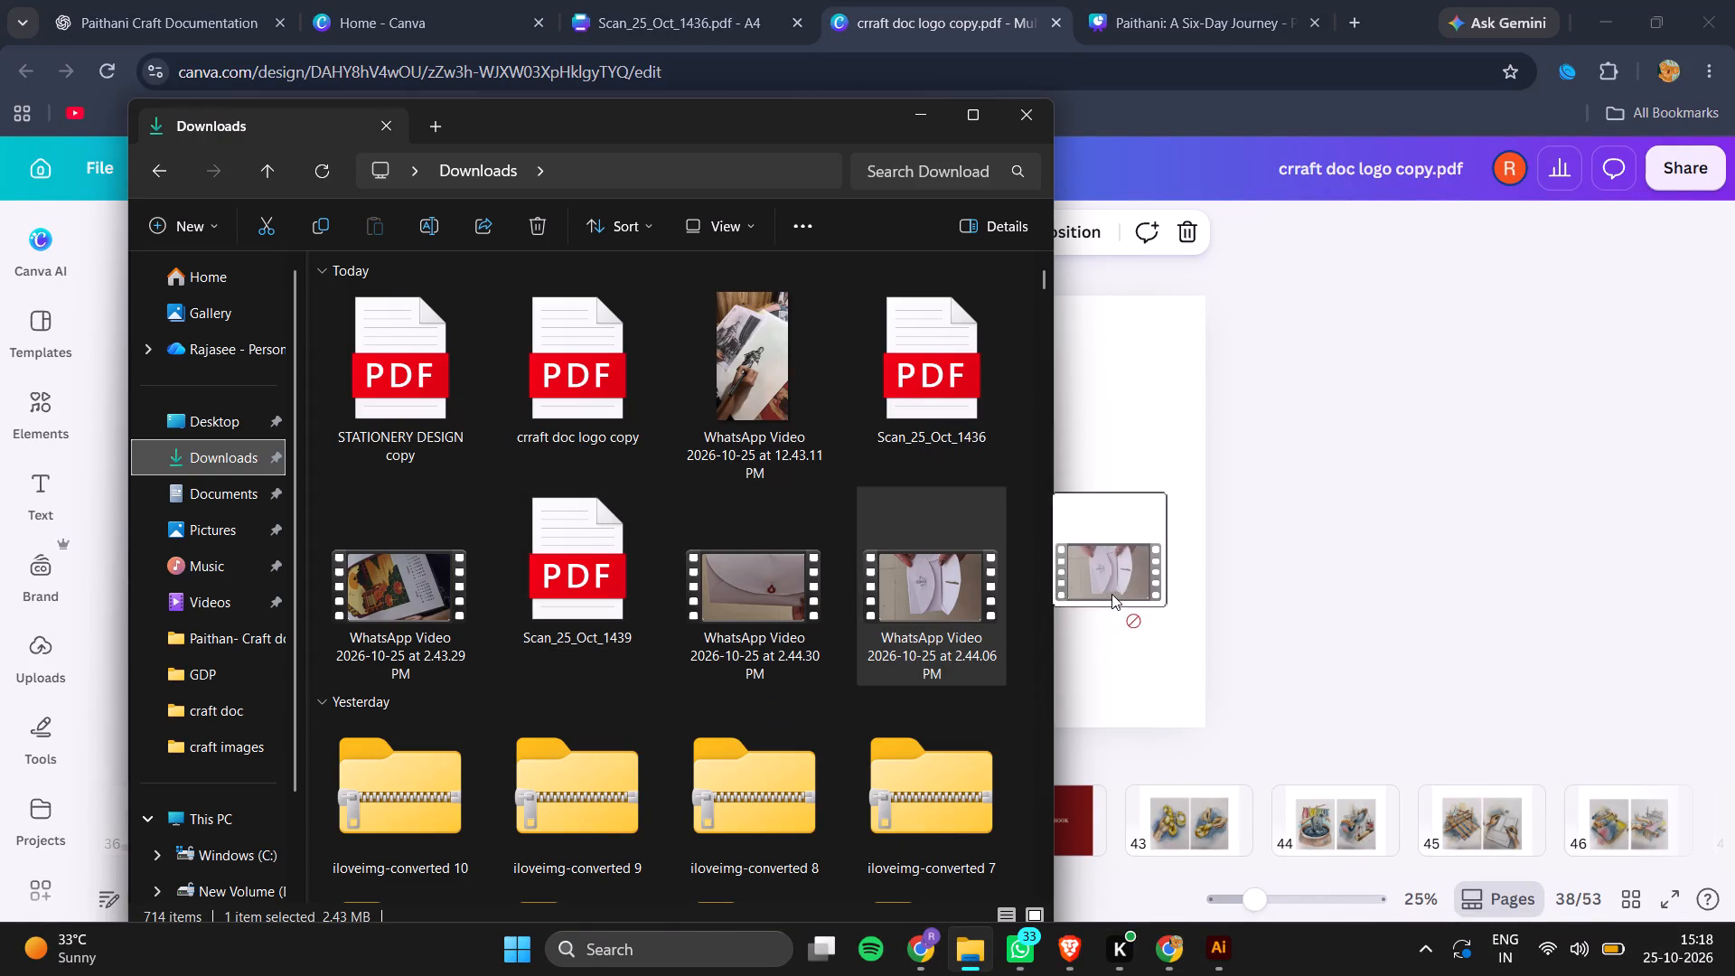
left_click_drag(1111, 594, 1114, 585)
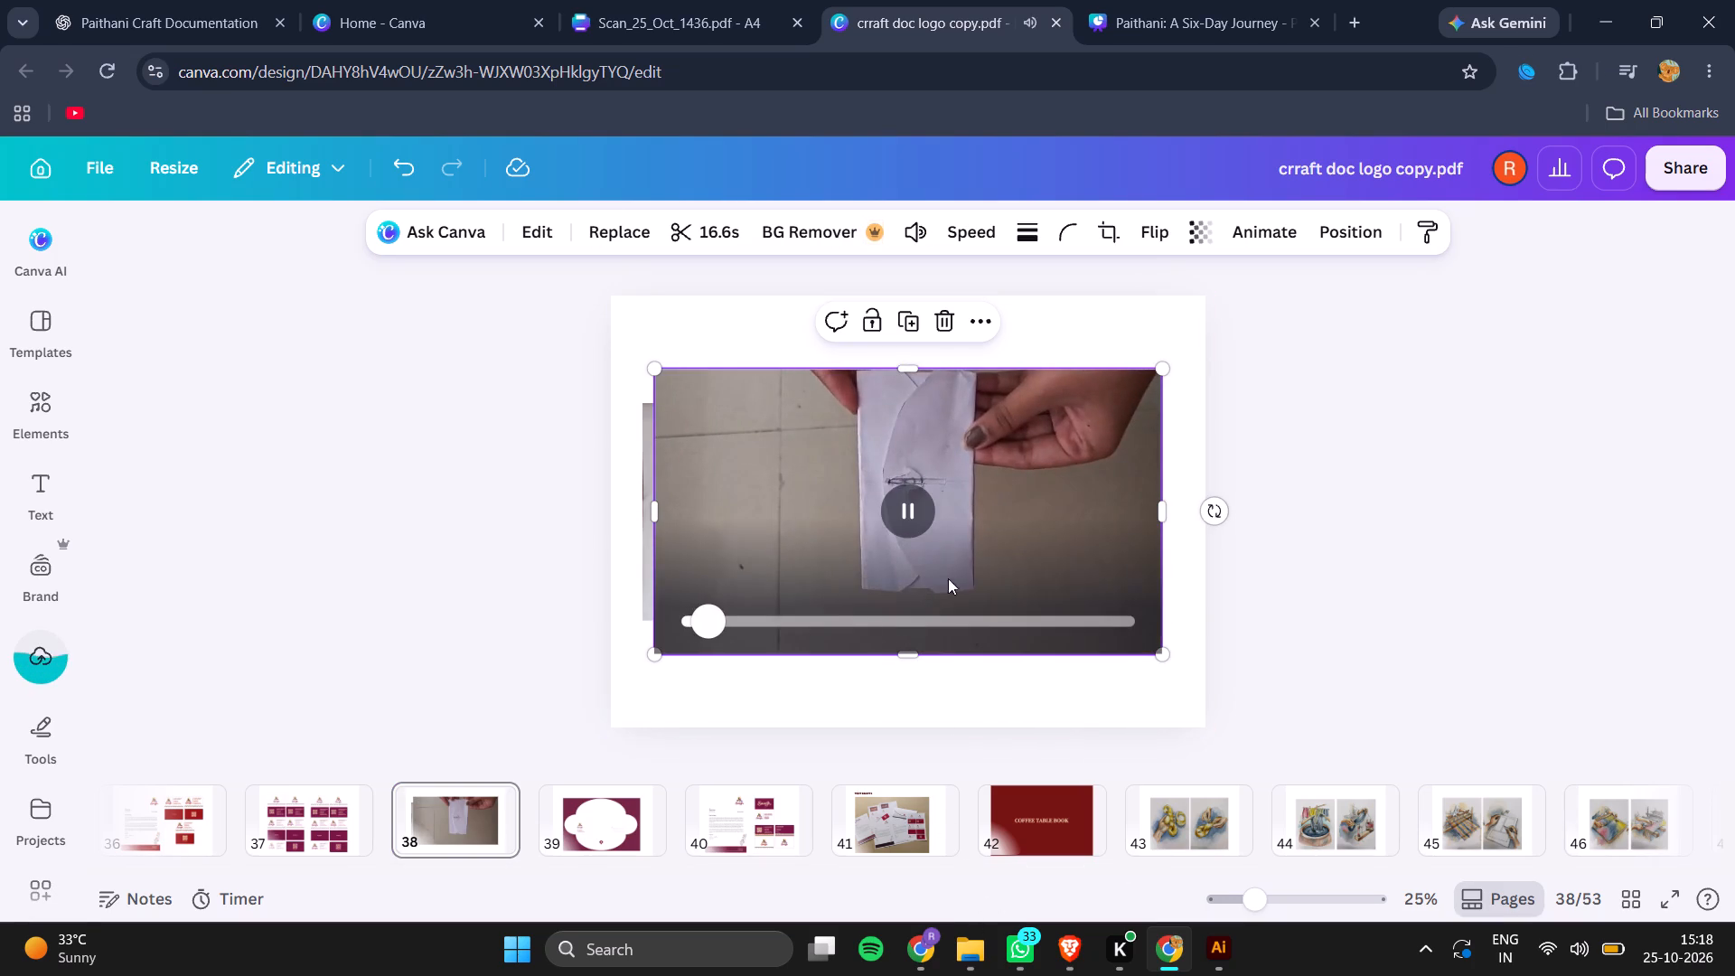
Mute the envelope video on page 38 by setting its volume to 0.
left_click(930, 220)
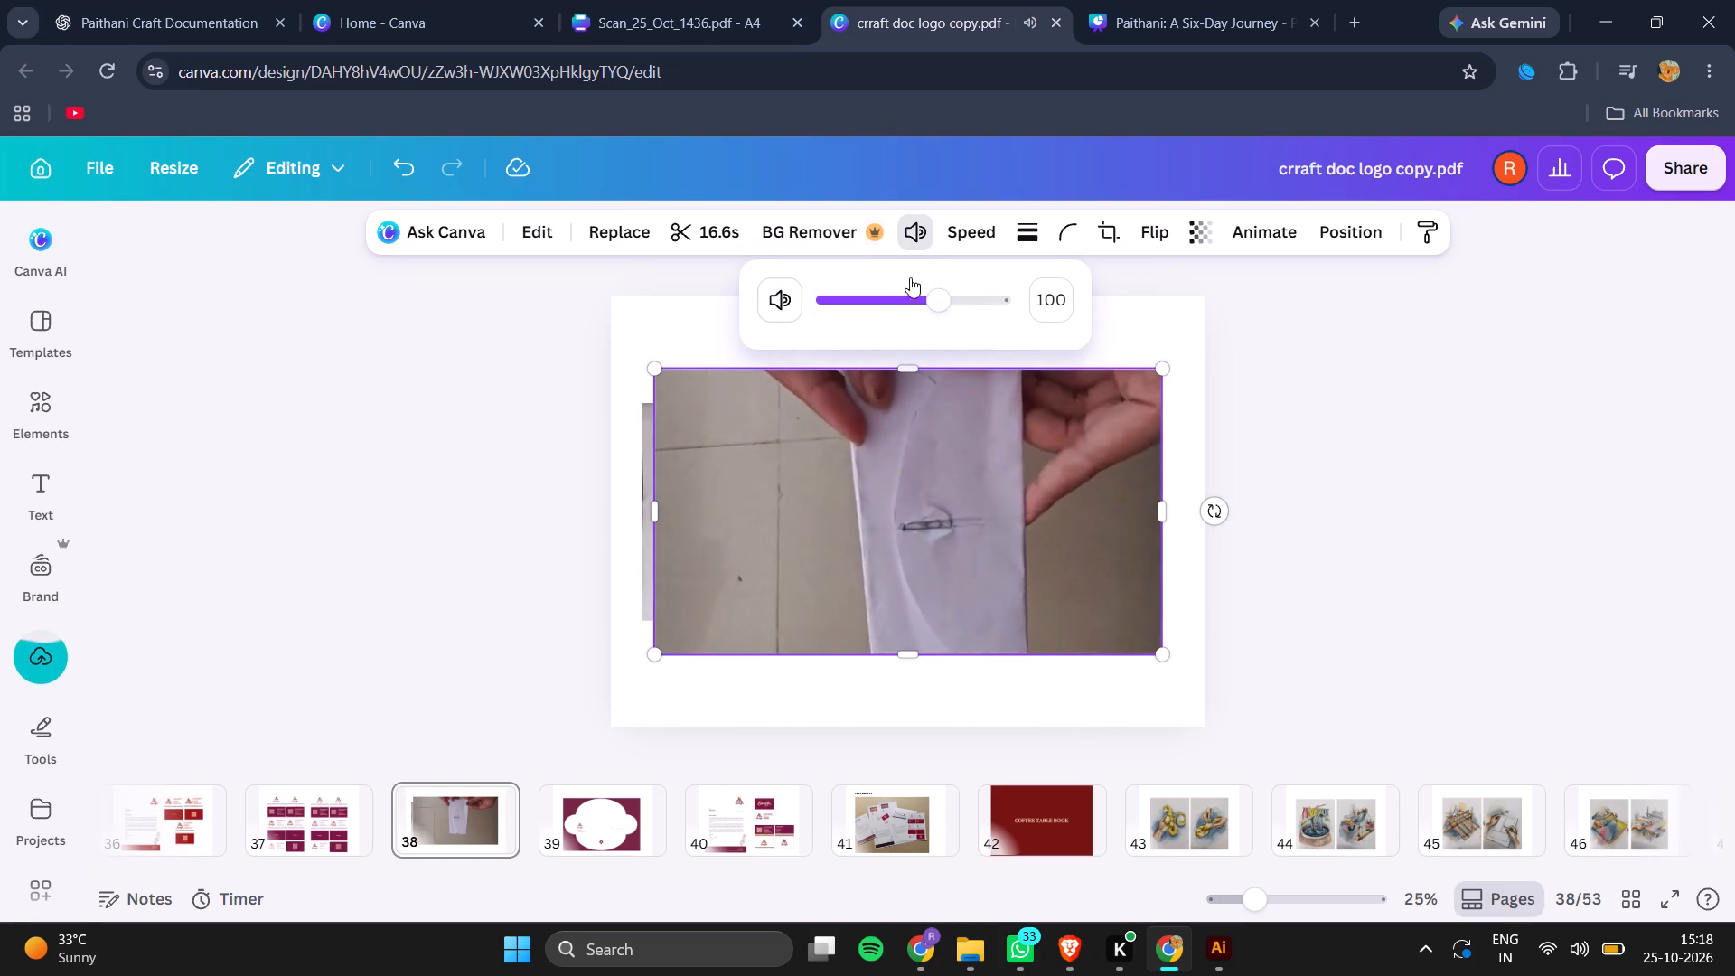
left_click_drag(937, 307, 745, 340)
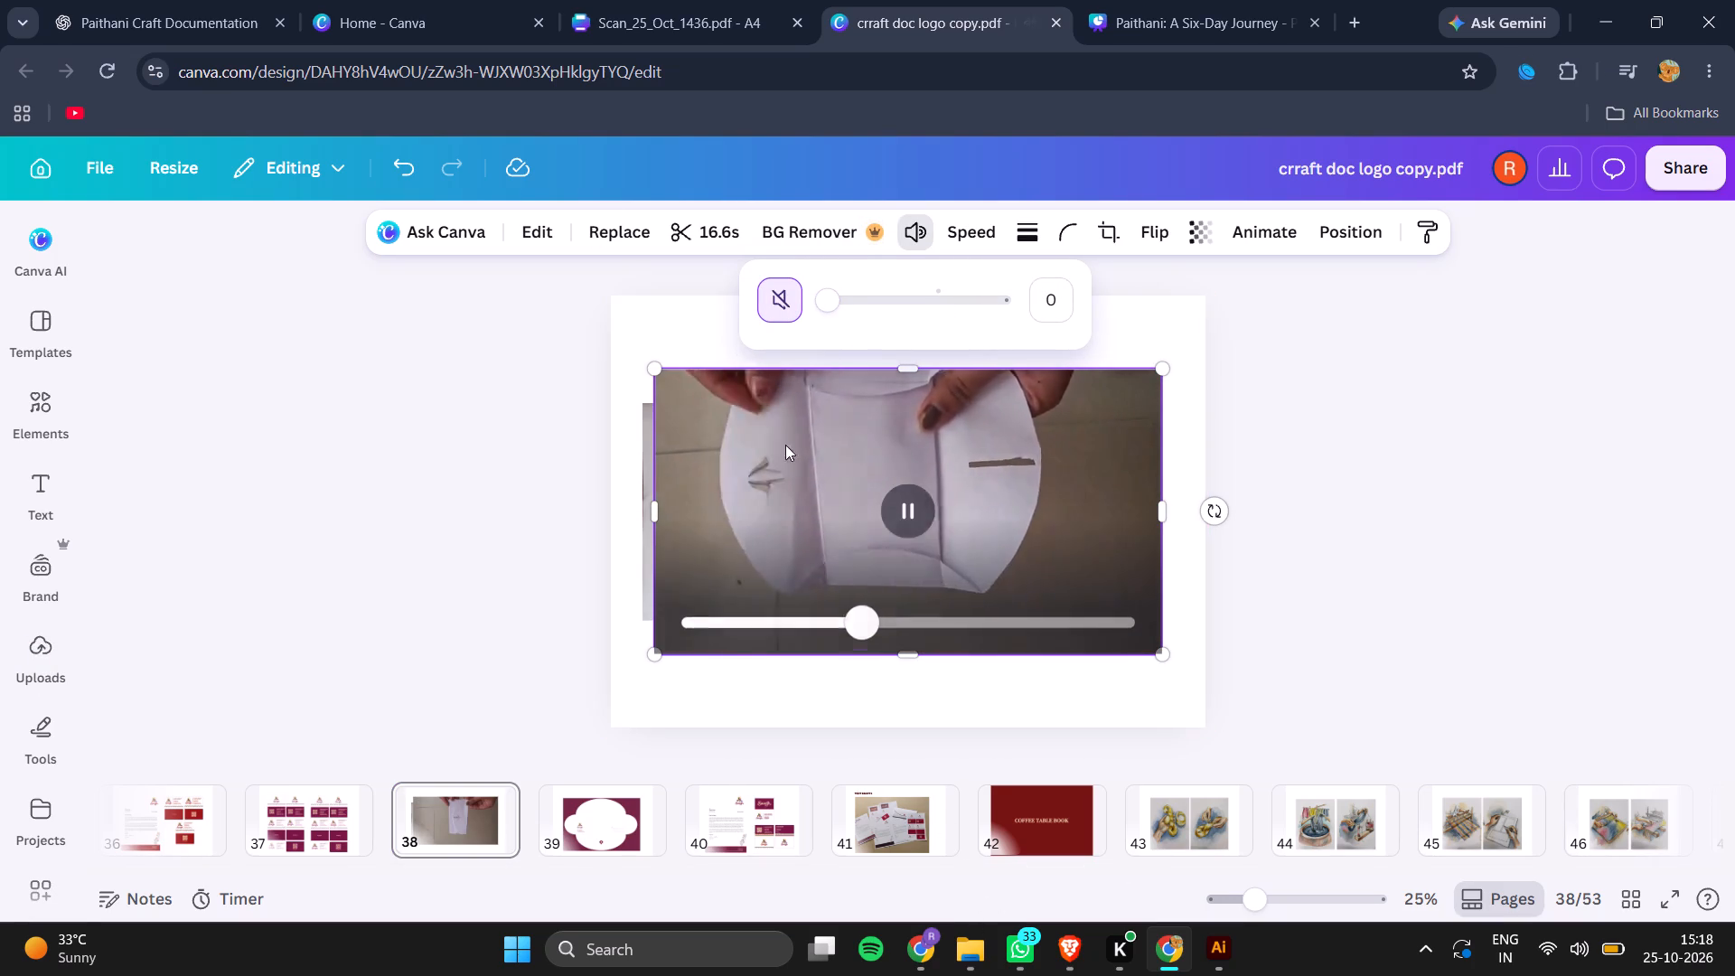
Rotate the envelope video on page 38 clockwise to about 79°, towards a portrait orientation.
left_click_drag(1220, 521, 934, 684)
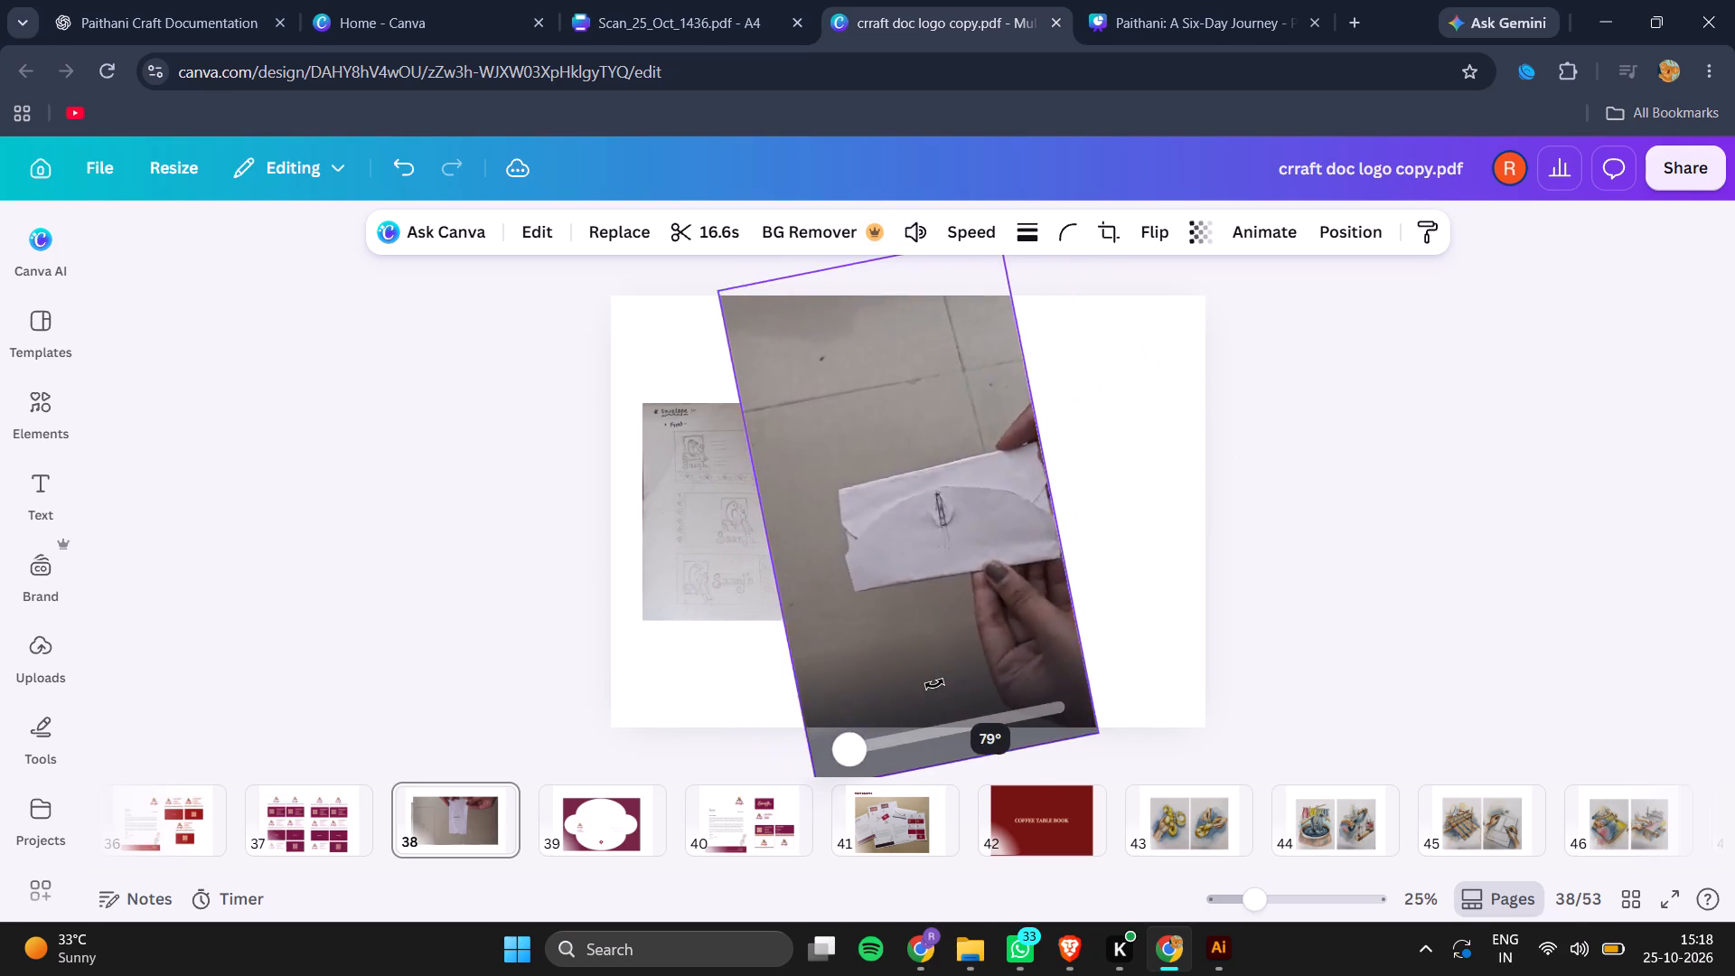
Rotate the envelope video on page 38 upright and shrink it to about 1,284 by 666, its top edge level with the sketch scan's.
left_click_drag(934, 684, 902, 685)
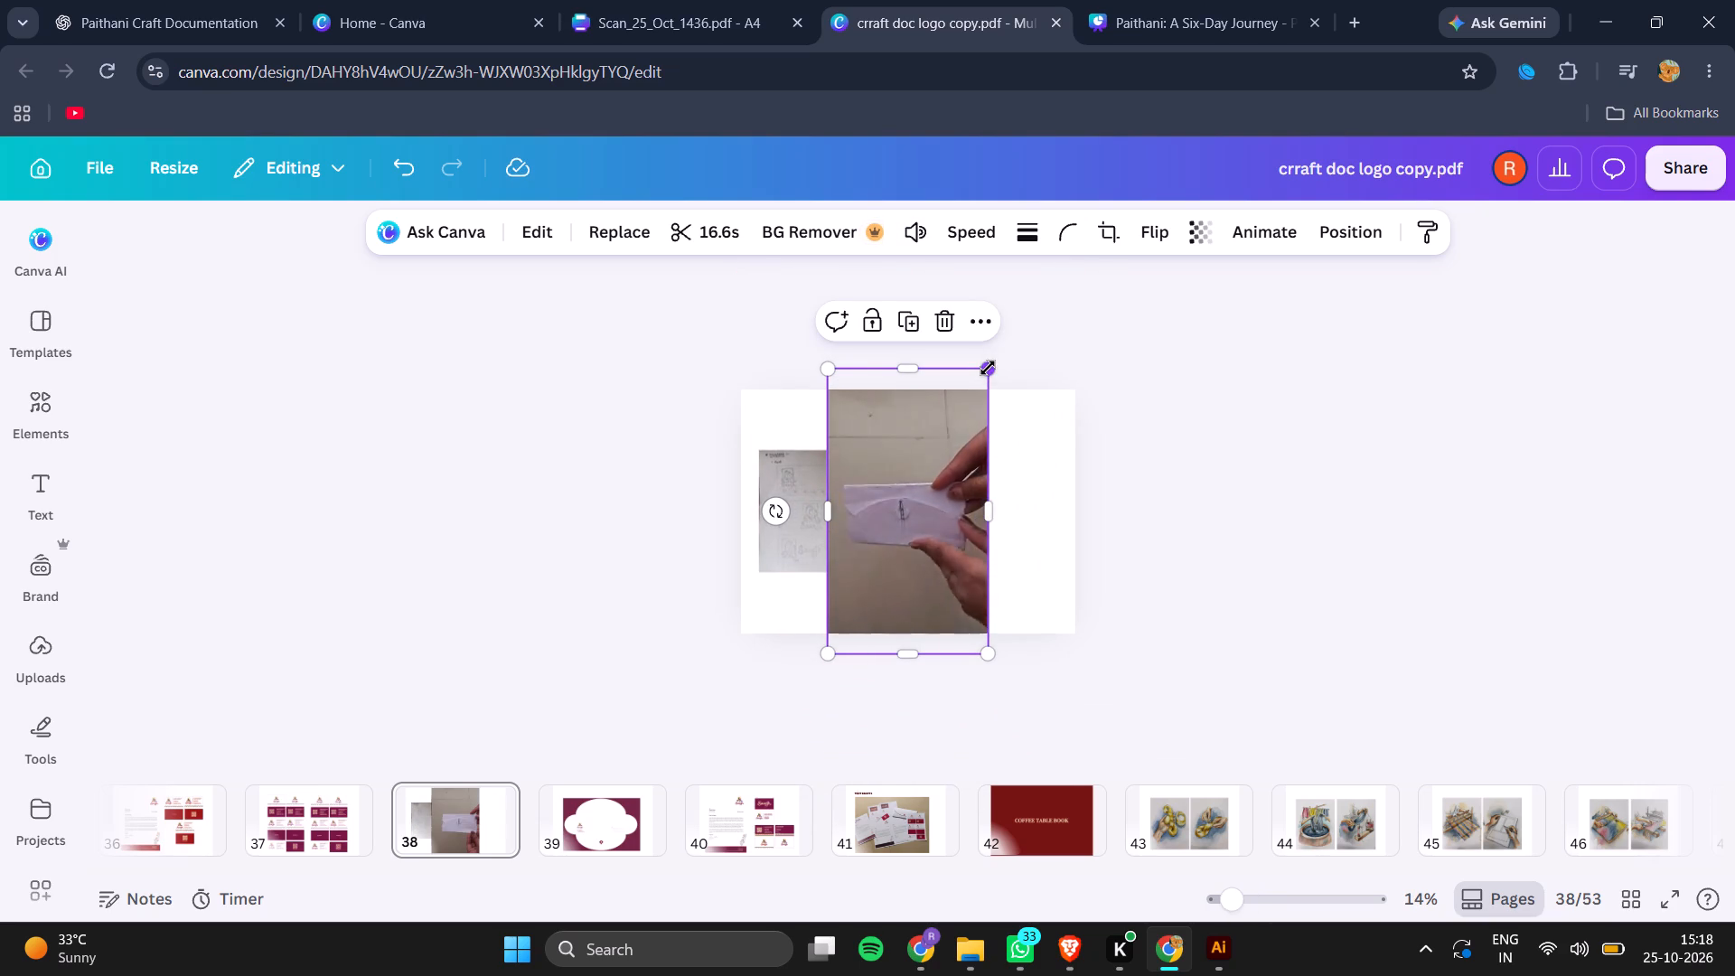
left_click_drag(988, 367, 980, 491)
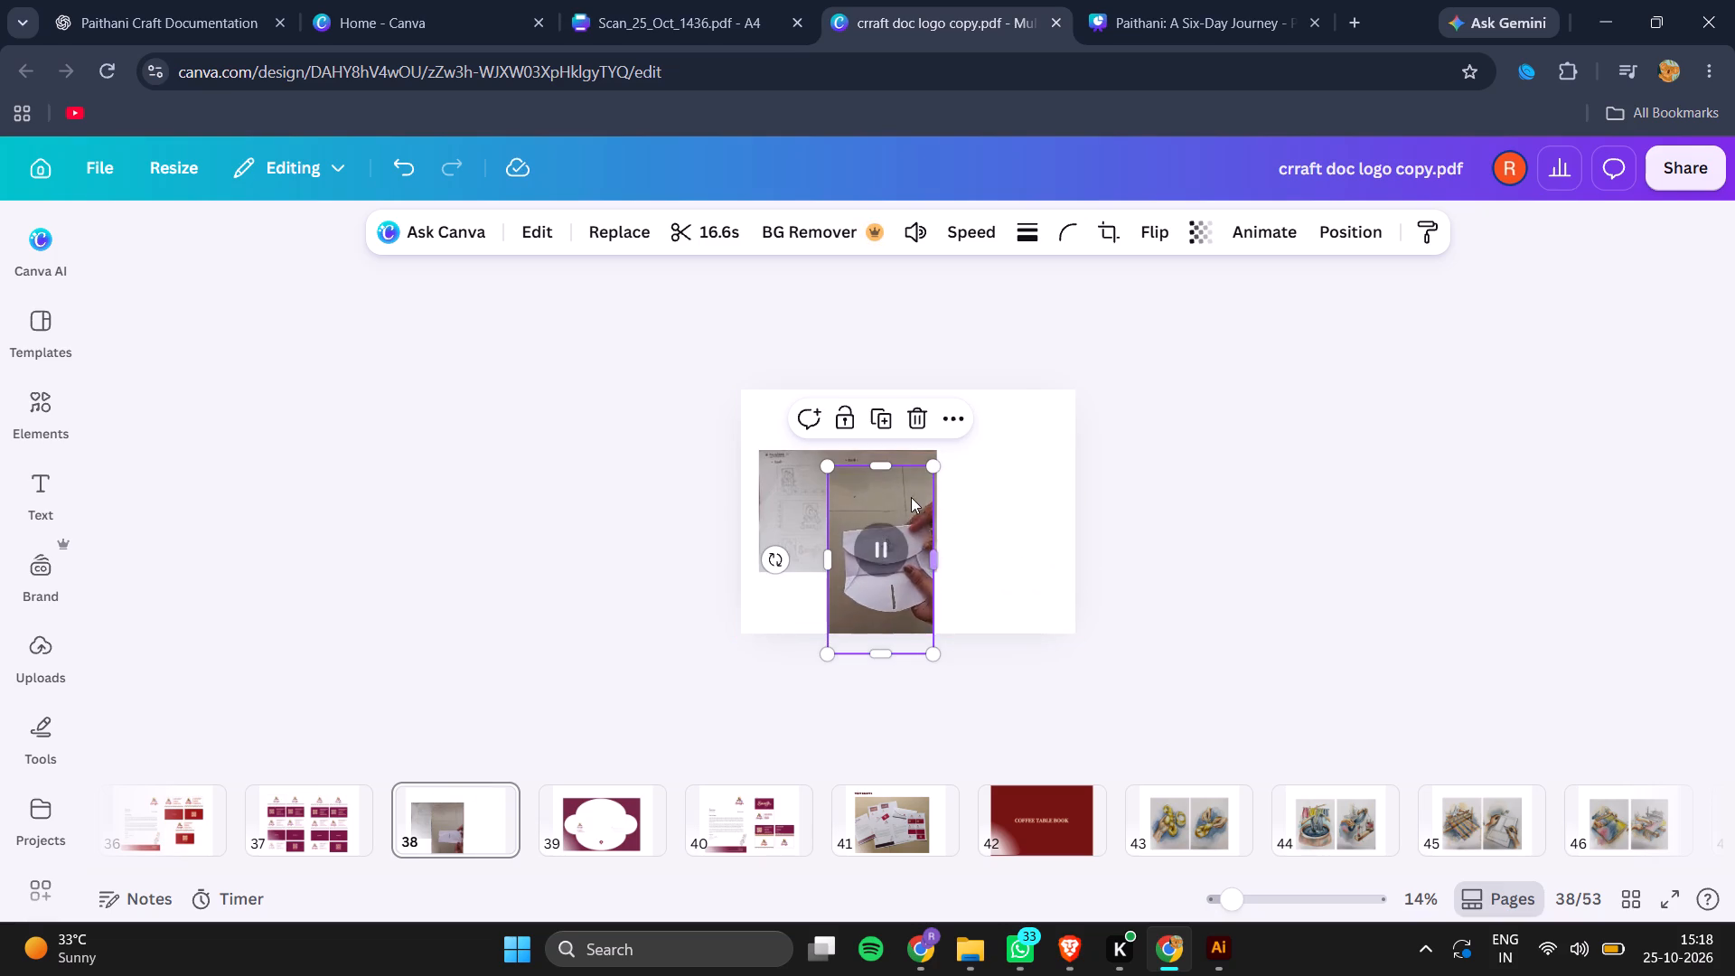
left_click_drag(880, 465, 890, 452)
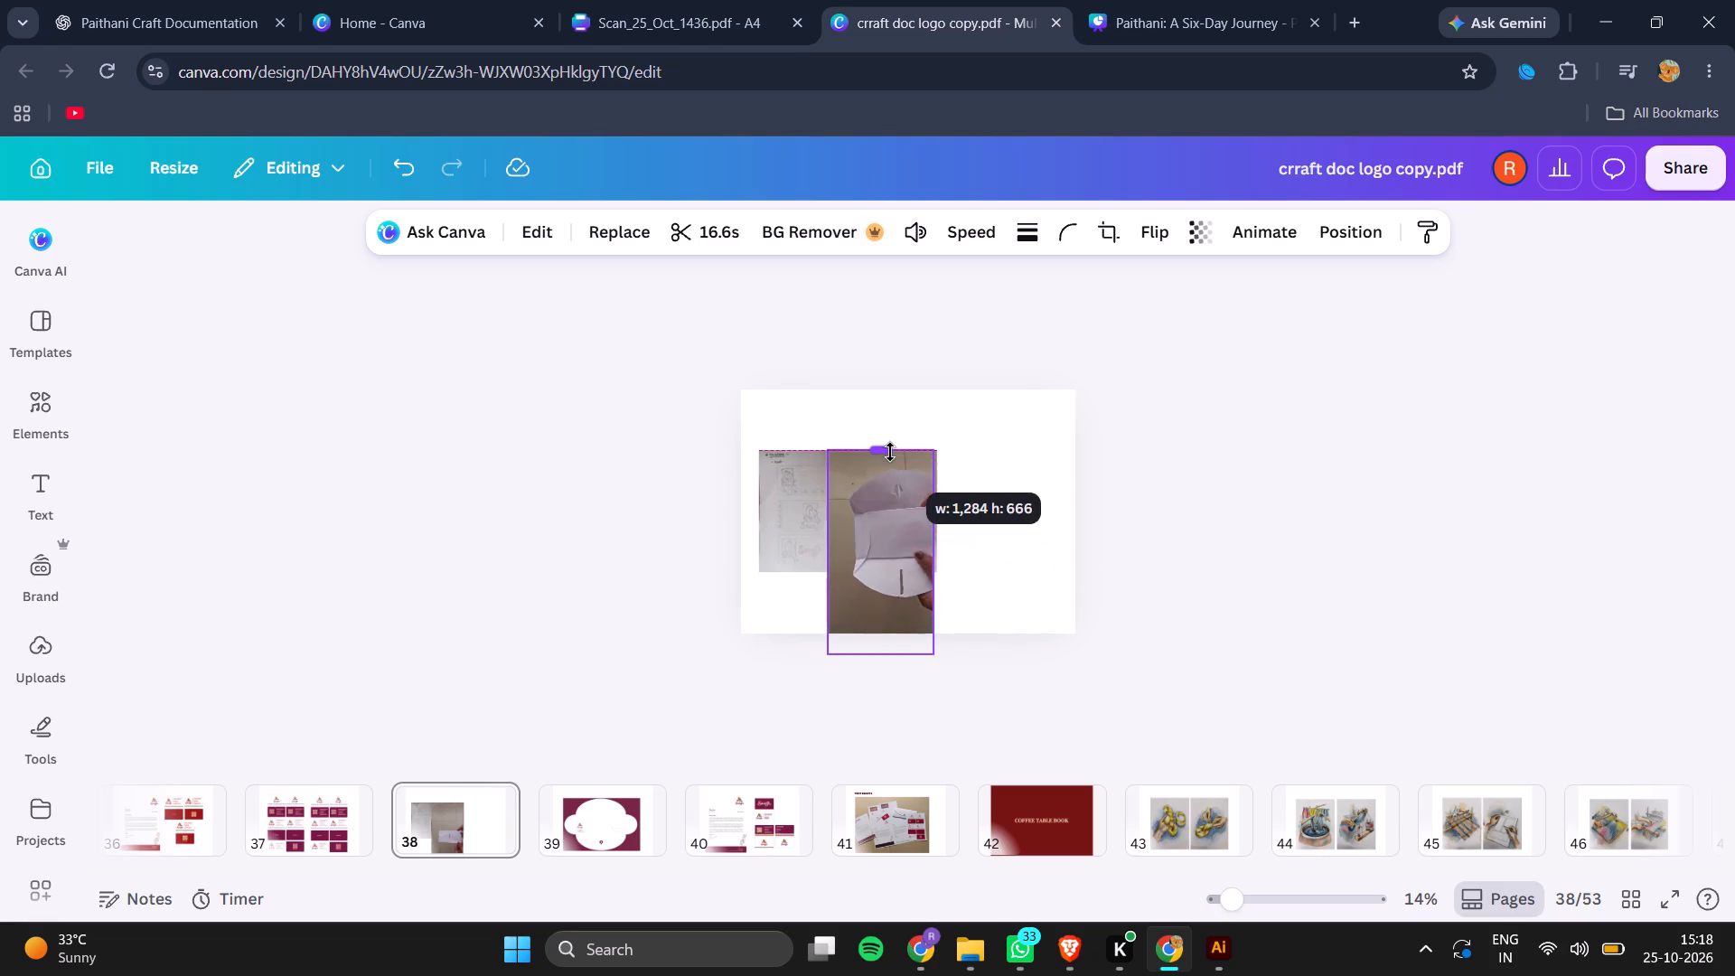
left_click_drag(890, 452, 889, 450)
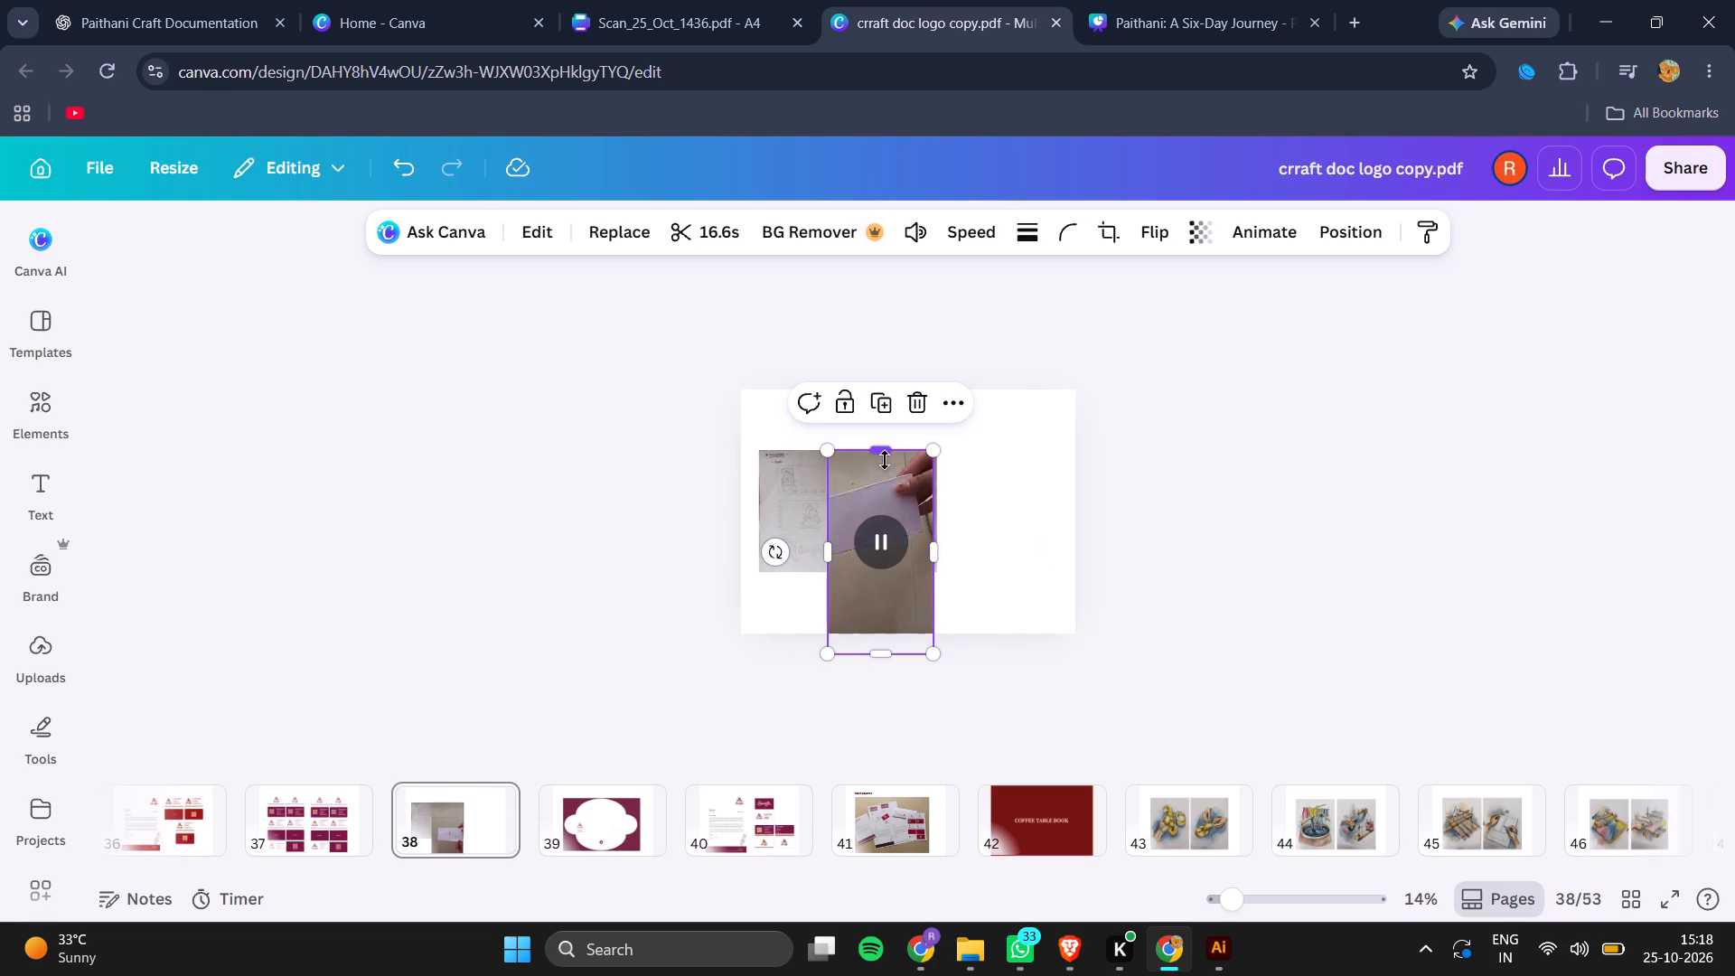
Move the envelope video into the blank space right of the sketch scan and trim its size to leave a margin below it.
left_click(928, 577)
left_click_drag(909, 589, 1028, 550)
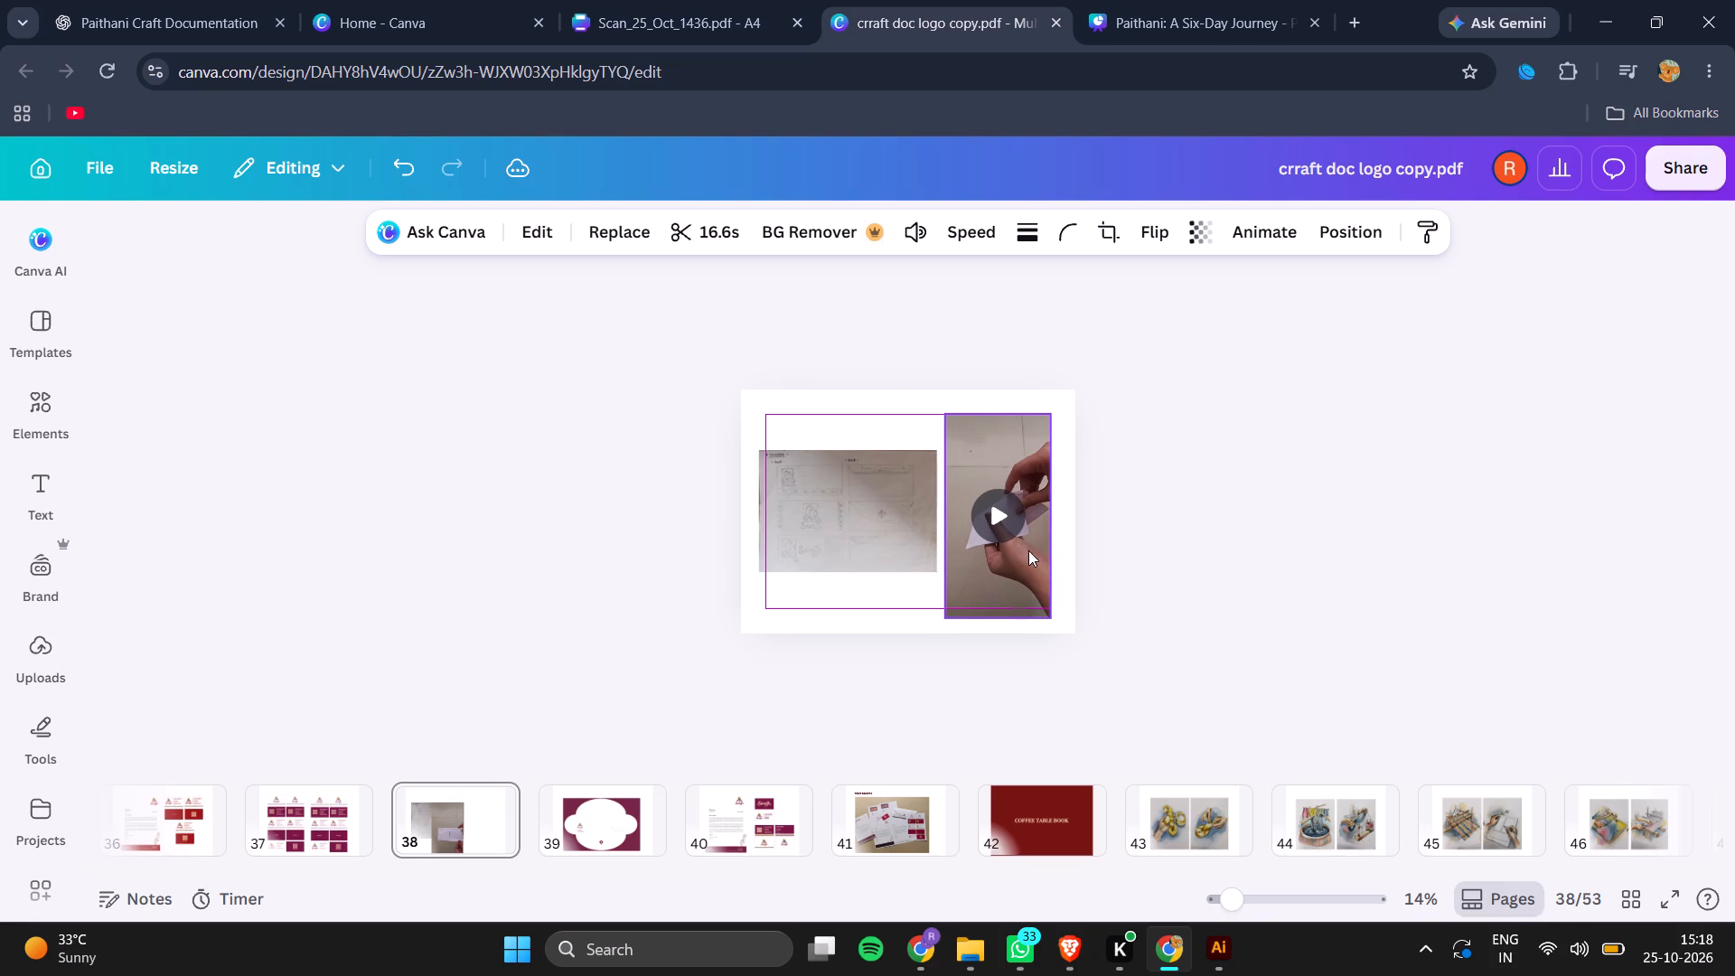
left_click_drag(1054, 620, 1050, 618)
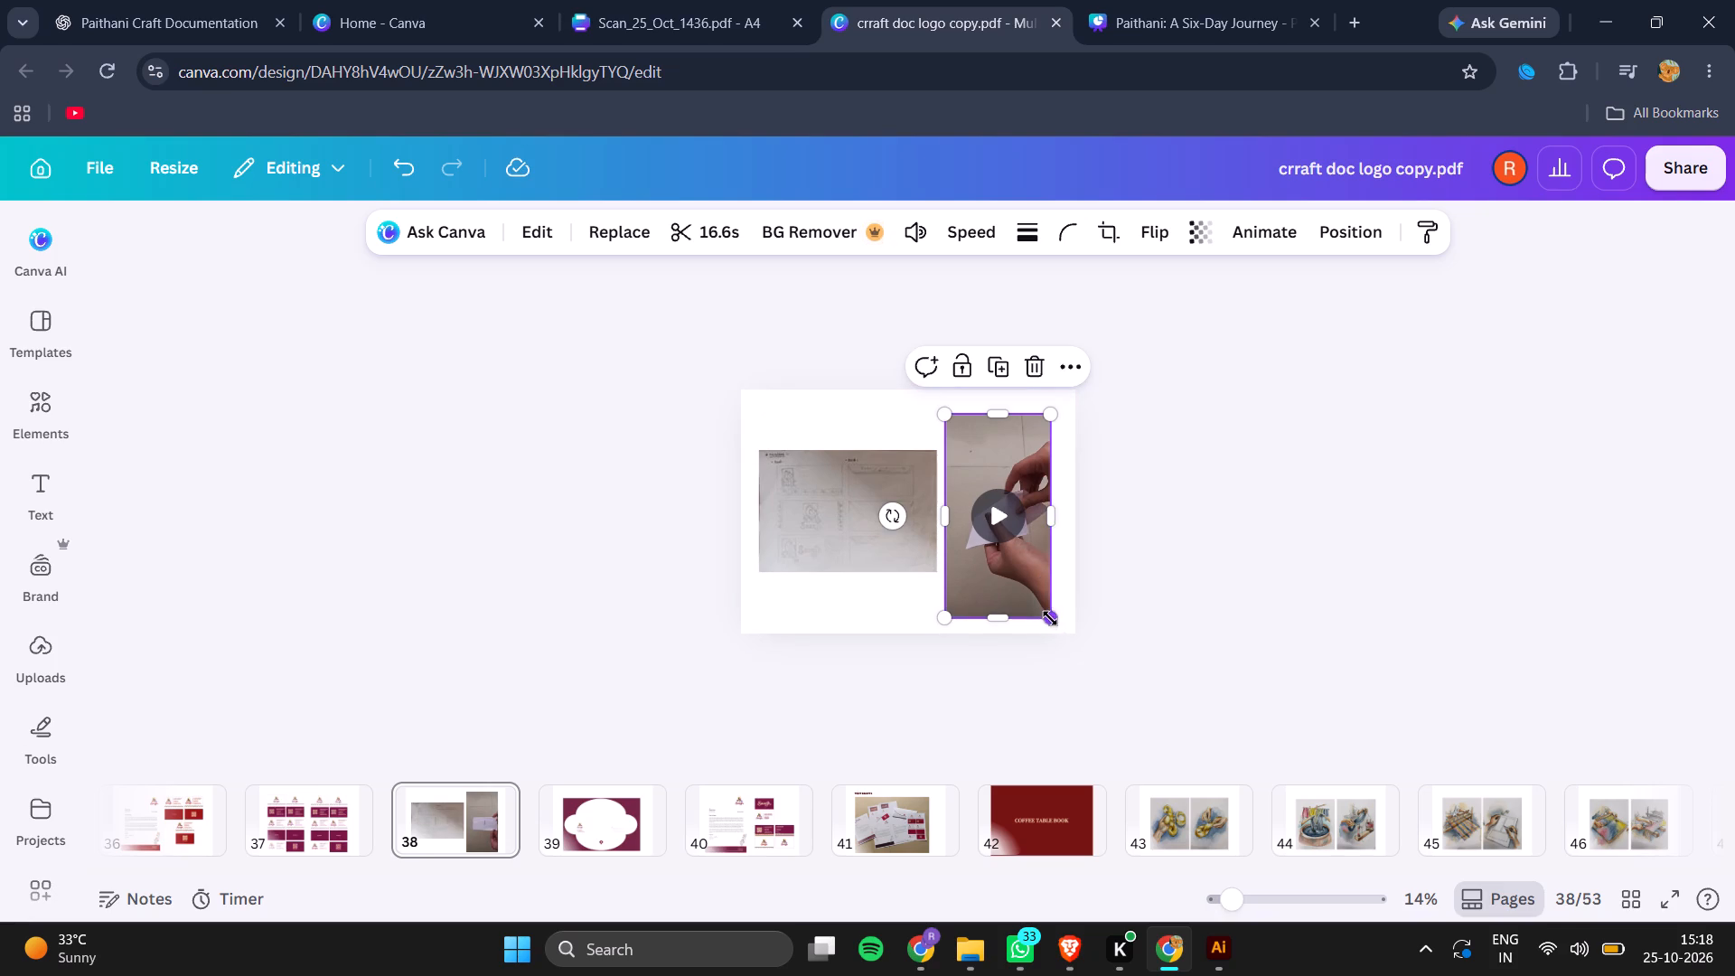
left_click_drag(1050, 618, 1041, 608)
left_click(999, 526)
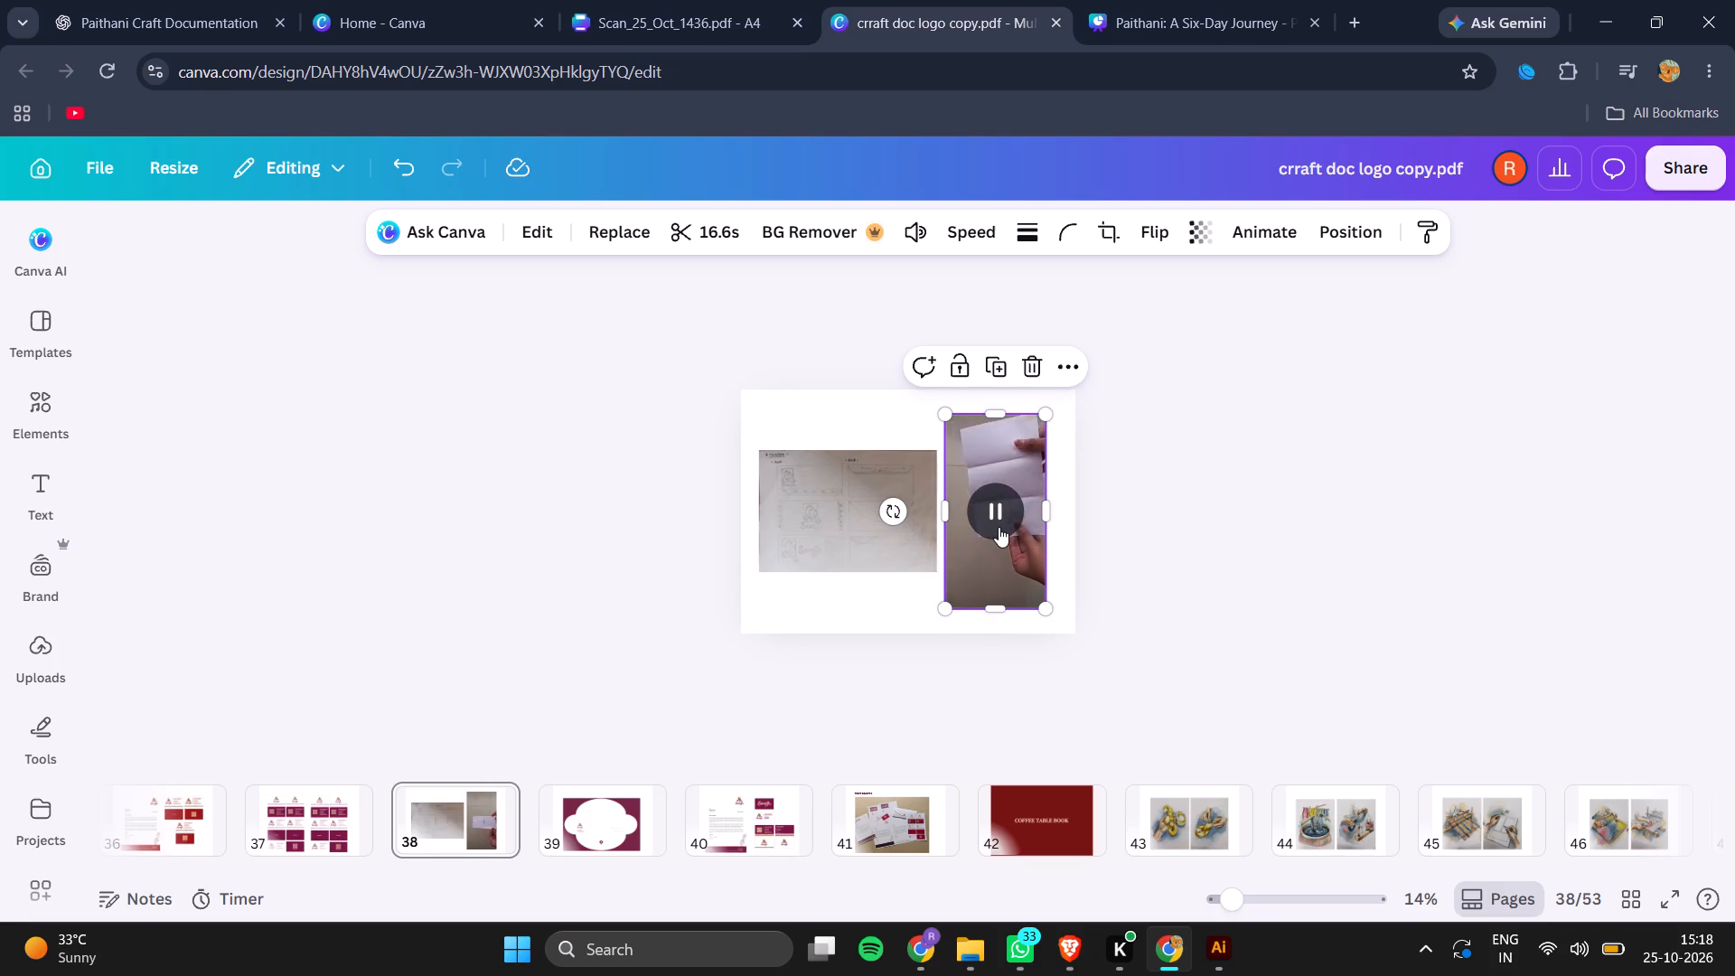
left_click_drag(1001, 611, 999, 575)
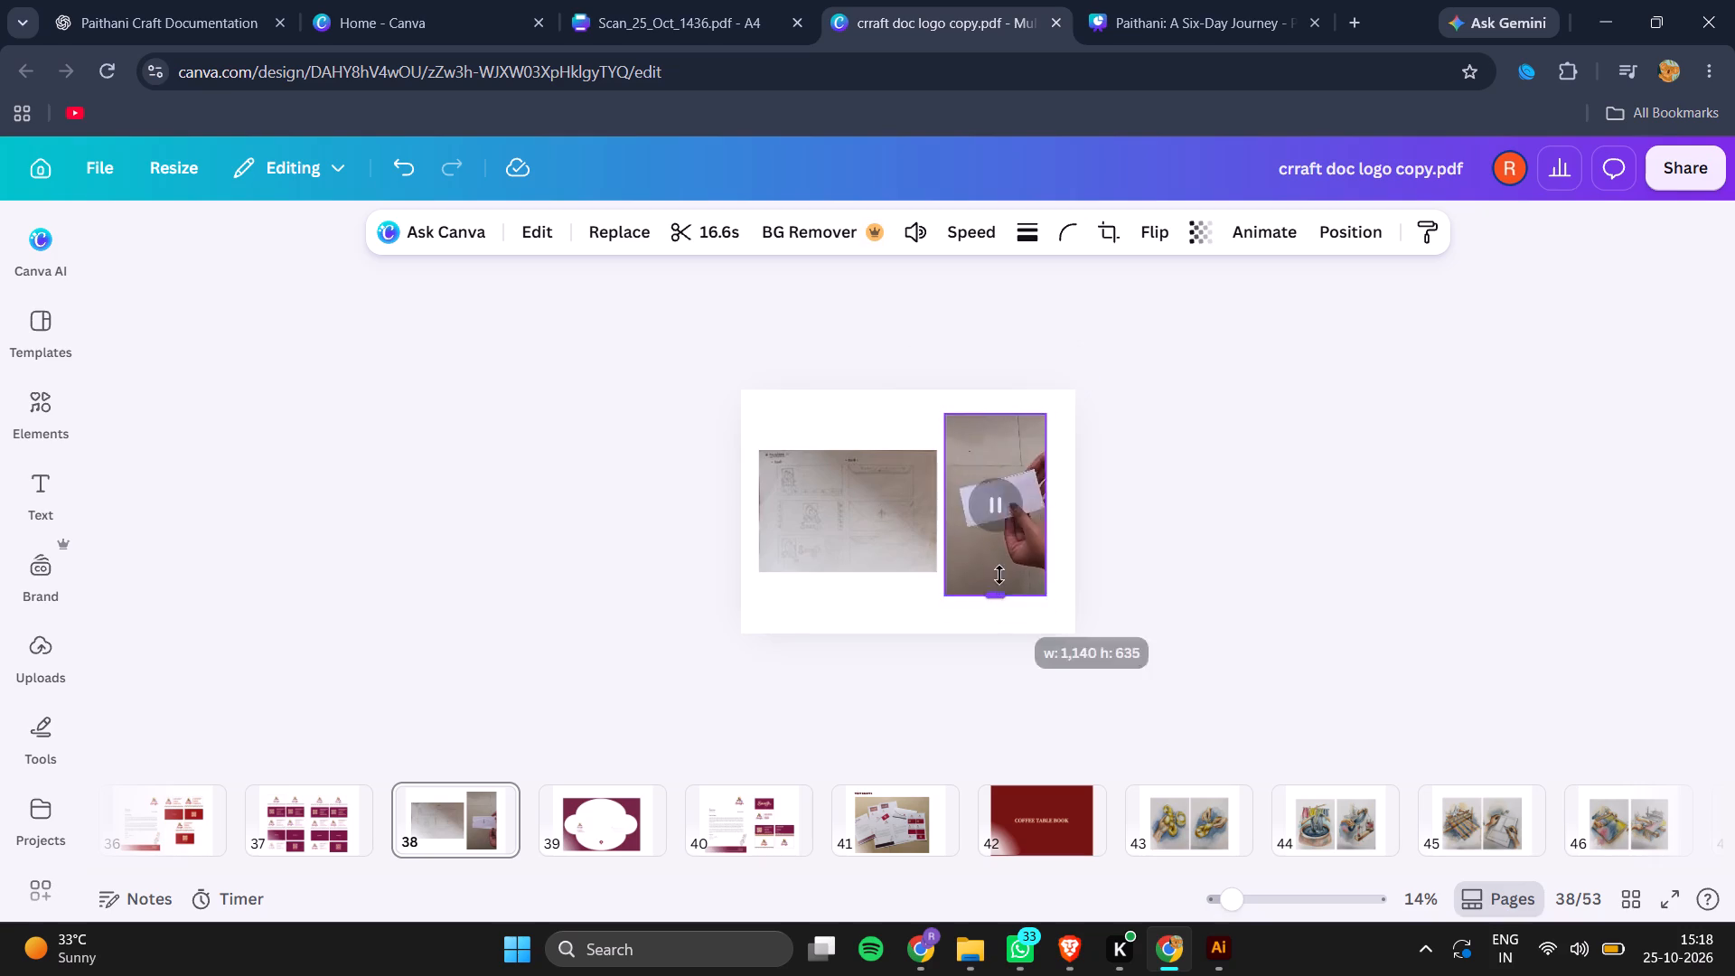
left_click_drag(999, 575, 999, 589)
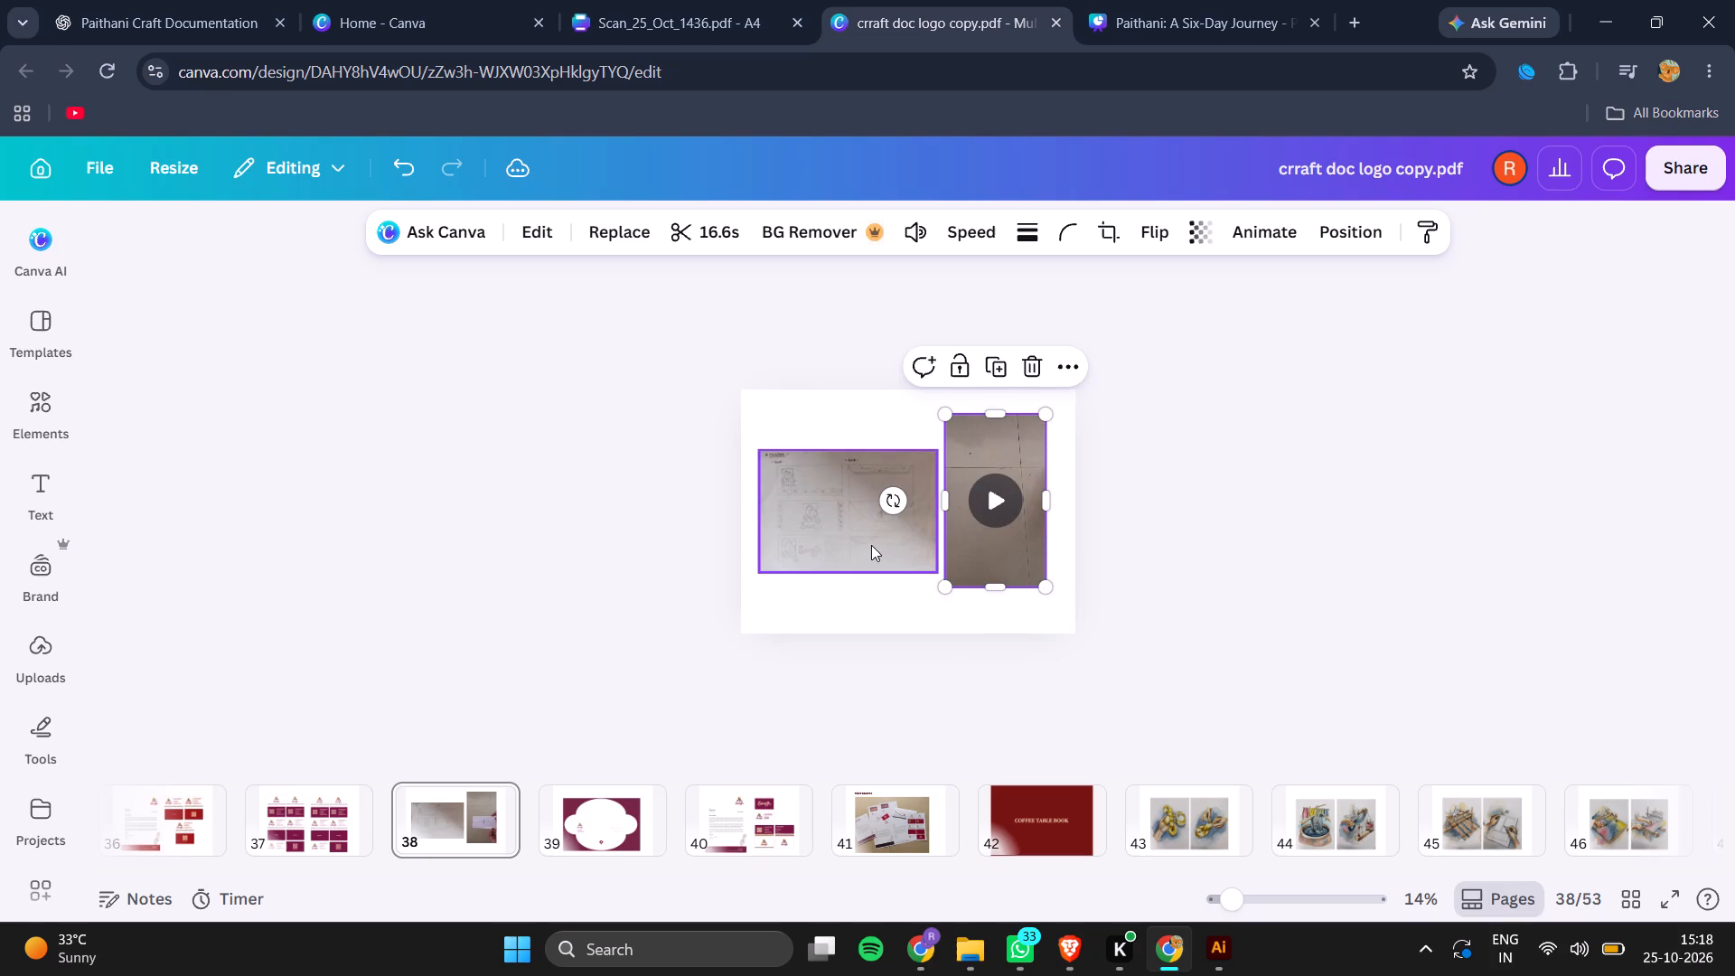
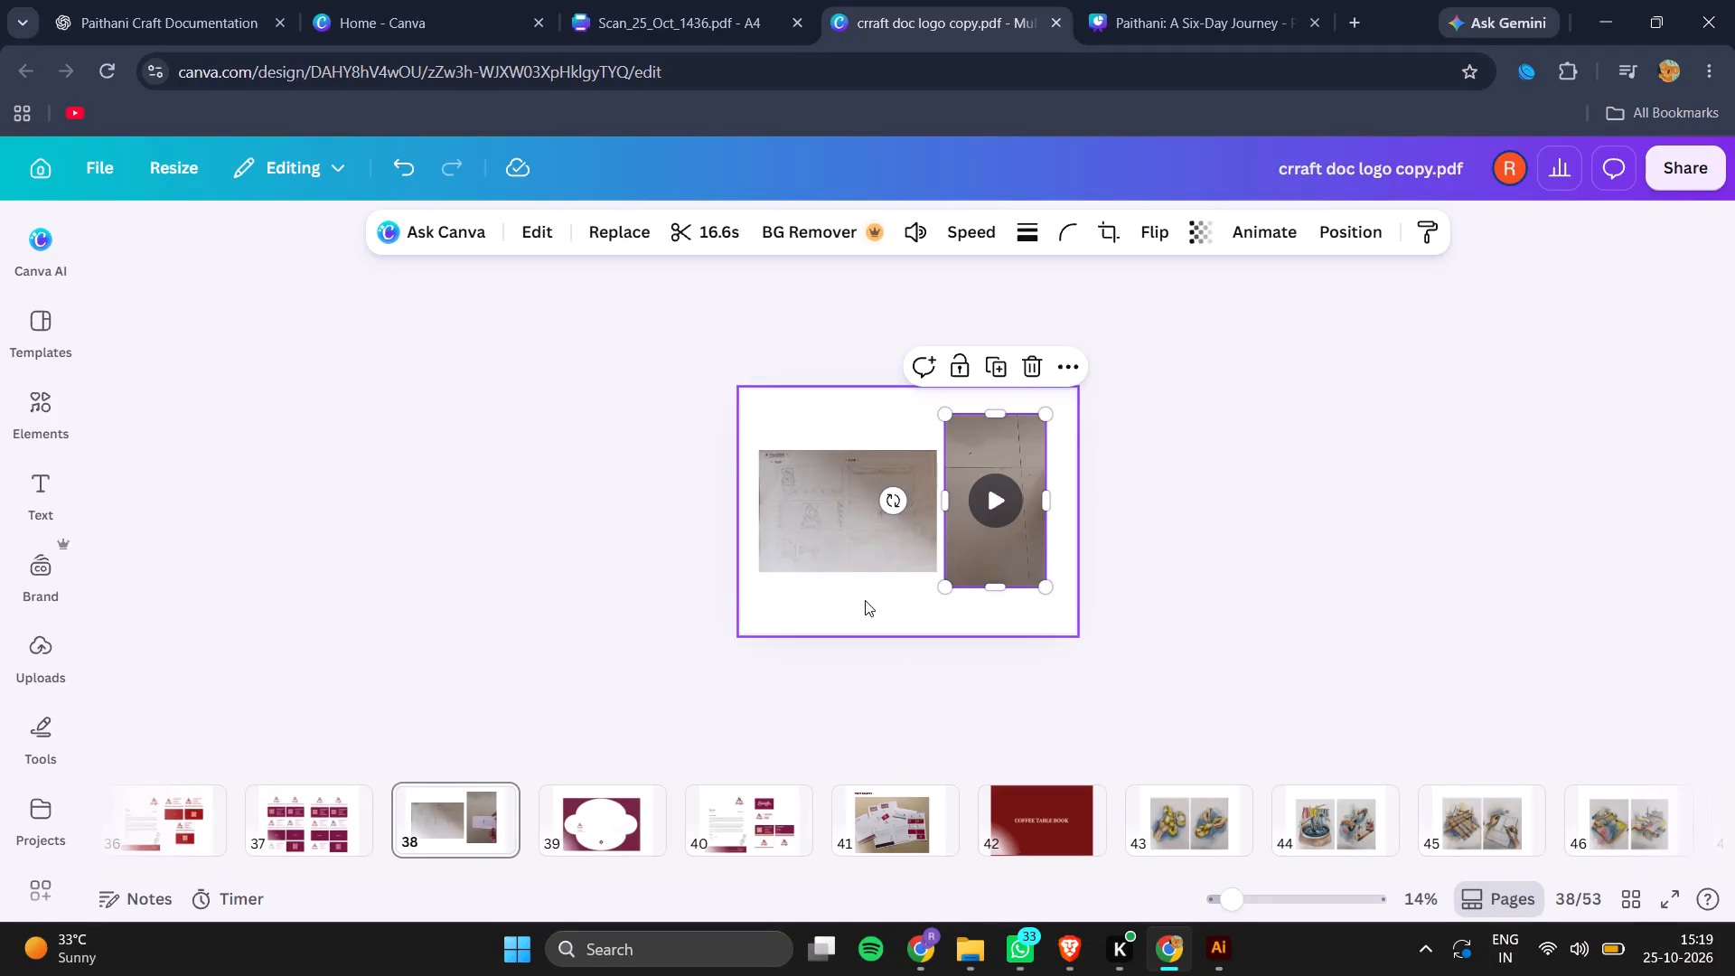
Shrink the envelope video on page 38 proportionally until its top and bottom edges line up with the sketch scan's.
left_click(865, 600)
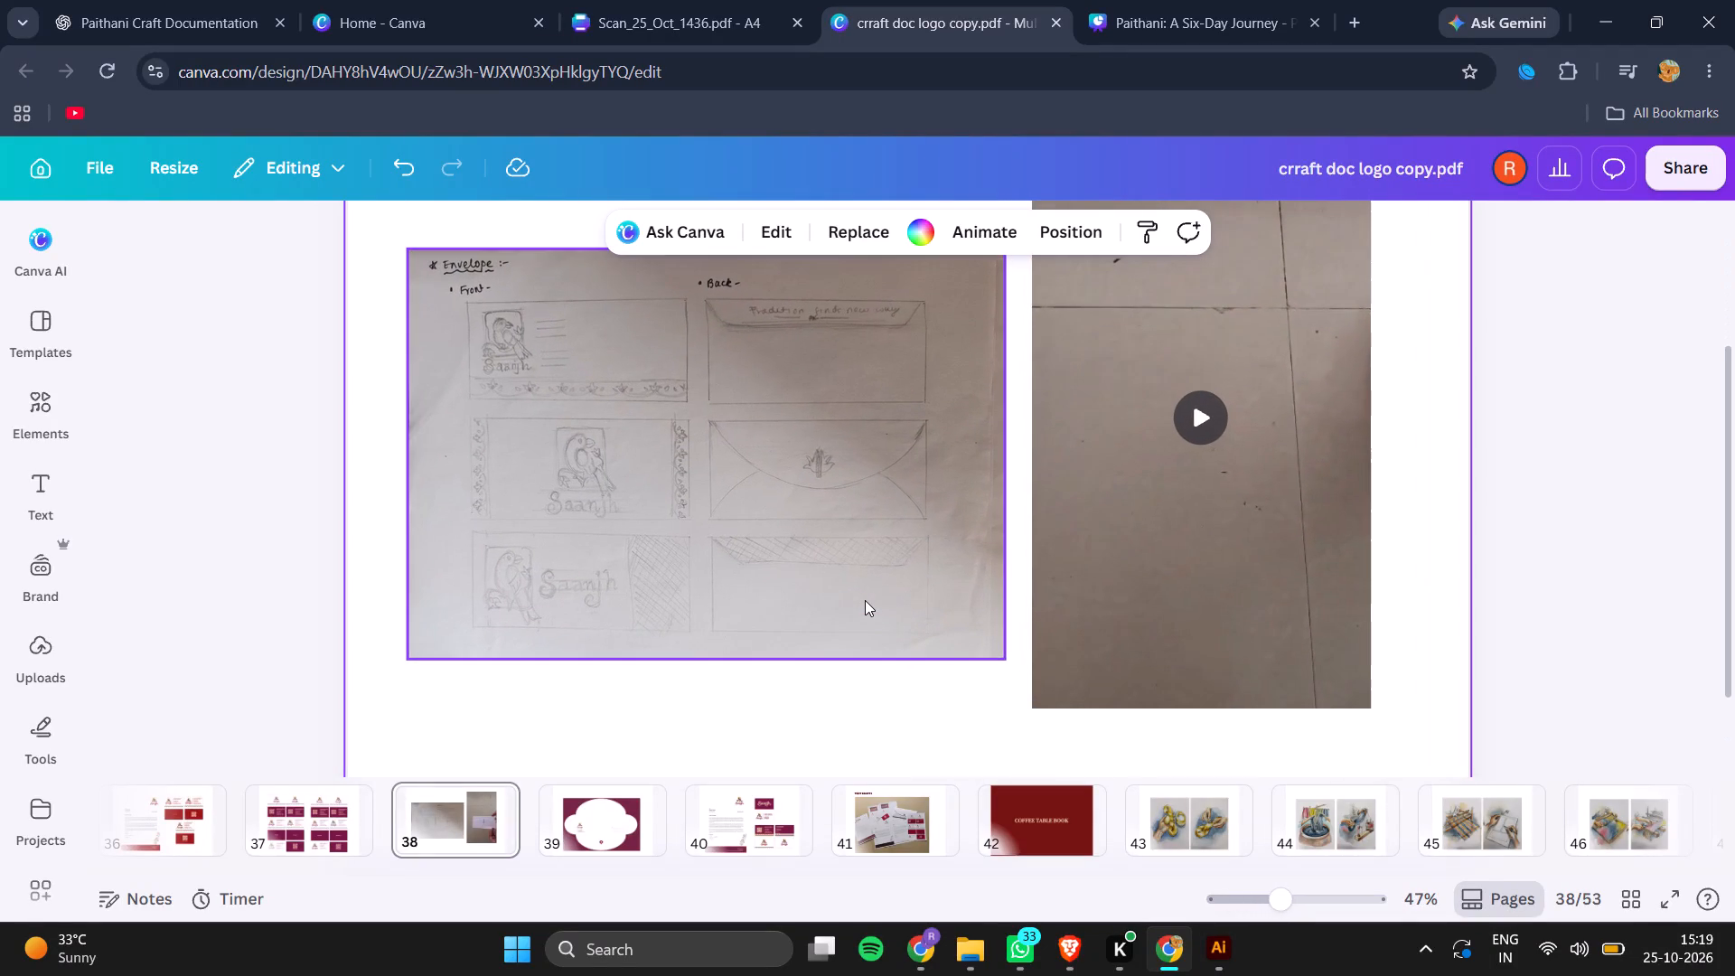
scroll(865, 600, "left", 2)
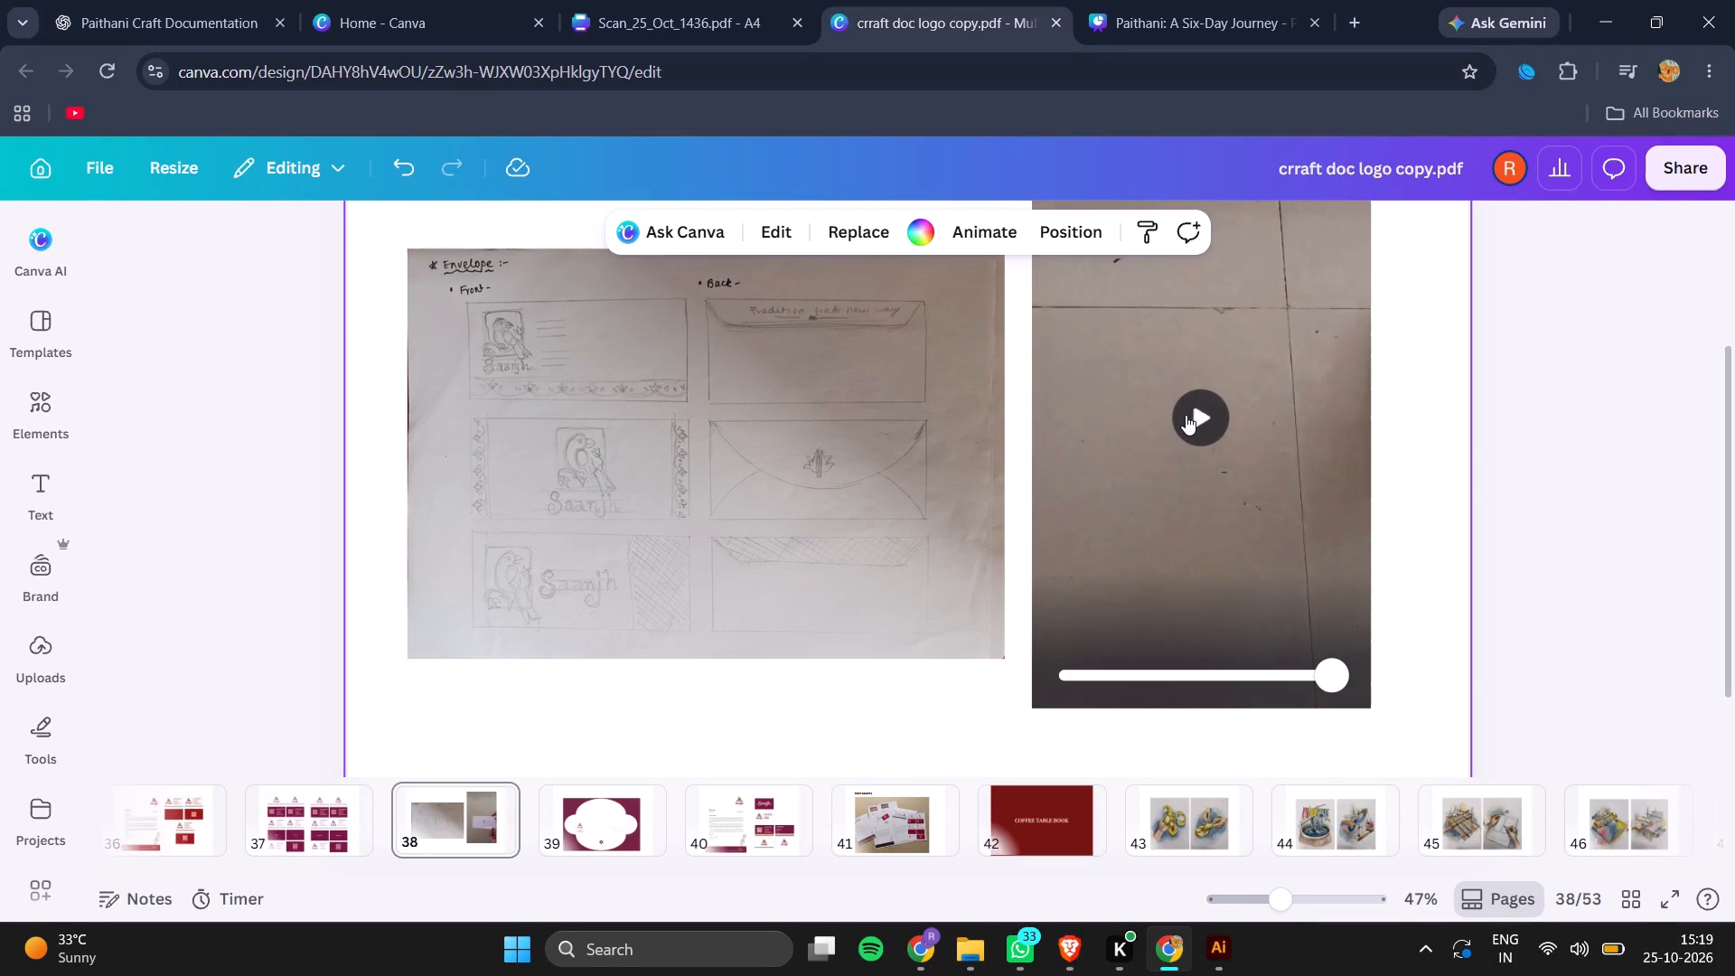
left_click(1168, 340)
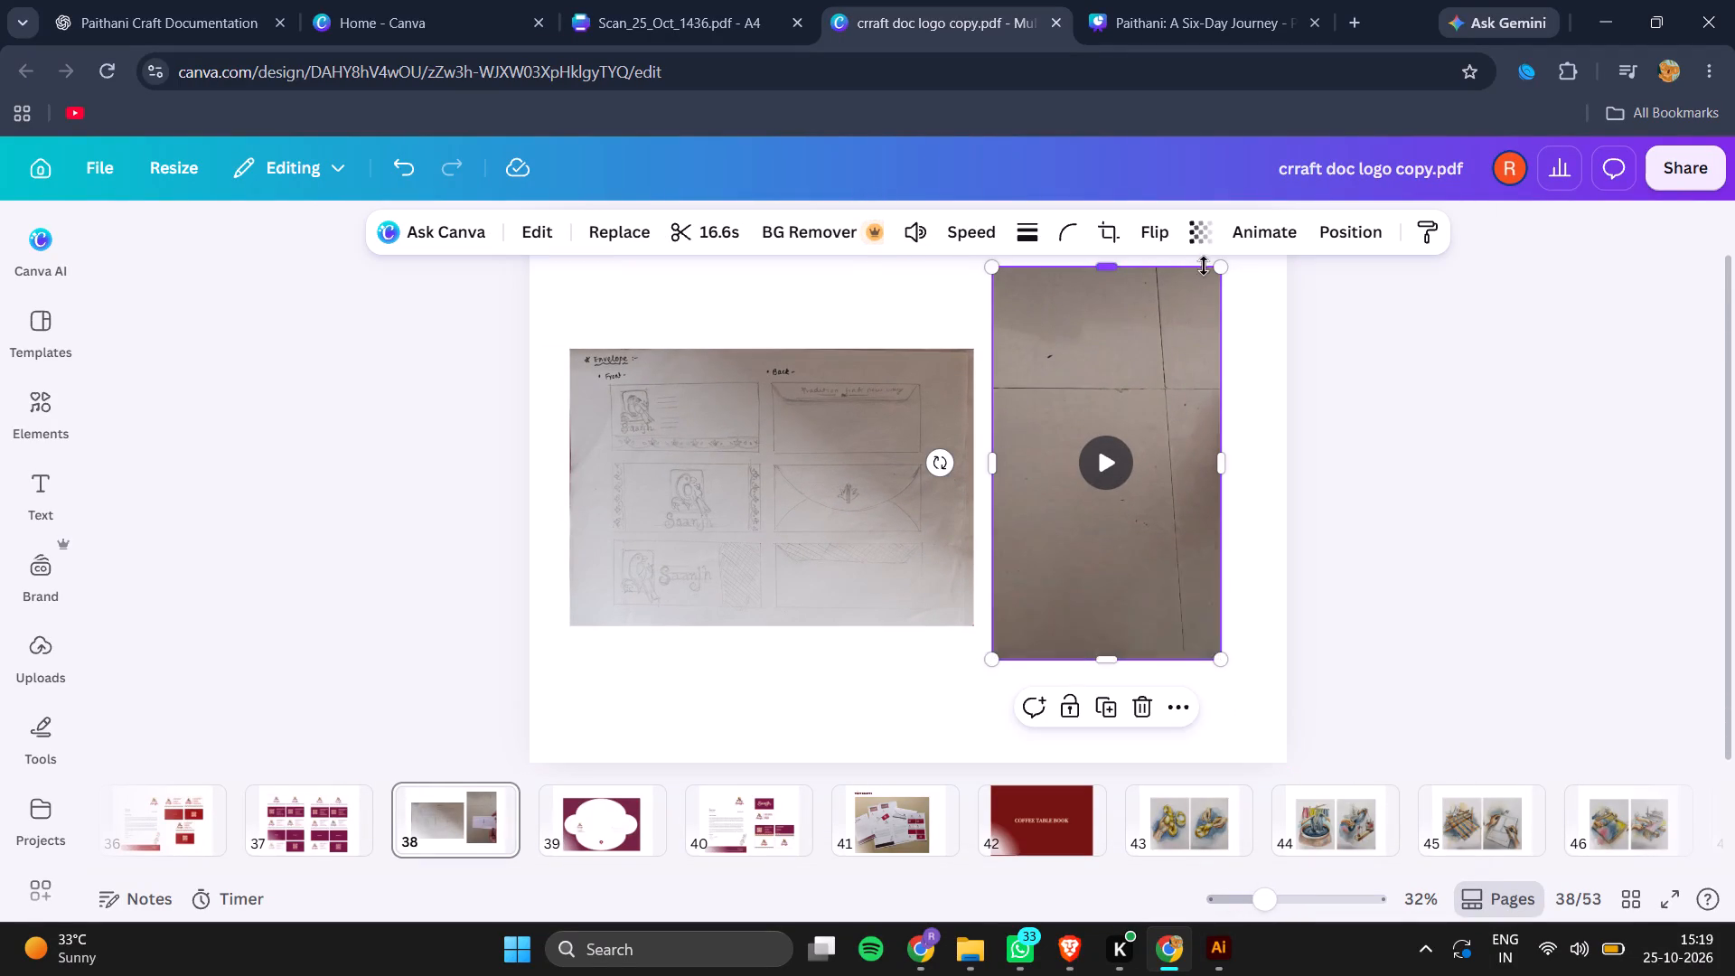
left_click_drag(1217, 270, 1210, 367)
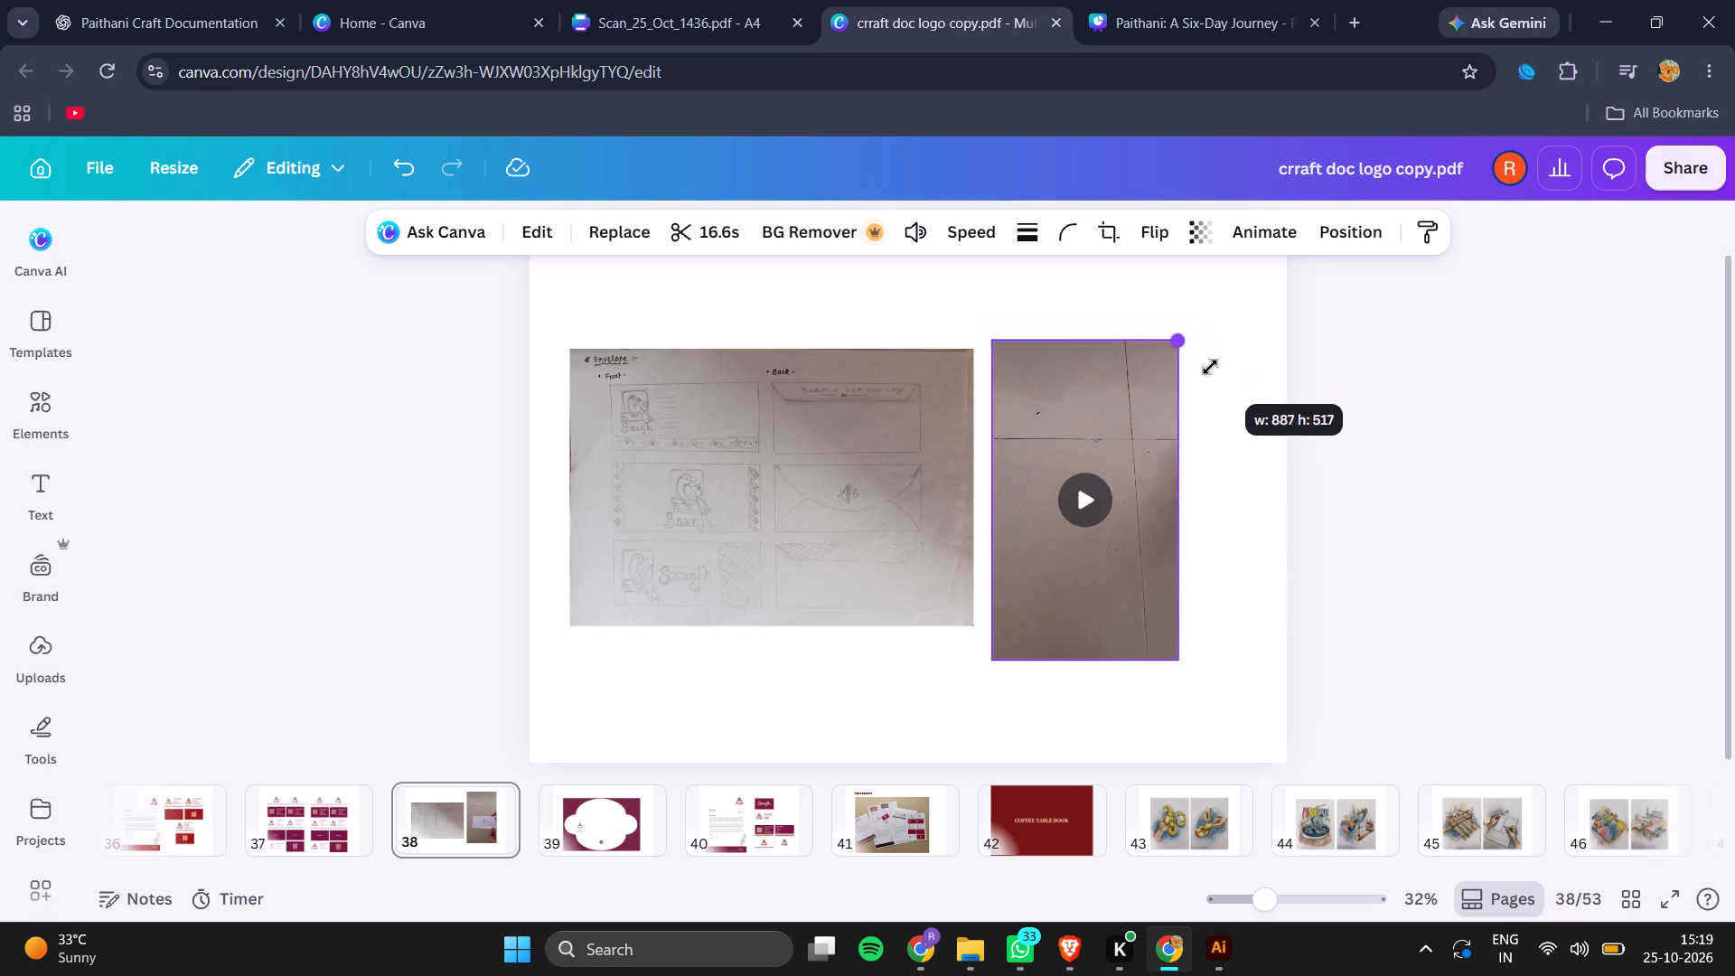
left_click_drag(1210, 367, 1211, 370)
left_click_drag(1177, 663, 1152, 633)
Select the sketch scan and envelope video together, enlarge them proportionally to span most of the page width, and nudge them slightly down.
left_click_drag(297, 430, 1237, 655)
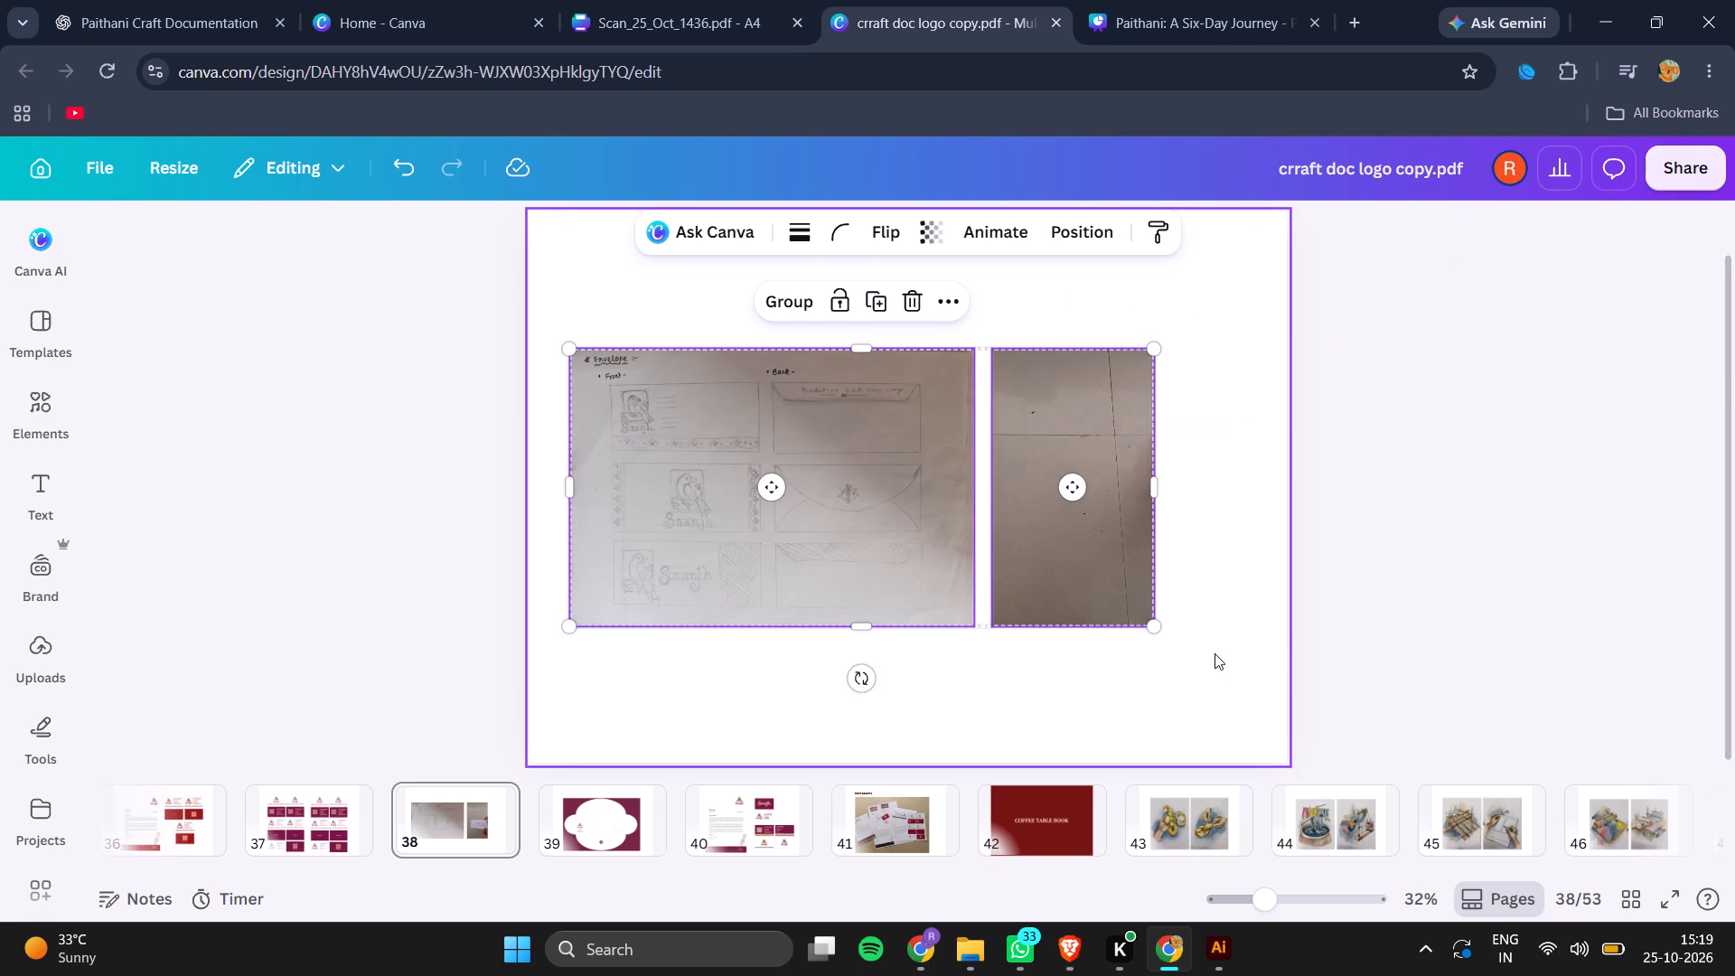
left_click_drag(1155, 626, 1191, 661)
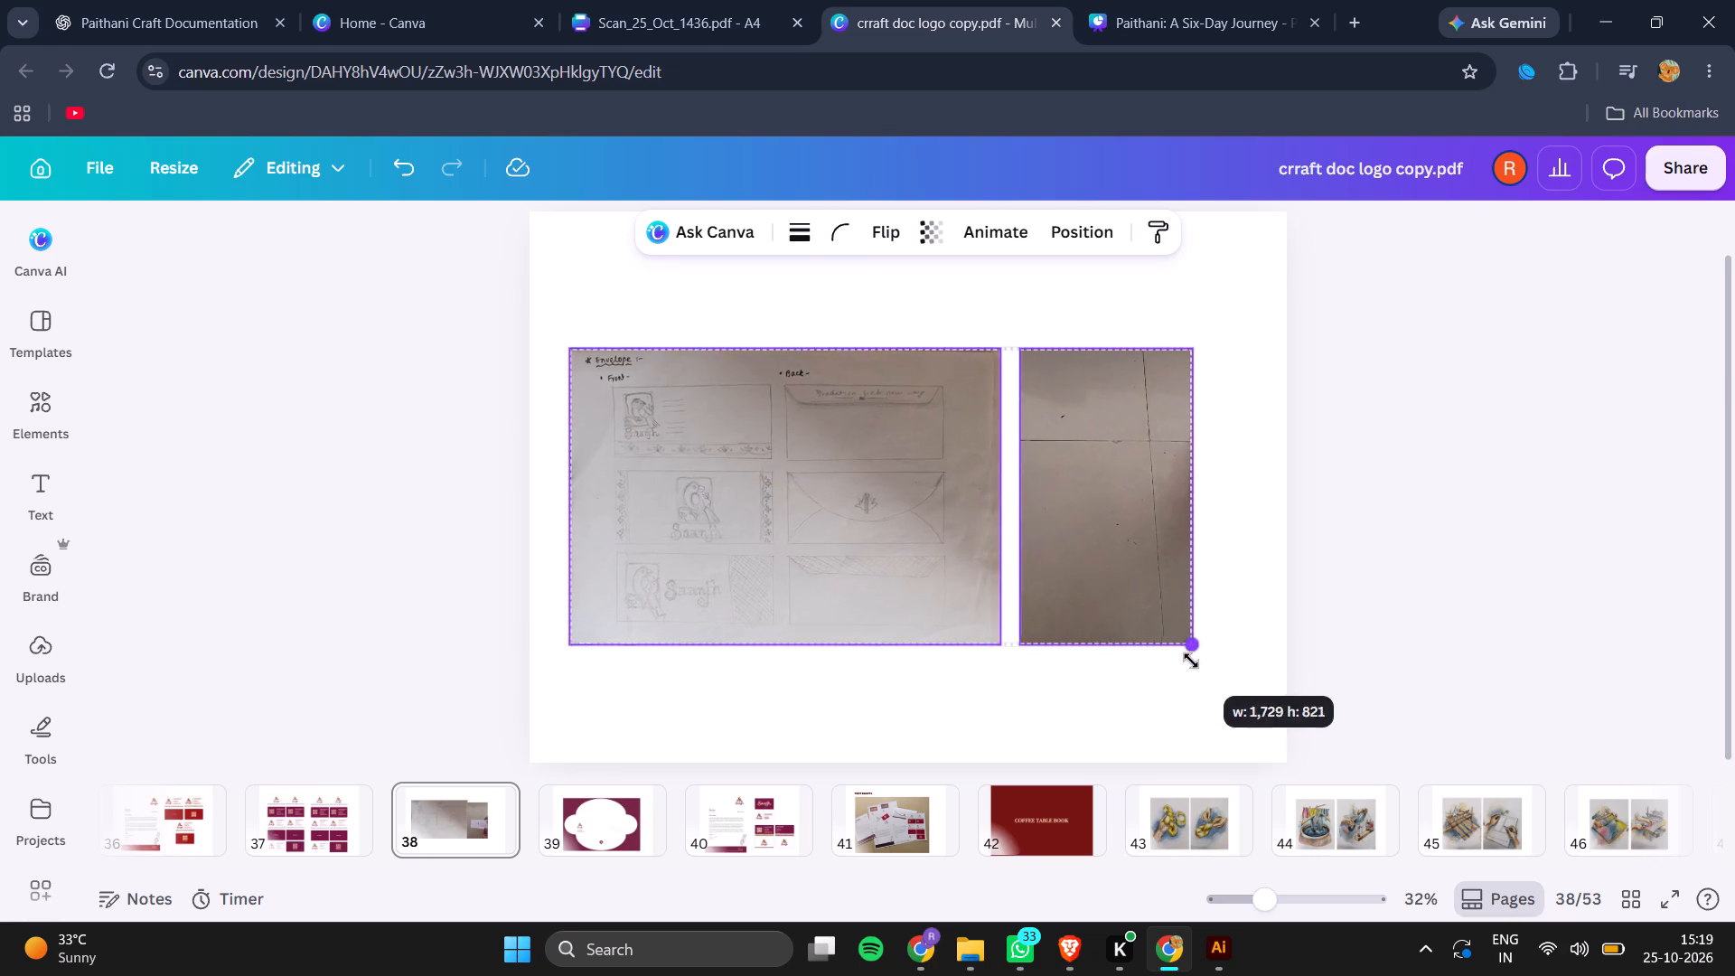
left_click_drag(1191, 661, 1237, 726)
left_click_drag(1146, 623, 1146, 637)
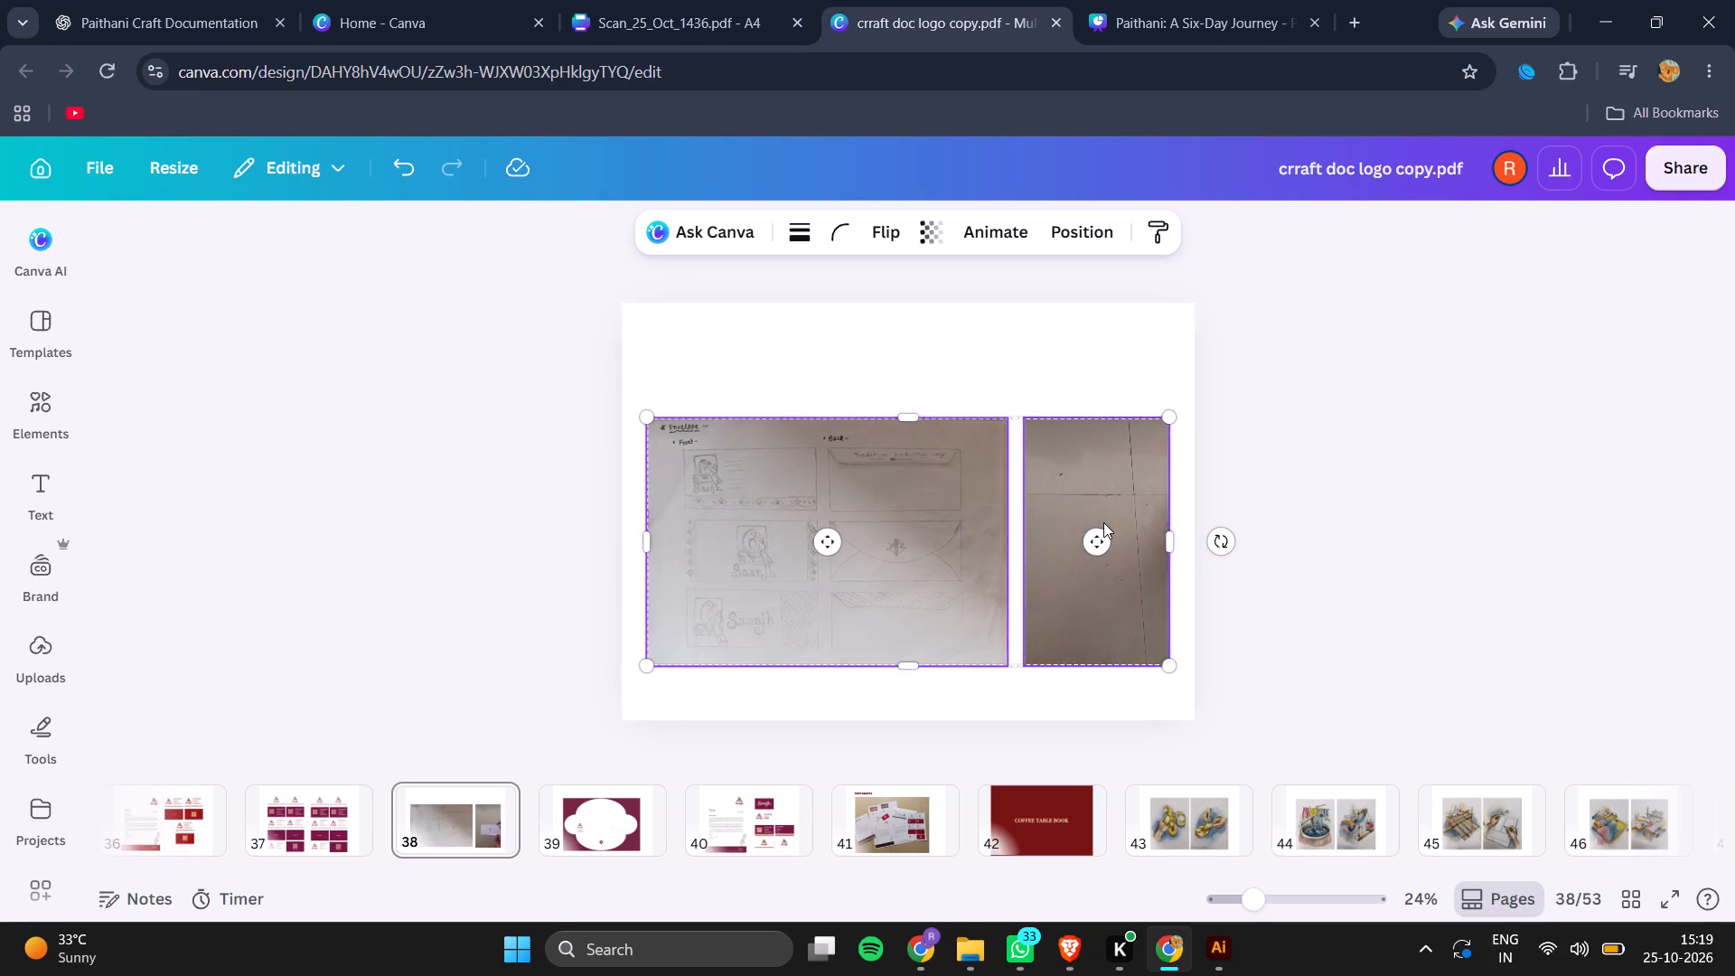
Add a blank page after page 39 and place the Downloads video "WhatsApp Video 2026-10-25 at 2.44.30 PM" on it.
left_click(600, 836)
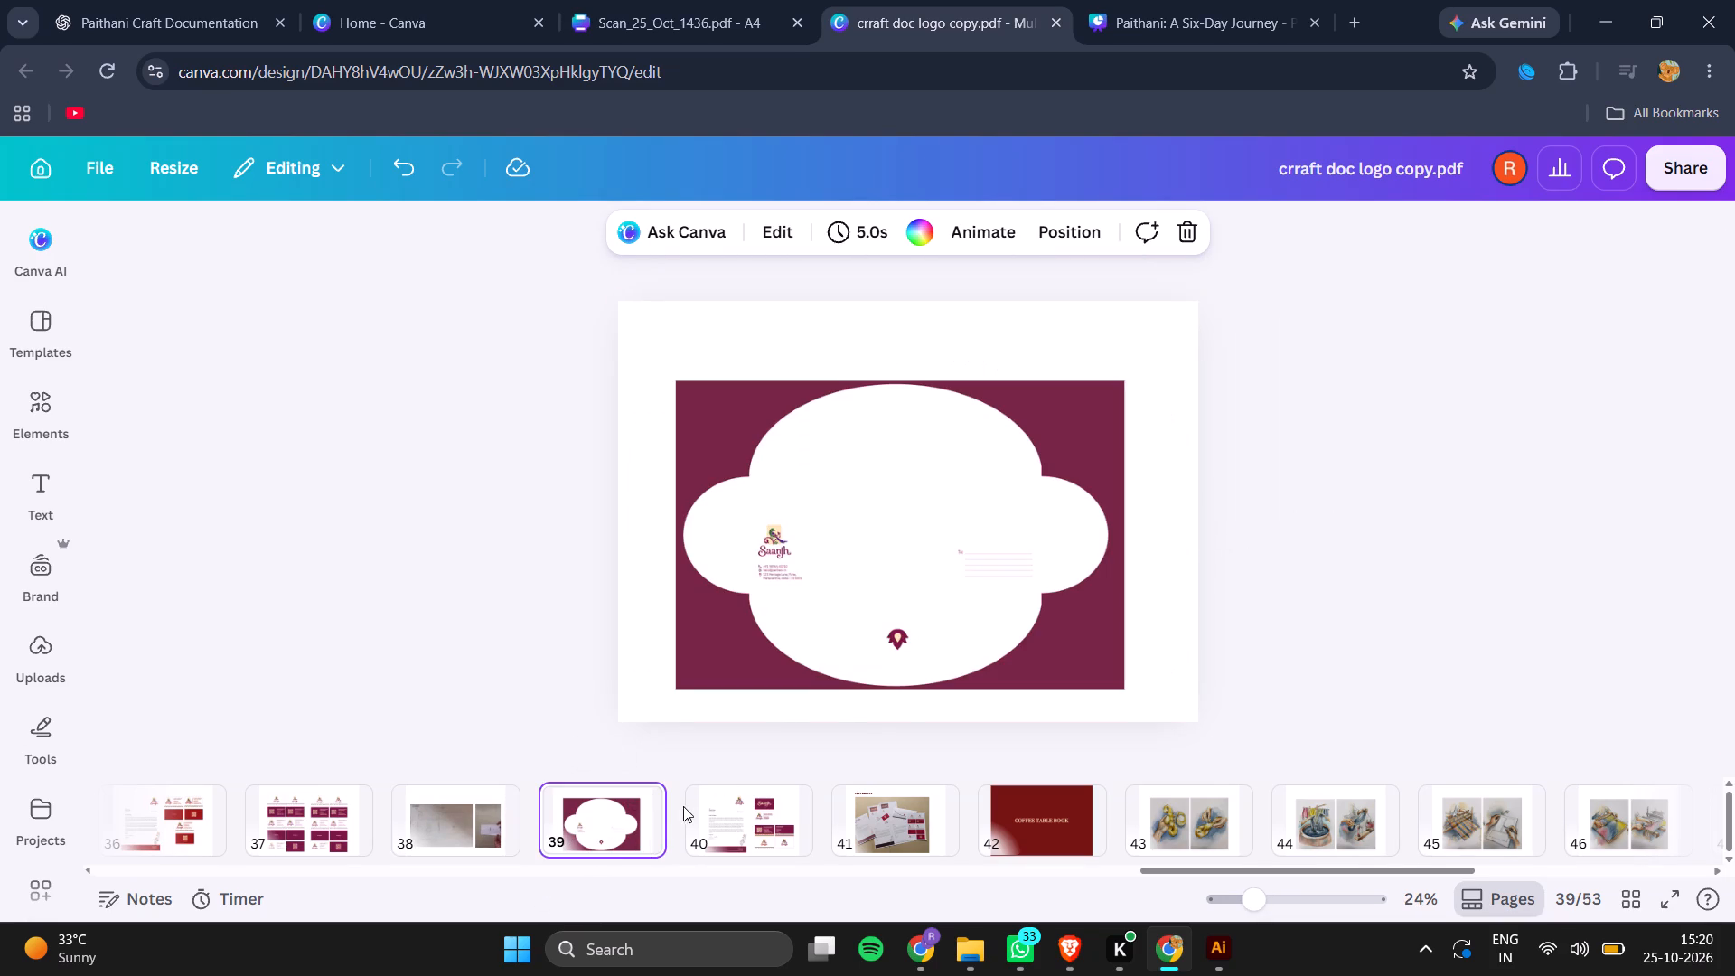
left_click(615, 847)
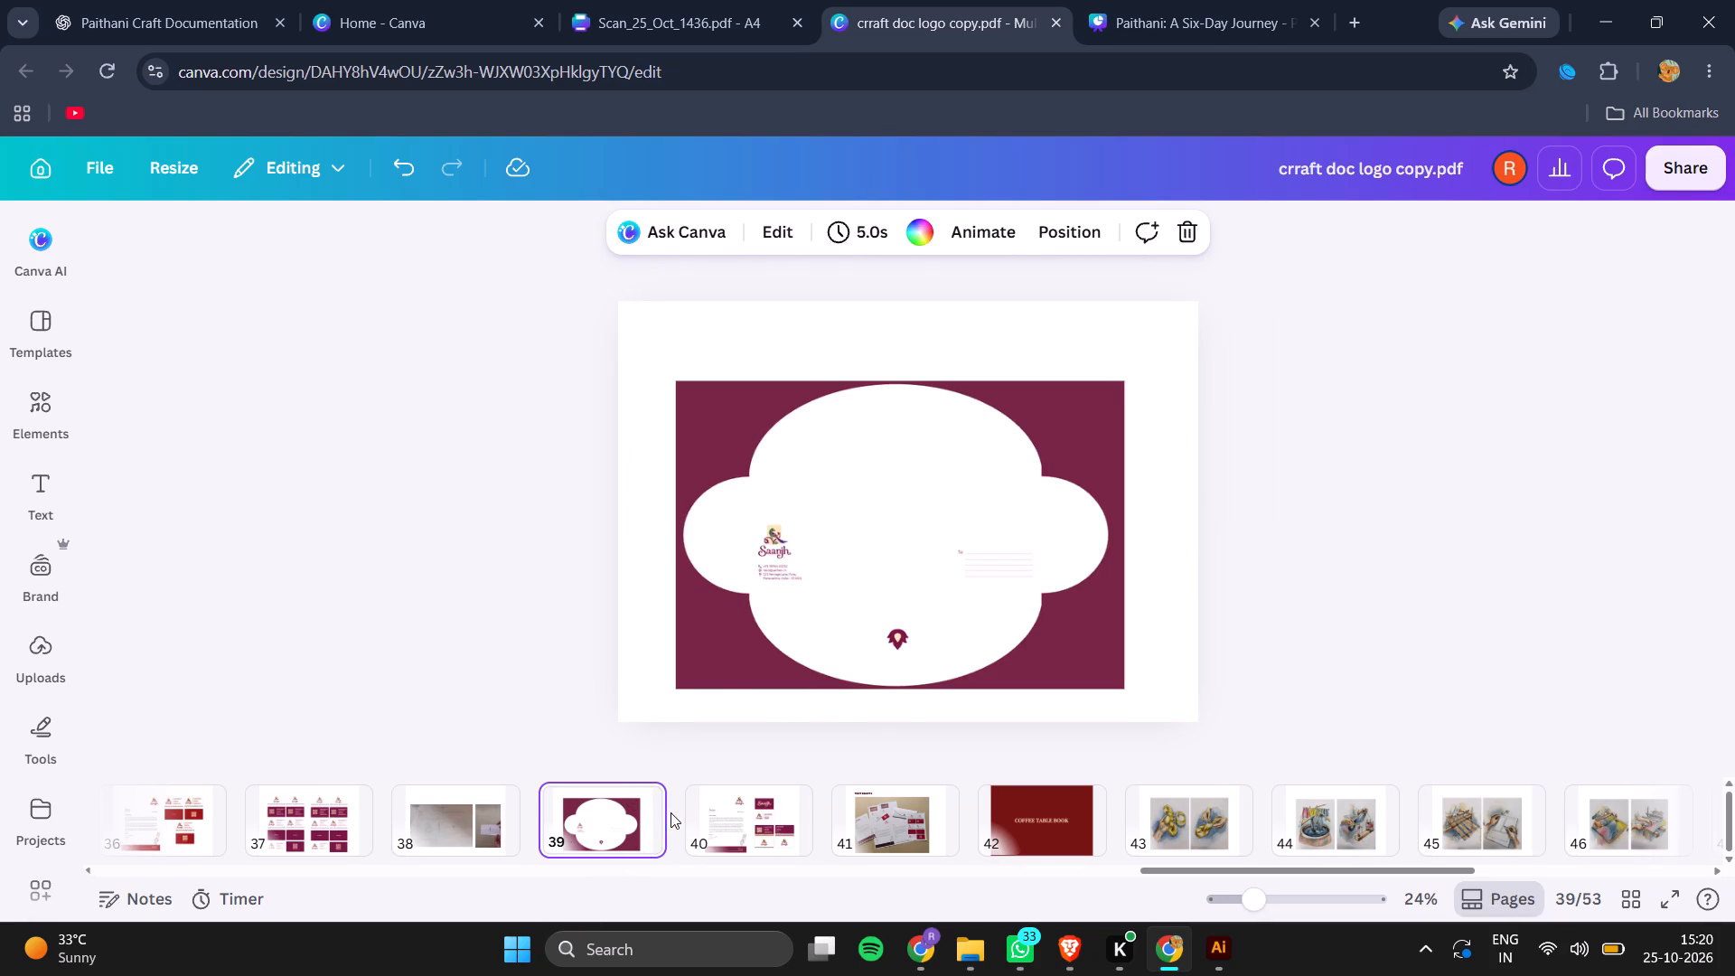
left_click(676, 812)
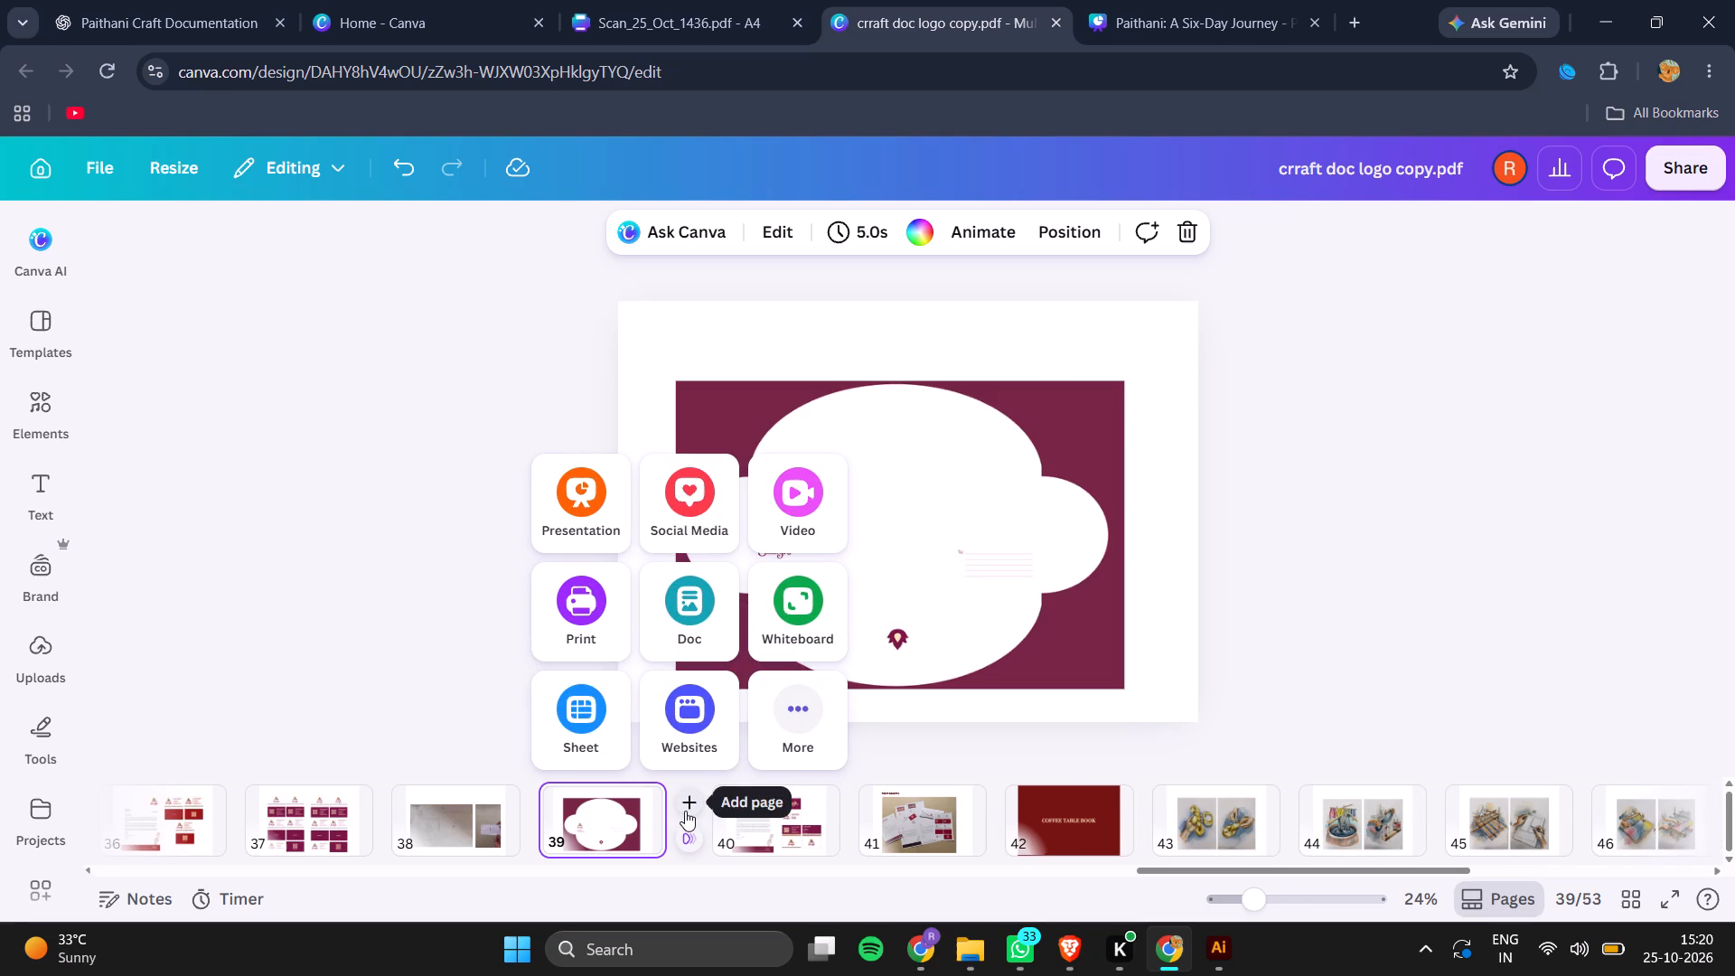
left_click(685, 811)
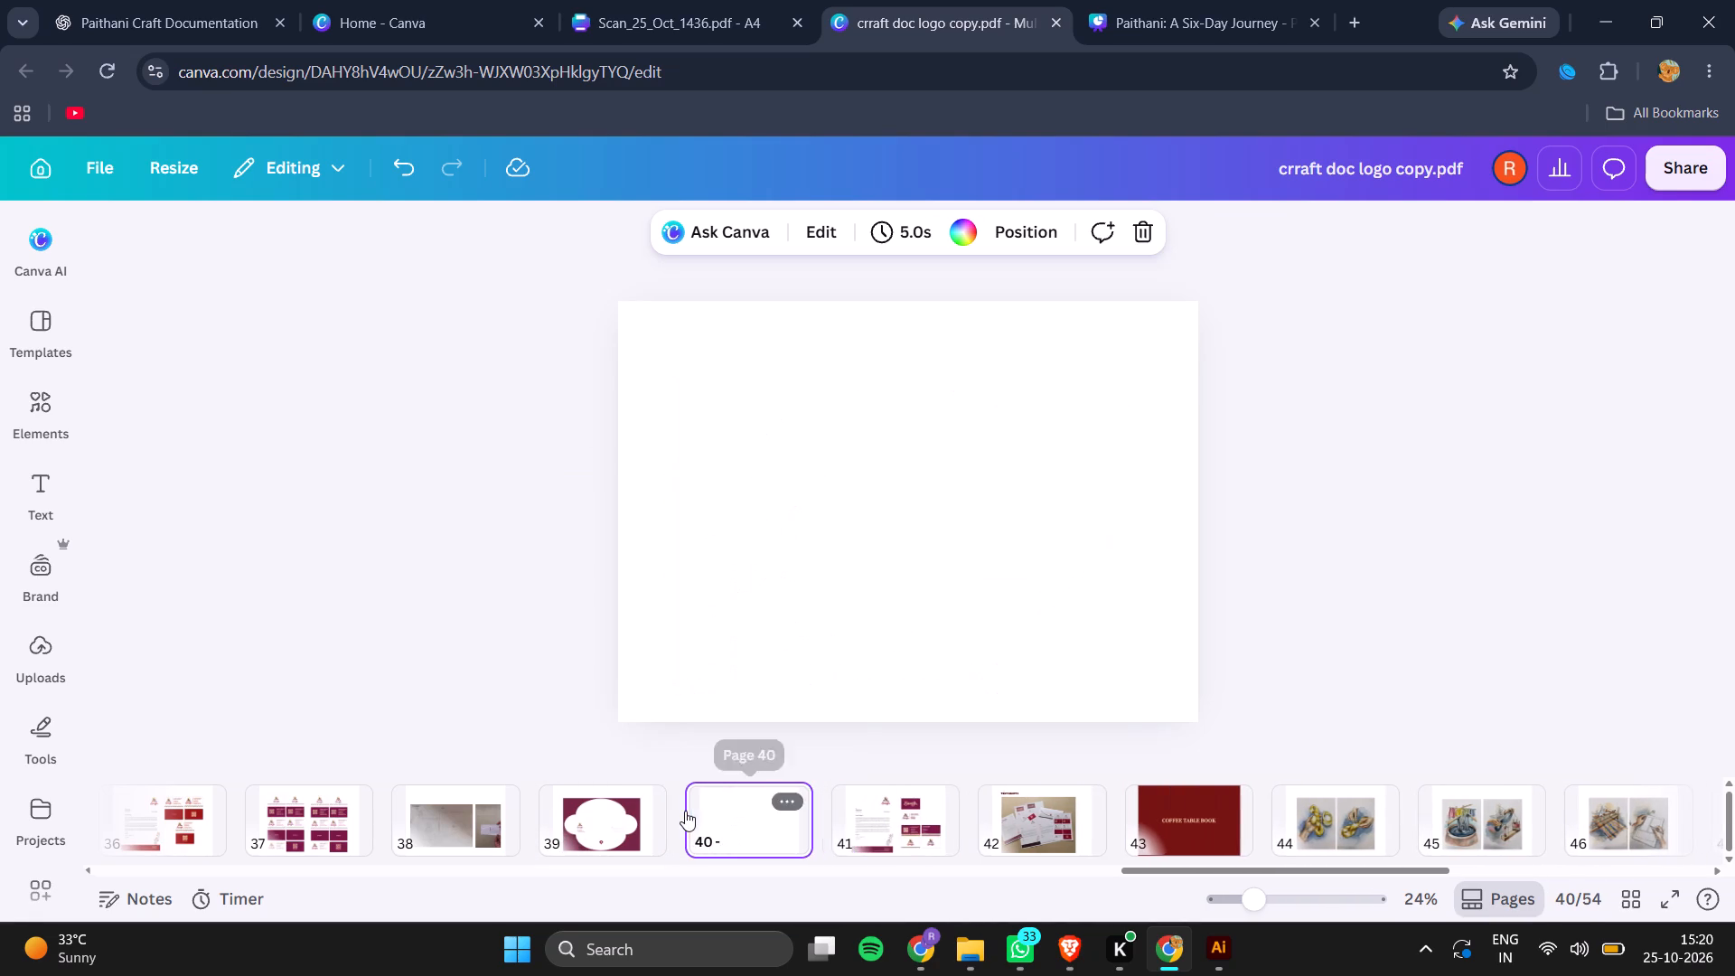
left_click(971, 944)
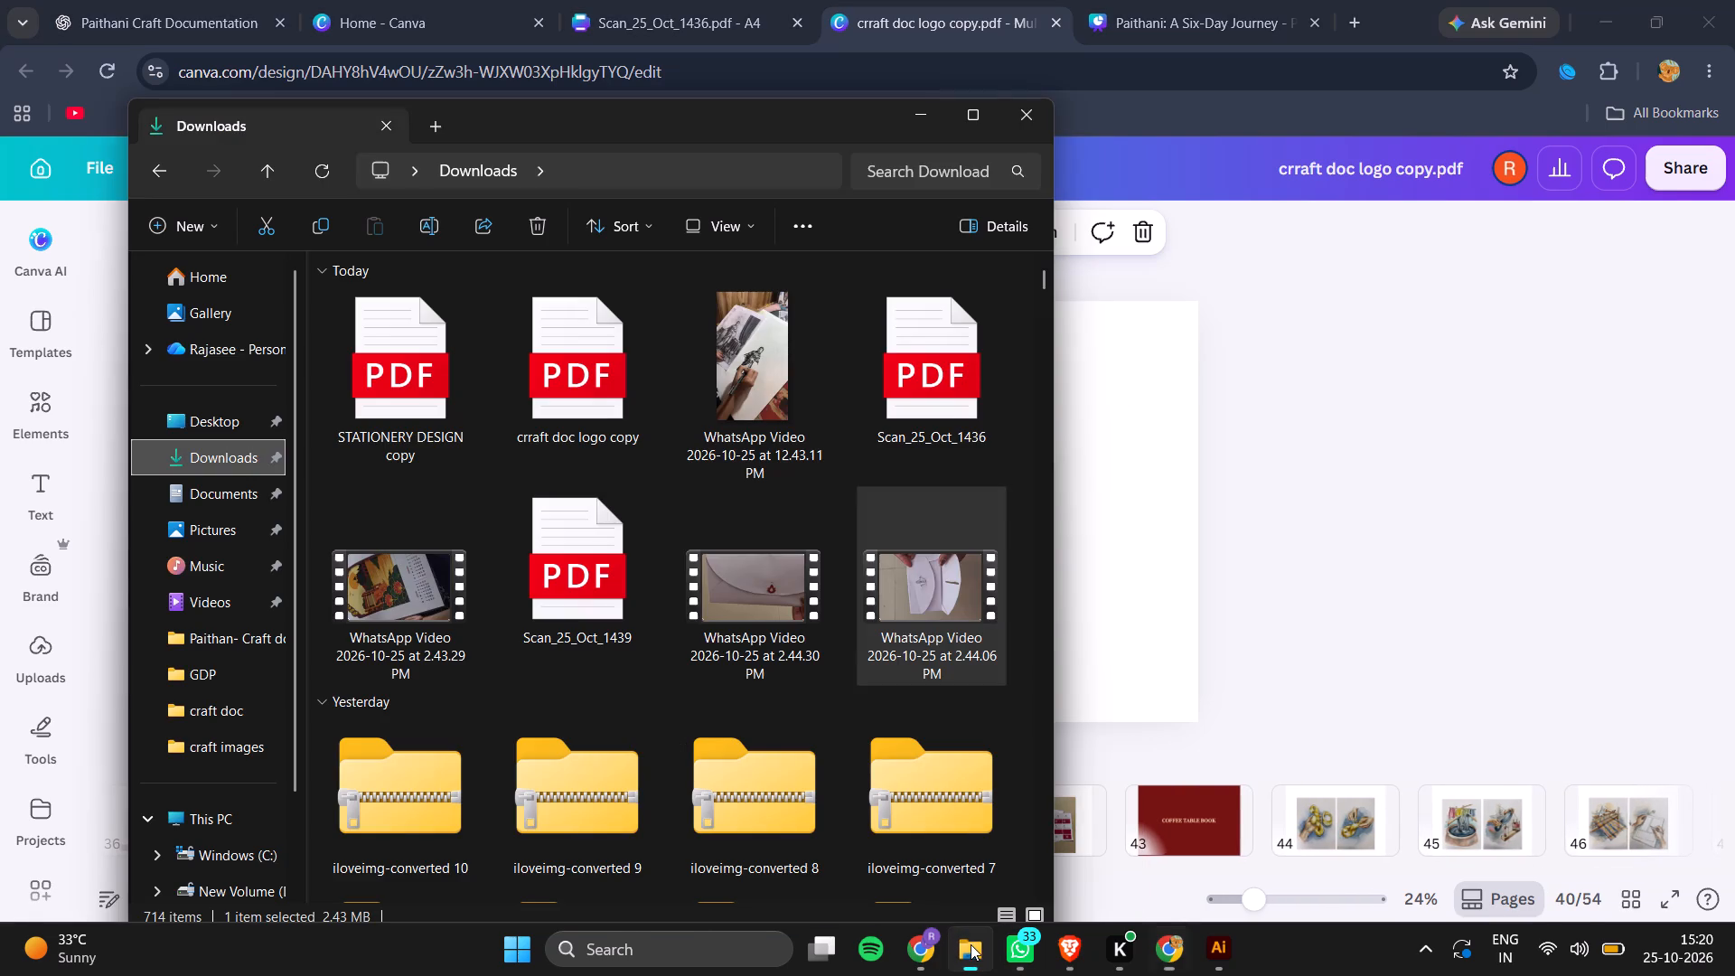
left_click_drag(787, 608, 1123, 582)
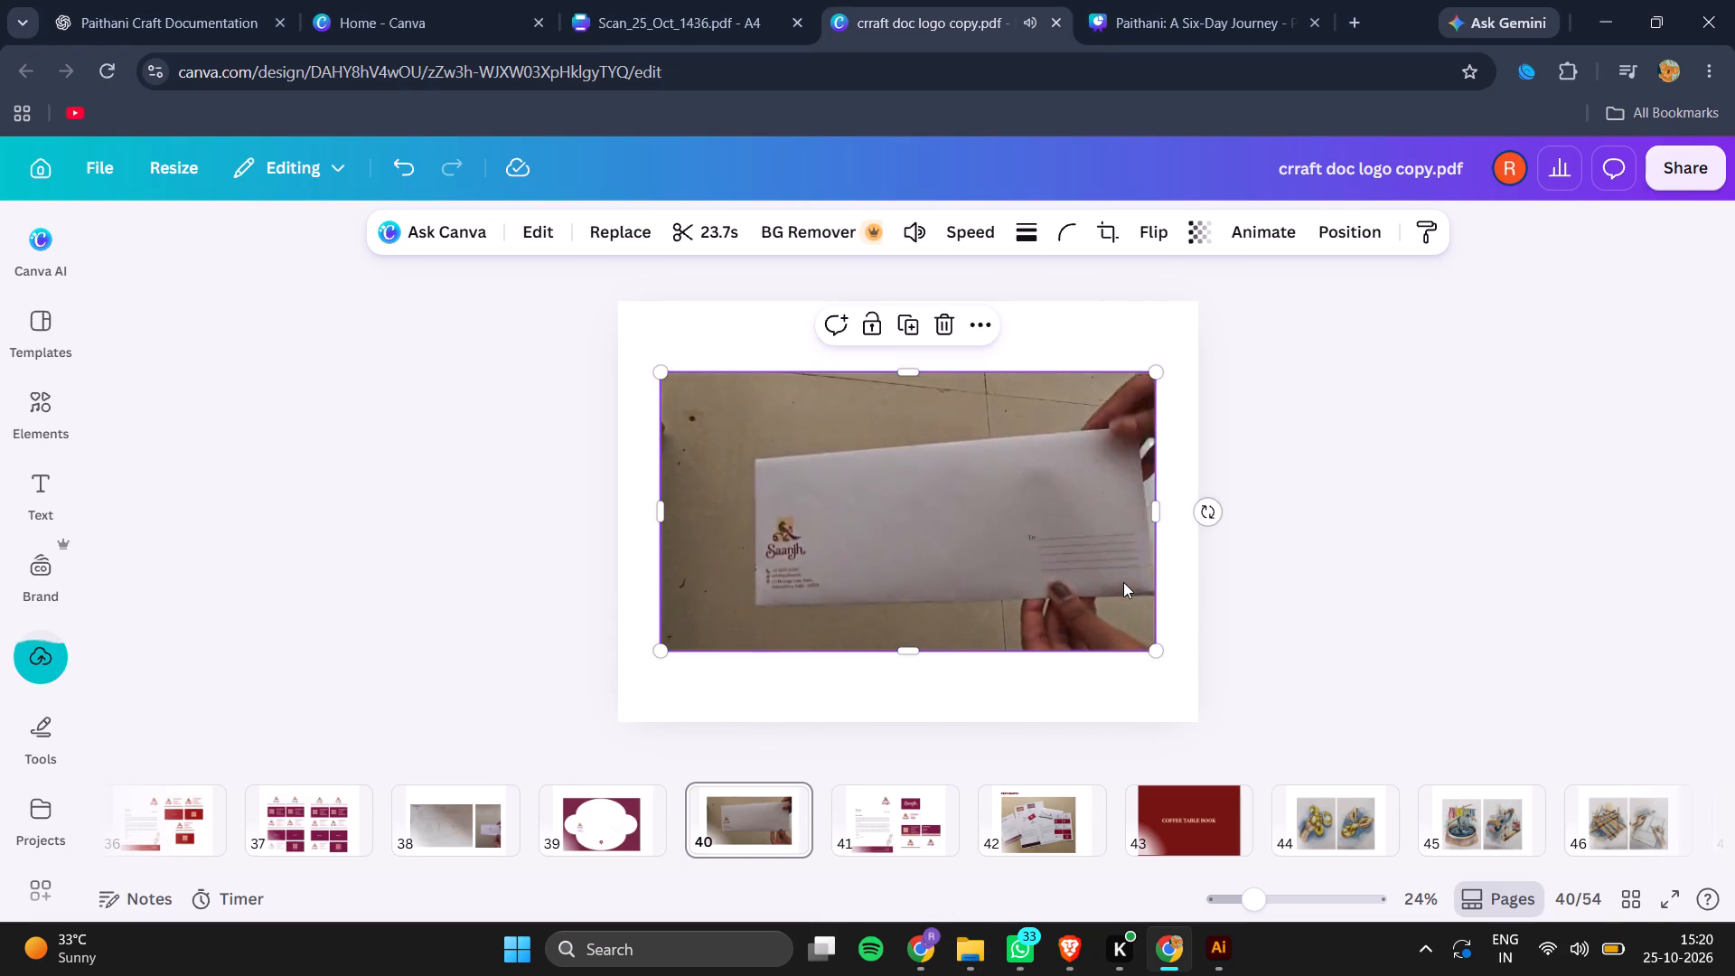
Mute the envelope video on page 40 by setting its volume to 0.
left_click(908, 225)
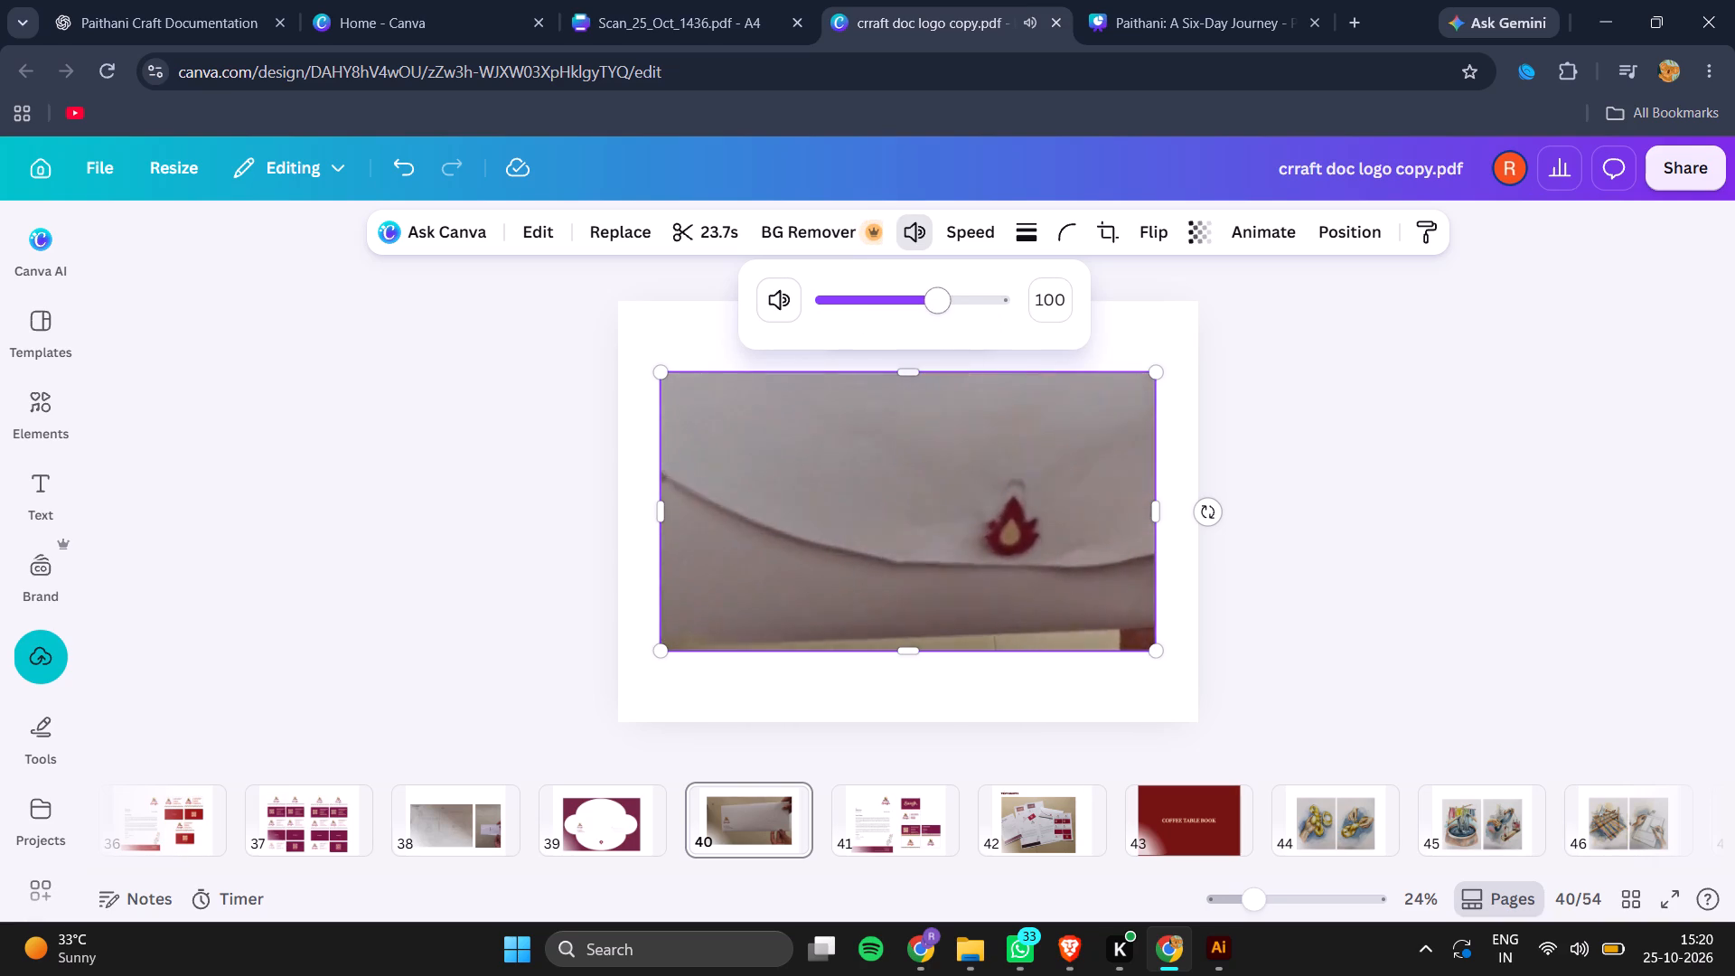
left_click_drag(935, 305, 711, 323)
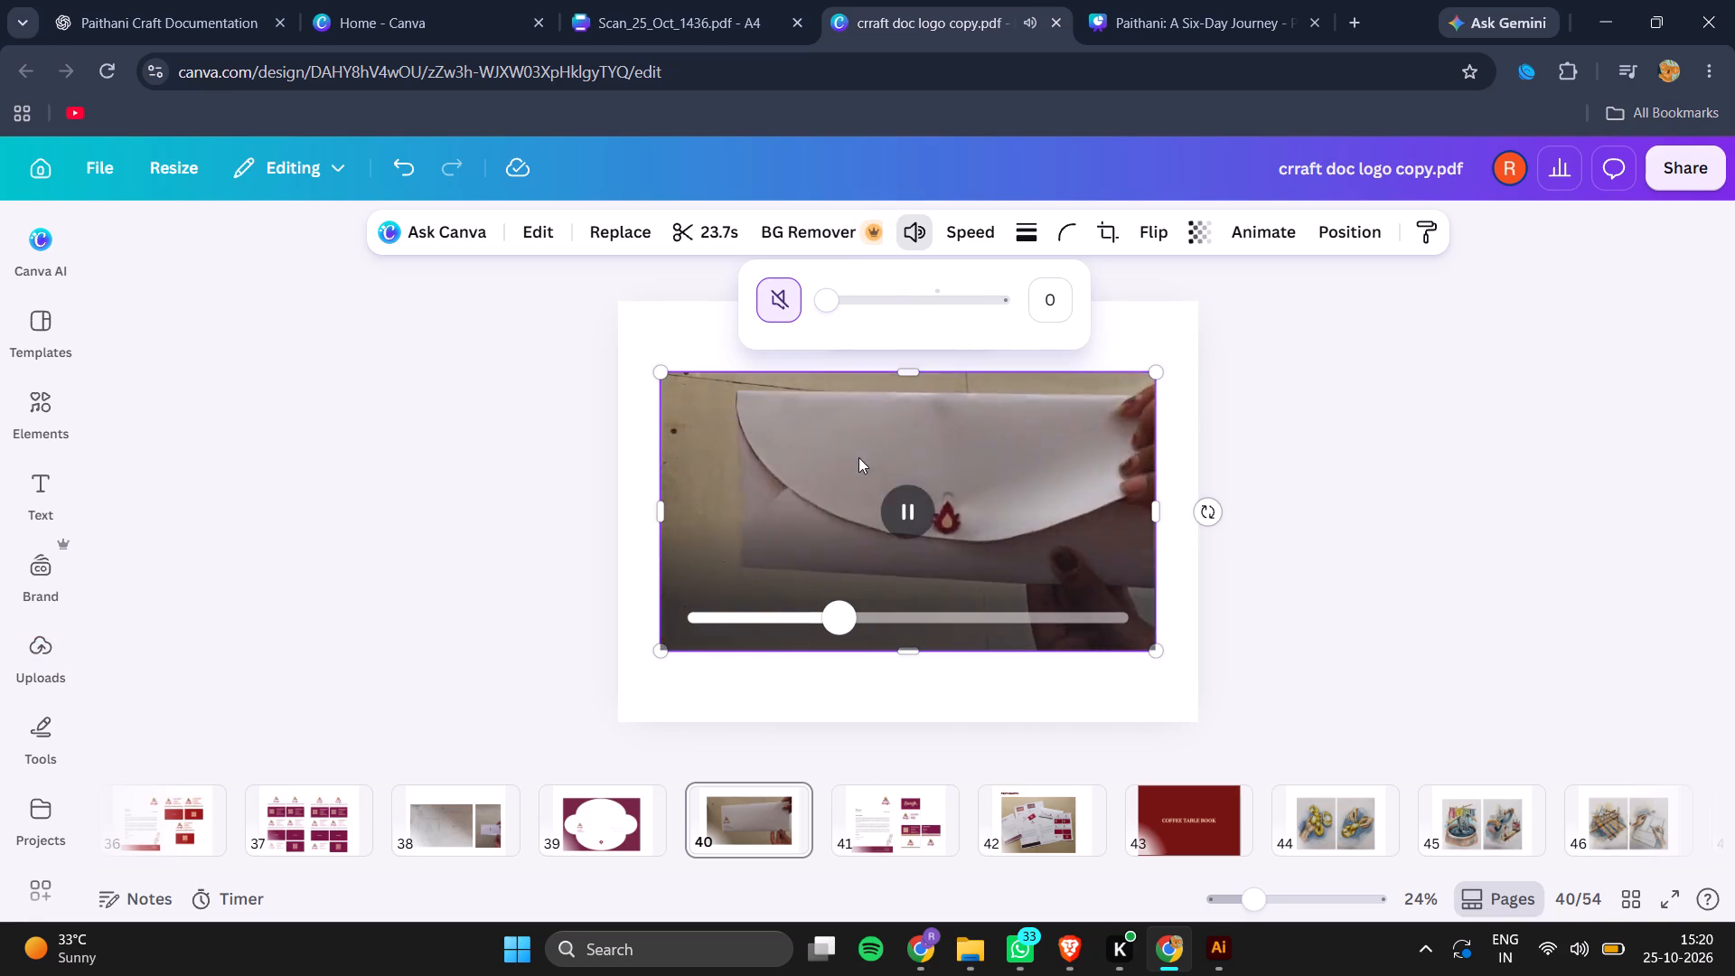
Move the envelope video down on page 40, keeping it horizontally centred and leaving blank space above it.
left_click_drag(858, 462, 858, 482)
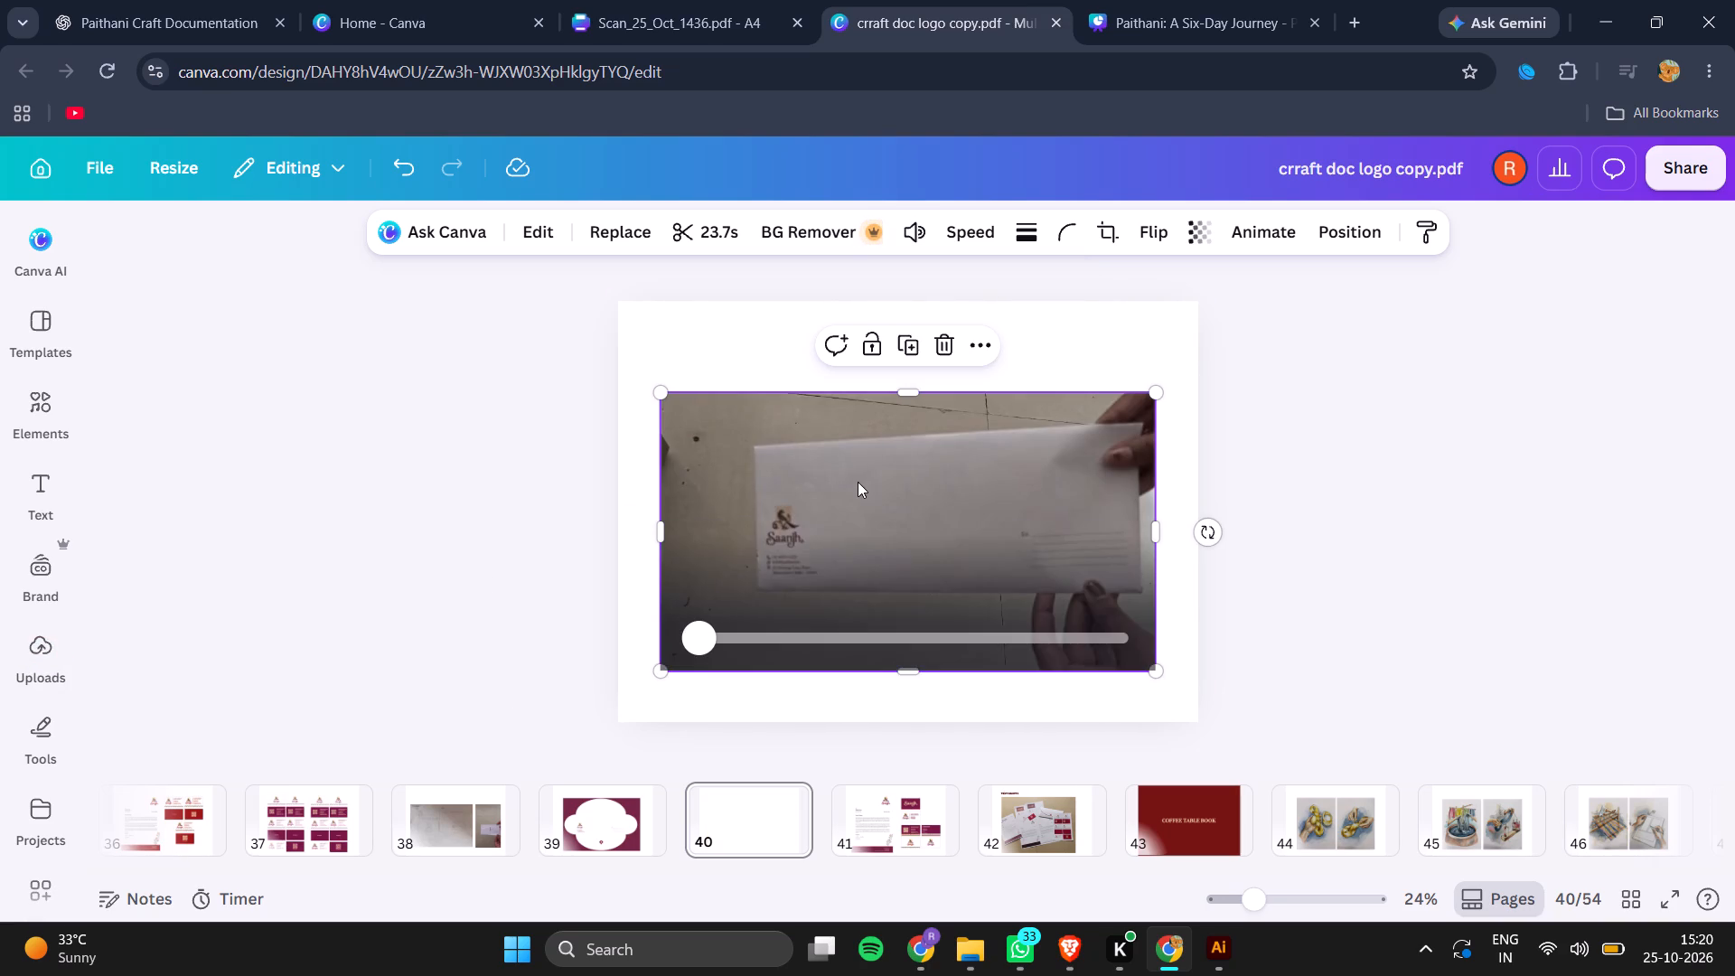
left_click_drag(855, 482, 858, 508)
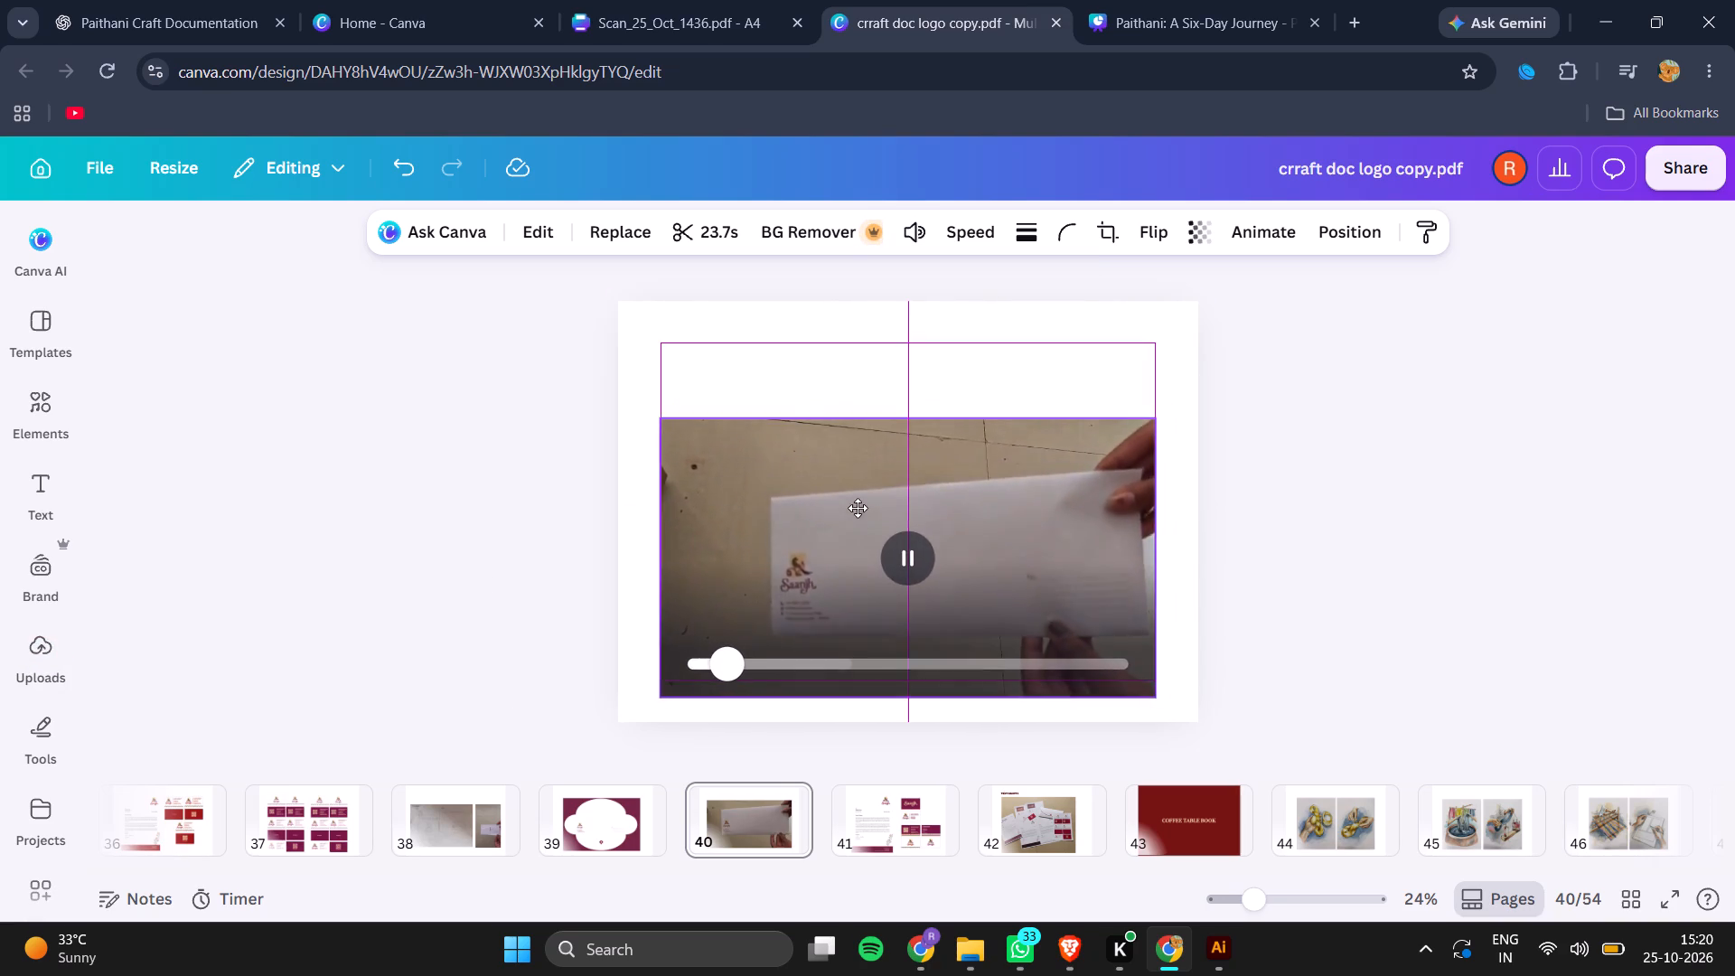
left_click_drag(858, 508, 858, 507)
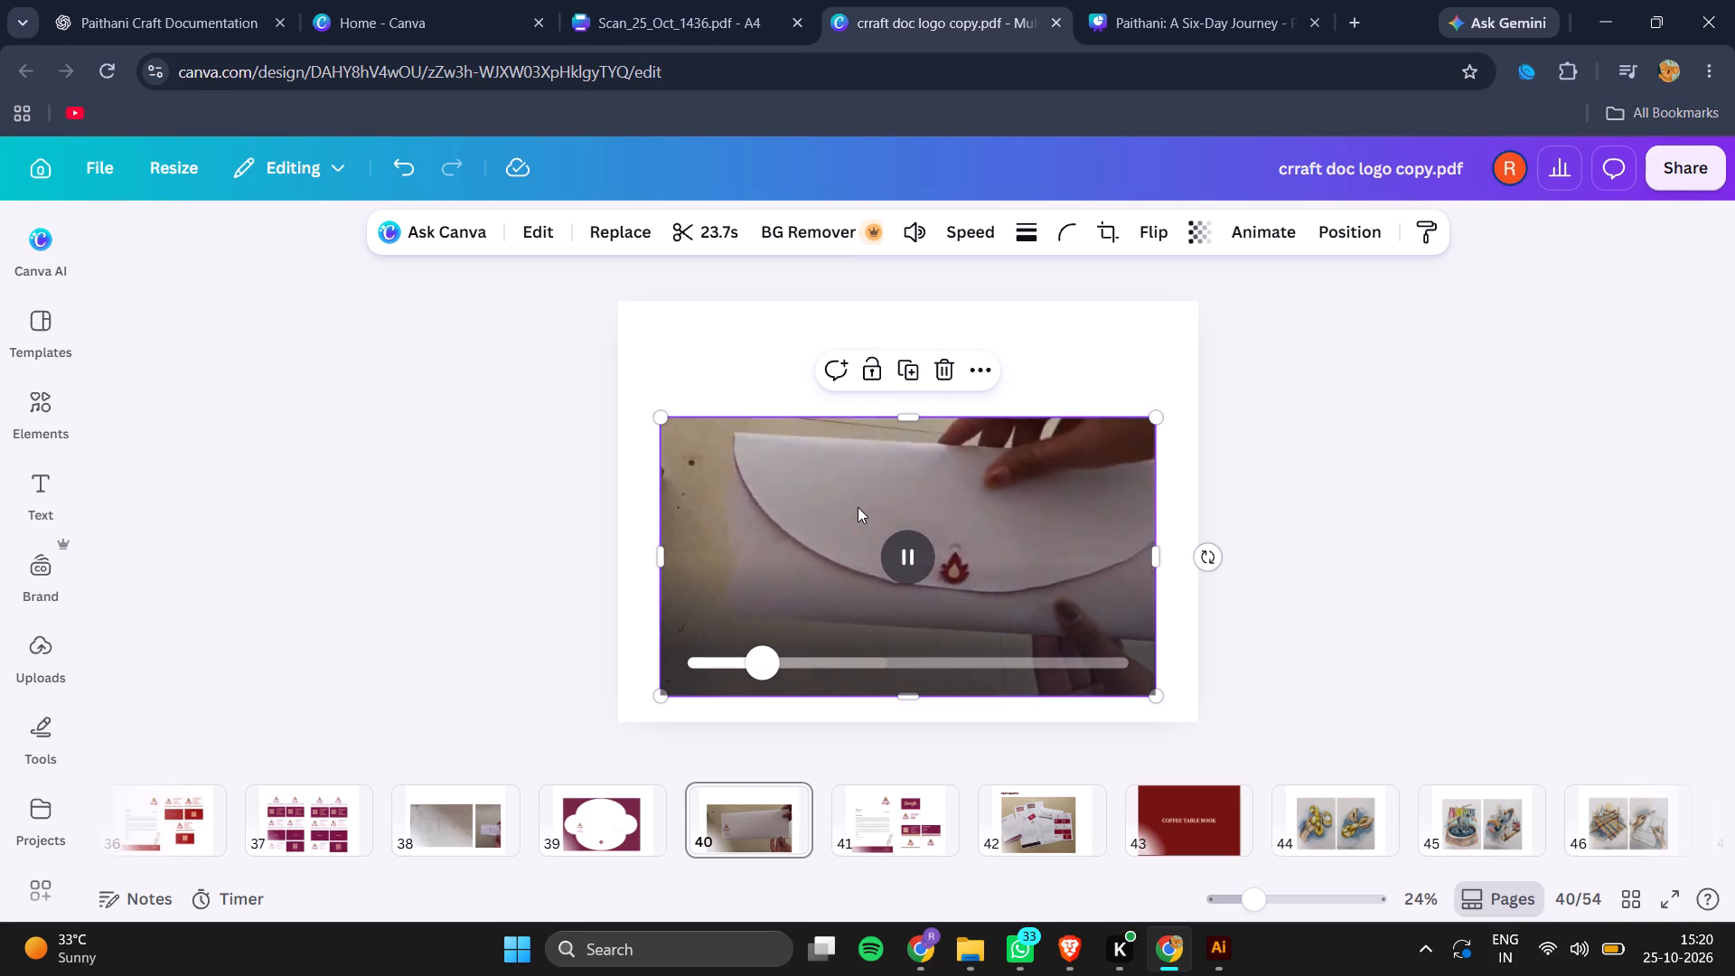
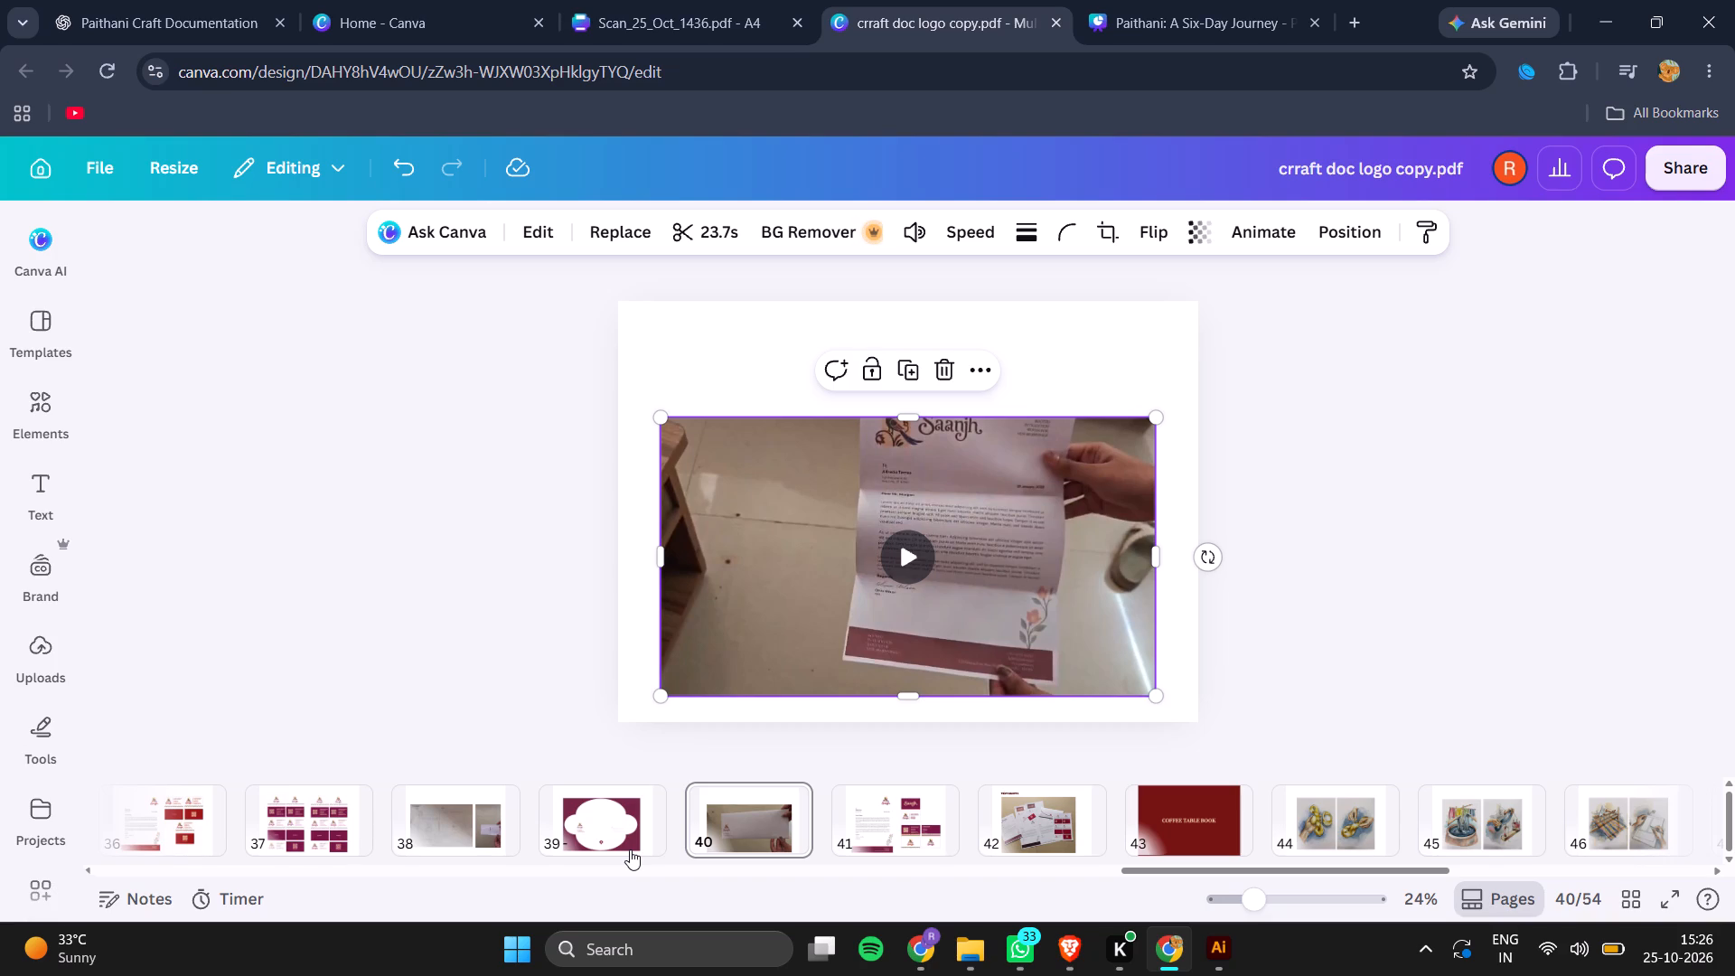
Copy the visiting card sketch from page 11 of the Scan_25_Oct_1436.pdf design.
left_click(1180, 444)
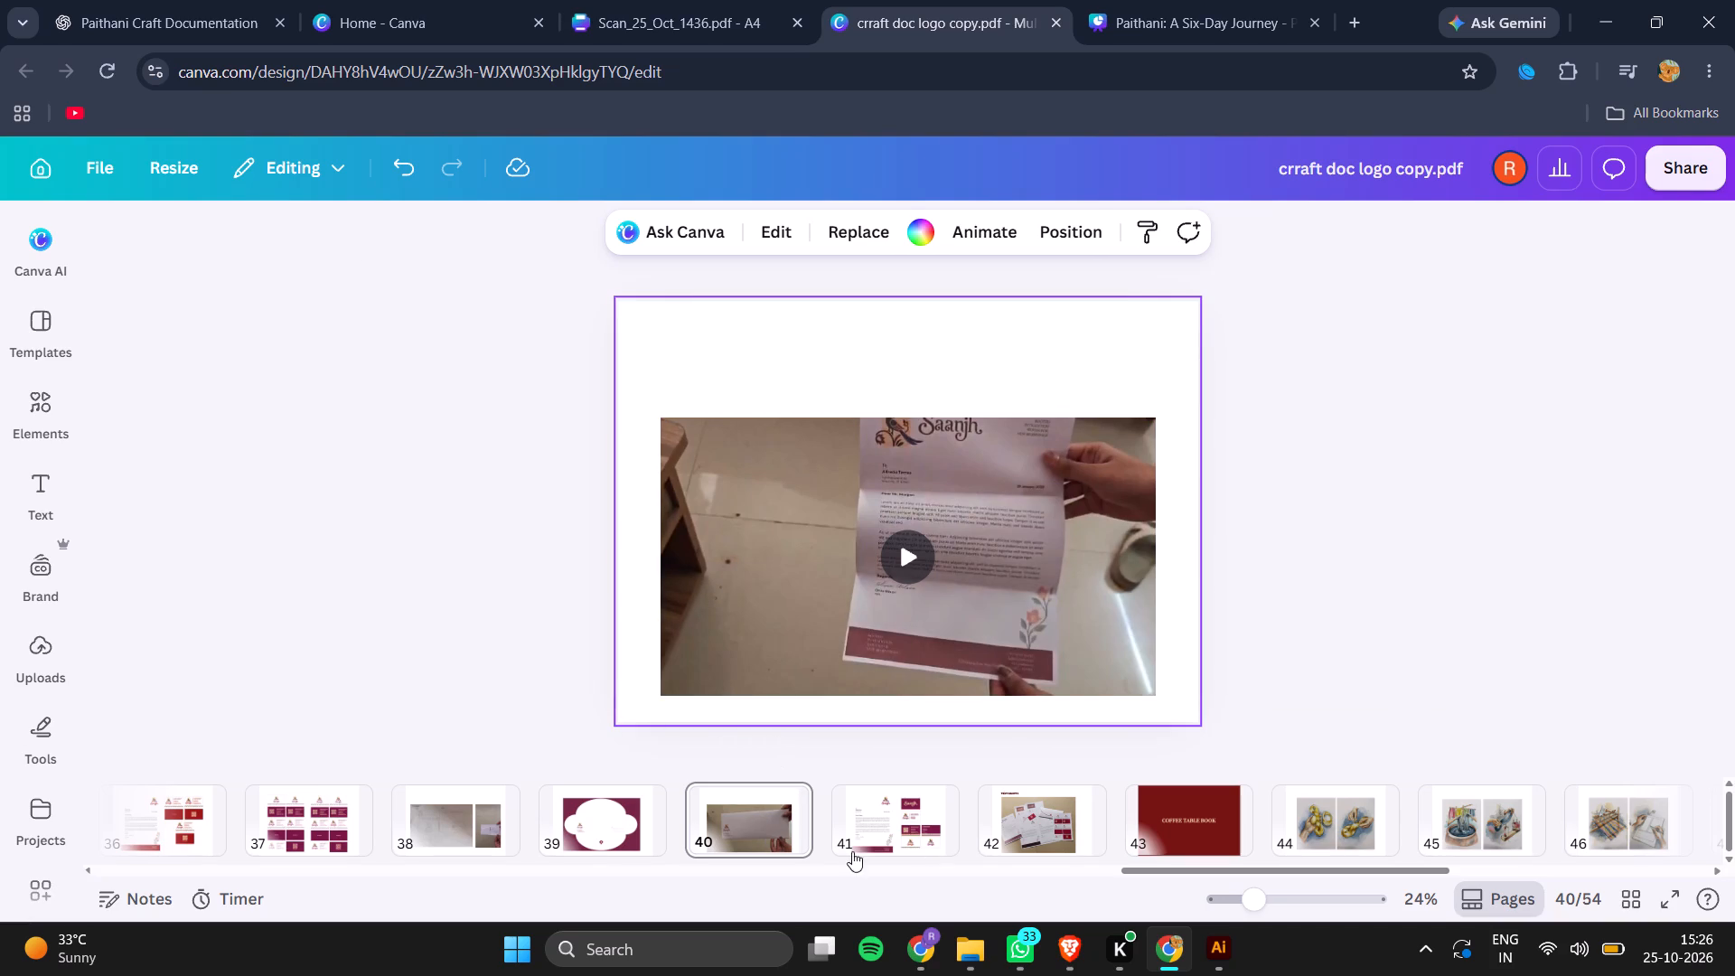
scroll(504, 818, "right", 1)
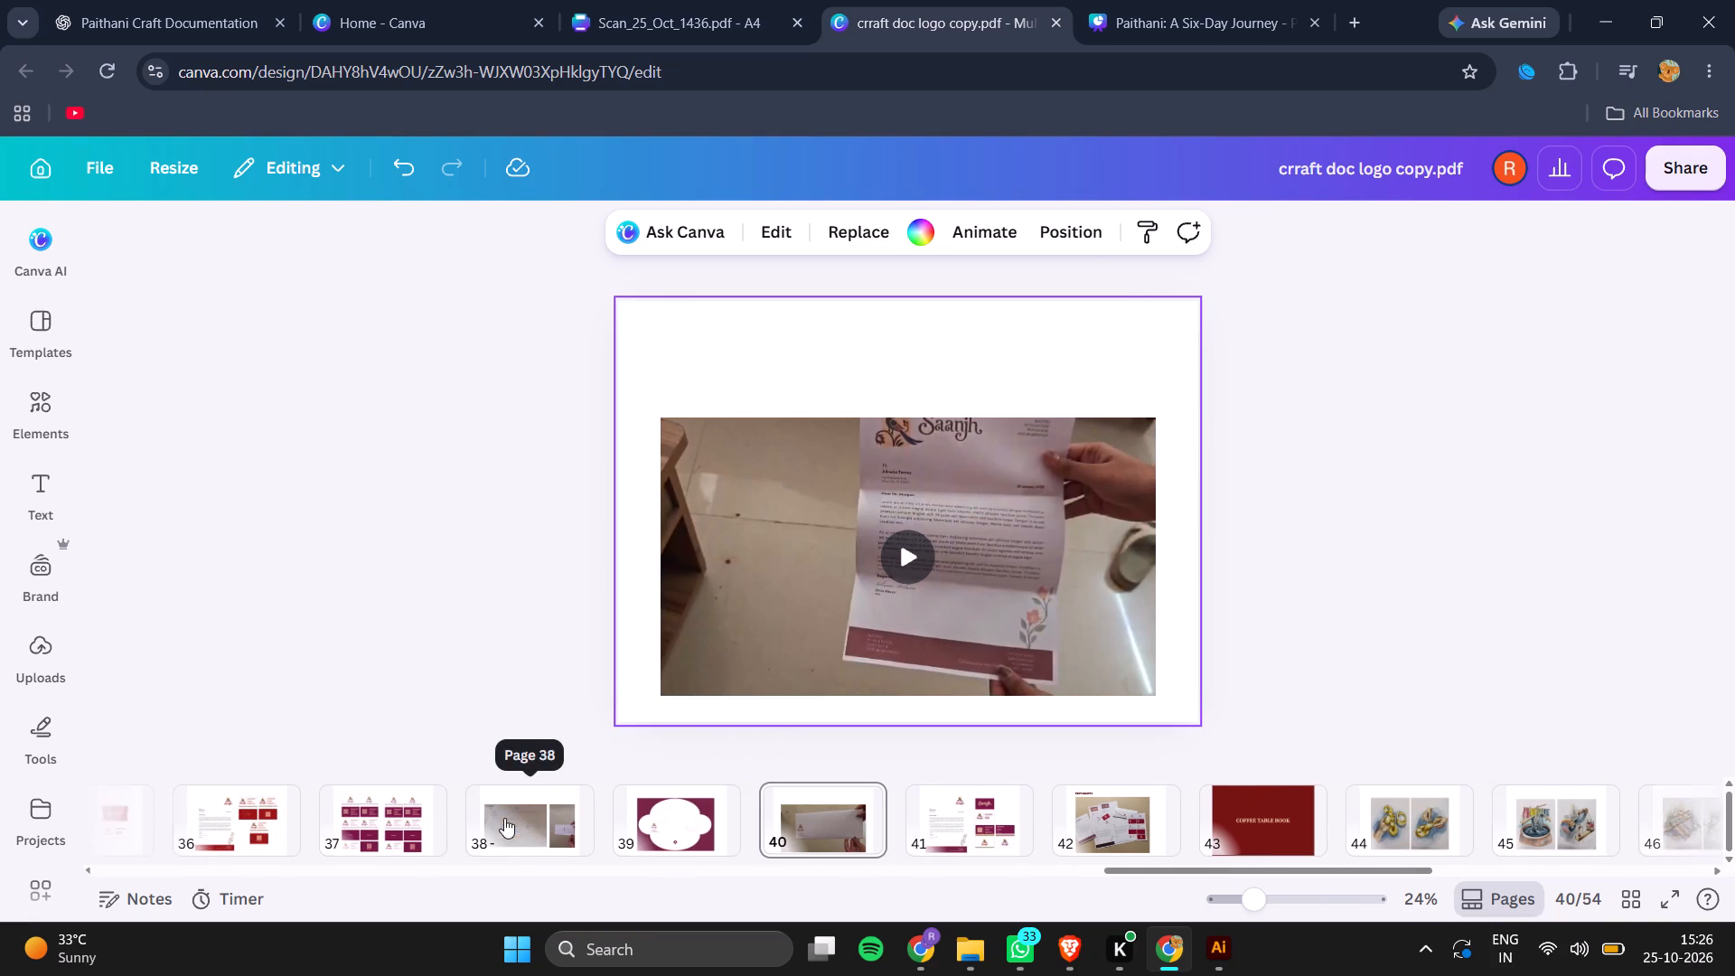
scroll(504, 818, "right", 5)
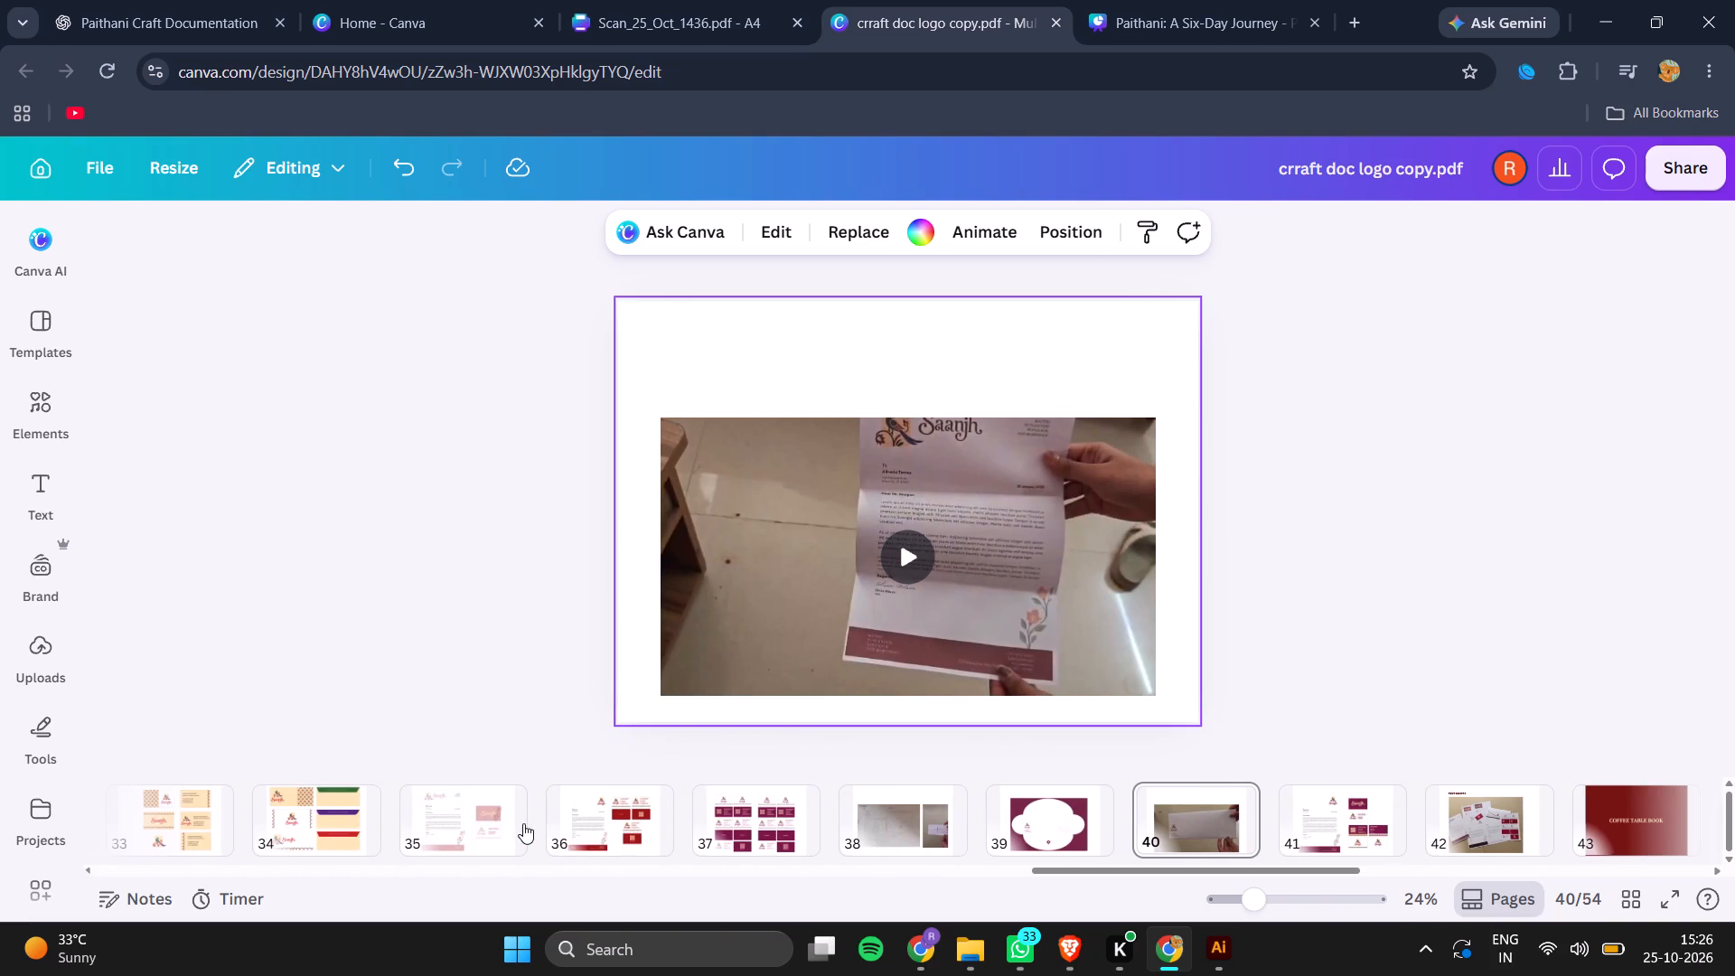
scroll(523, 823, "right", 2)
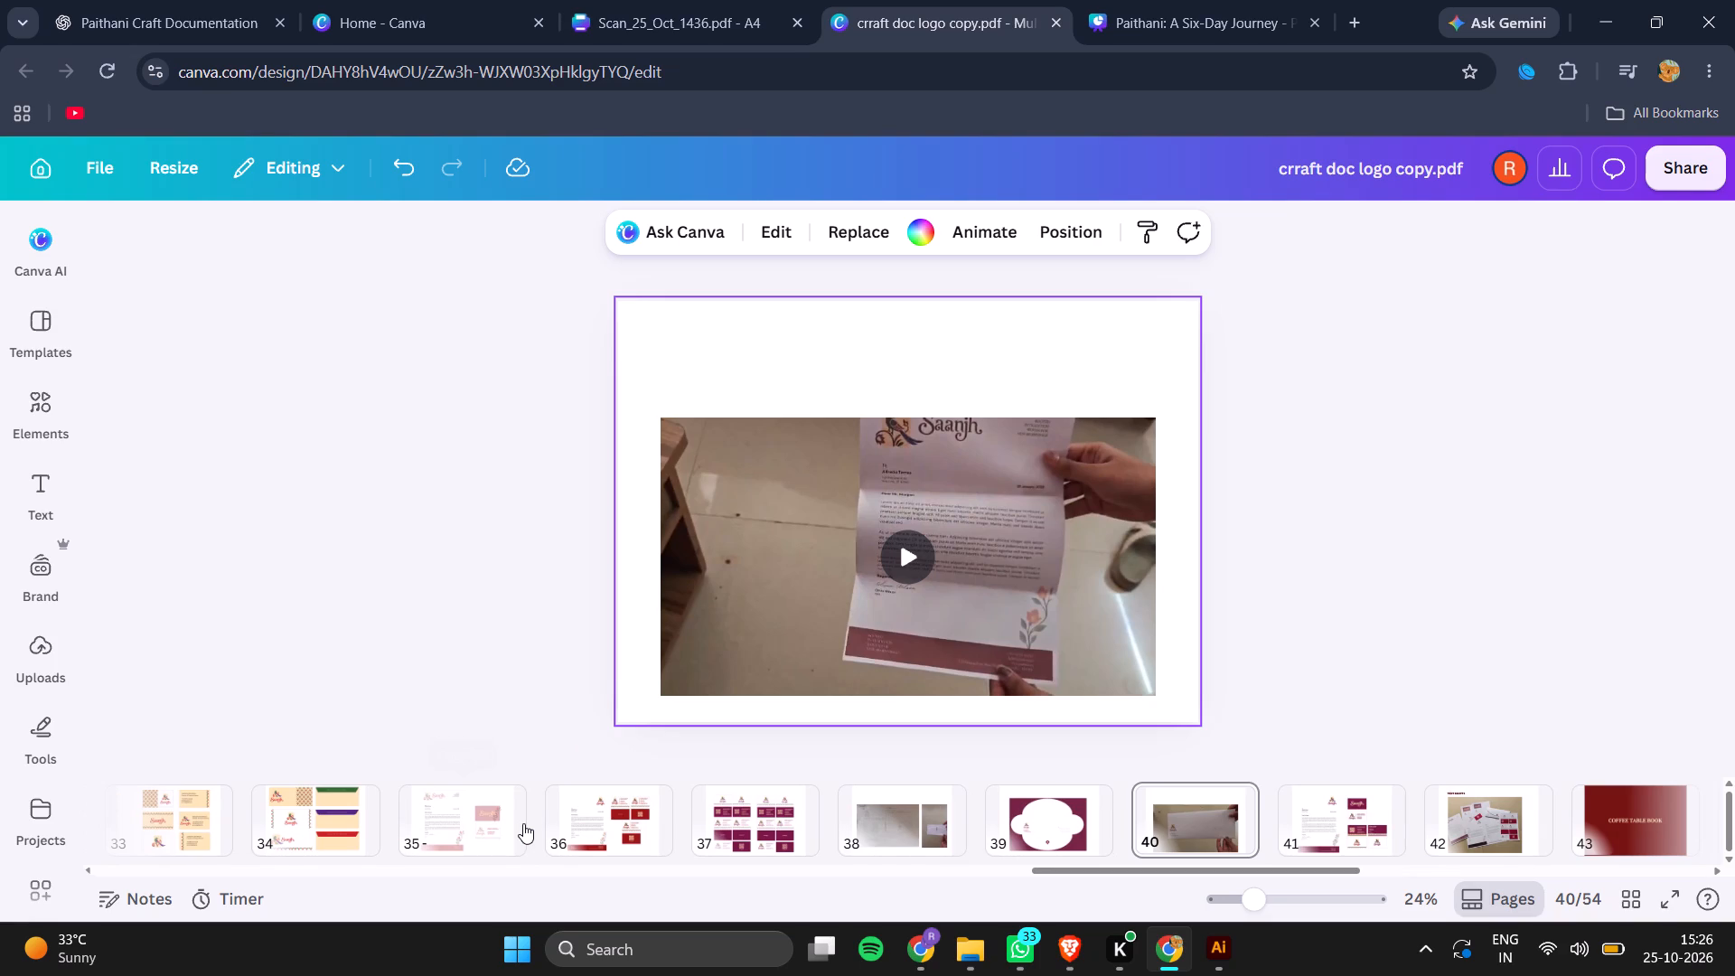
left_click(605, 15)
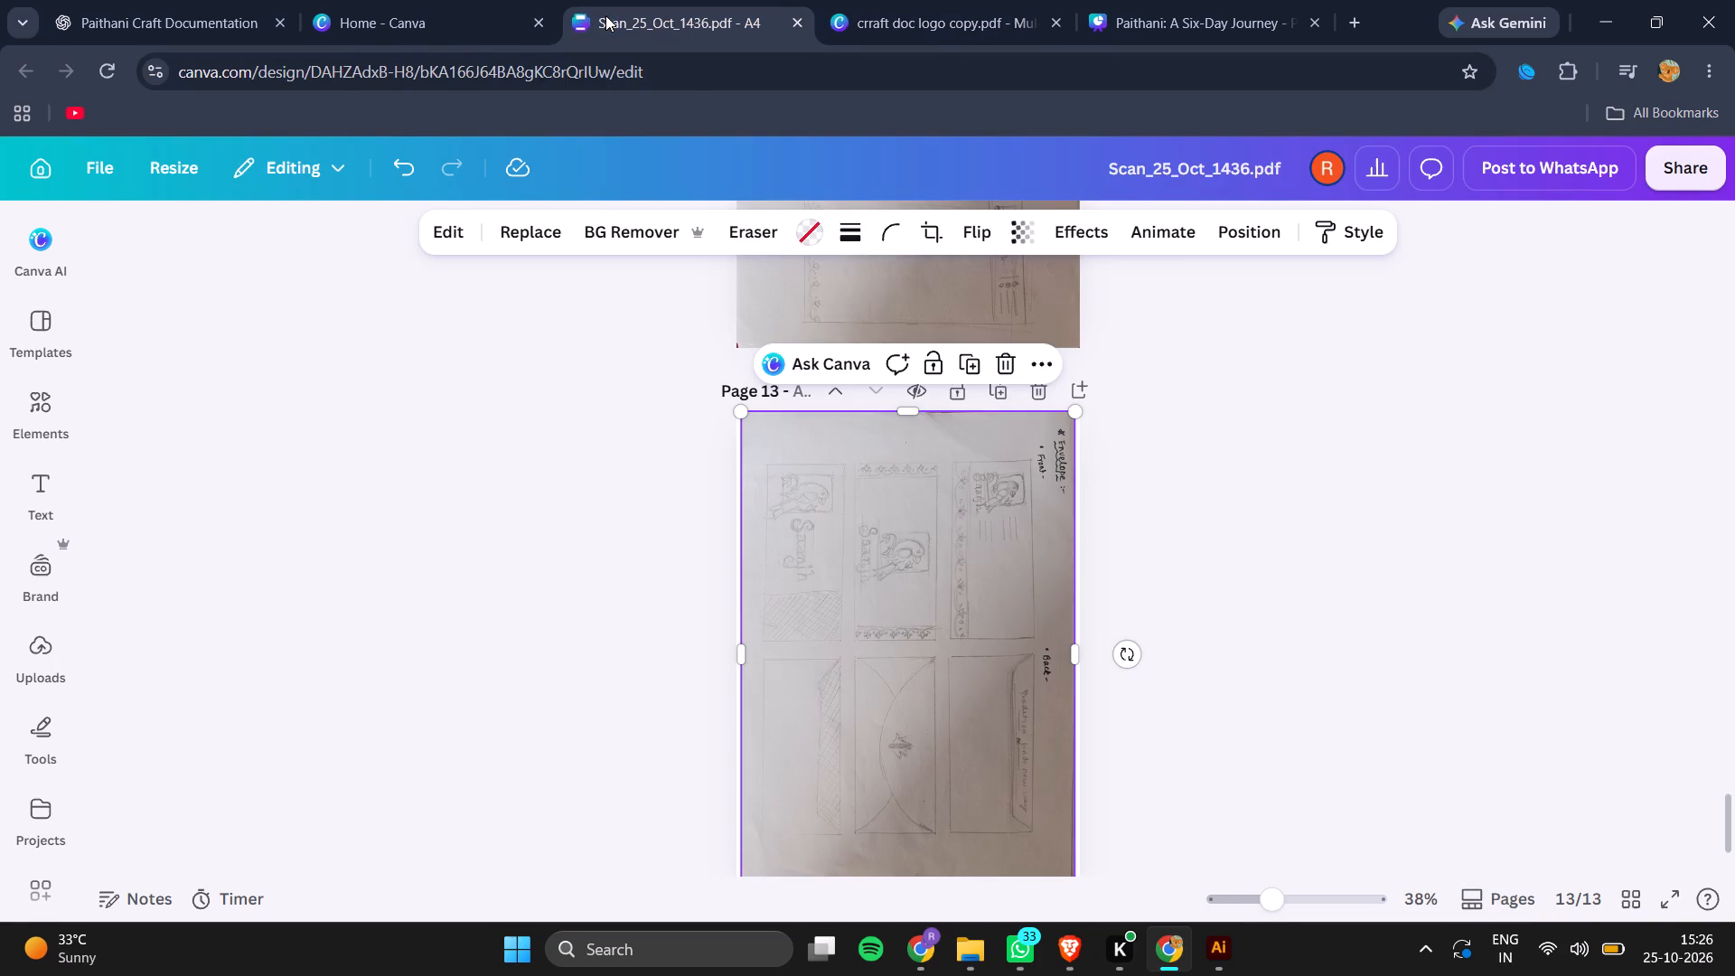
scroll(1121, 699, "up", 4)
scroll(1121, 699, "down", 2)
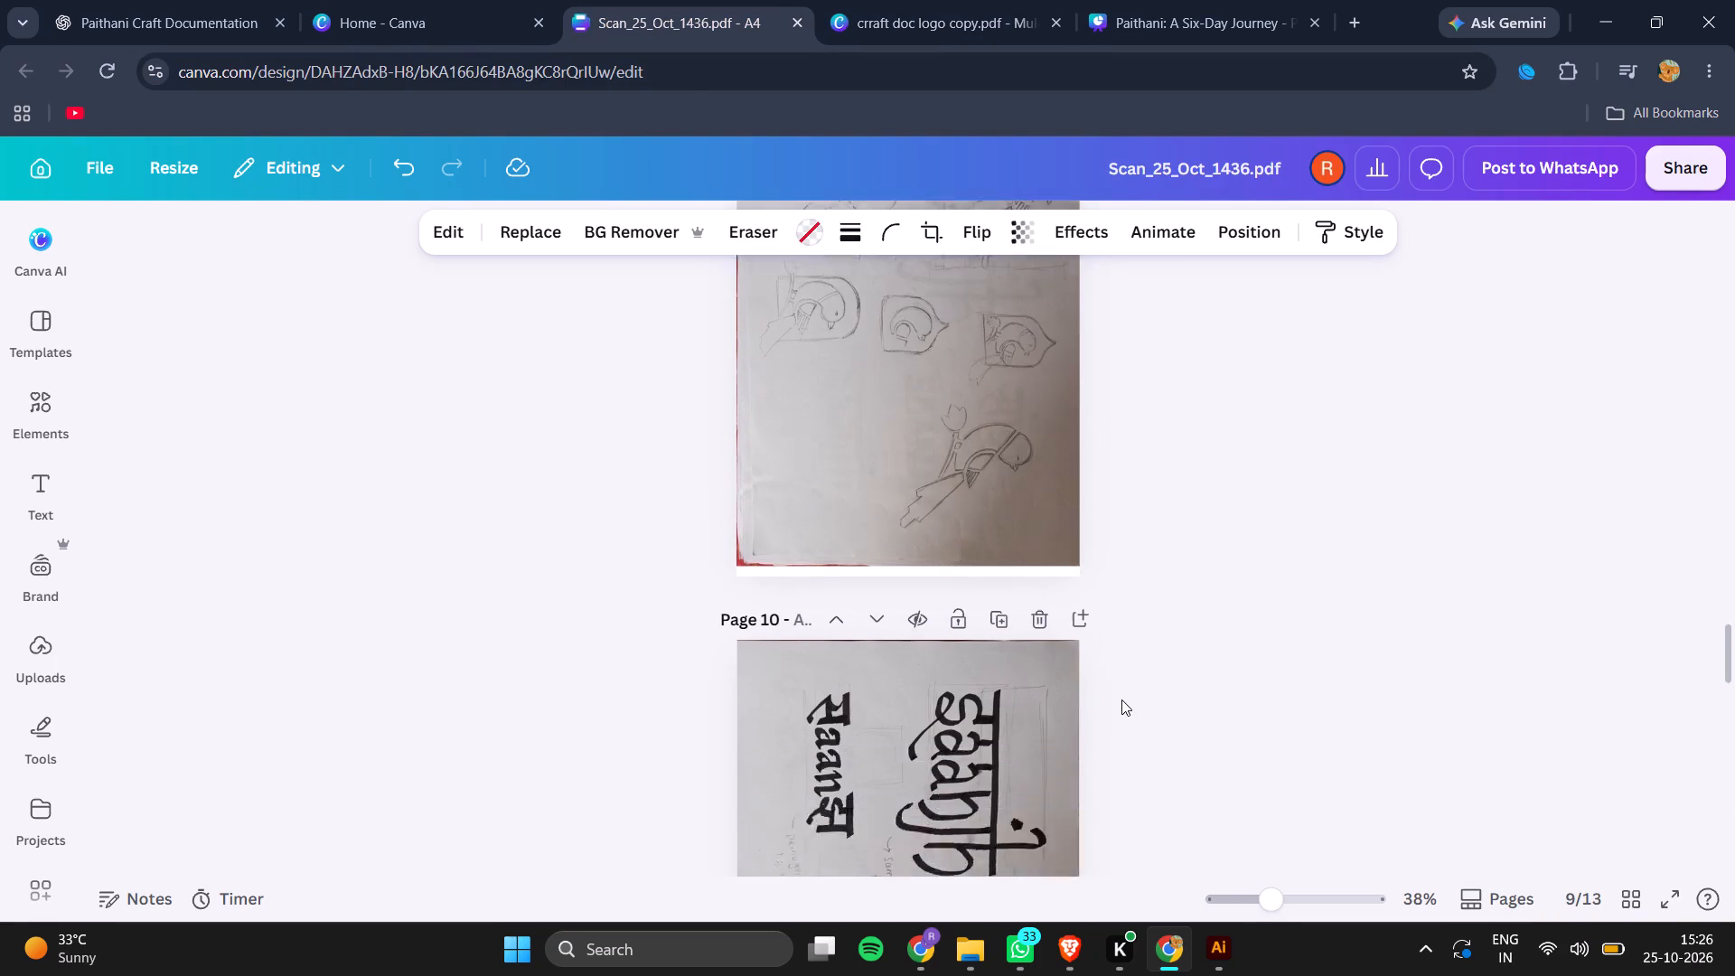
scroll(1121, 699, "down", 4)
left_click(877, 621)
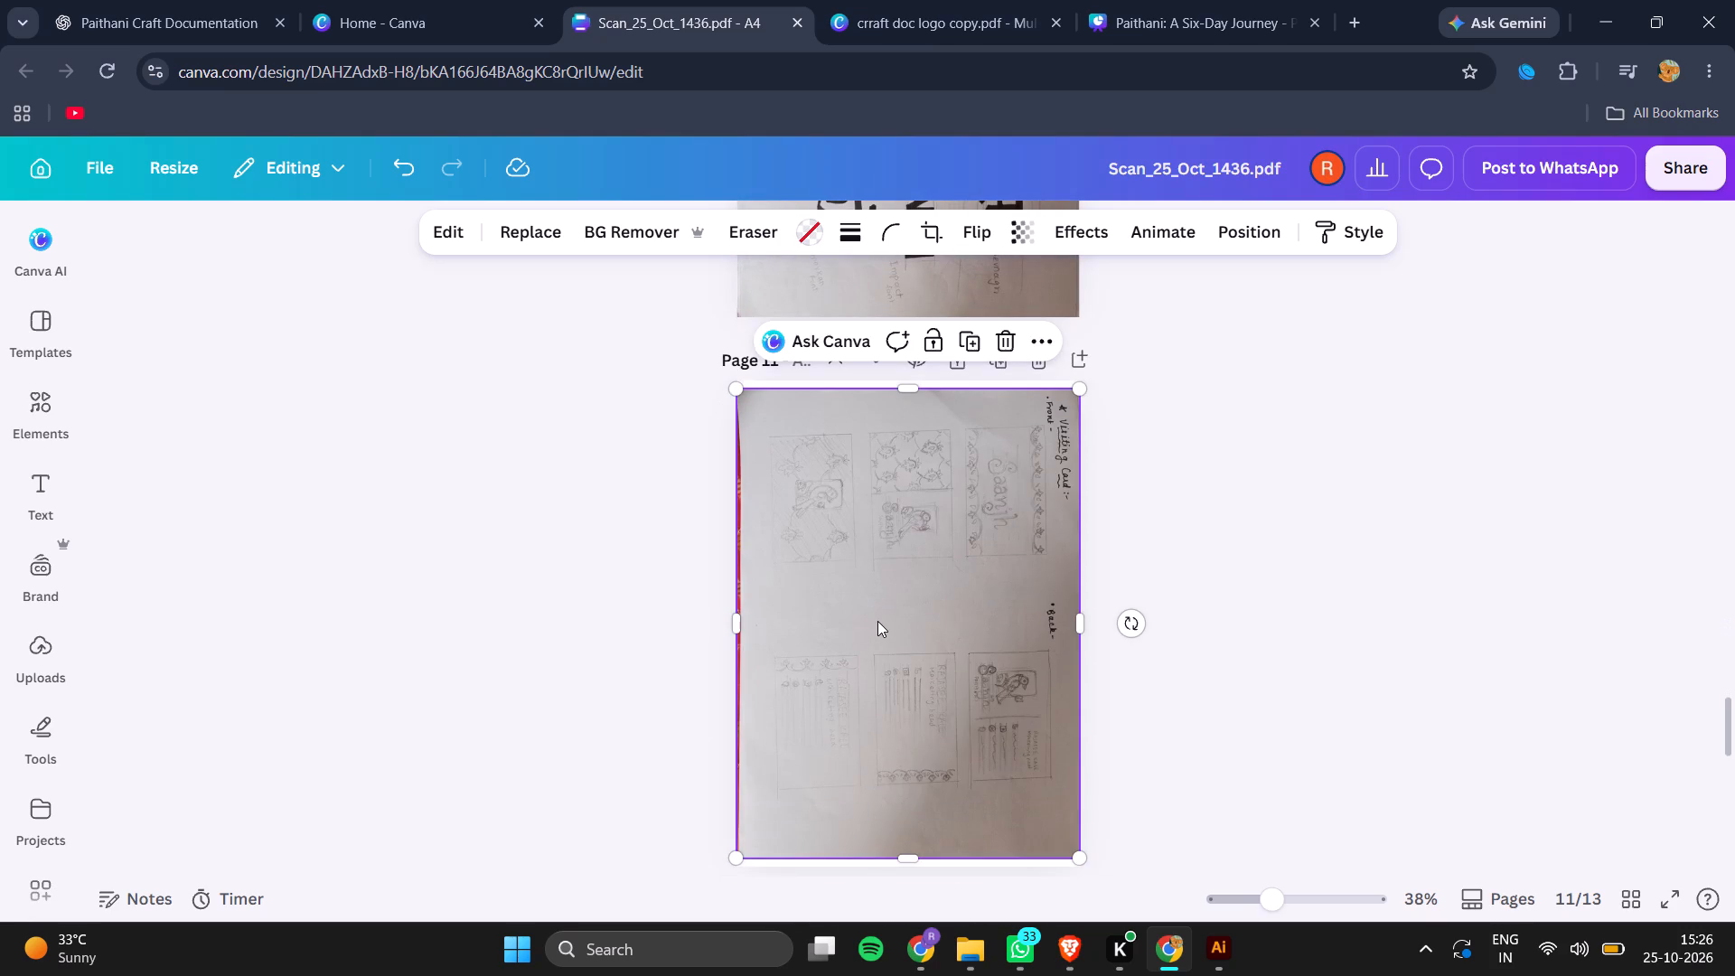
key("ctrl+c")
Return to the crraft doc logo copy.pdf design and add a blank page after page 36, the red stationery layout.
left_click(943, 0)
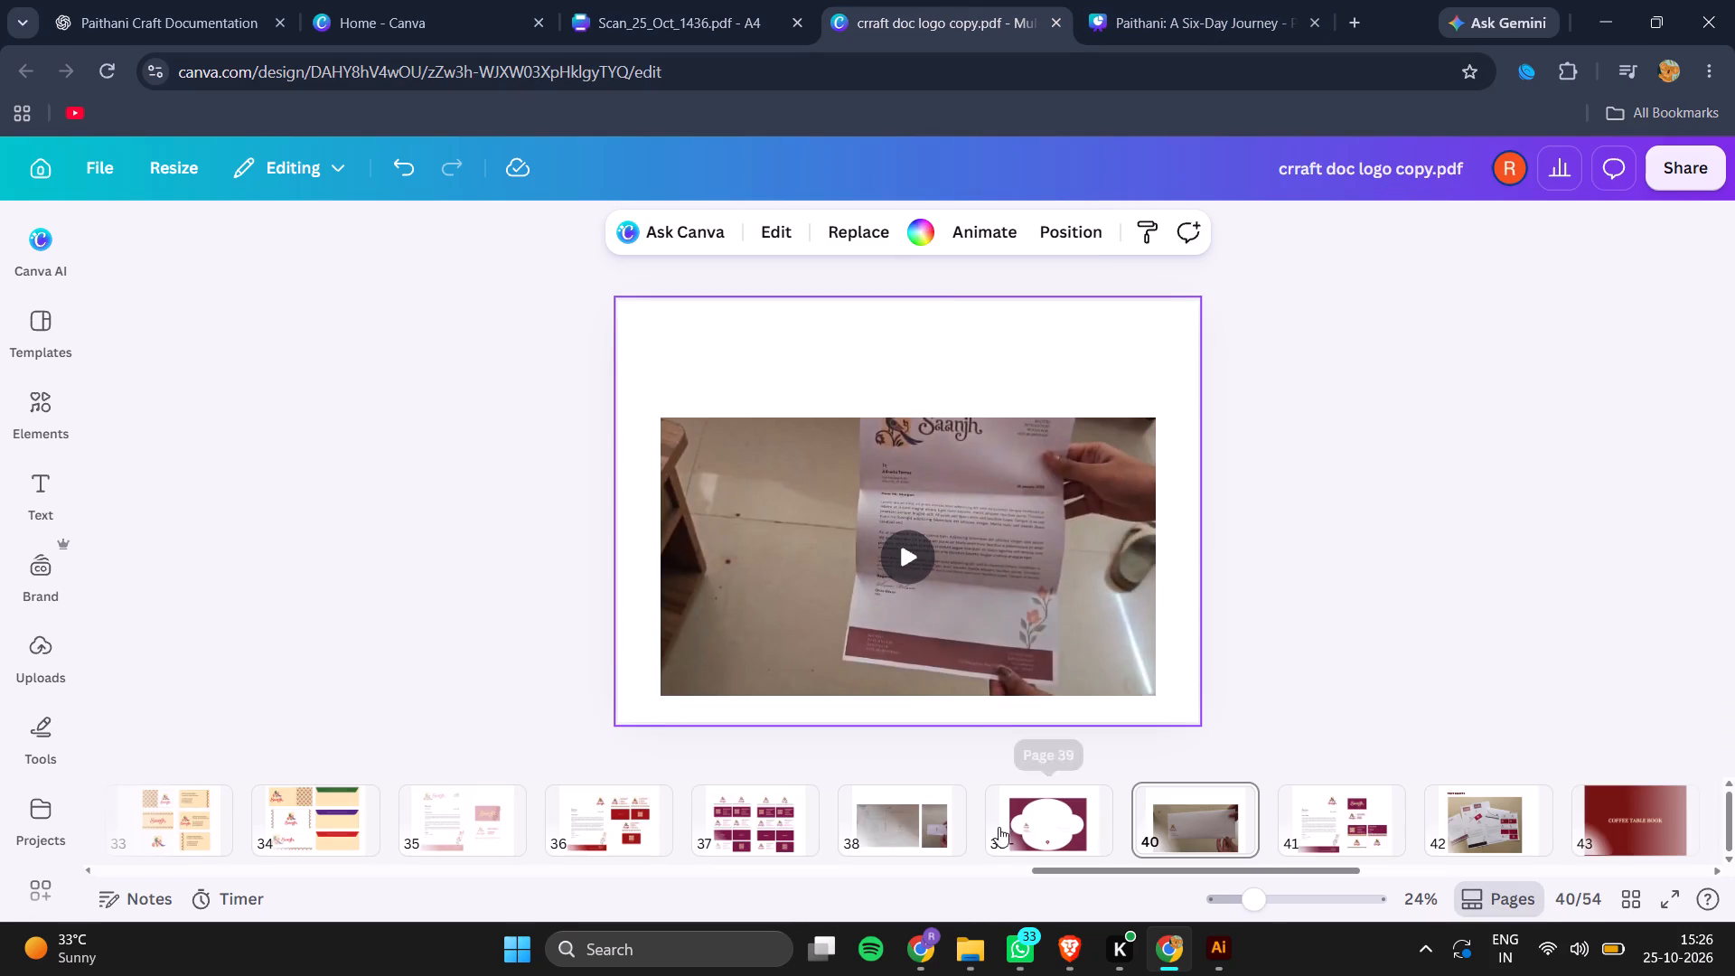
left_click(629, 816)
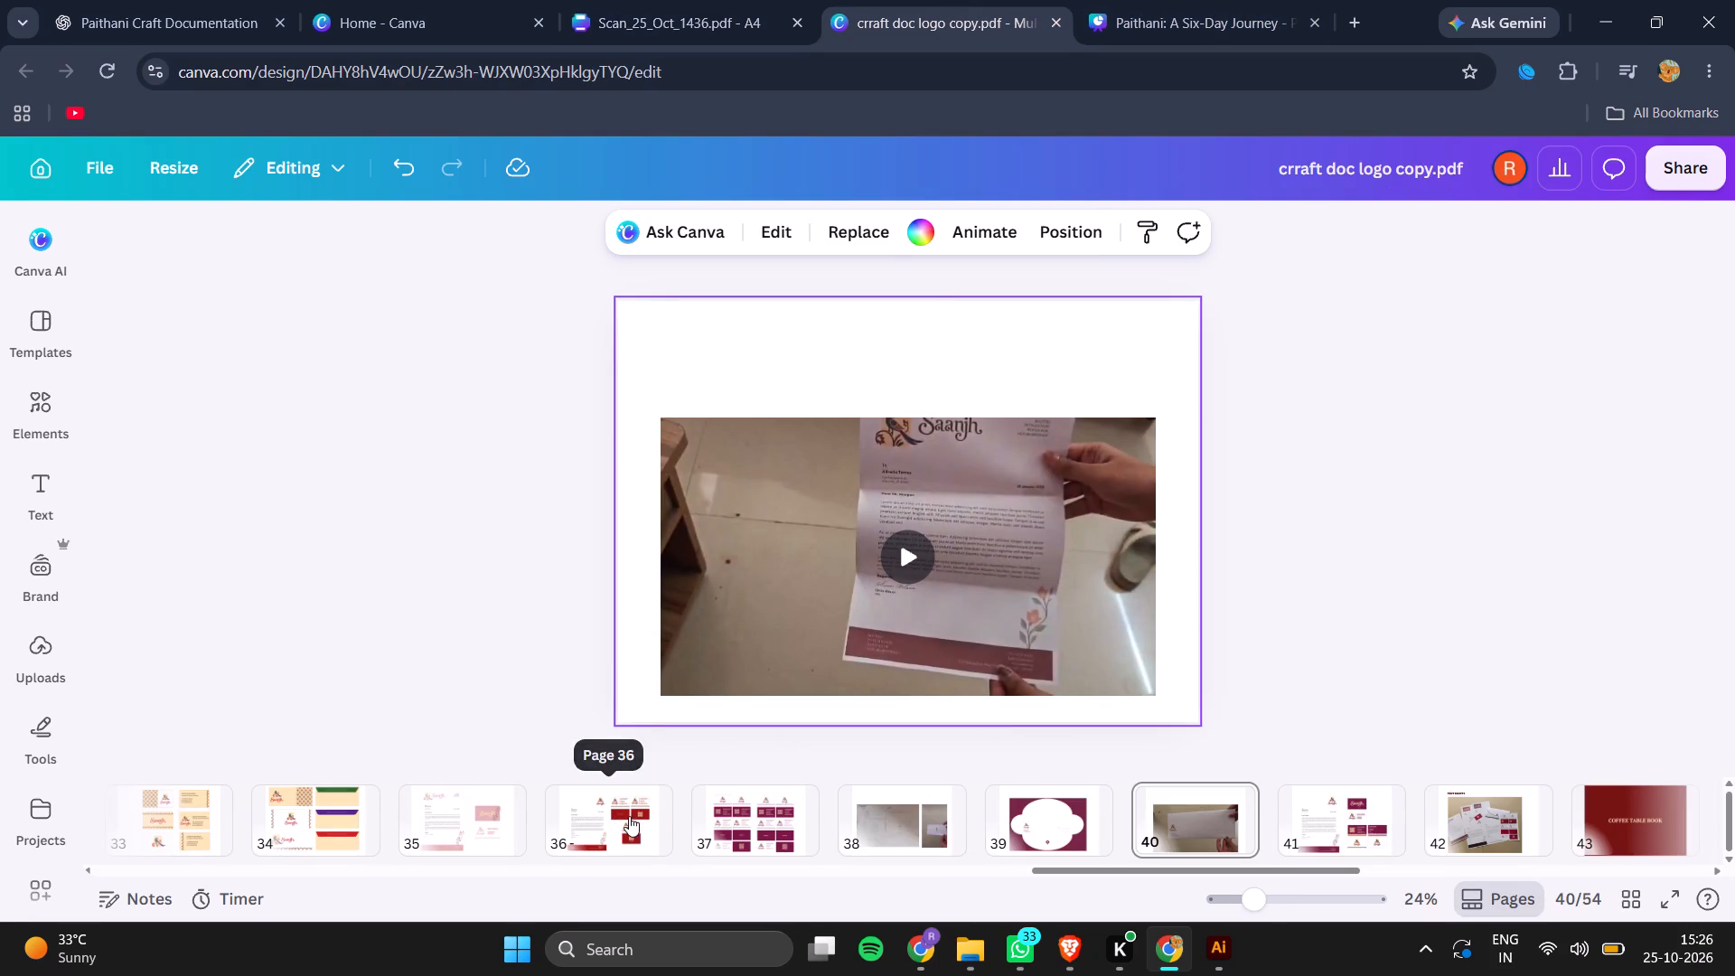
left_click(690, 825)
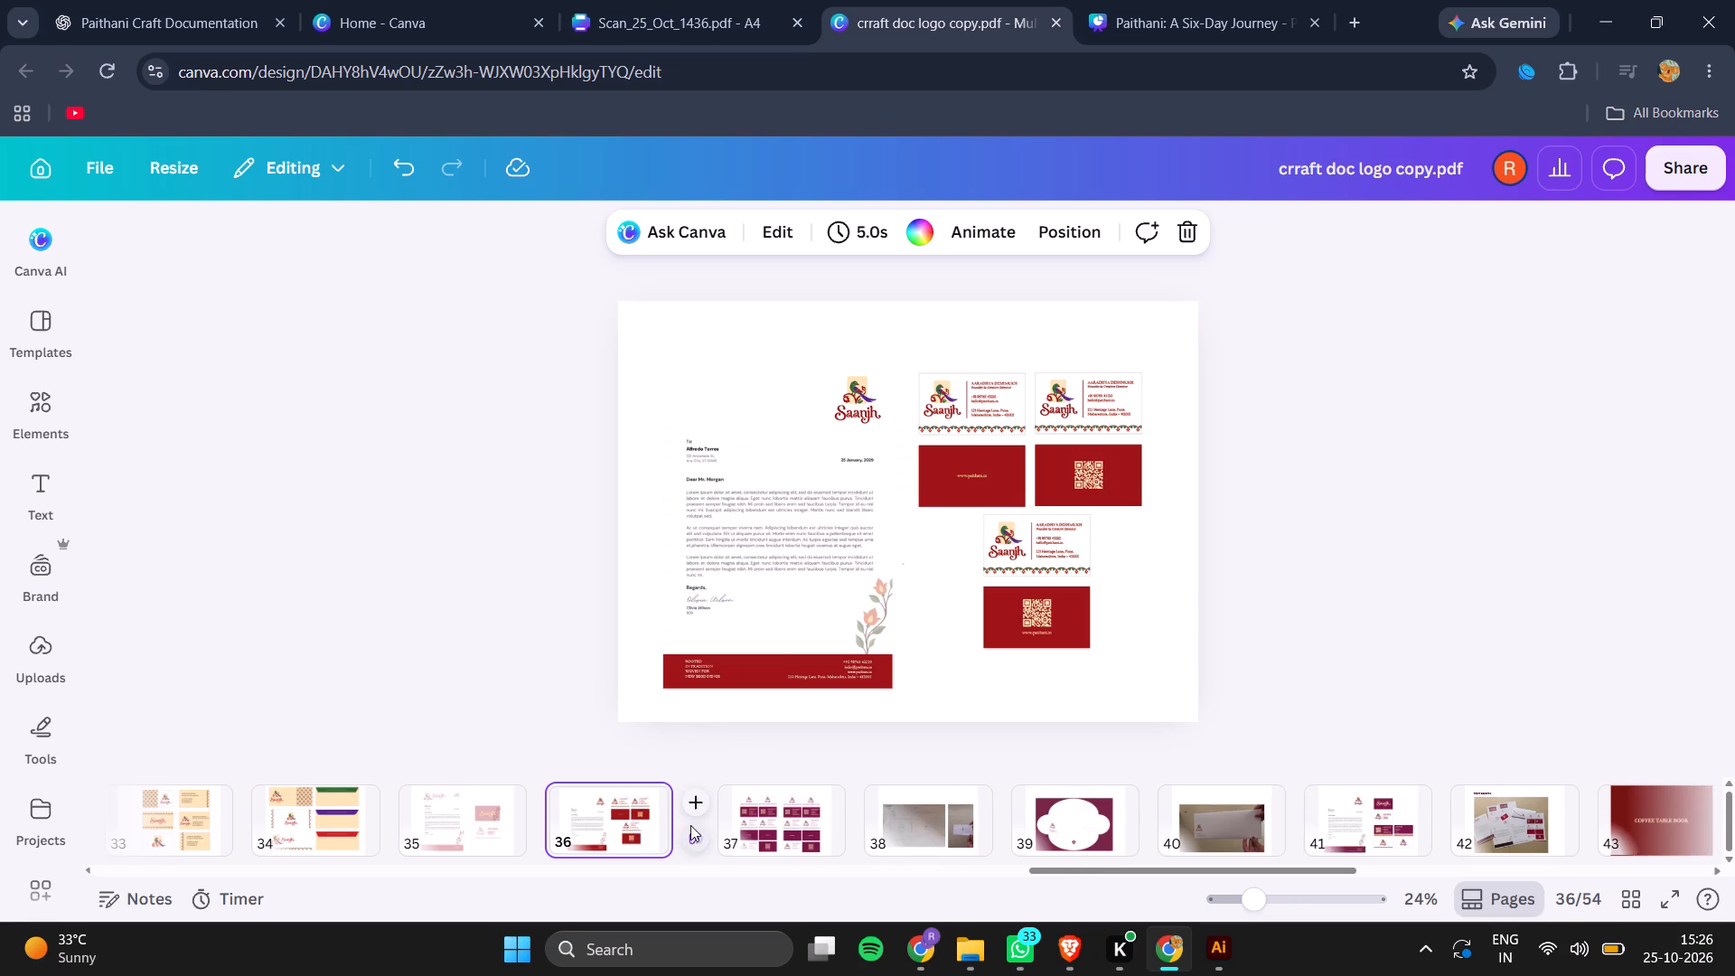
left_click(691, 812)
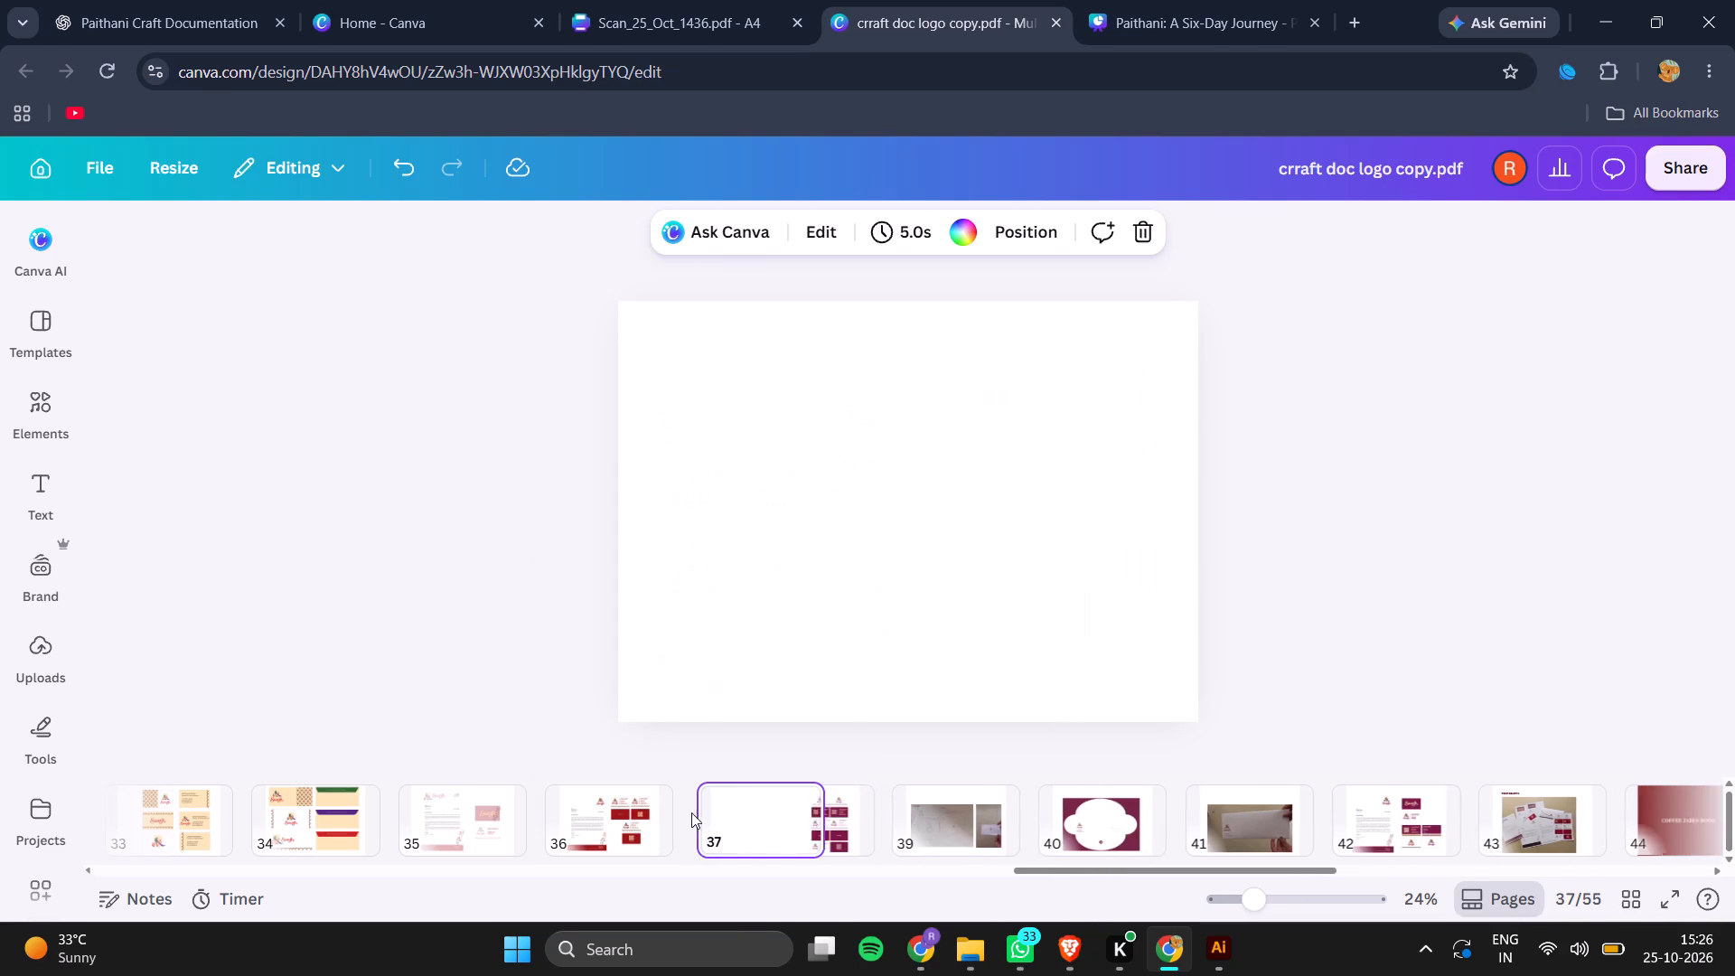
Delete page 35, the pale pink letterhead and visiting card layout.
left_click(476, 789)
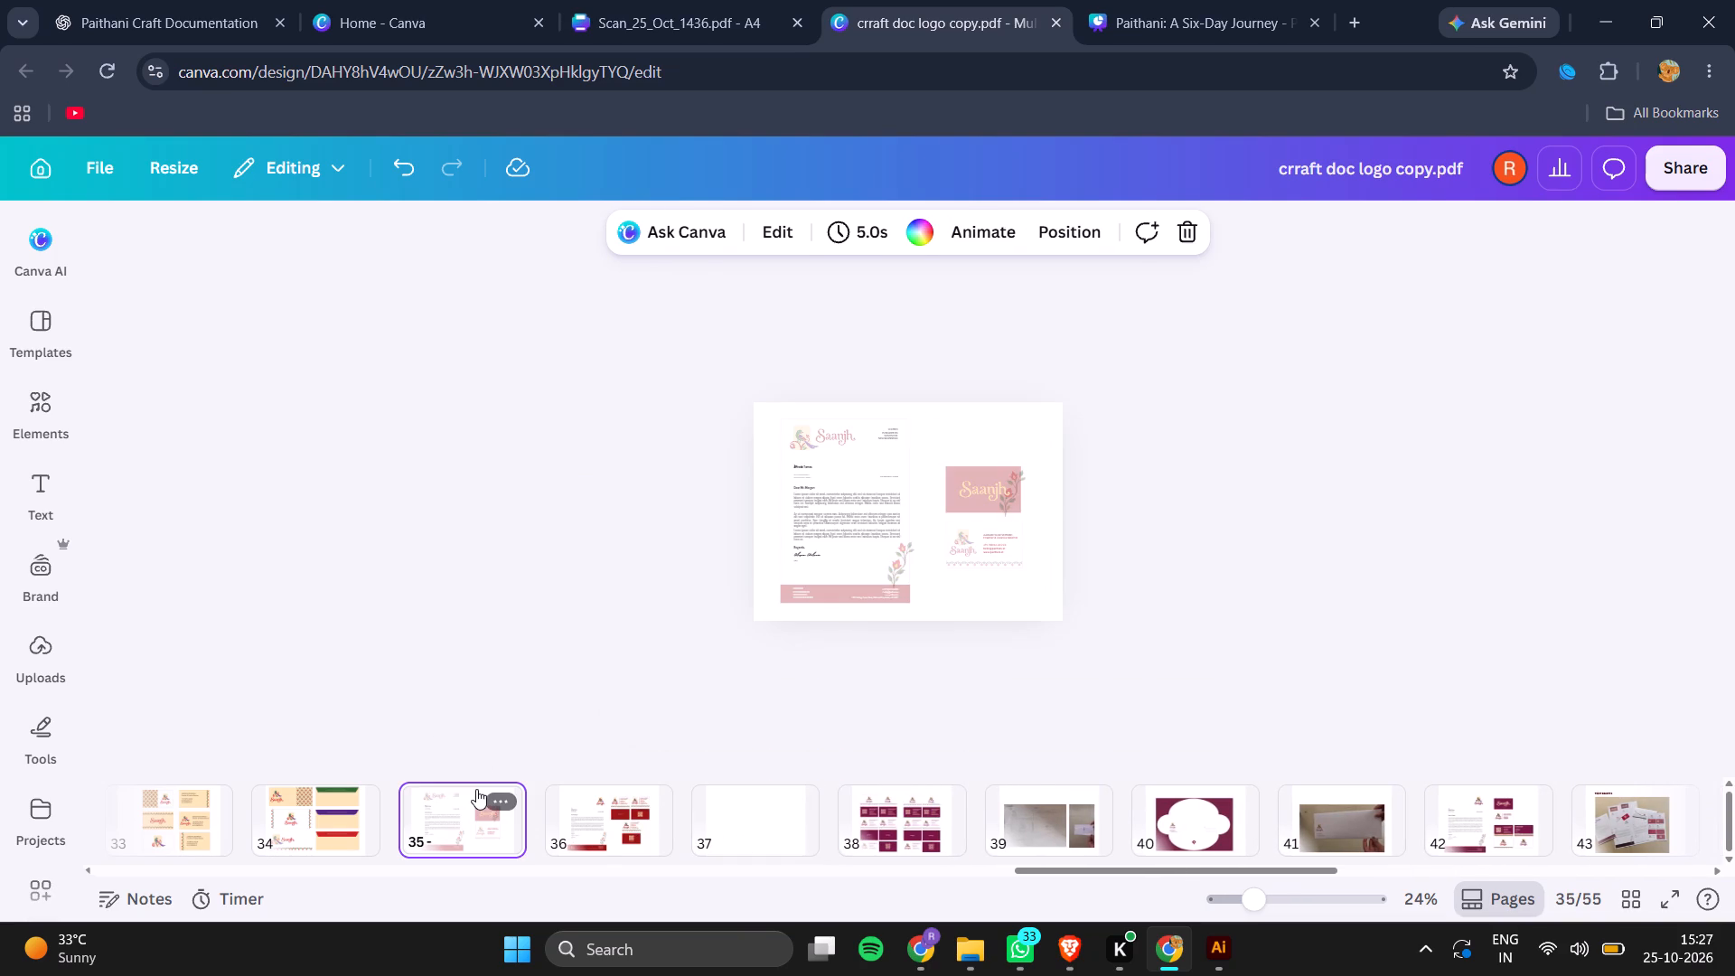
key("Delete")
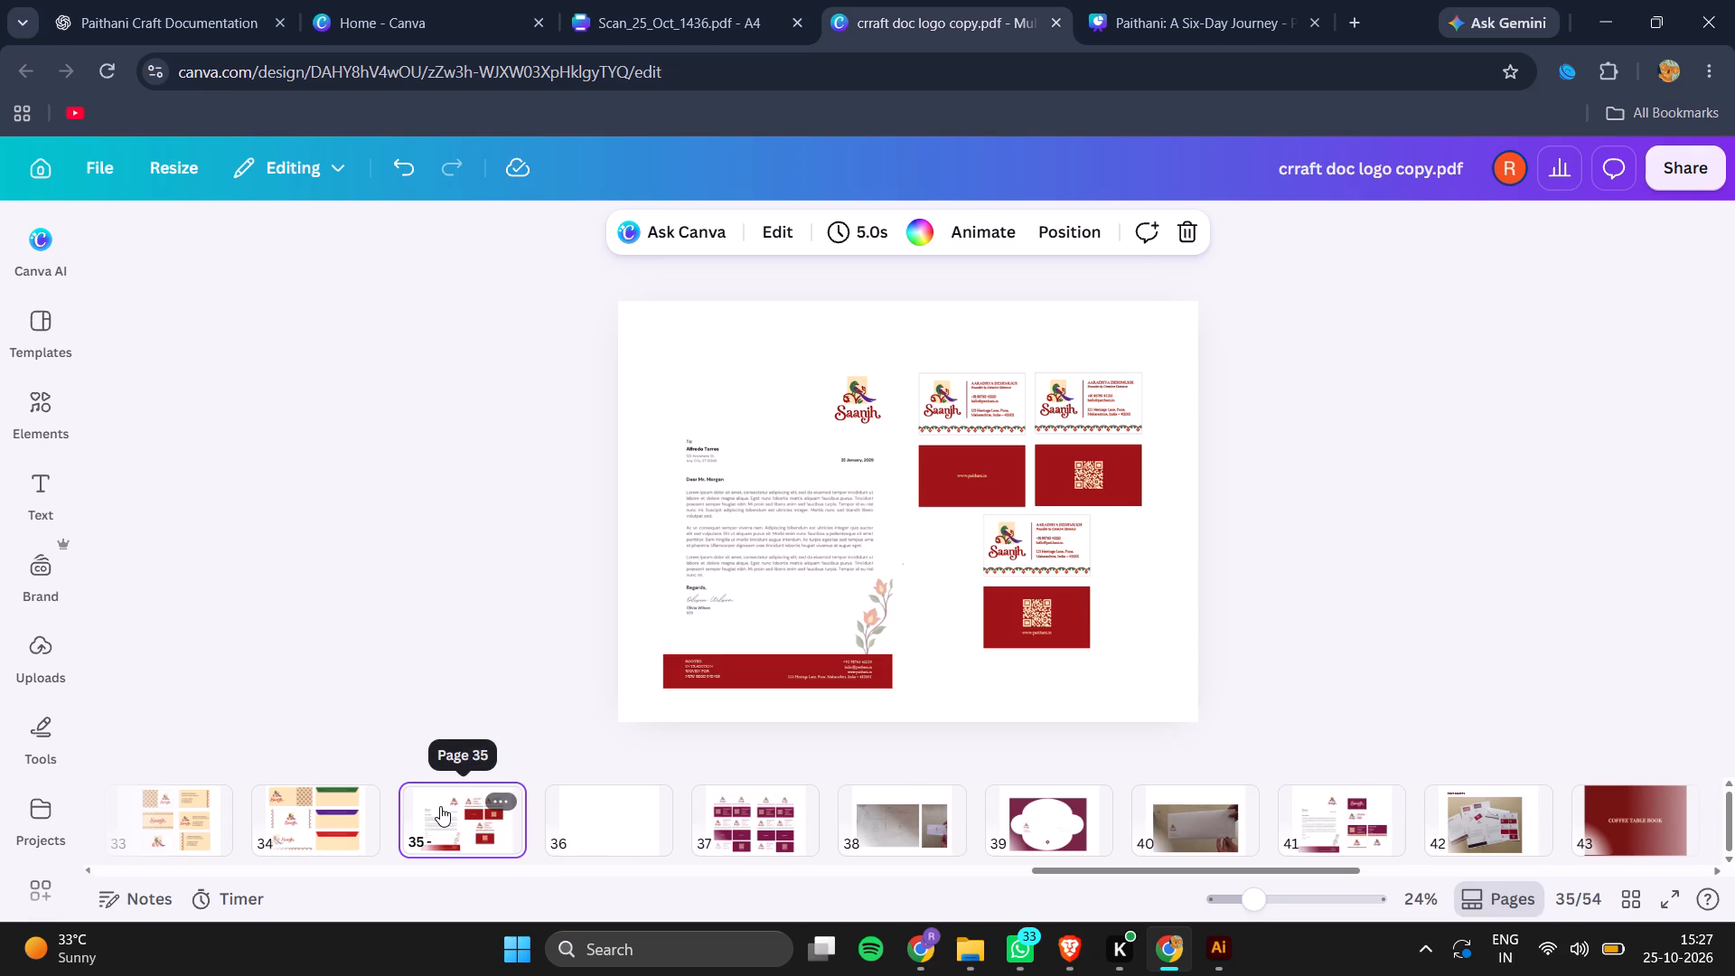
Move the red letterhead and visiting card page so that it sits directly before the TEST PRINTS page.
left_click_drag(440, 806, 1224, 776)
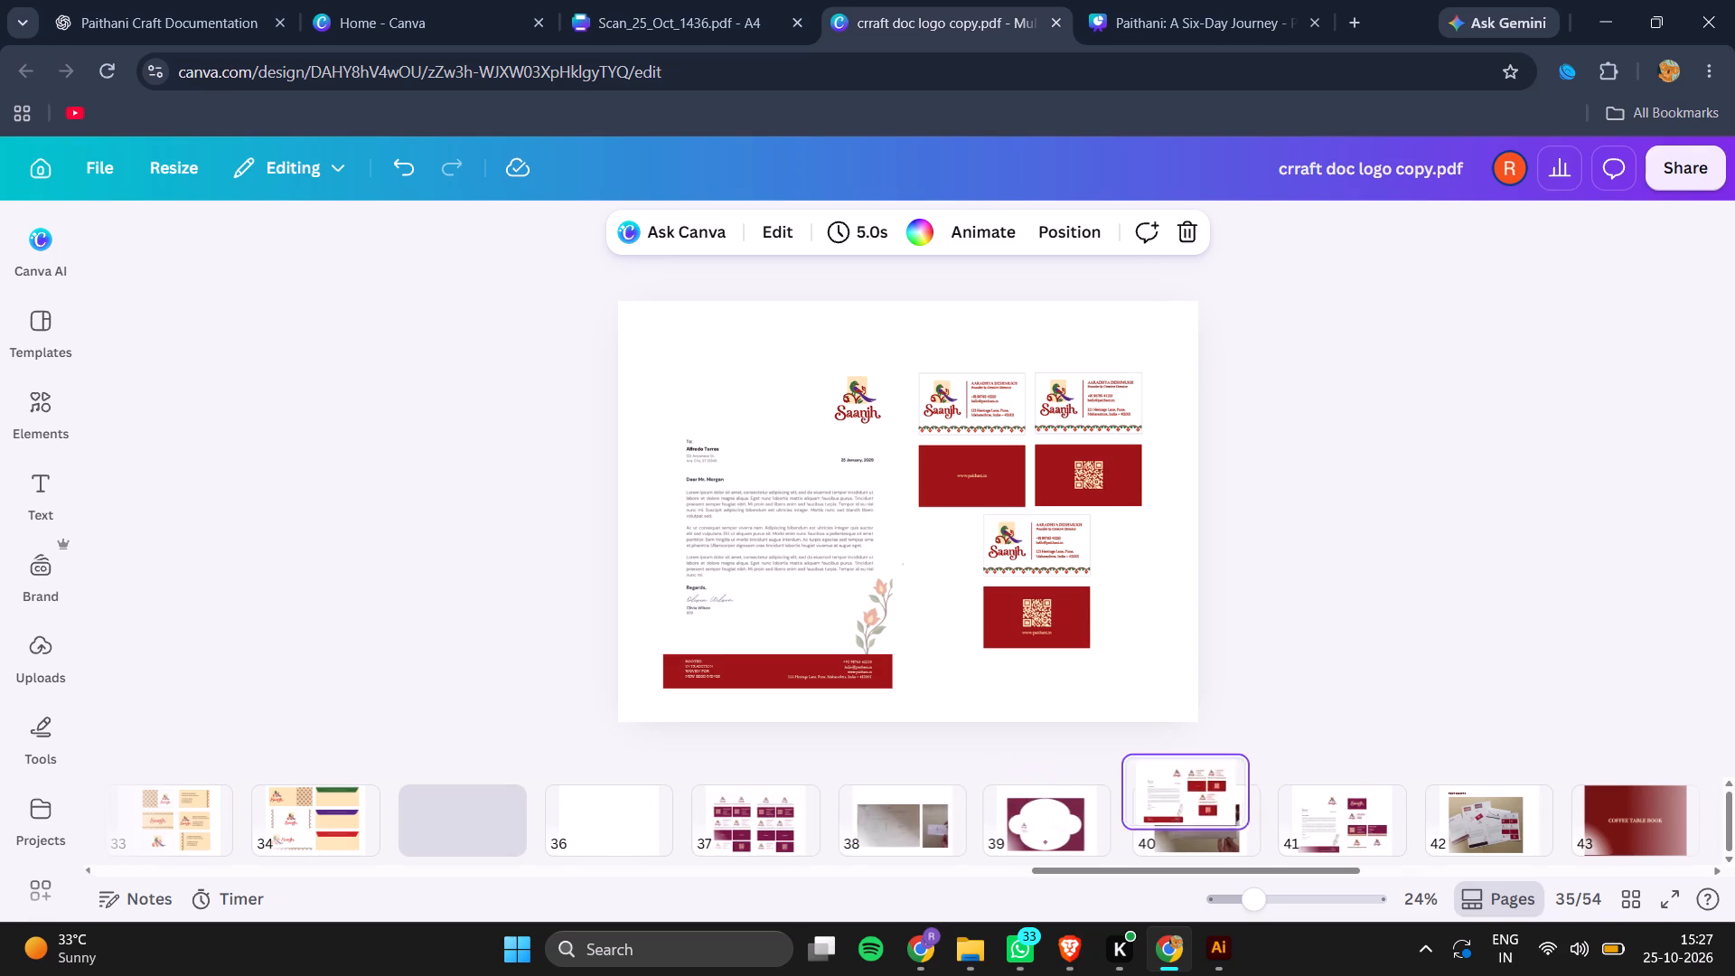
left_click_drag(1224, 776, 1248, 783)
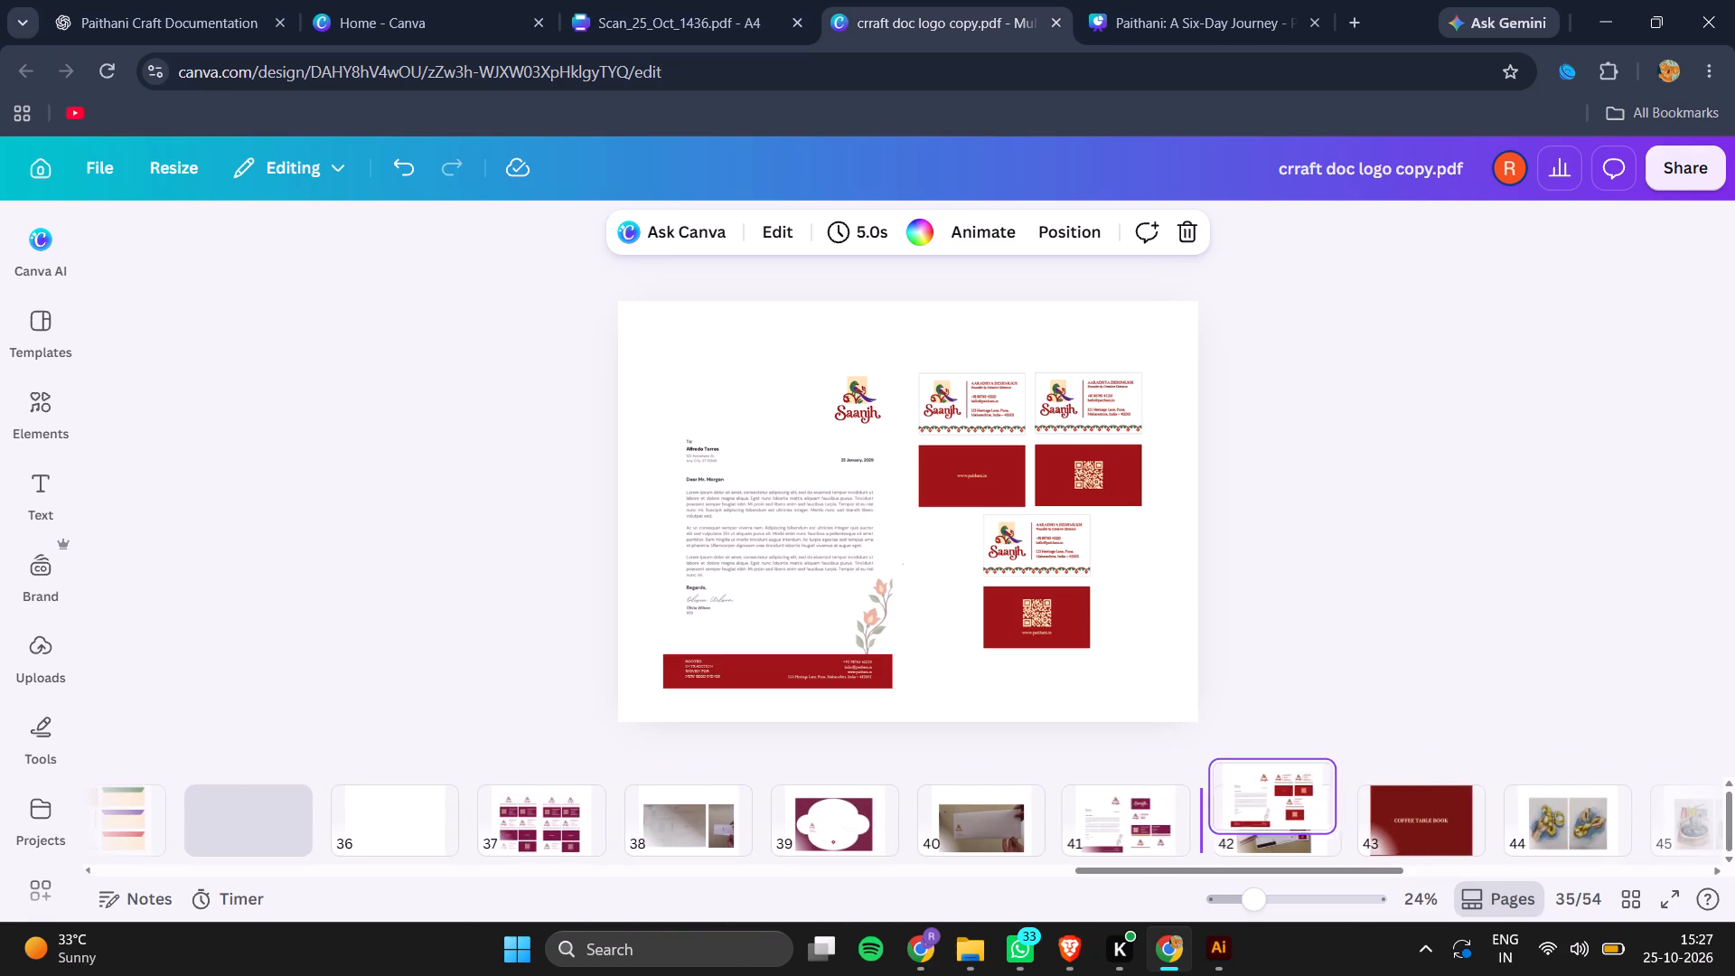
left_click_drag(1248, 783, 1196, 788)
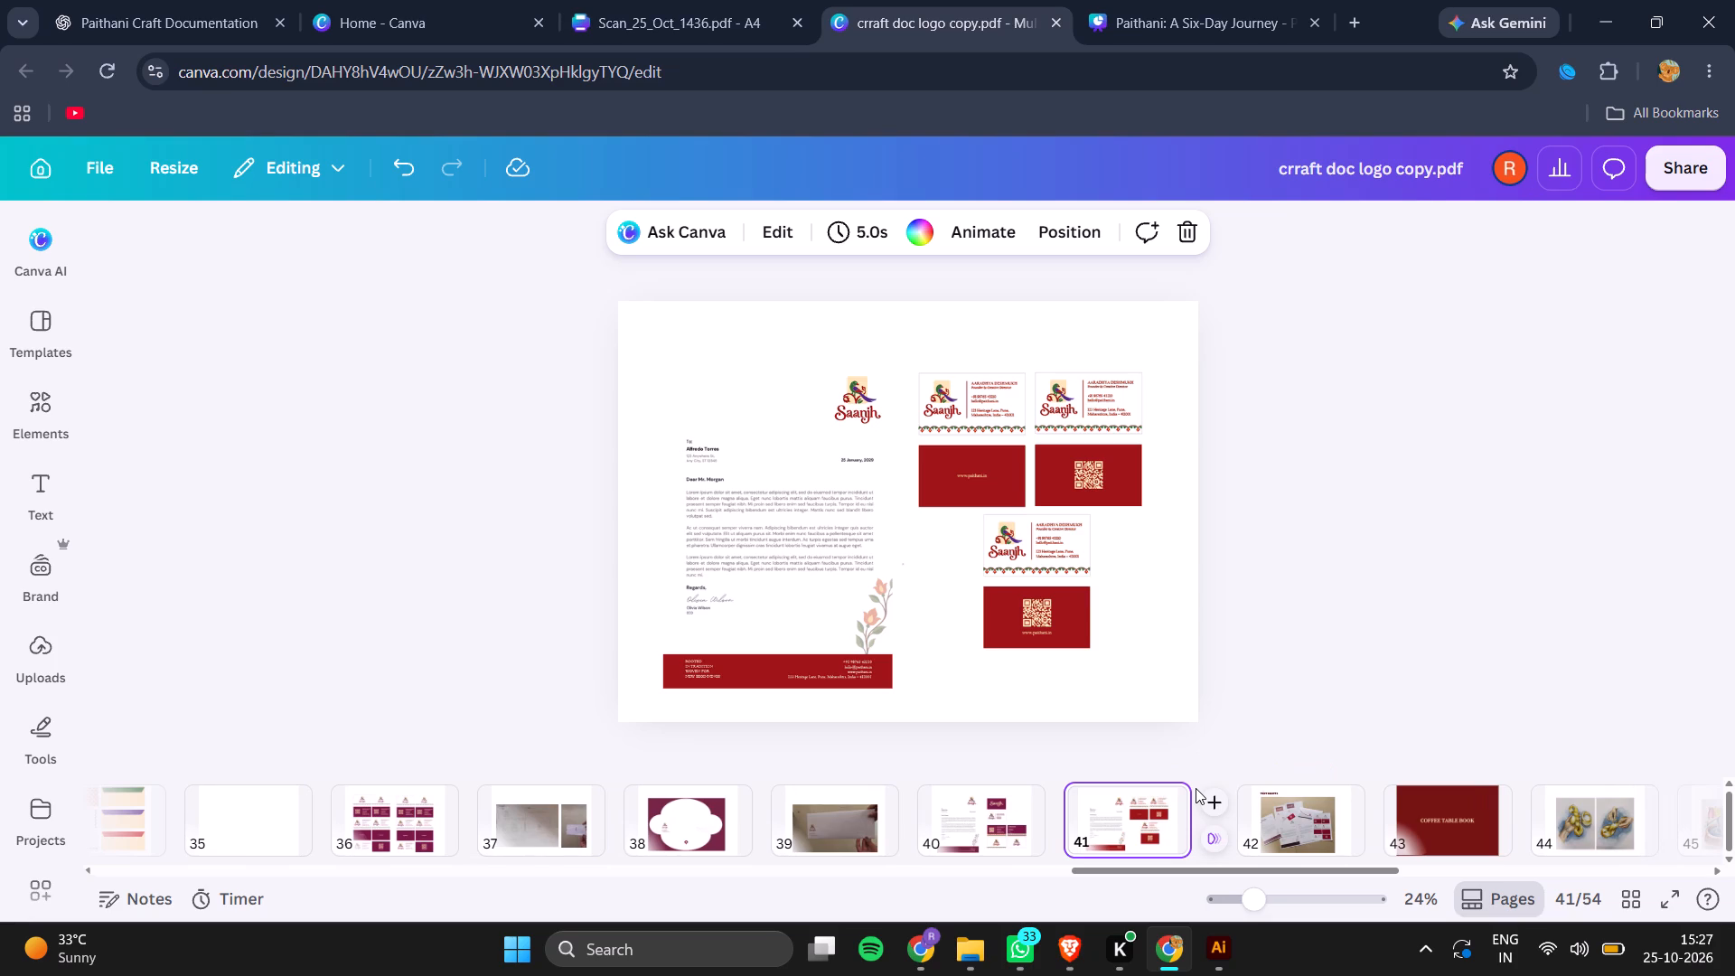
Paste the visiting card sketch on blank page 35 and rotate it a quarter turn anticlockwise into landscape orientation.
scroll(1196, 788, "right", 2)
scroll(910, 774, "right", 2)
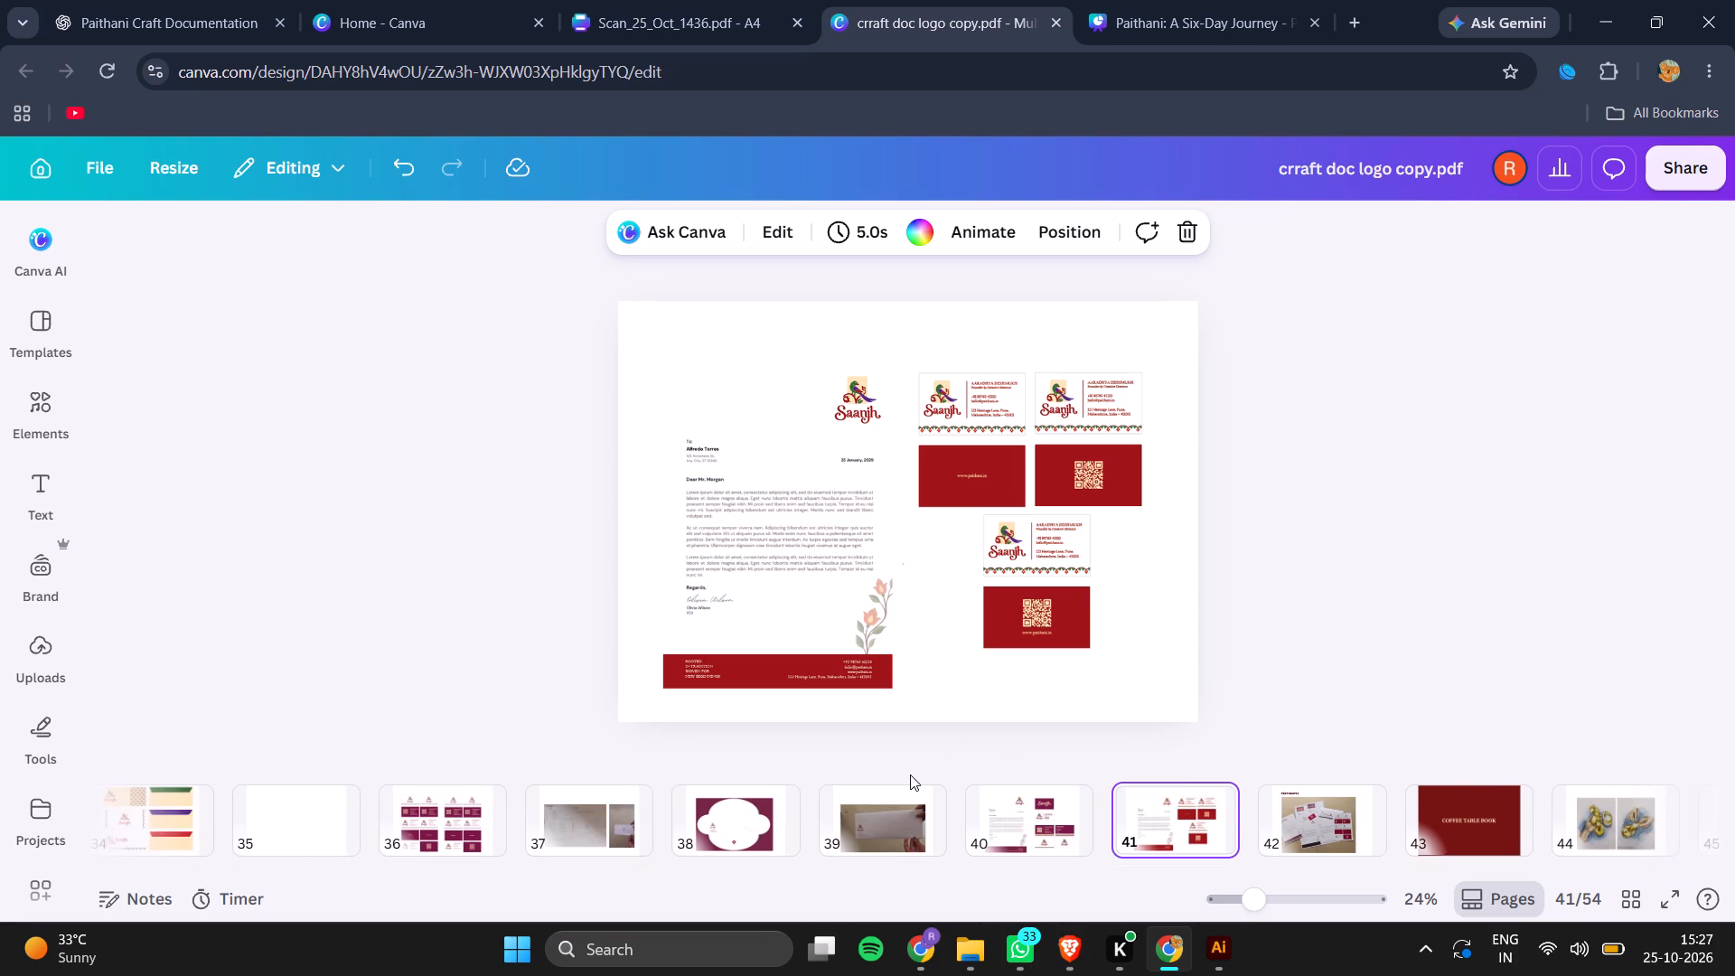
scroll(910, 774, "right", 1)
left_click(234, 826)
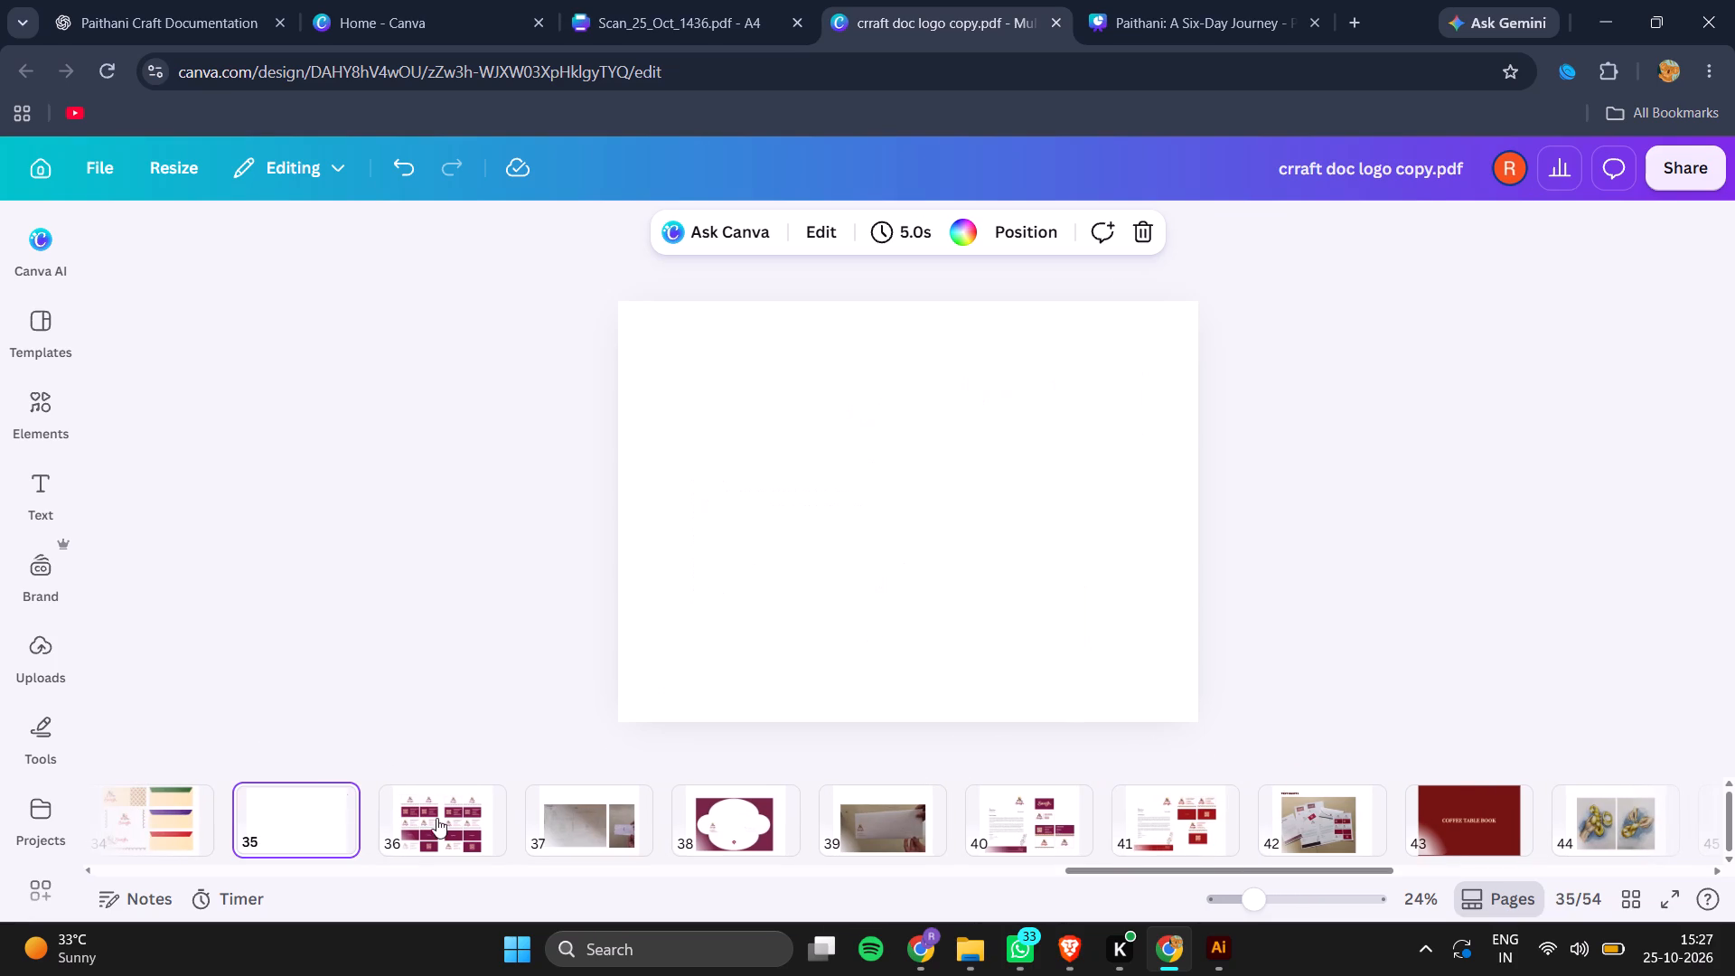
key("ctrl+v")
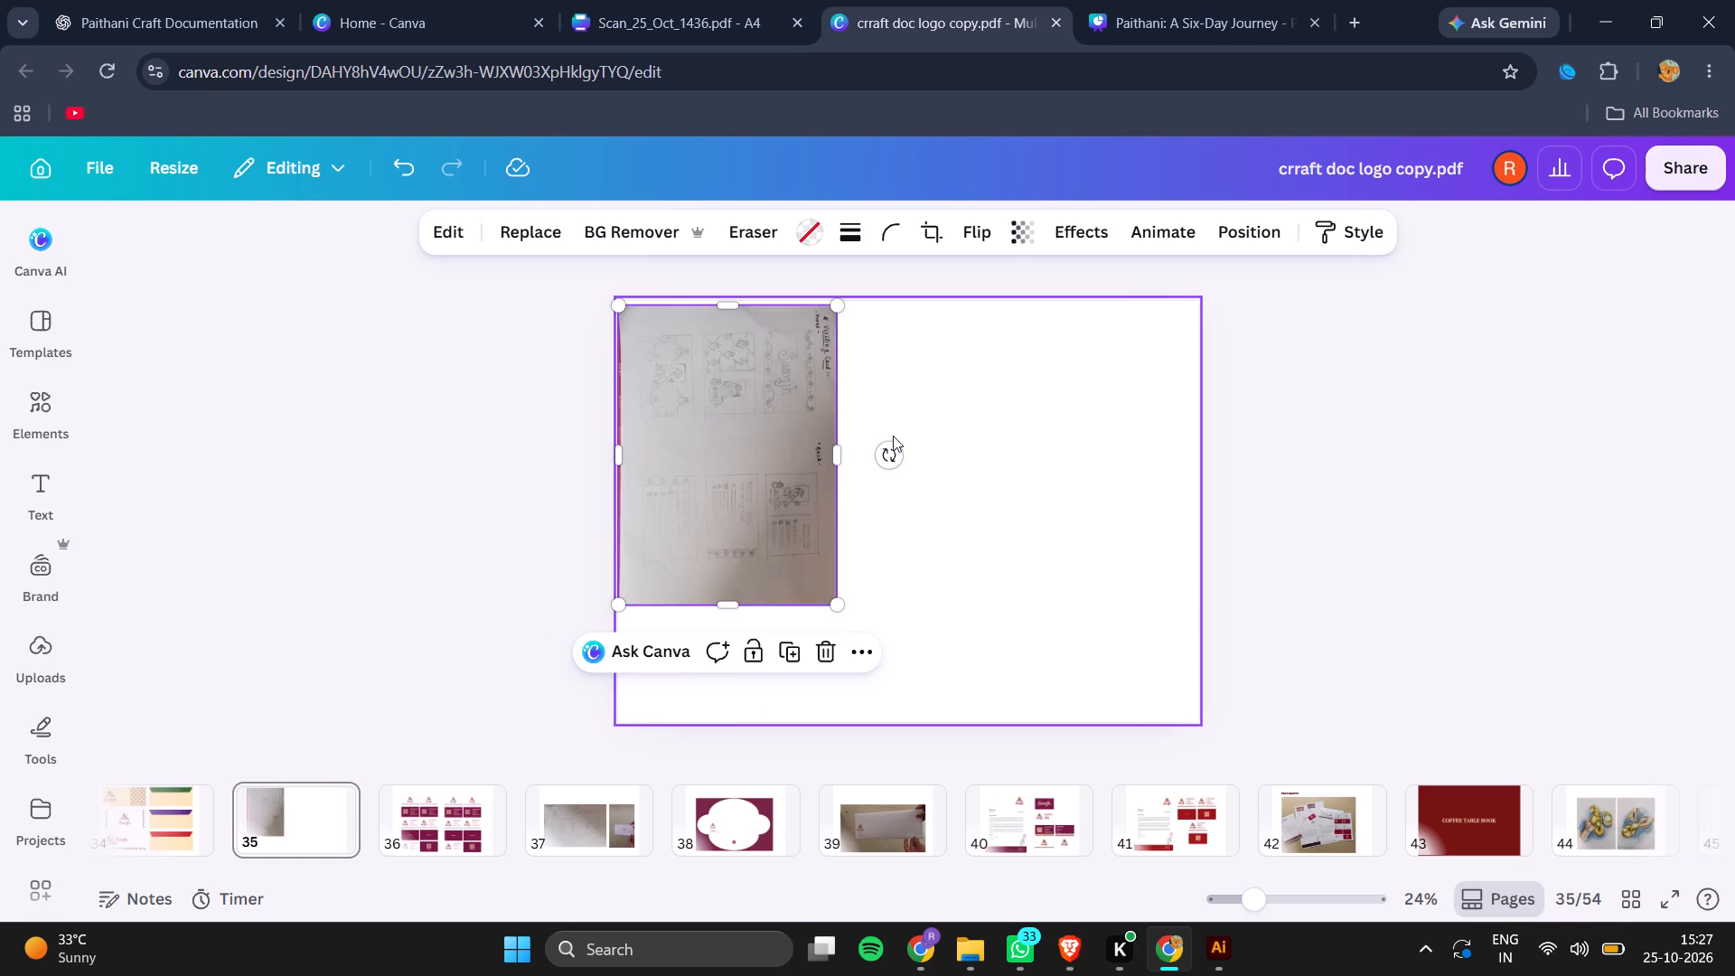
left_click_drag(888, 451, 752, 352)
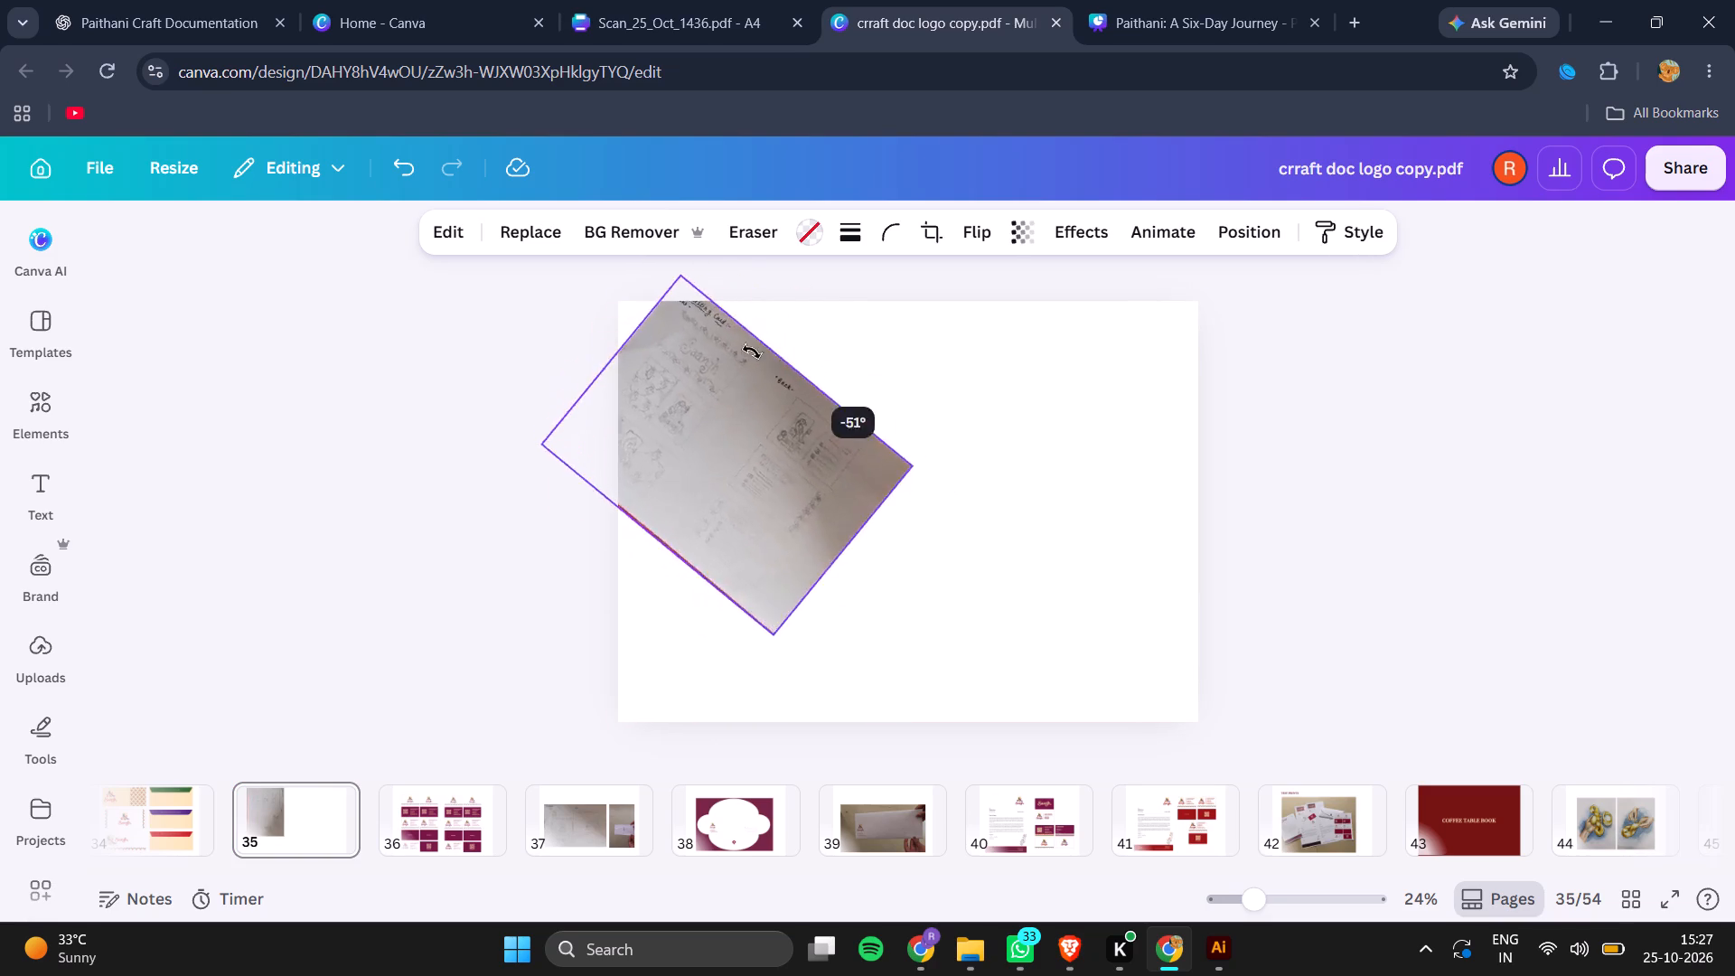
left_click_drag(752, 352, 717, 329)
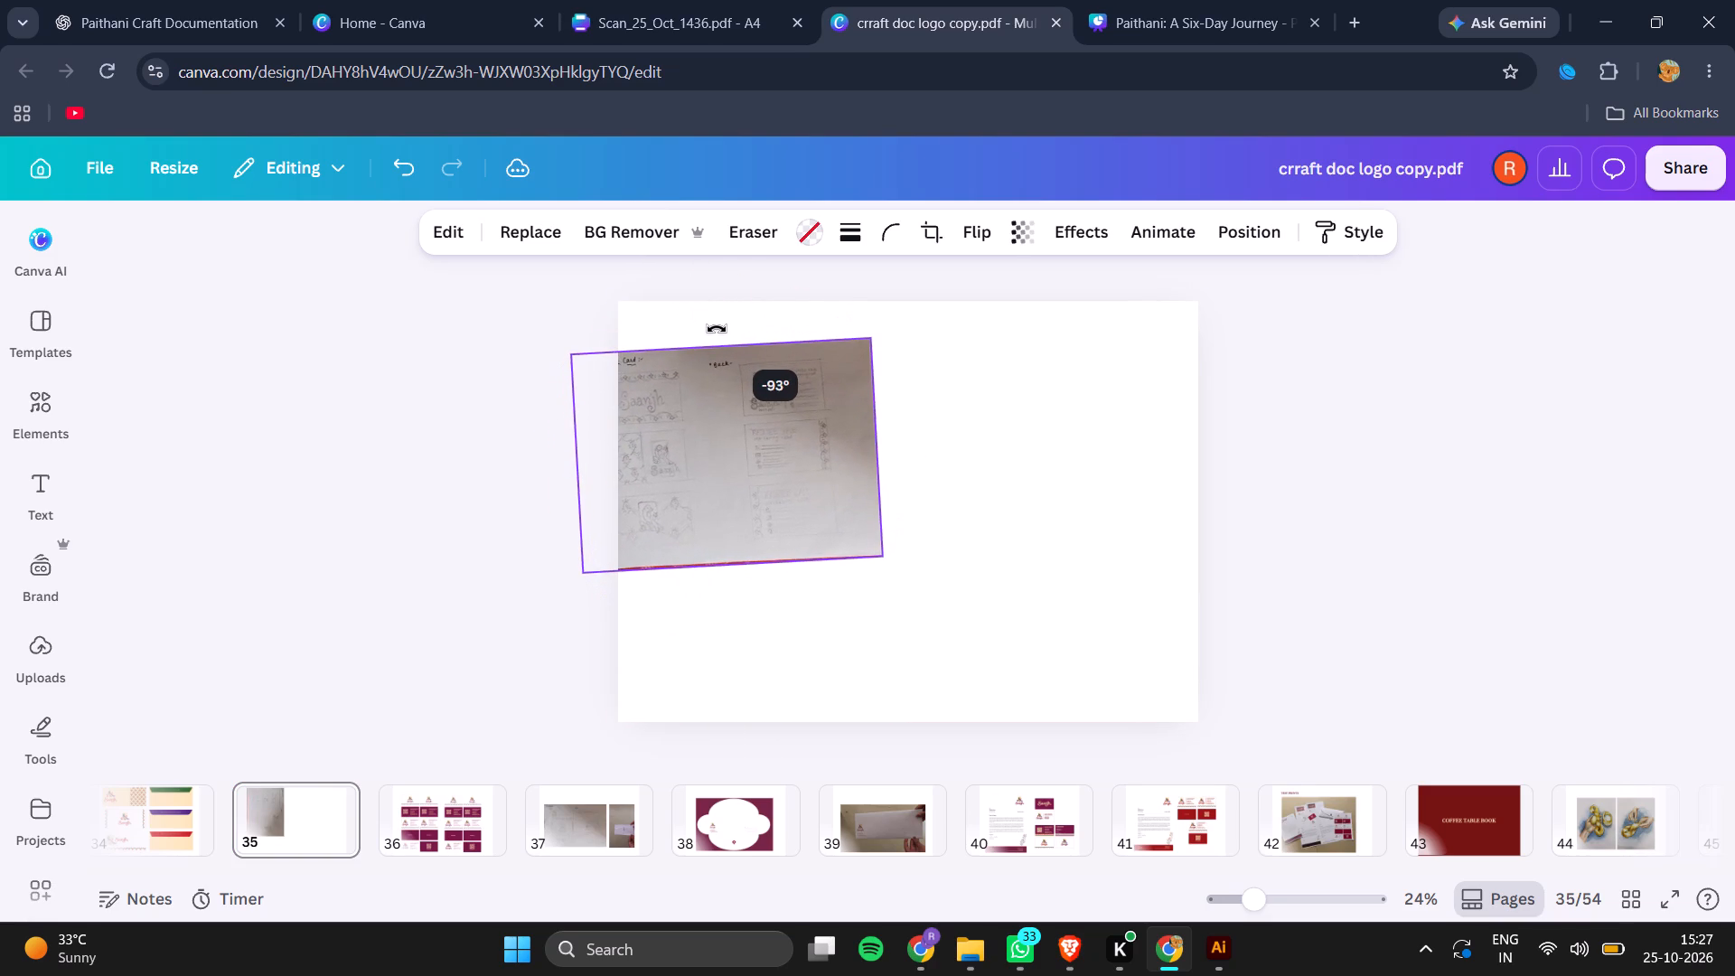
left_click_drag(717, 329, 724, 332)
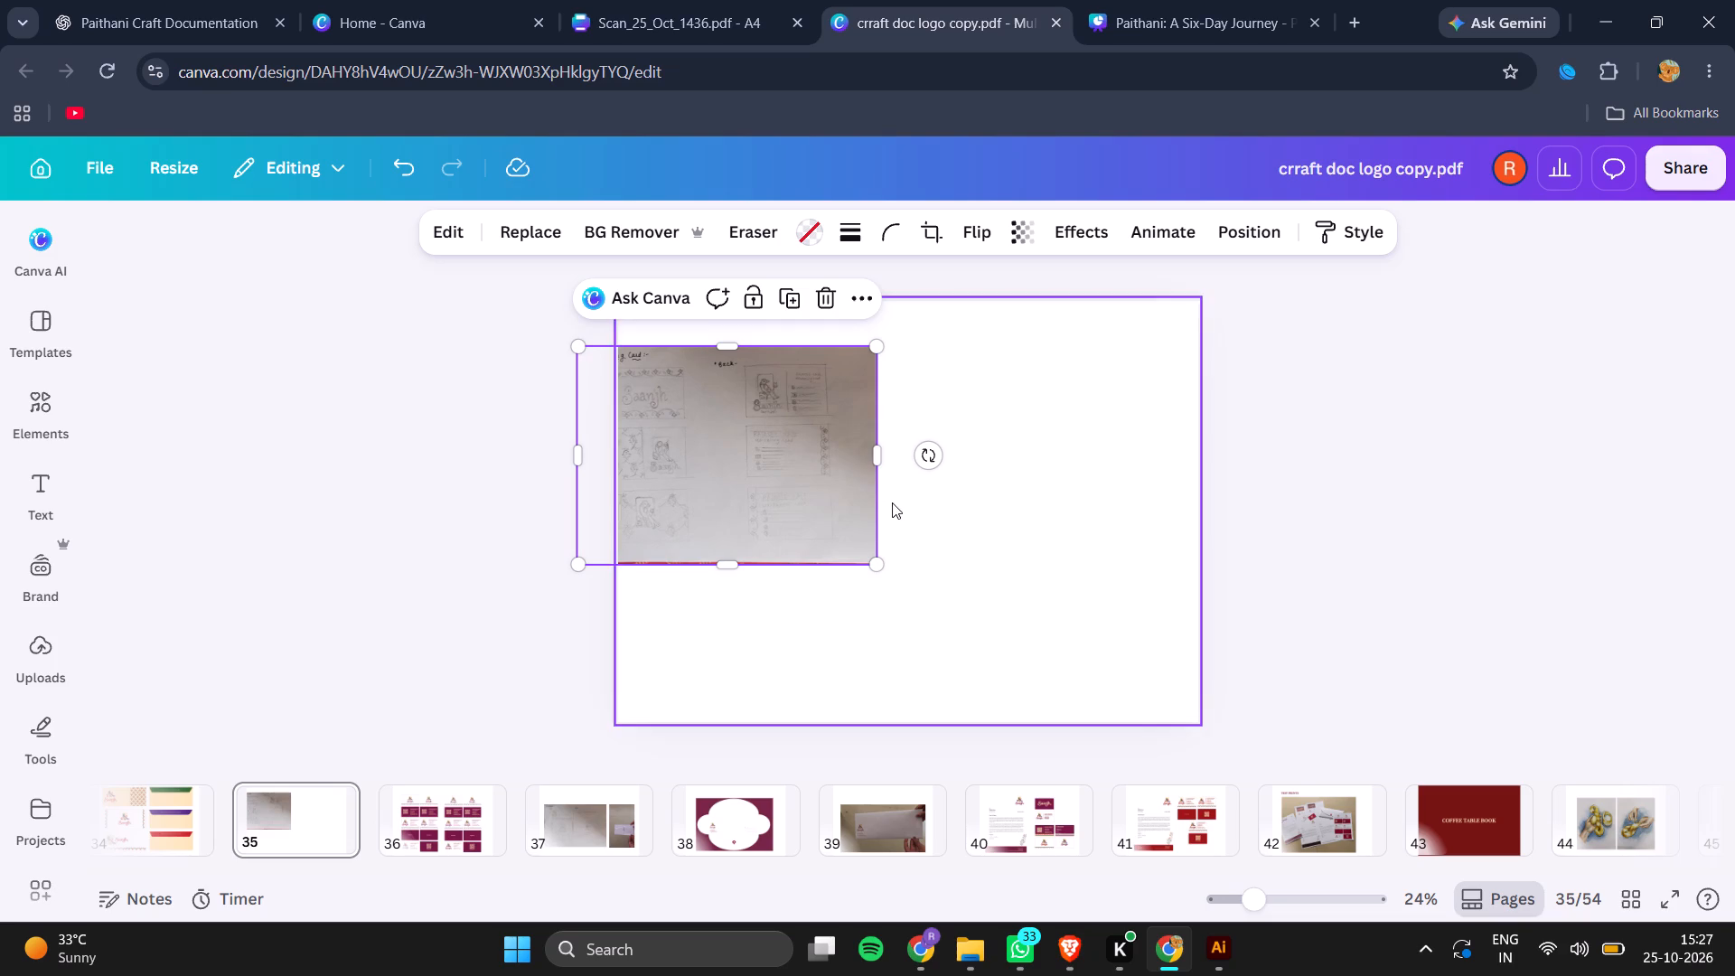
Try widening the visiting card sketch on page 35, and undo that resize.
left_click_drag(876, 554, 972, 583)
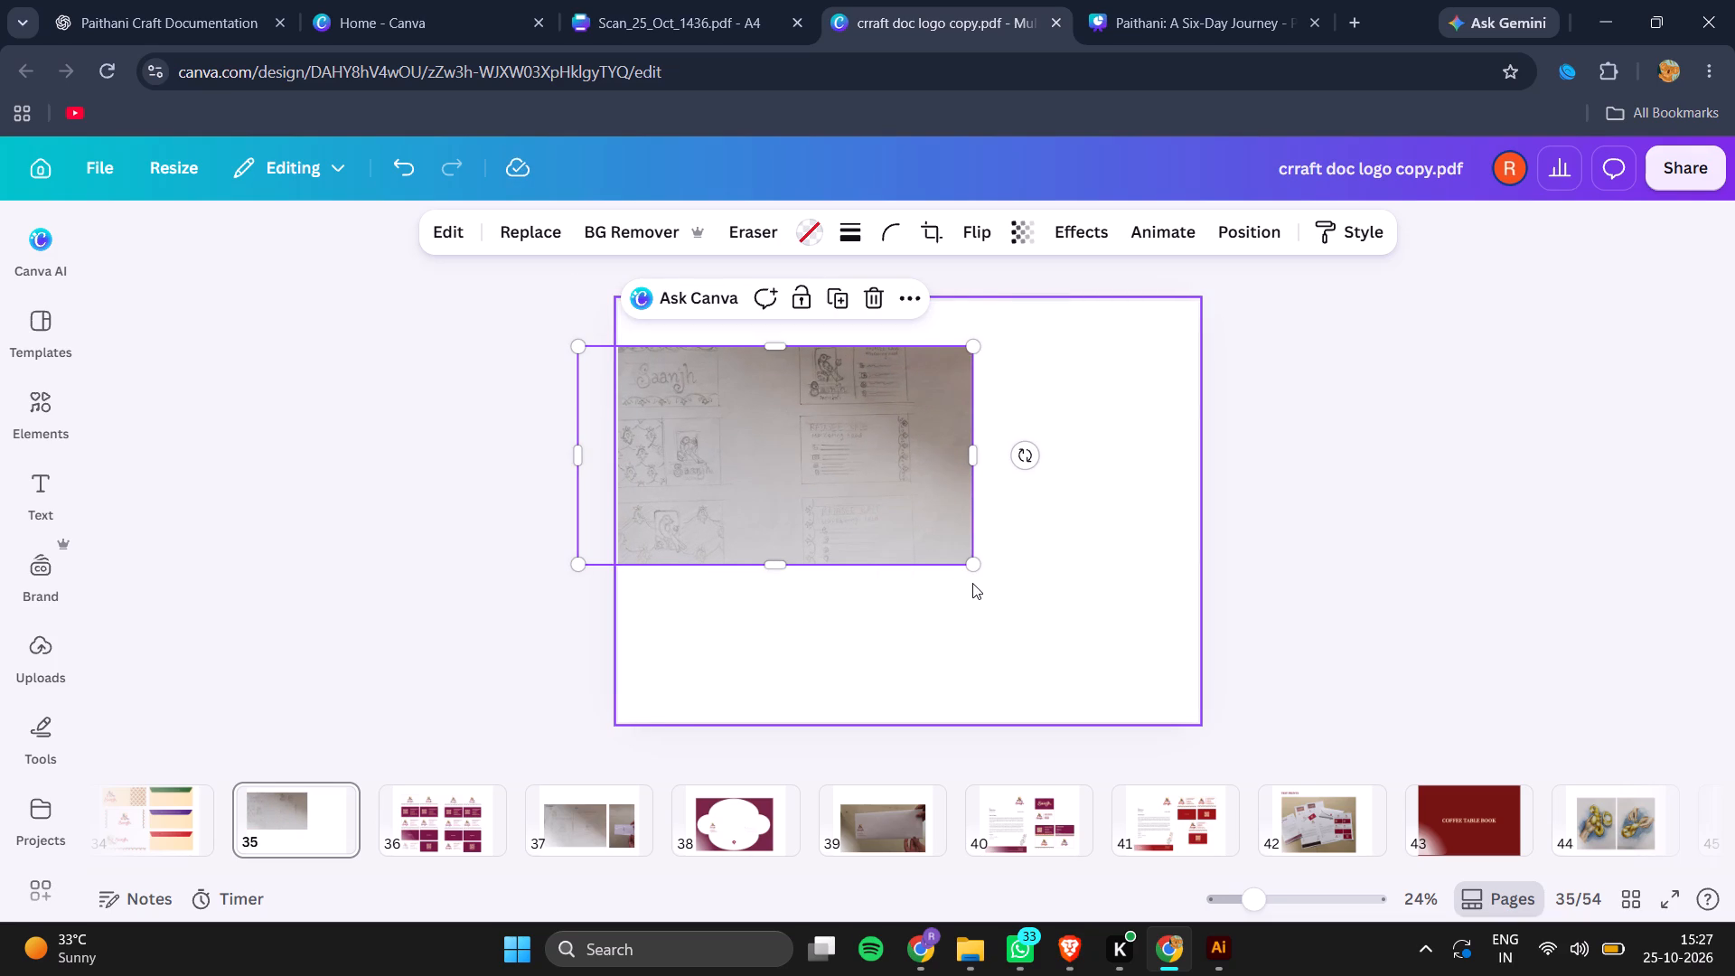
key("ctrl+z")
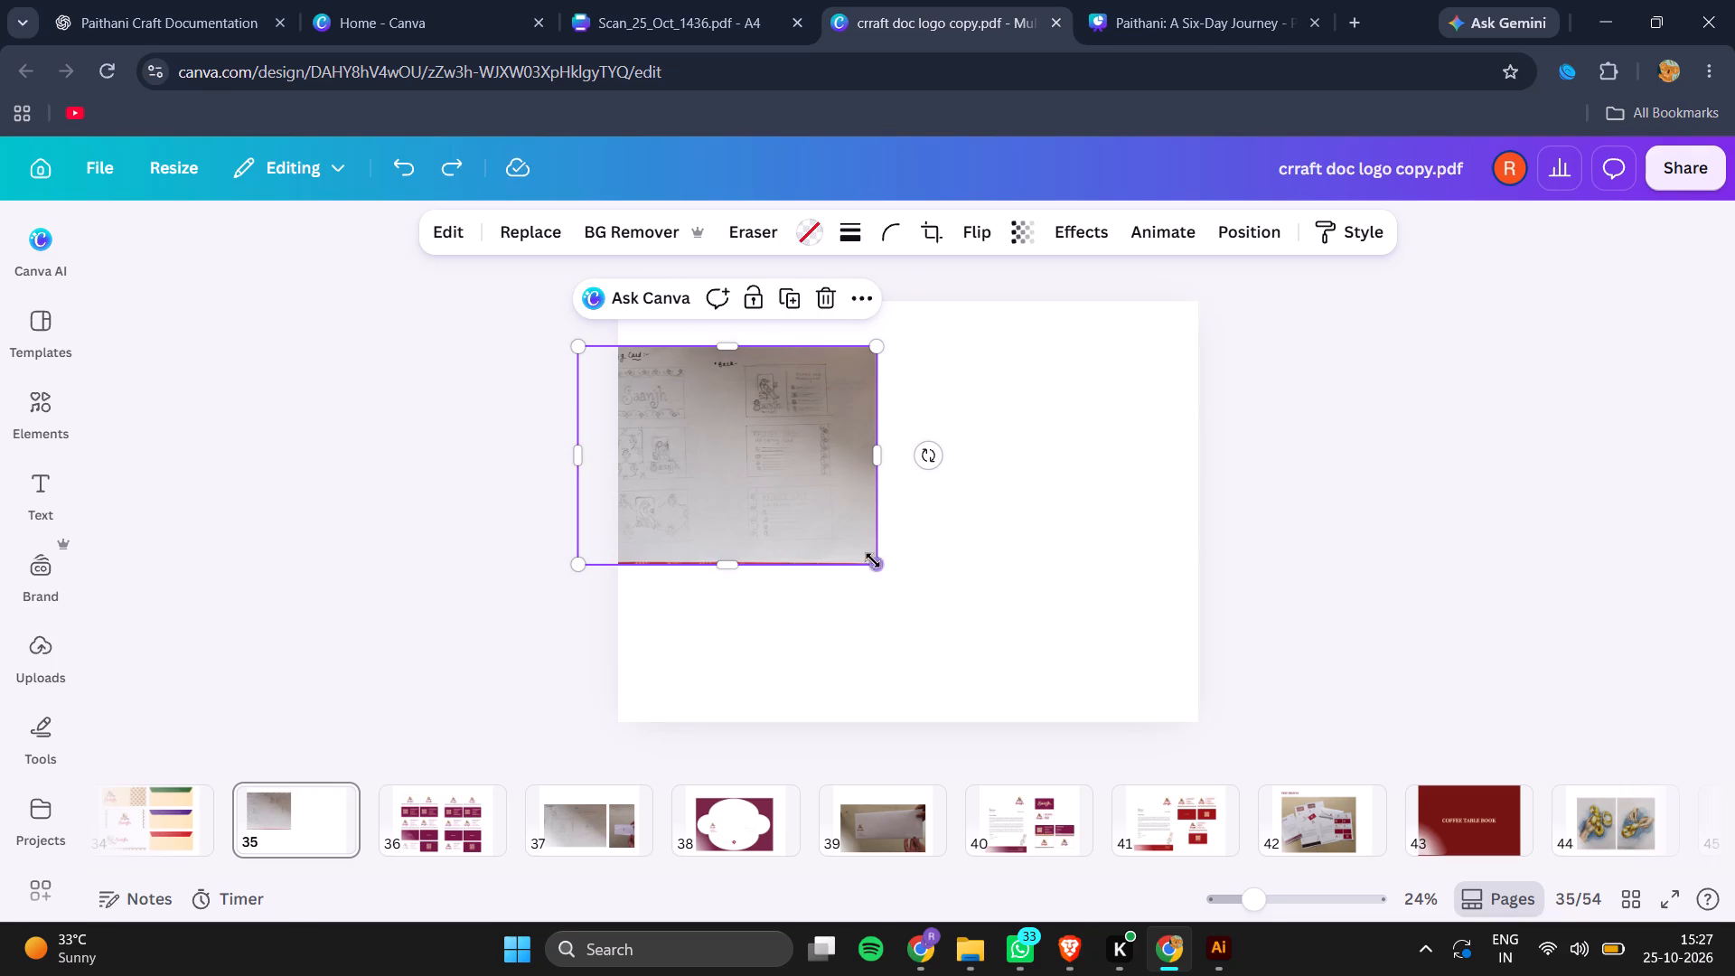
Enlarge the visiting card sketch proportionally to about three quarters of the page width and bring it fully onto page 35.
left_click_drag(877, 556, 890, 560)
left_click_drag(890, 560, 1035, 633)
left_click_drag(821, 516, 921, 554)
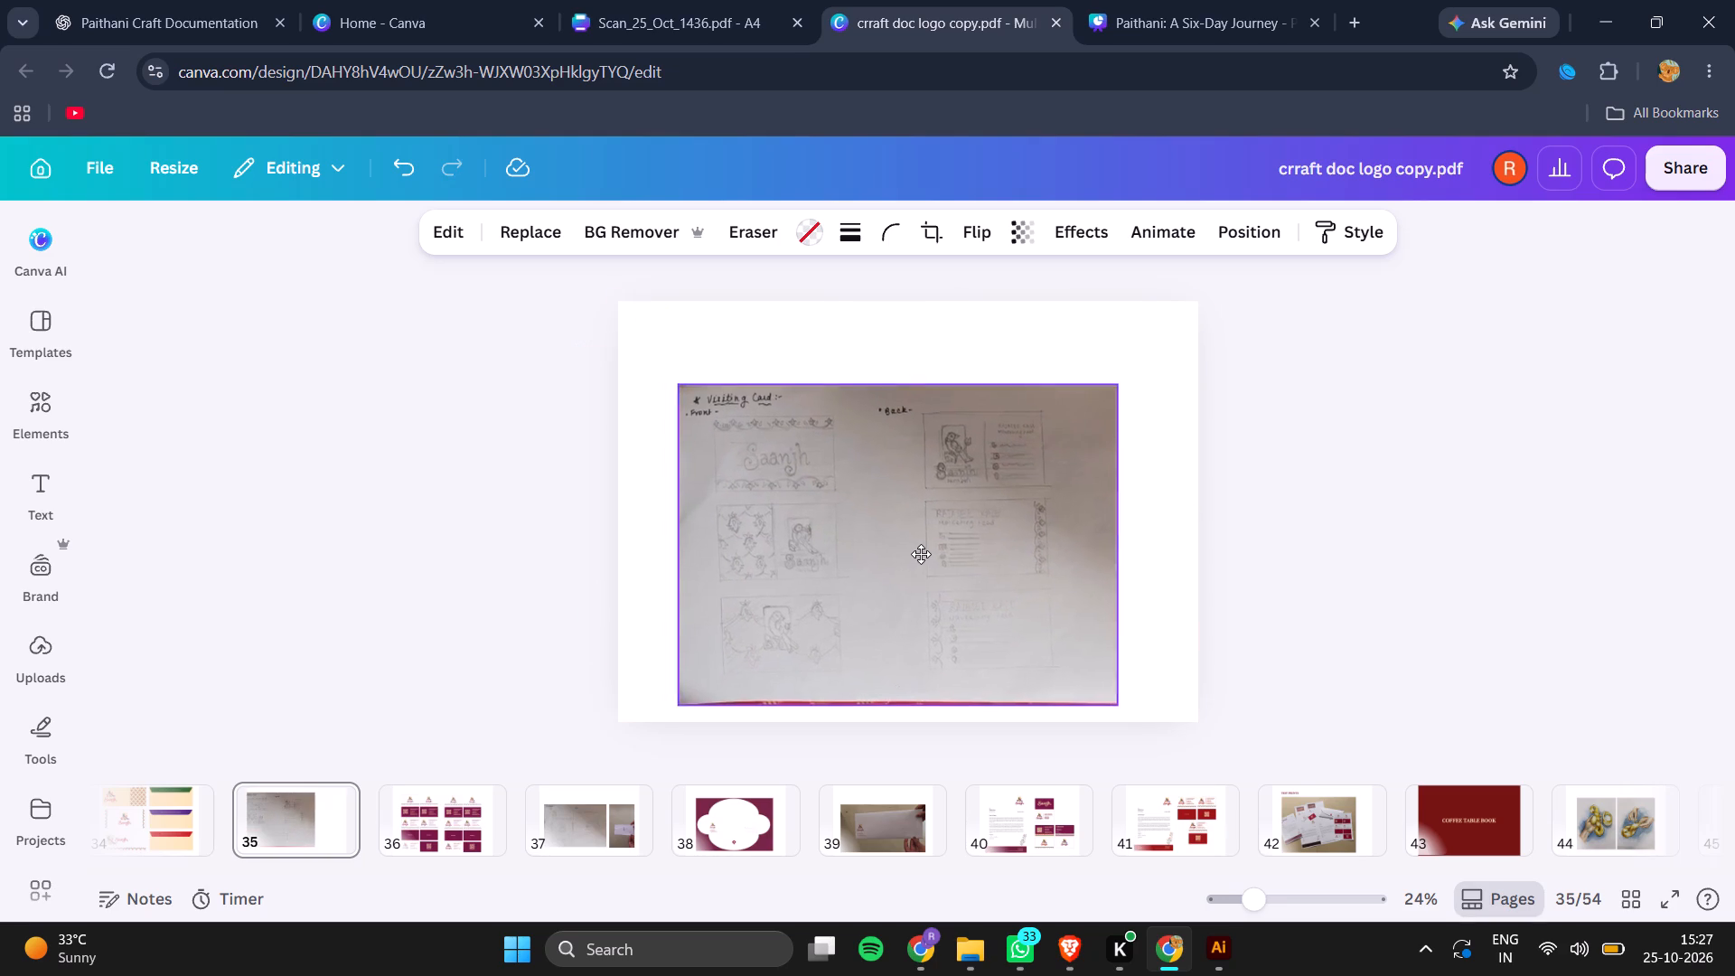
left_click_drag(921, 554, 913, 549)
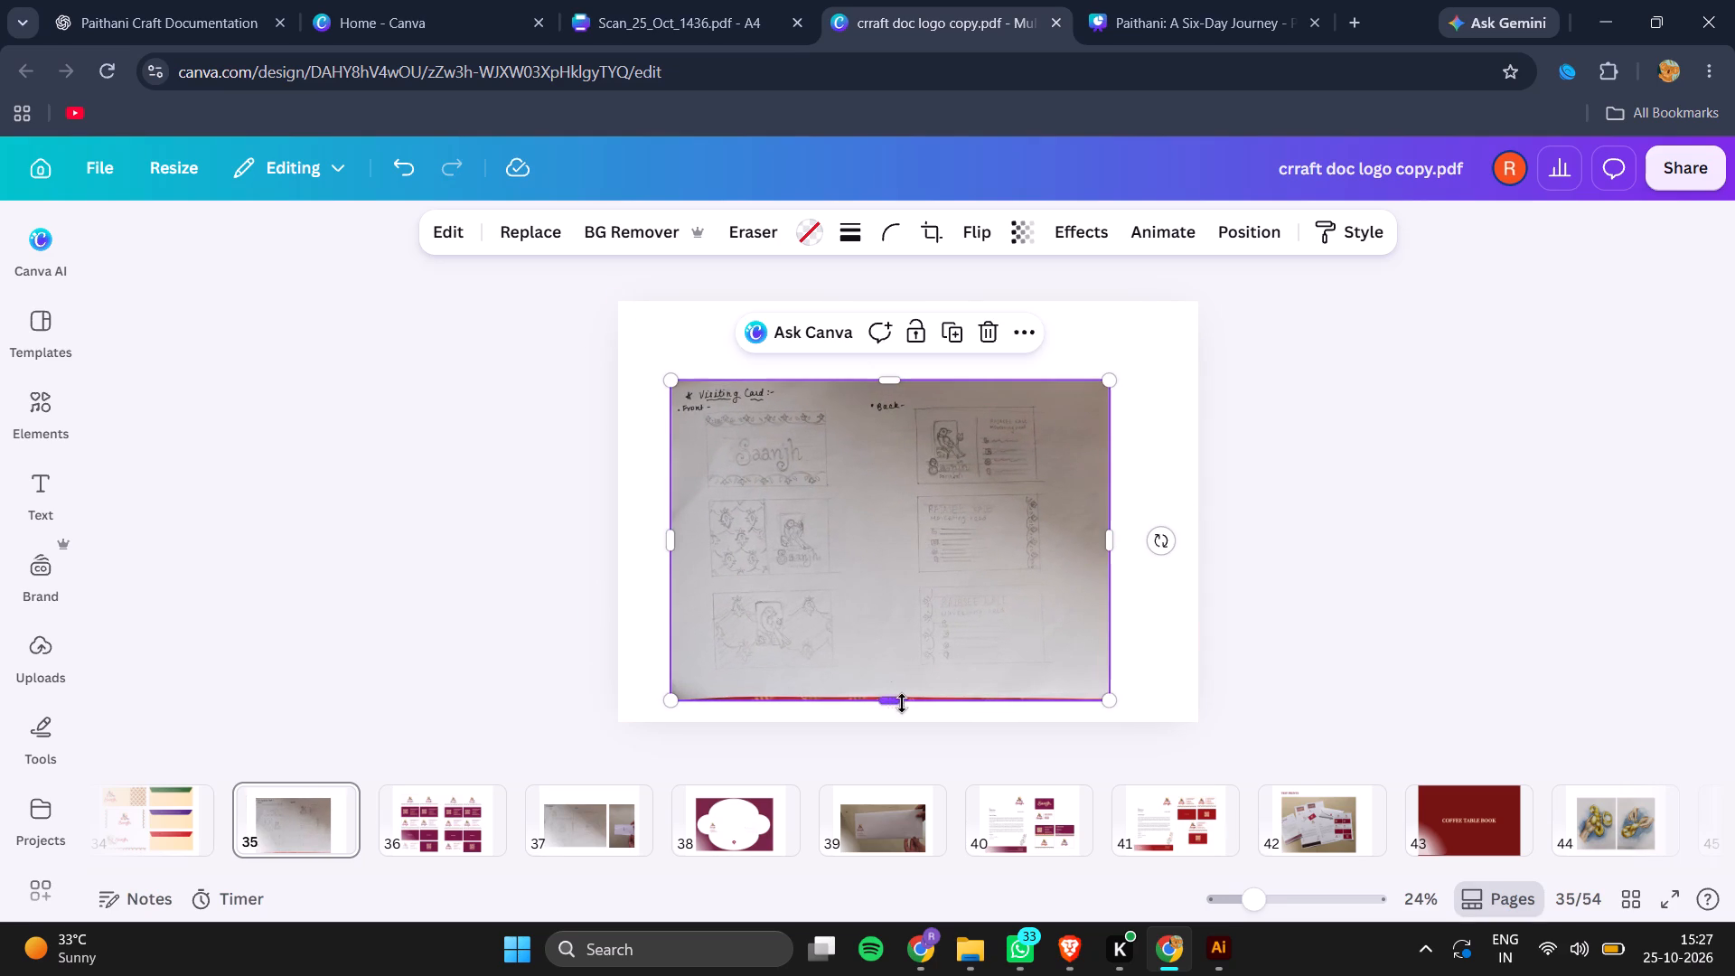
Crop the red strip off the sketch's bottom edge and shift the sketch right to roughly centre it on page 35.
left_click_drag(897, 695, 896, 686)
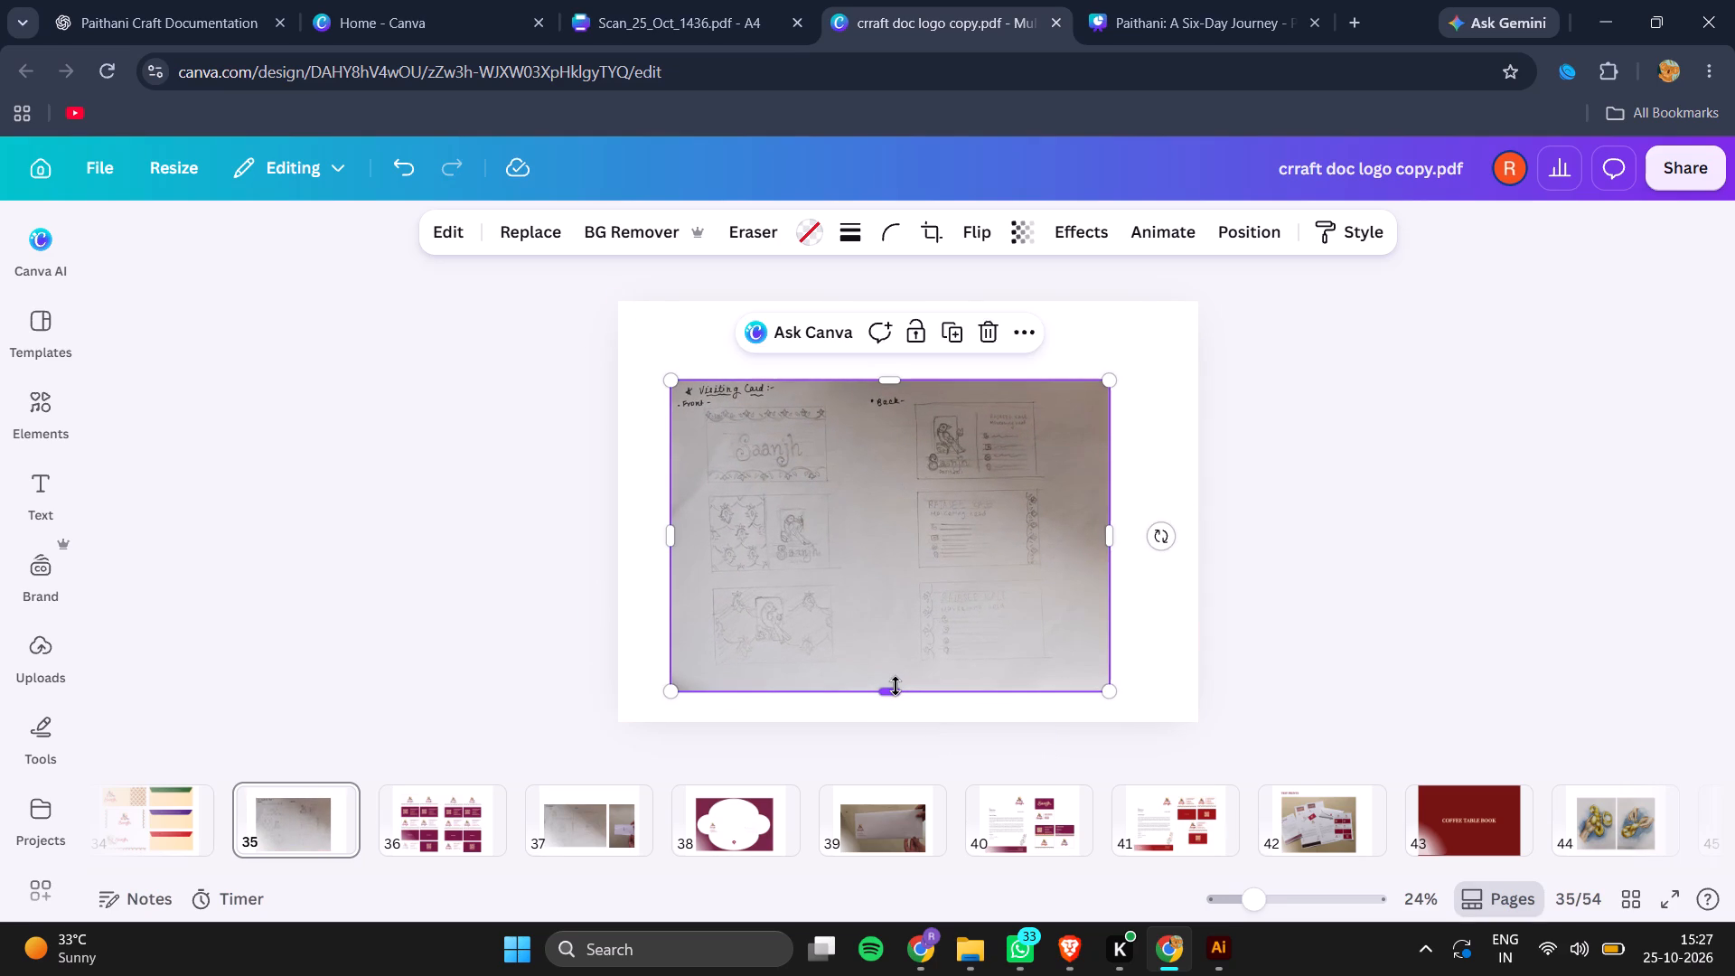
left_click_drag(892, 574, 919, 574)
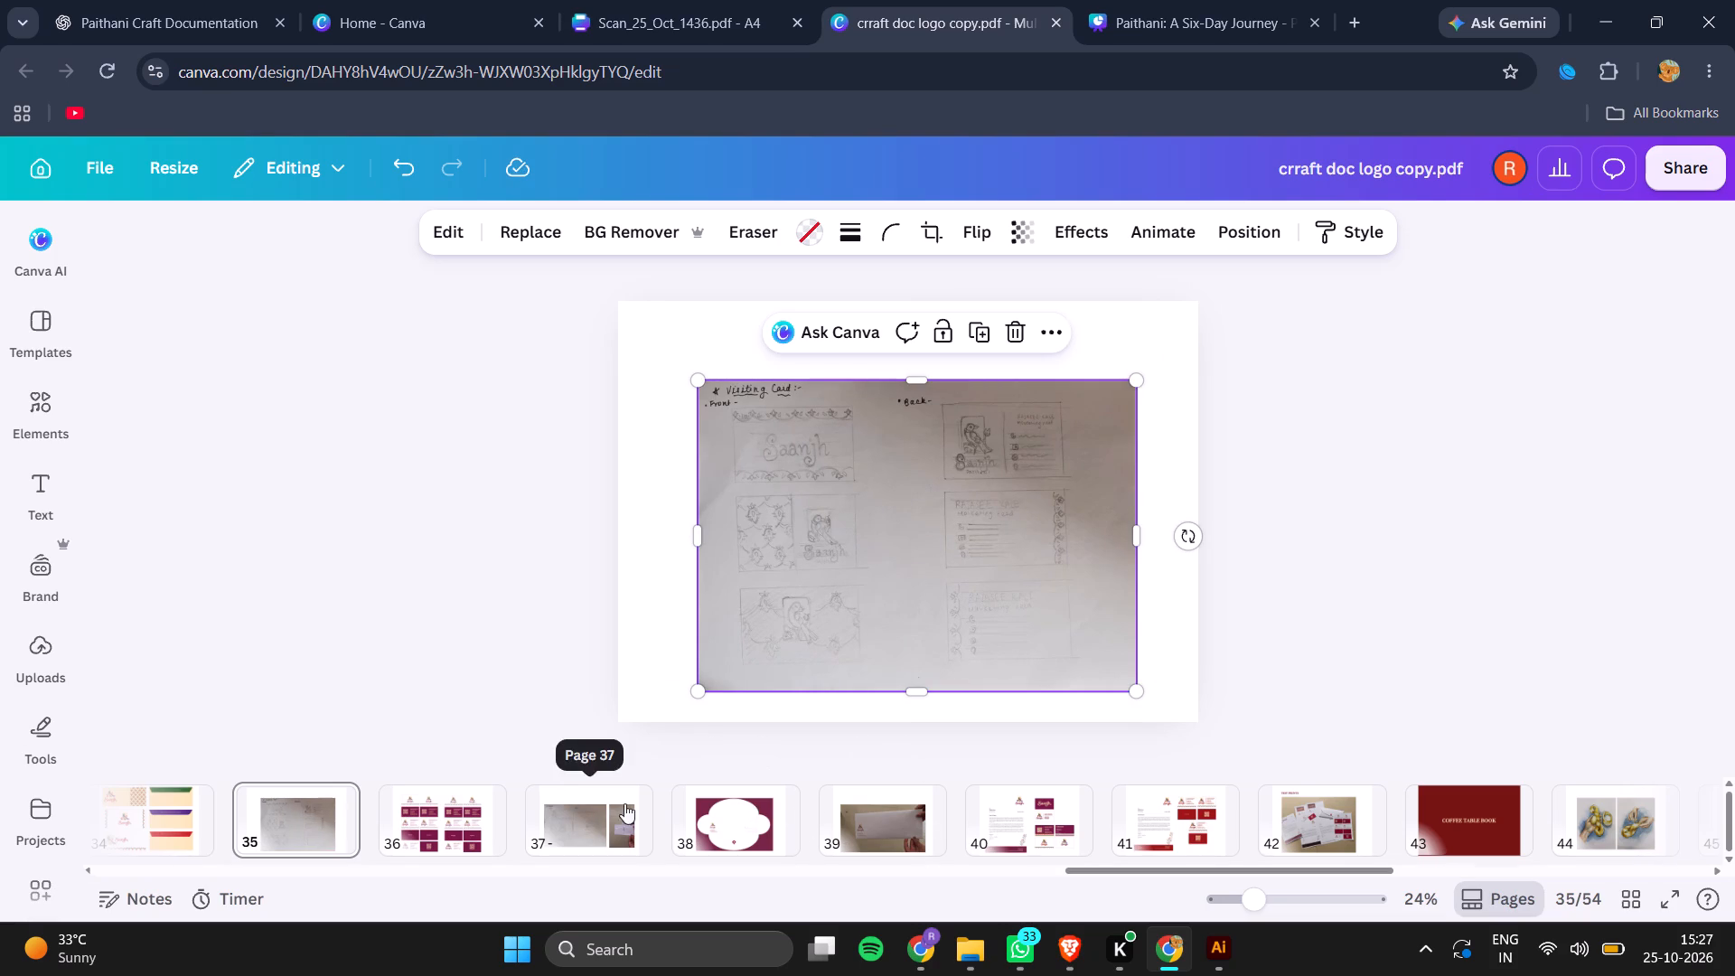
Copy the TEST PRINTS heading from page 42 and paste it above the envelope video on page 39.
left_click(1288, 821)
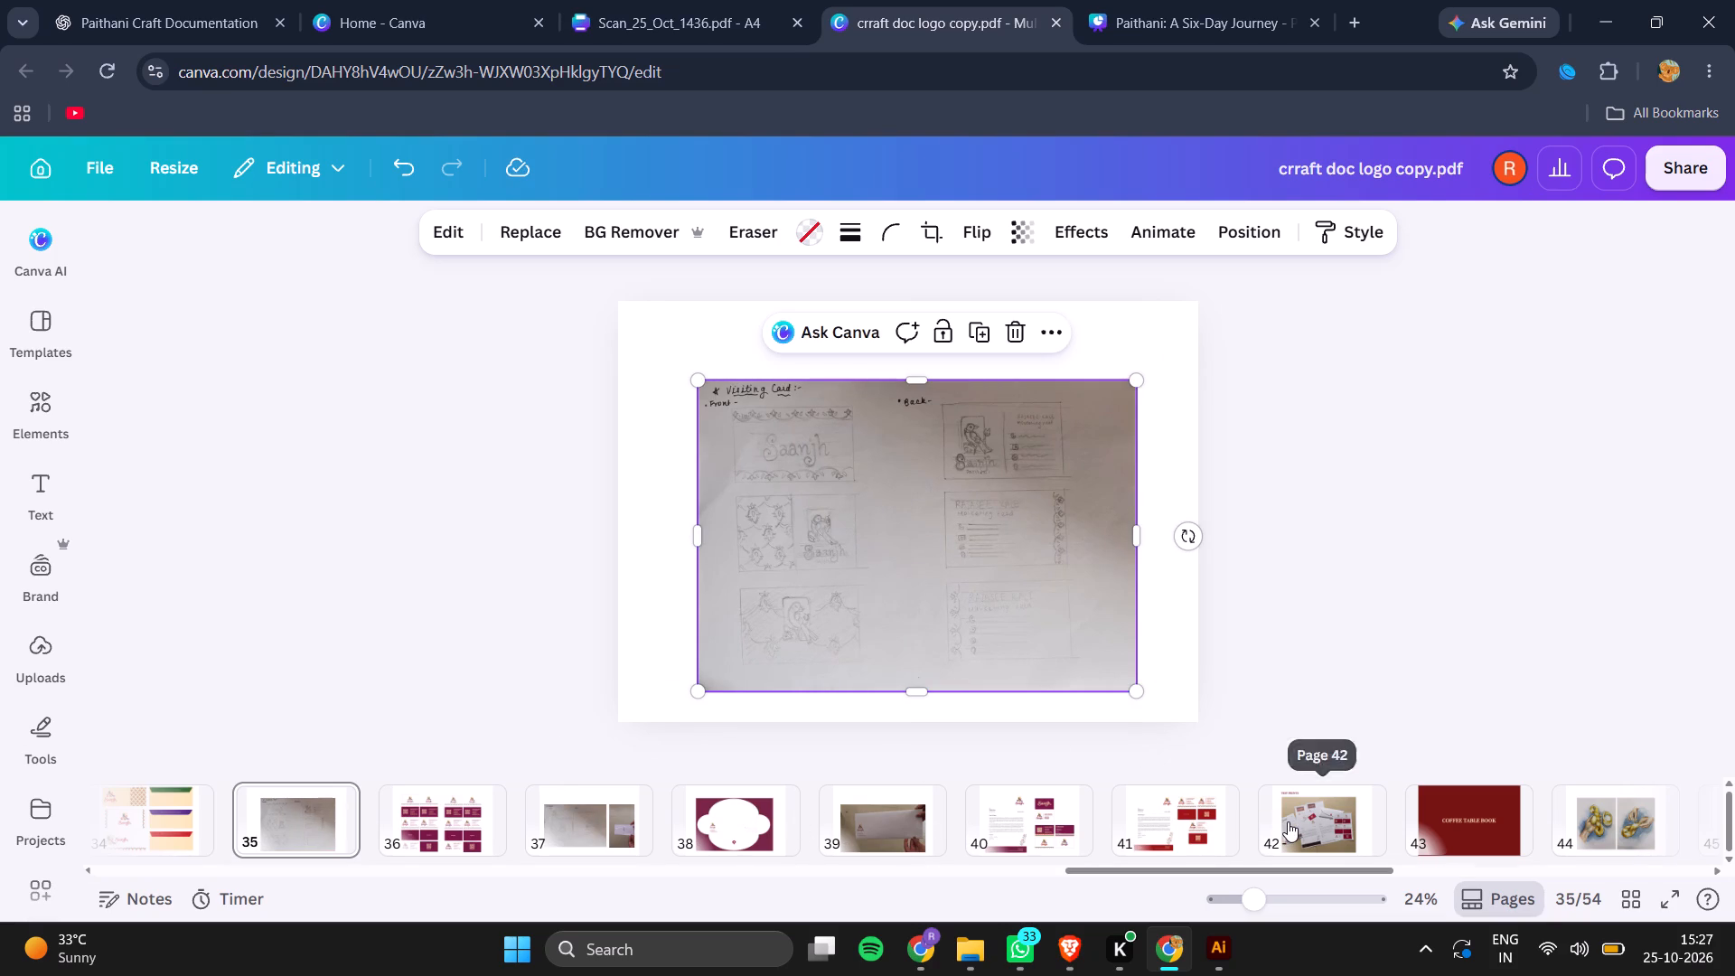
left_click(771, 349)
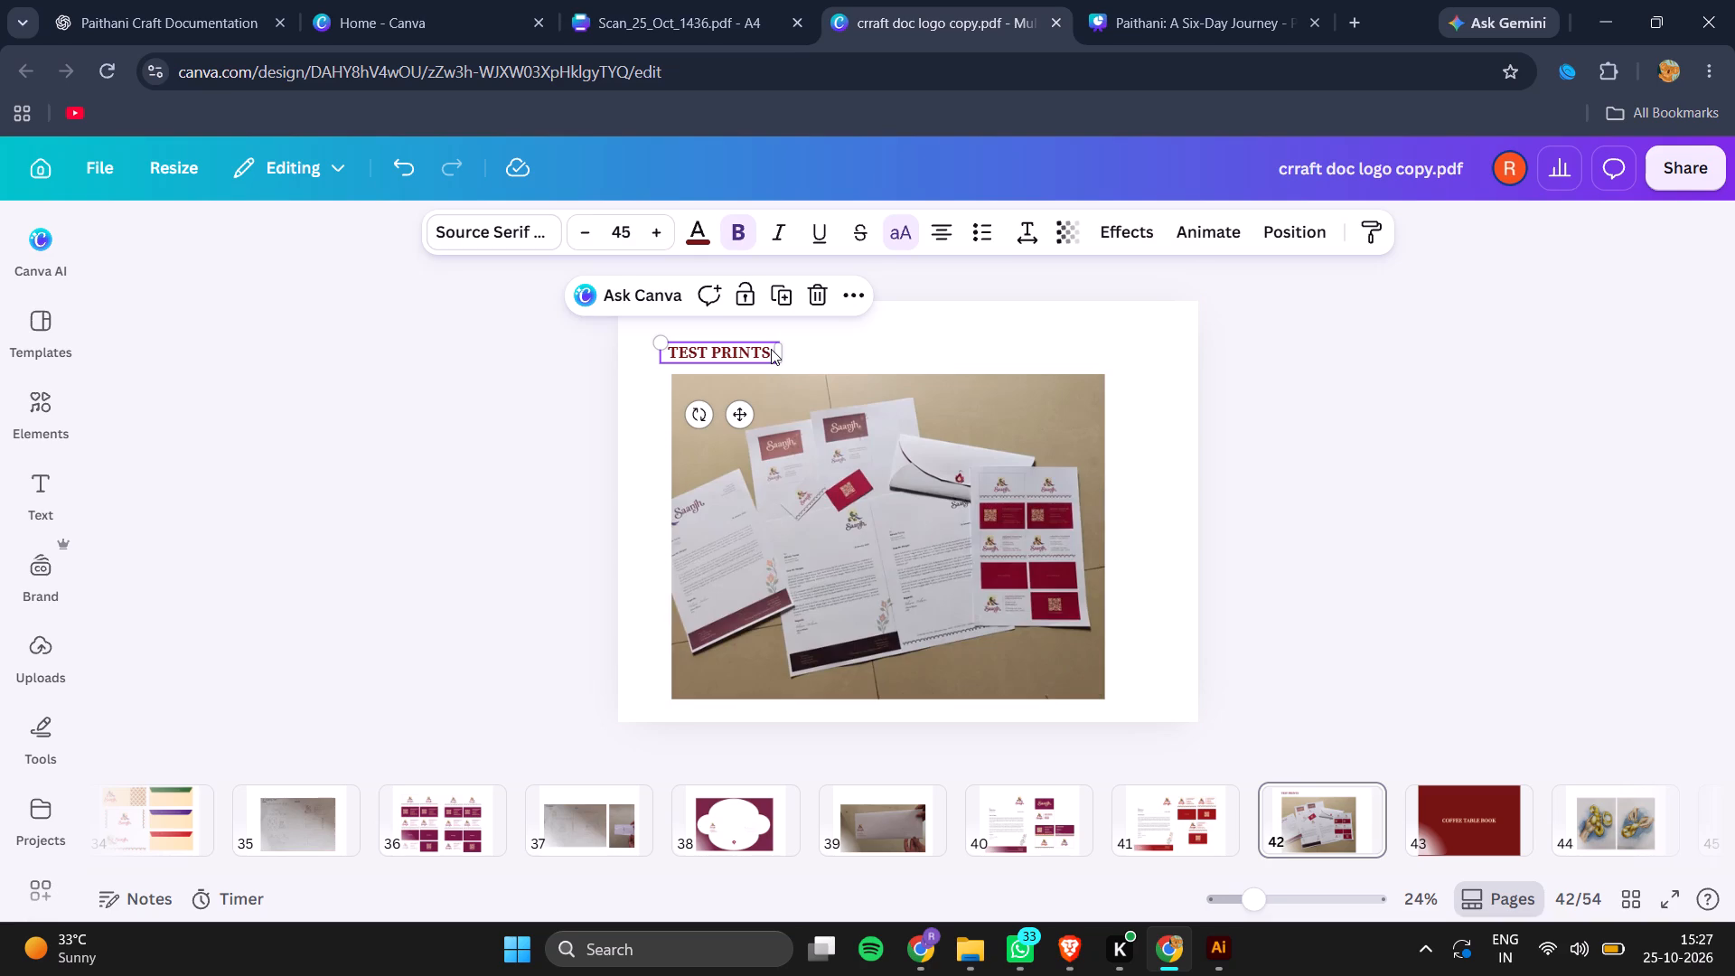
key("ctrl+c")
left_click(771, 349)
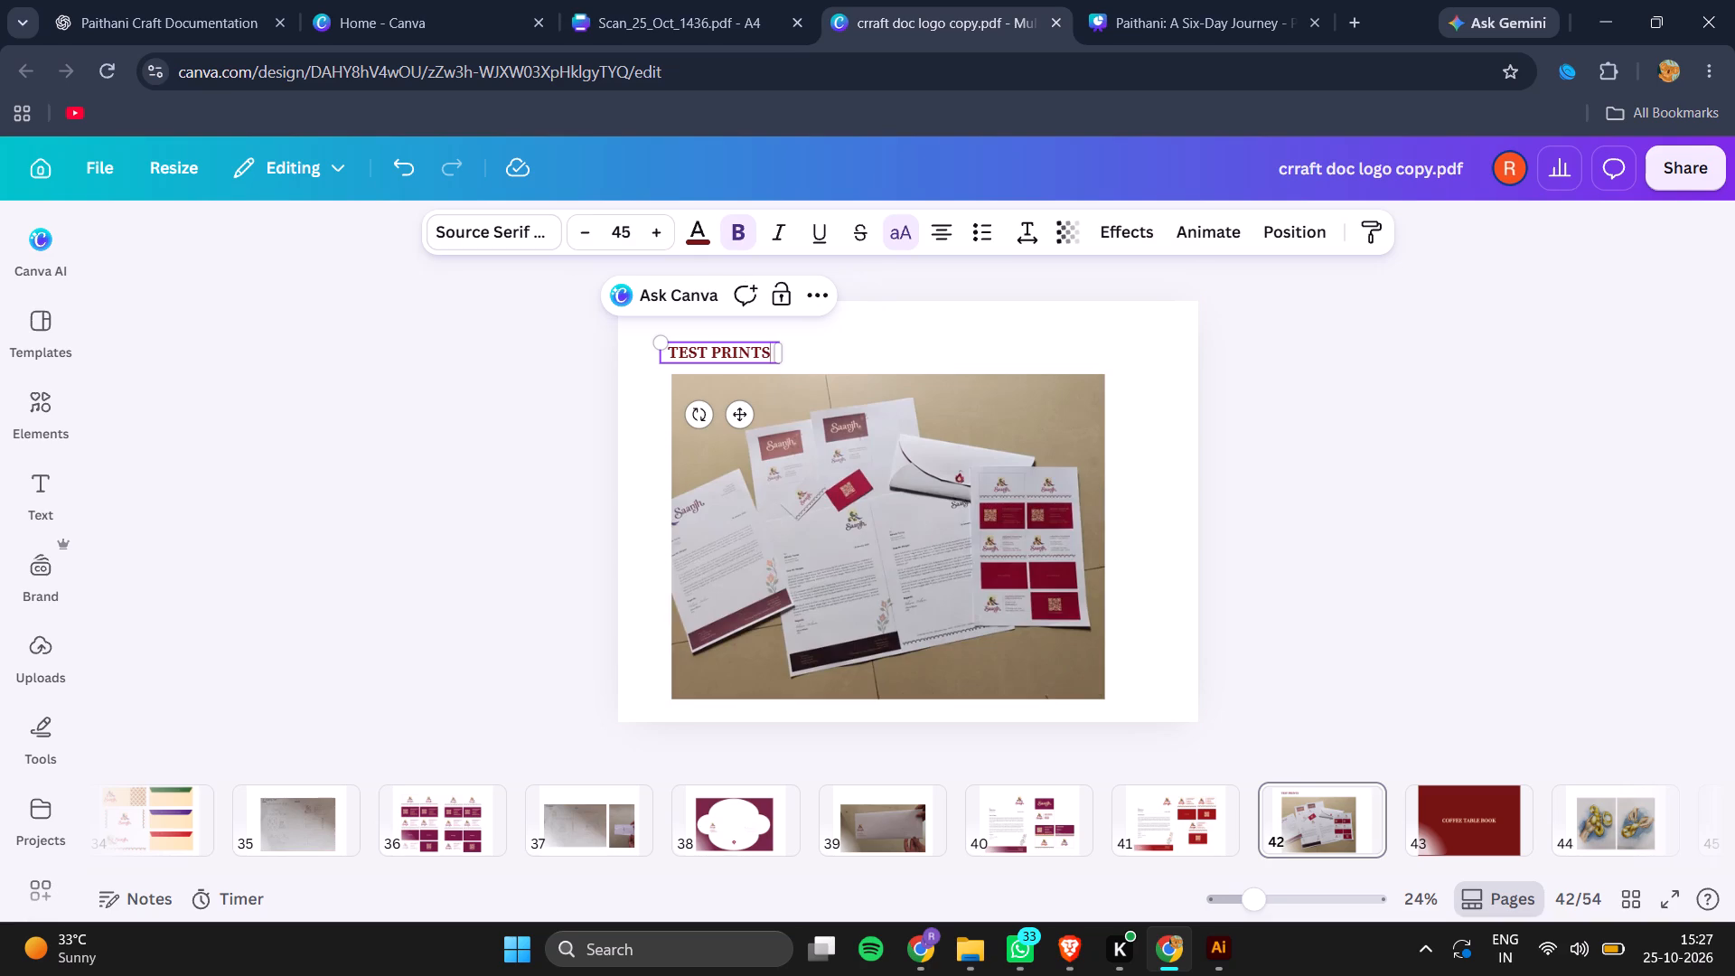
left_click(875, 778)
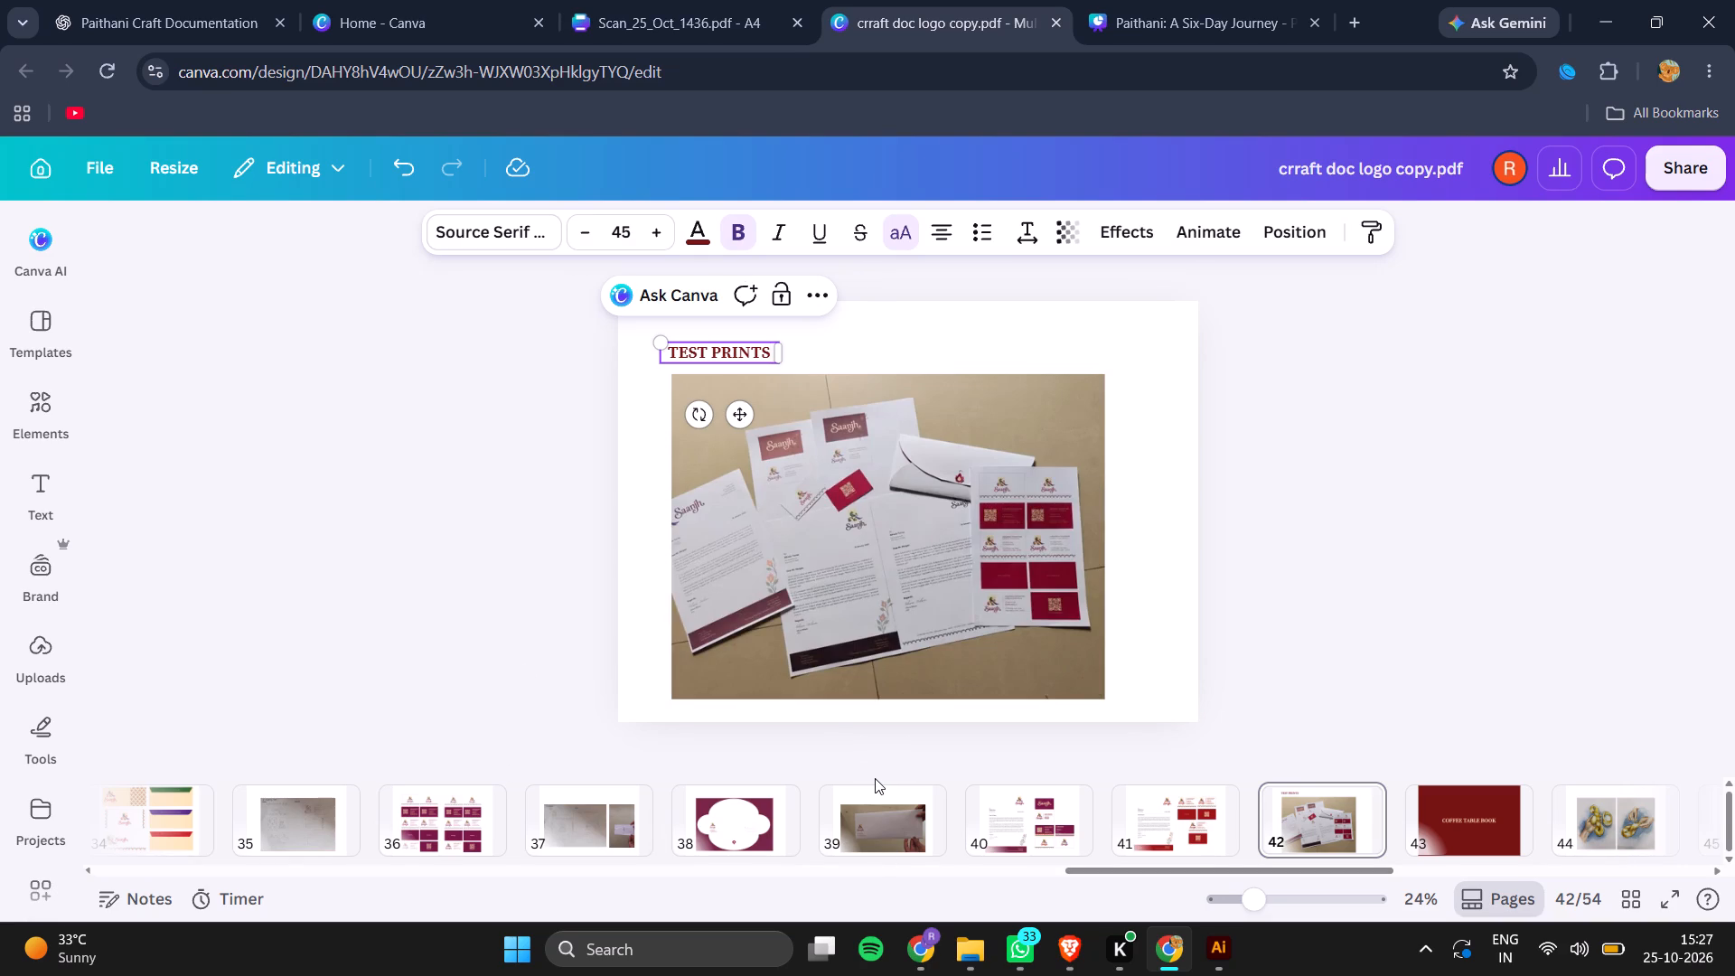
left_click(892, 818)
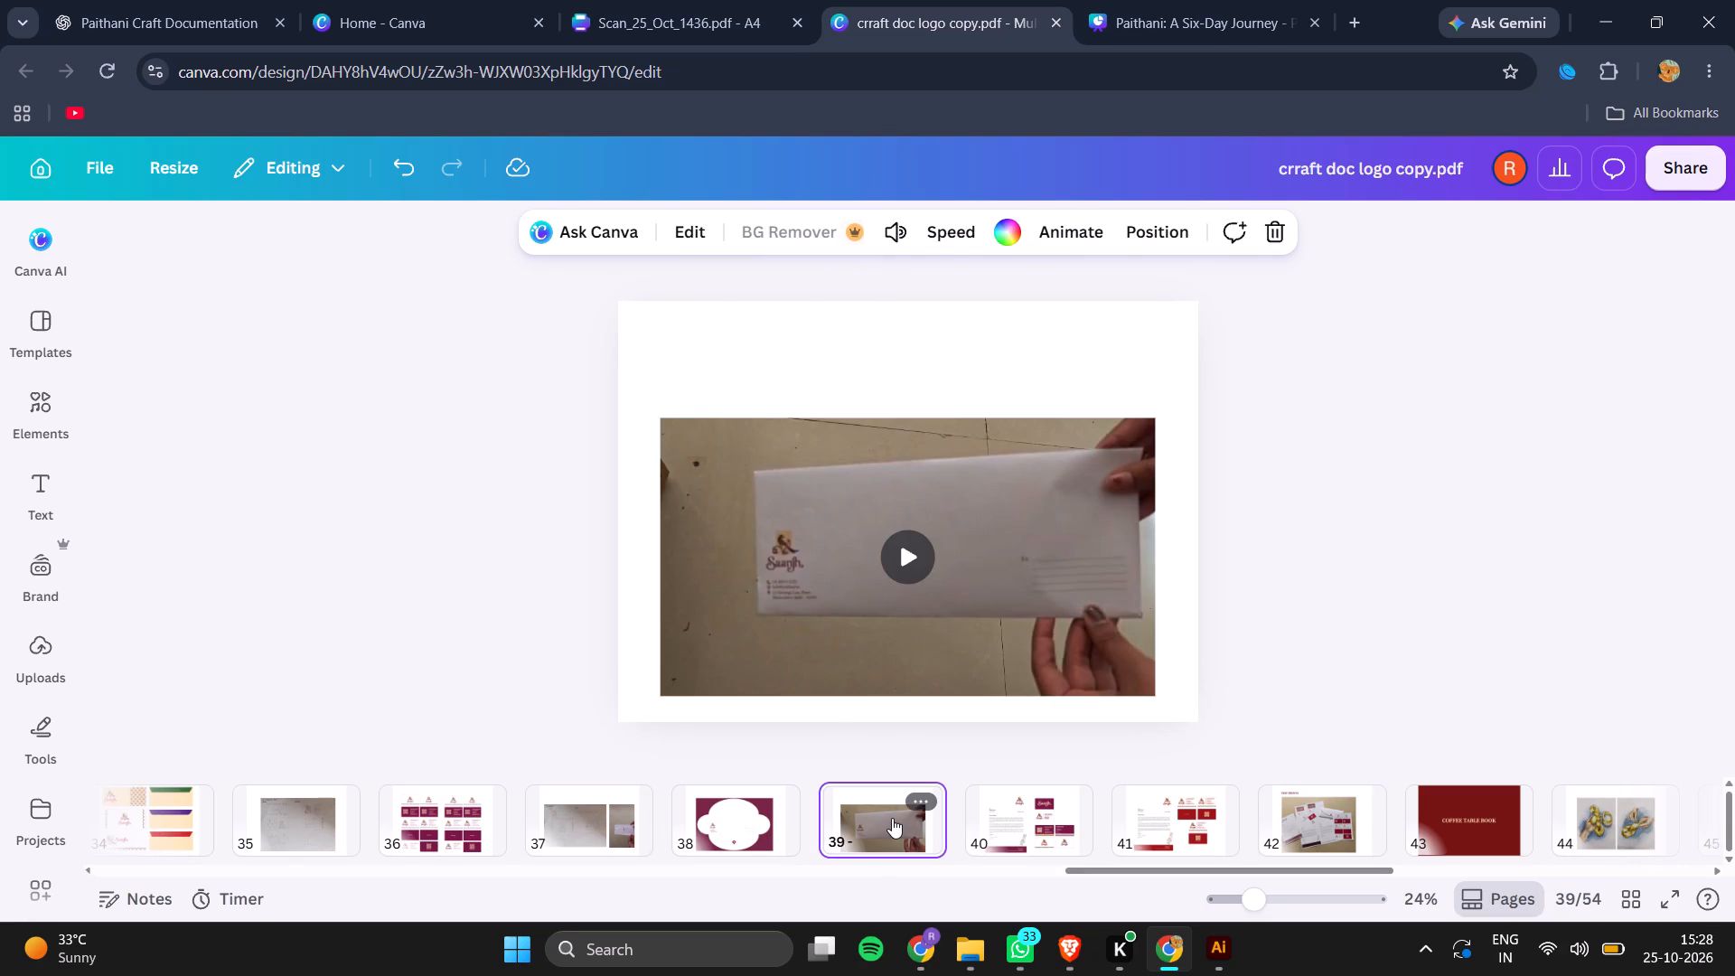
key("ctrl+v")
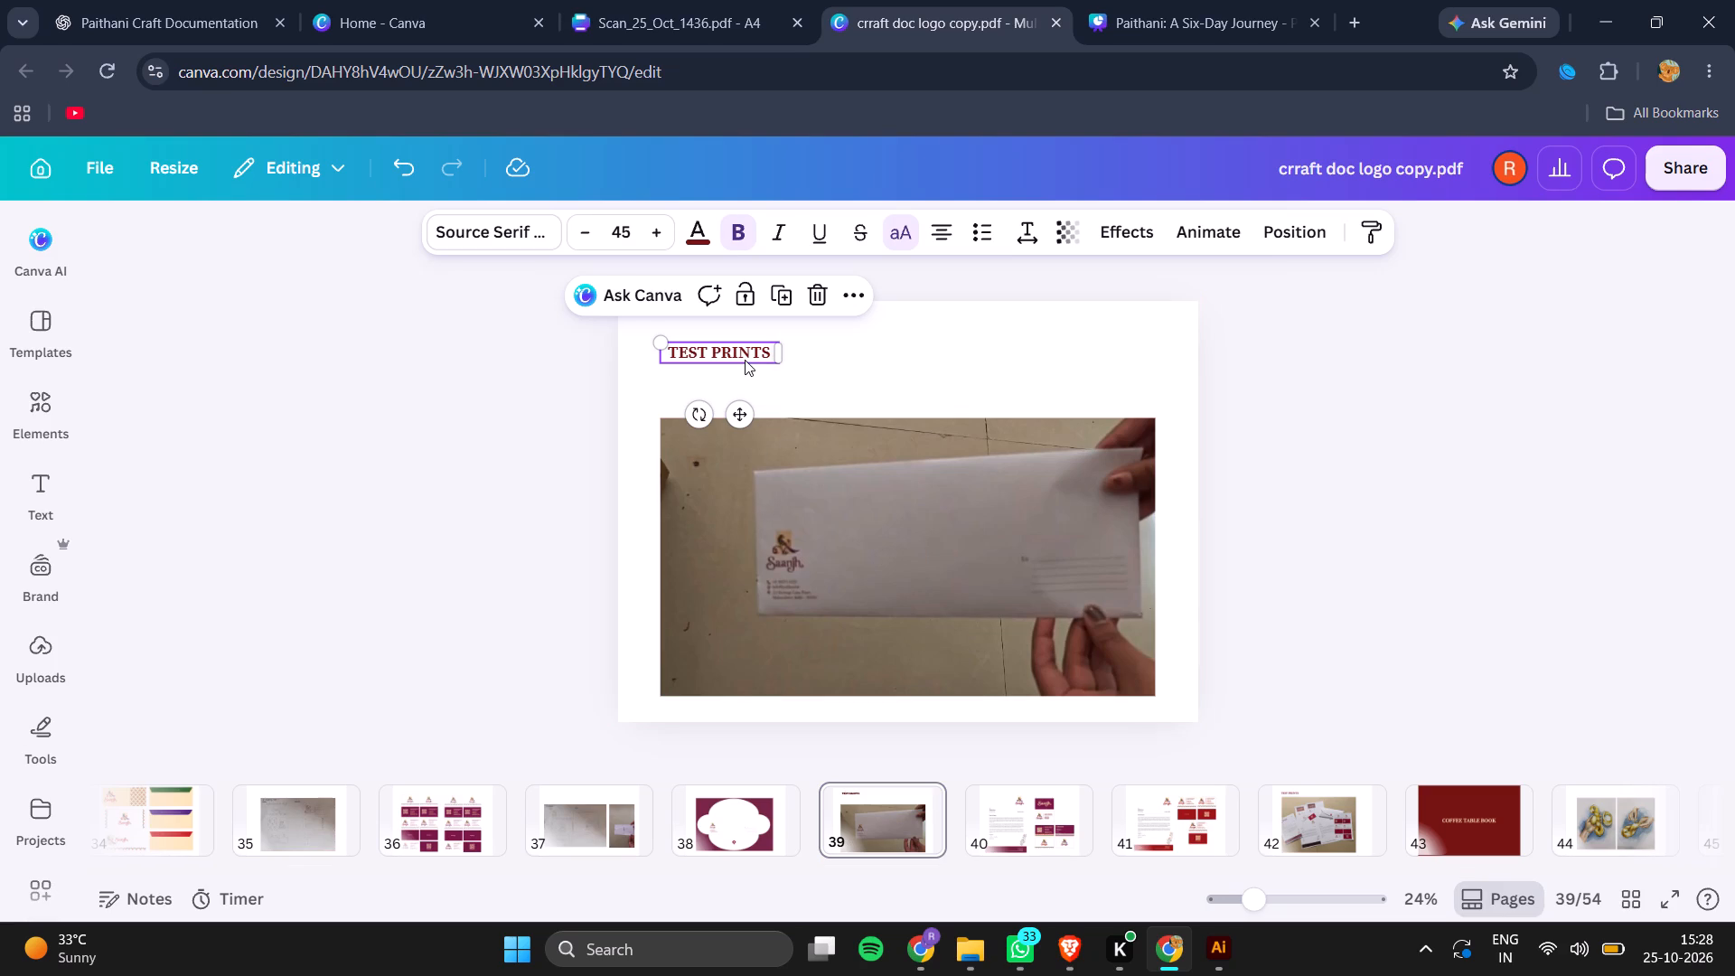
Move the envelope video on page 39 up closer to the heading, keeping it horizontally centred.
left_click_drag(890, 580, 890, 558)
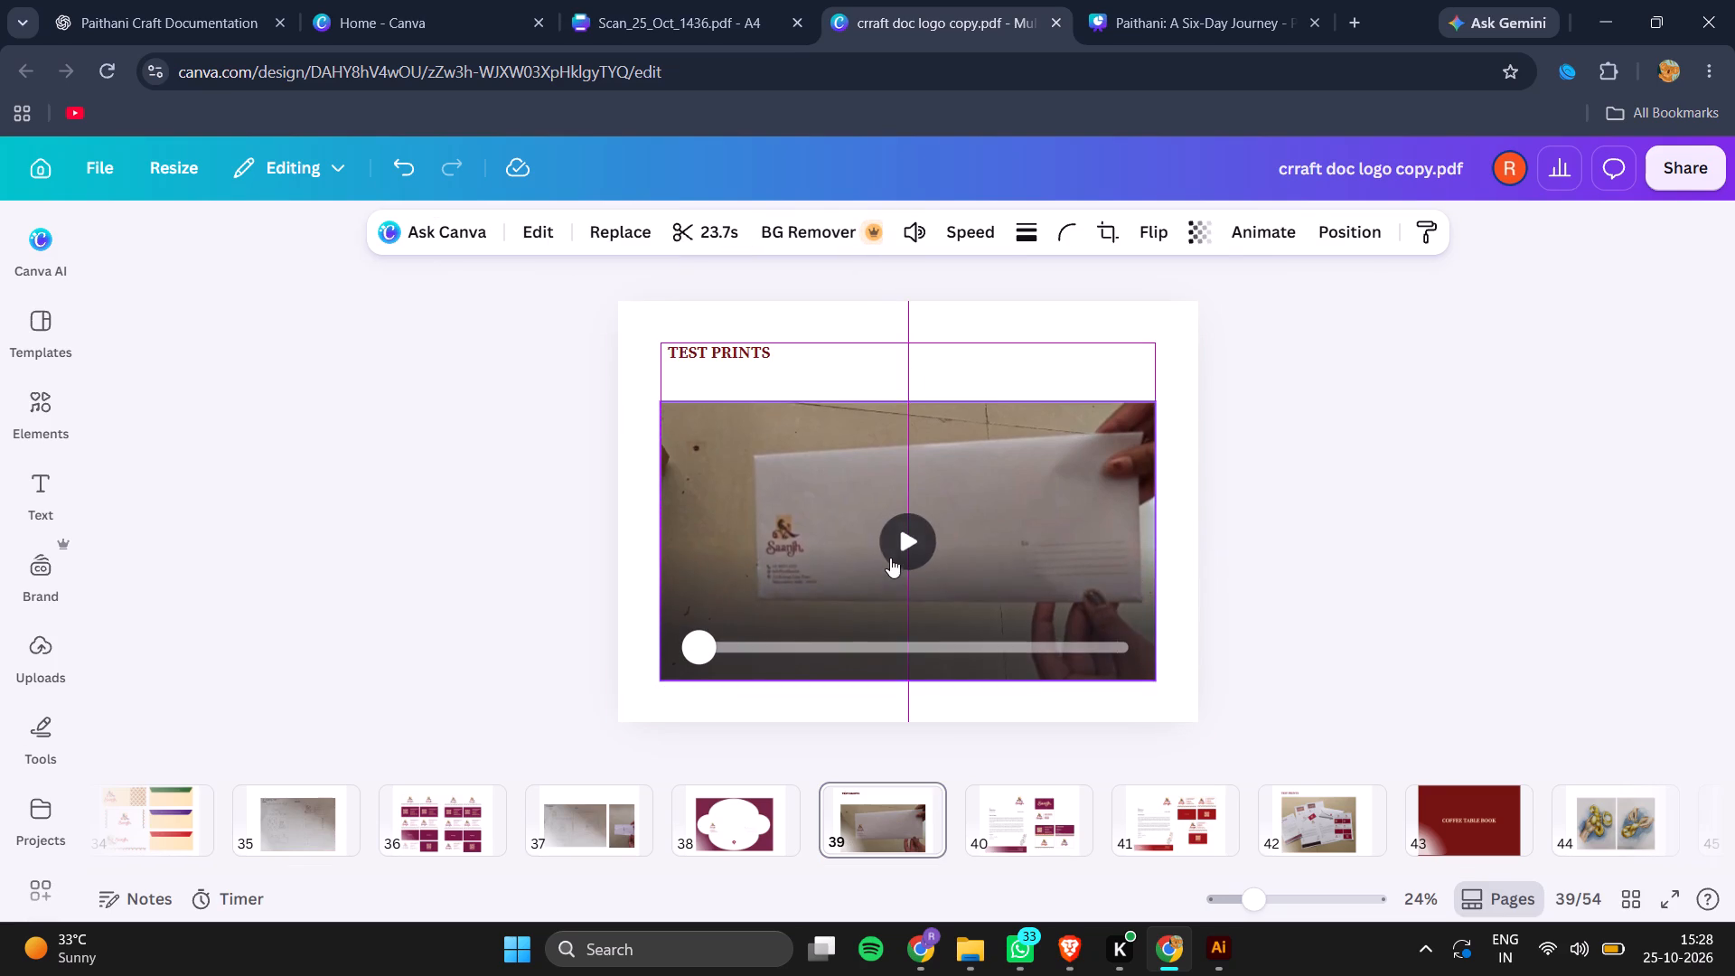
left_click_drag(890, 558, 888, 555)
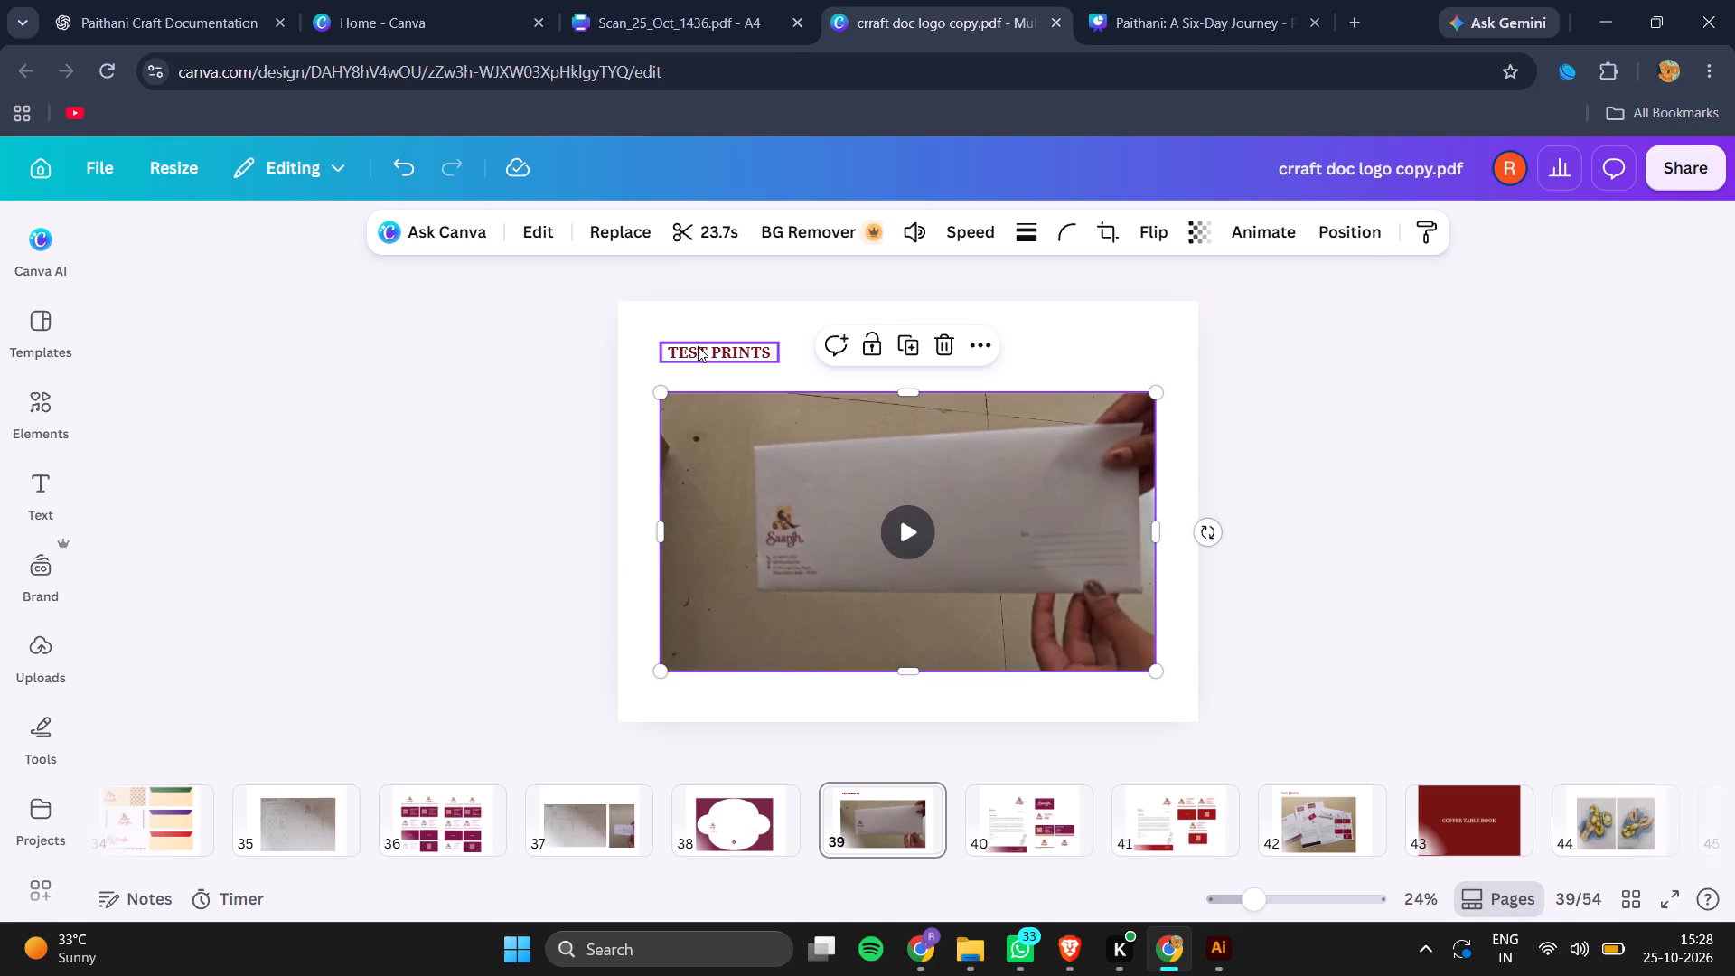
Replace the heading text on page 39 with ENVELOPE.
triple_click(698, 346)
key("e")
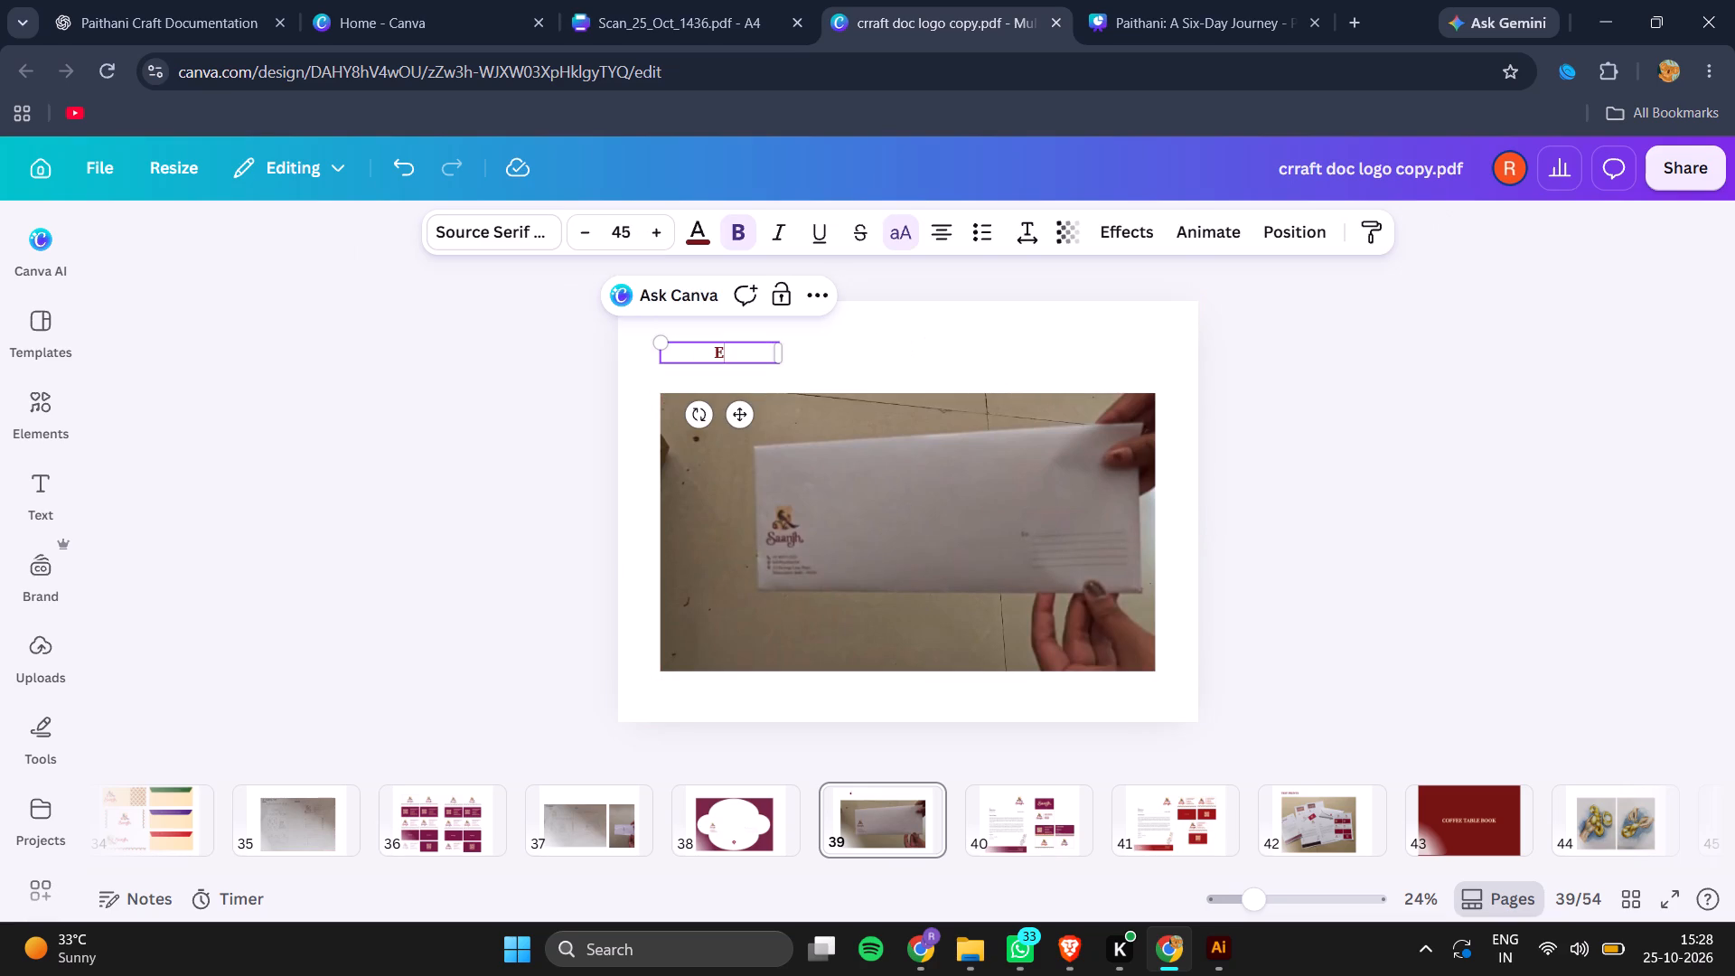
type("nve")
type("lope")
left_click(461, 404)
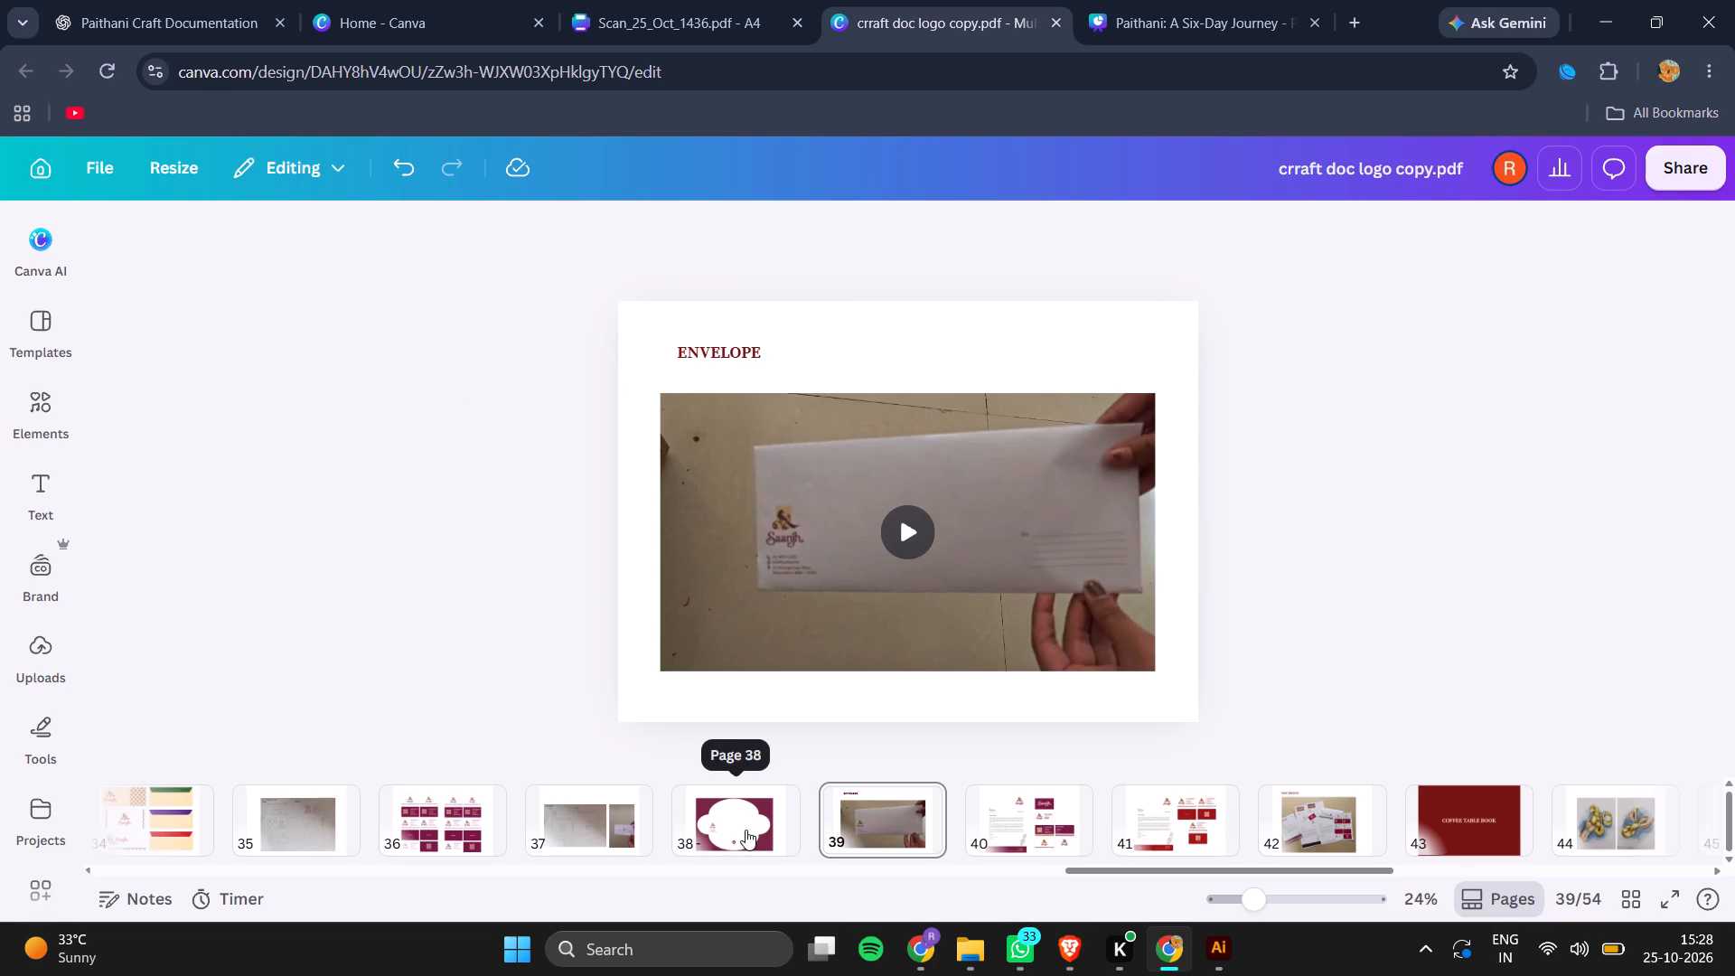
Transfer the ENVELOPE heading from page 39 to page 37, removing it from page 39.
left_click(713, 347)
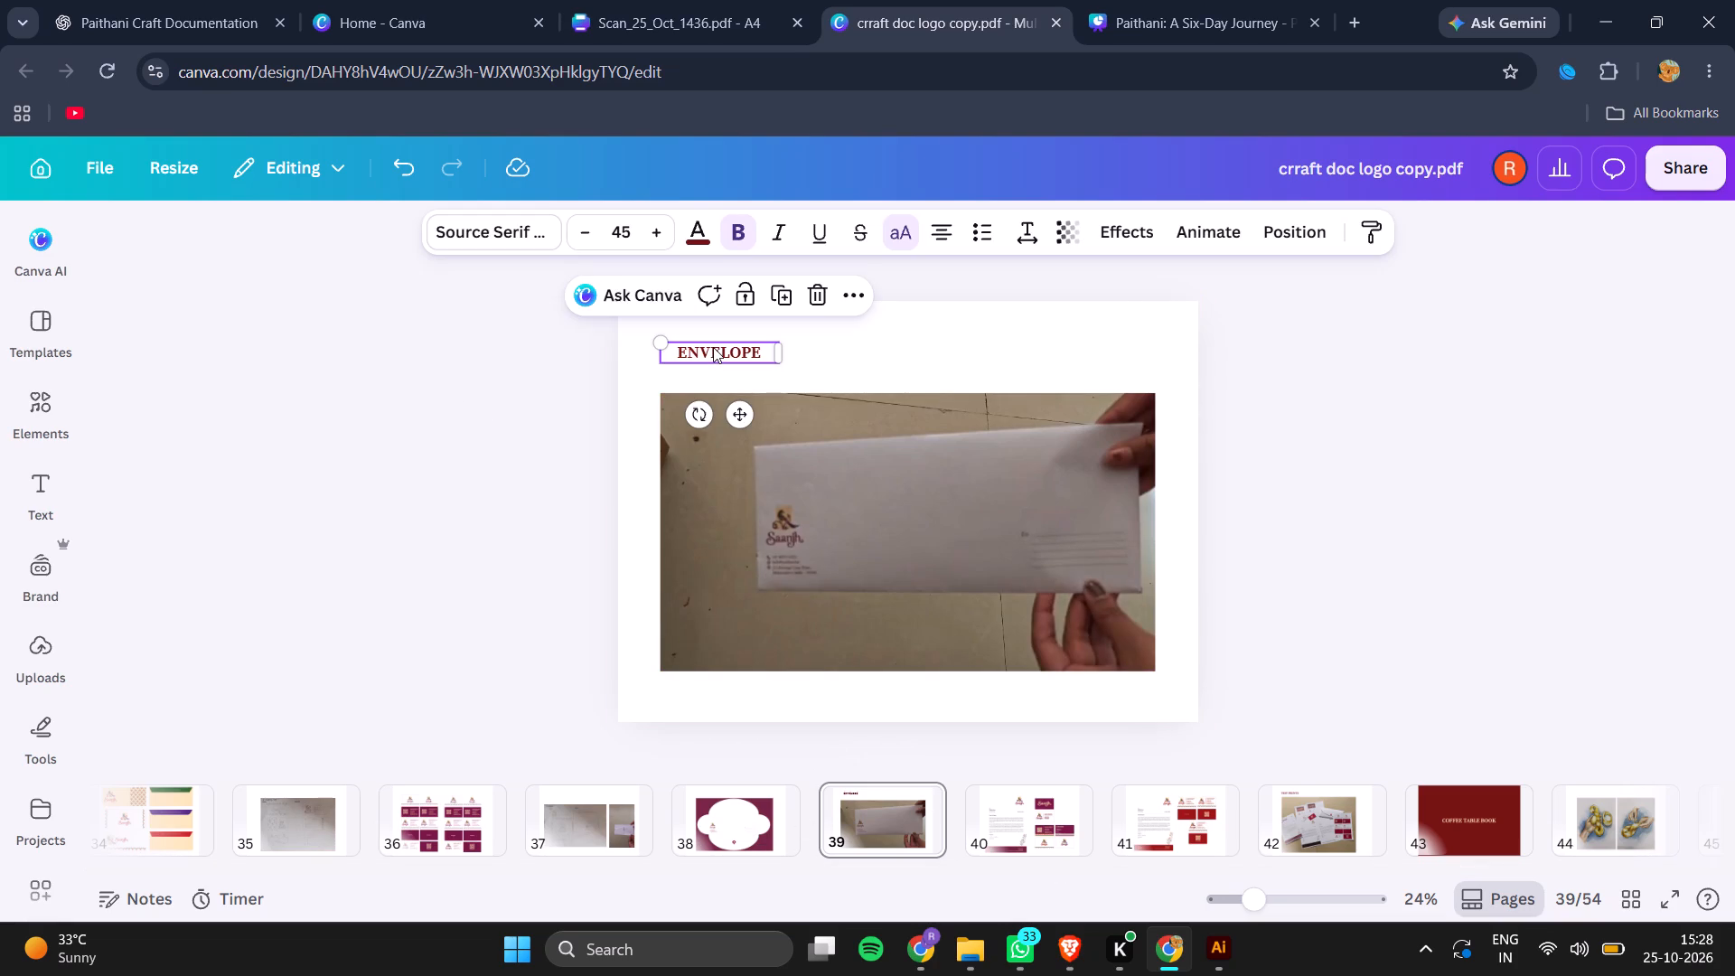
key("ctrl+c")
key("BackSpace")
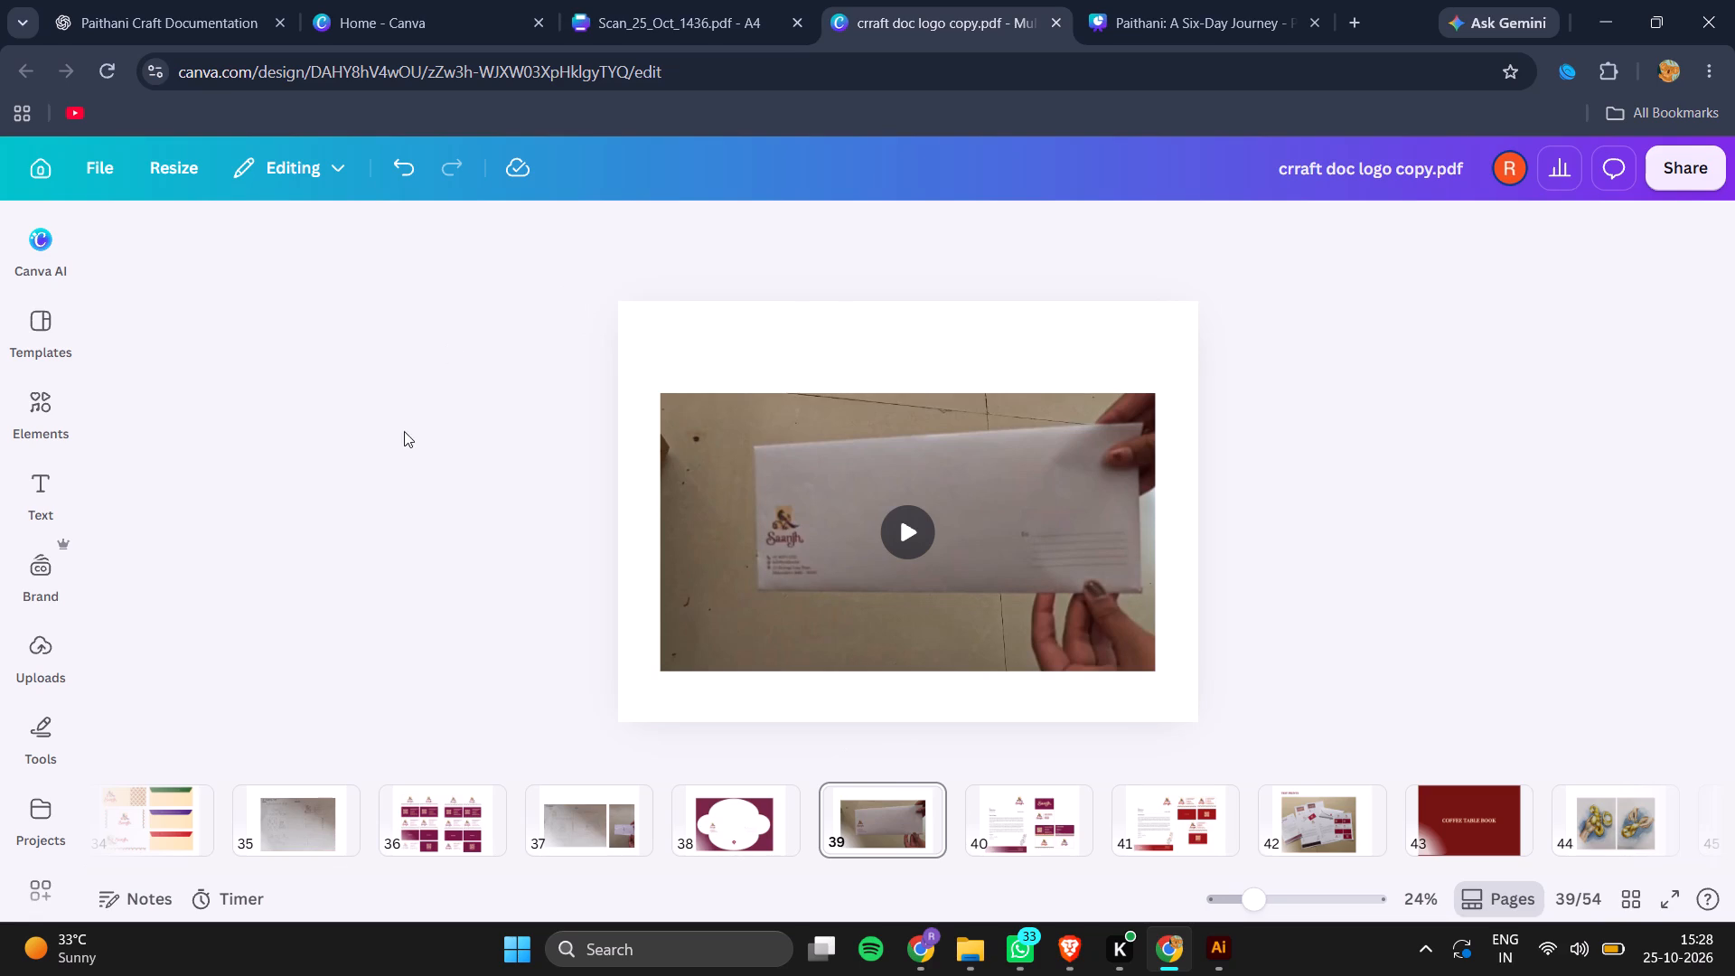
left_click(612, 847)
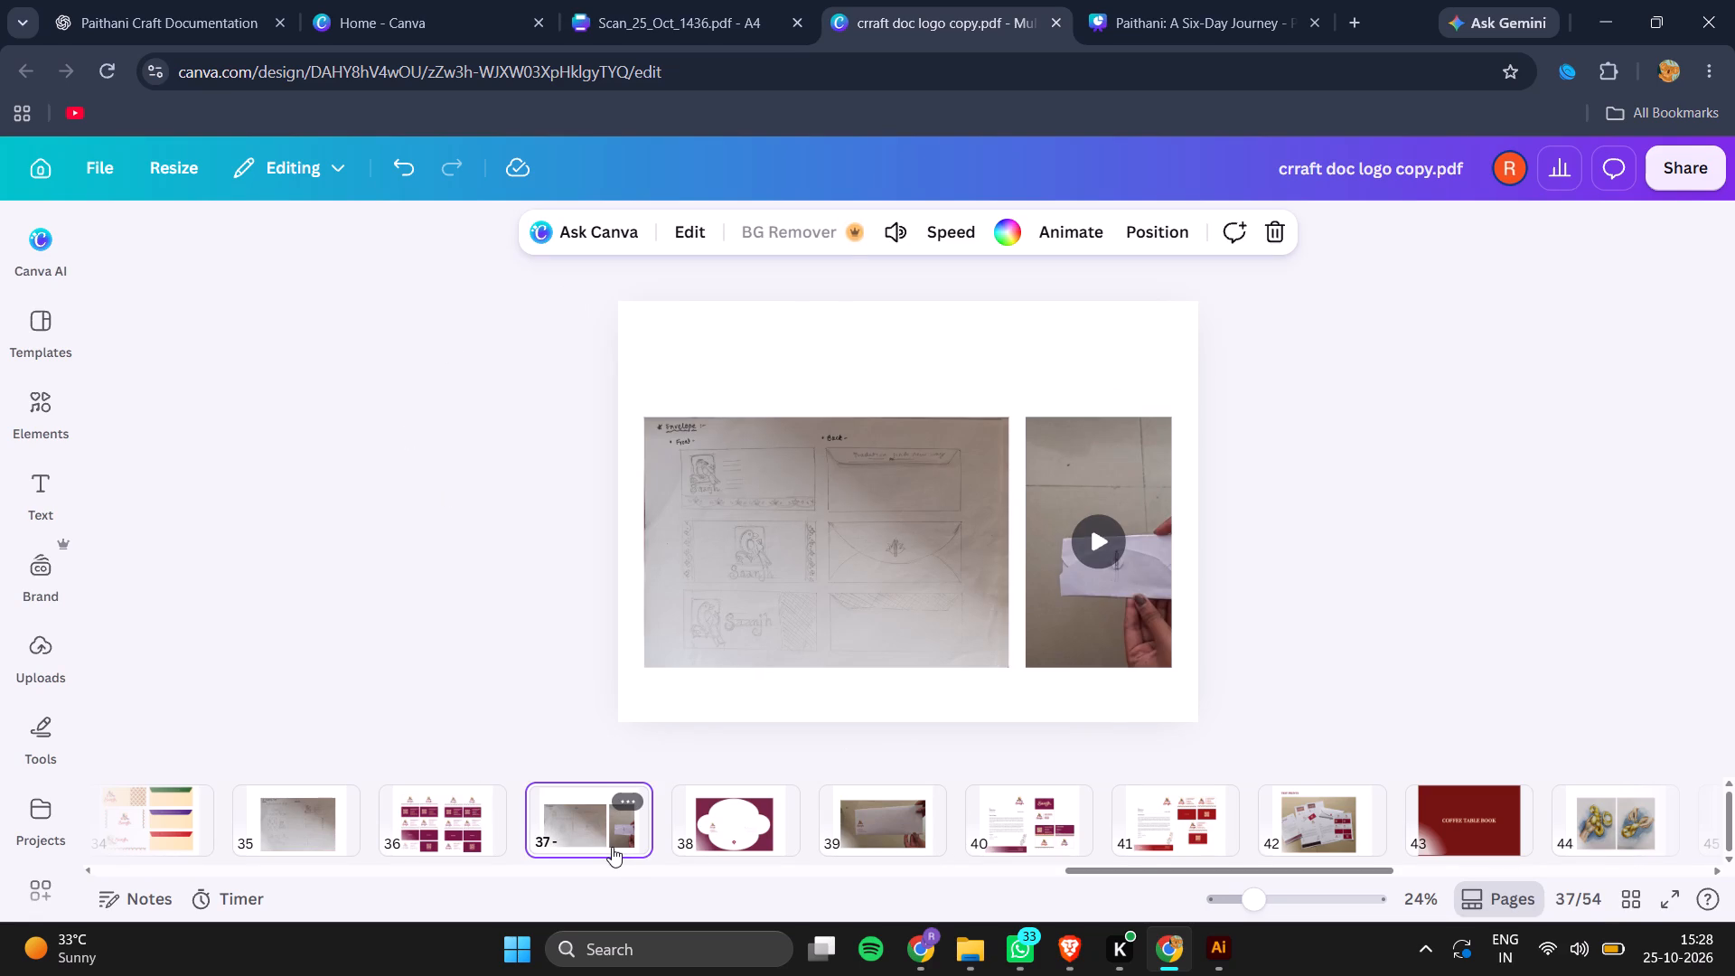
key("ctrl+v")
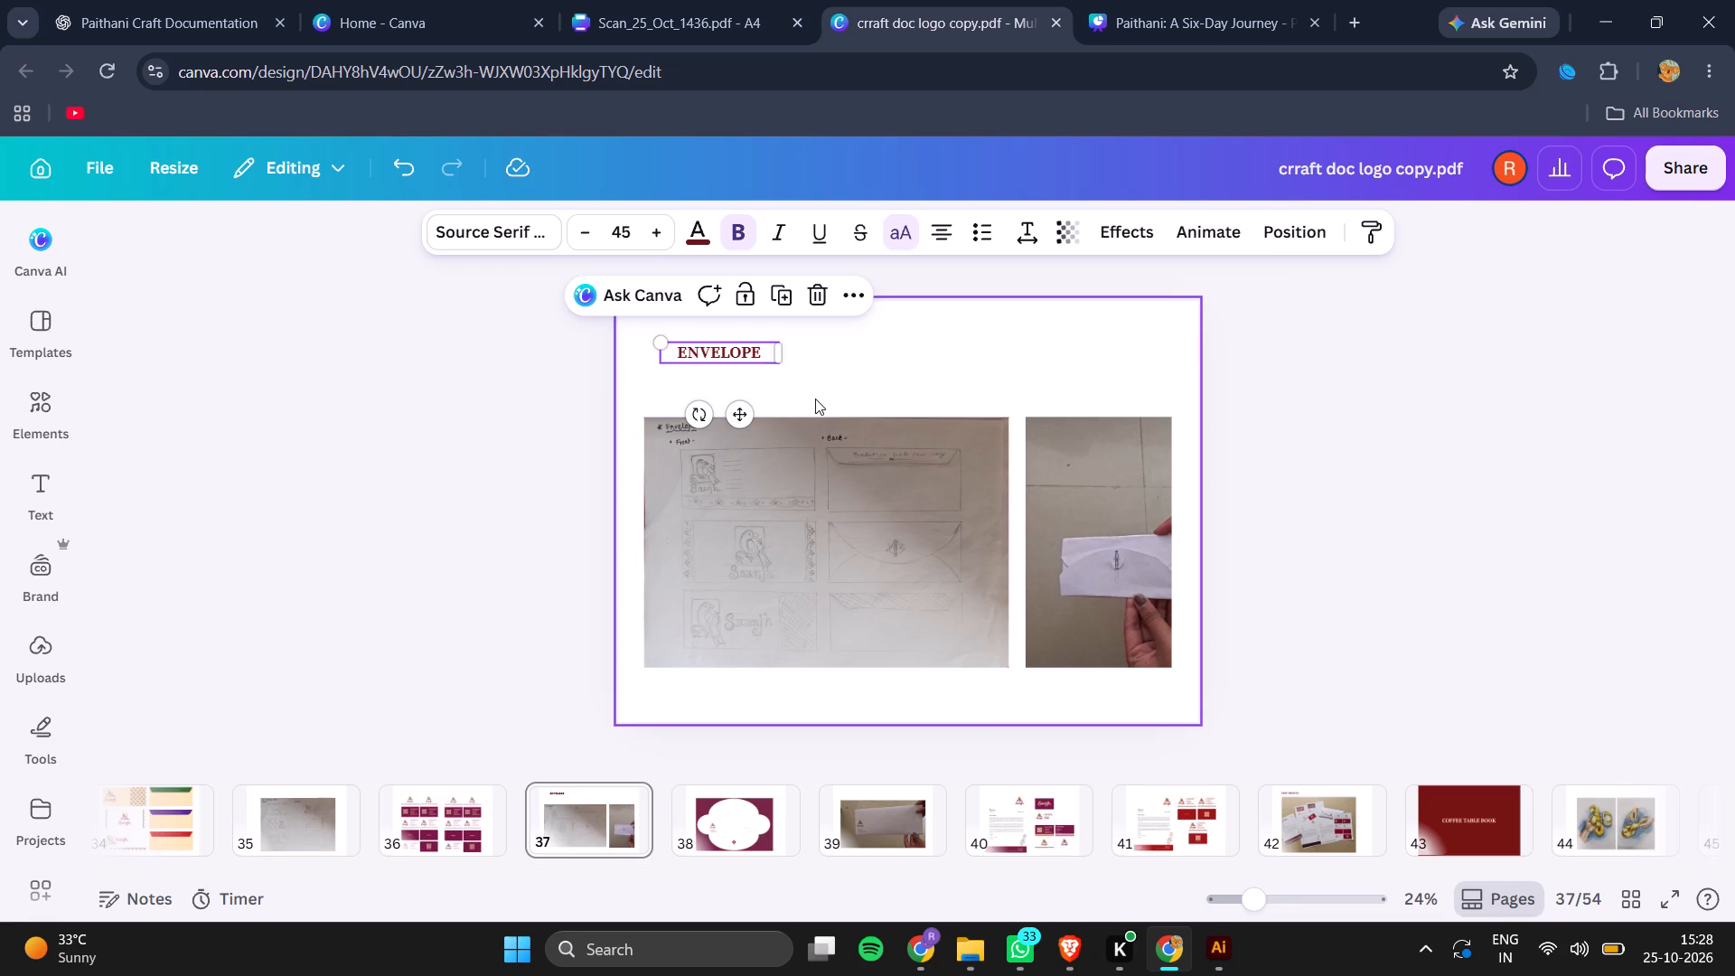
Position the ENVELOPE heading just above the envelope sketch on page 37, with its box aligned to the sketch's left edge.
left_click_drag(731, 352, 723, 383)
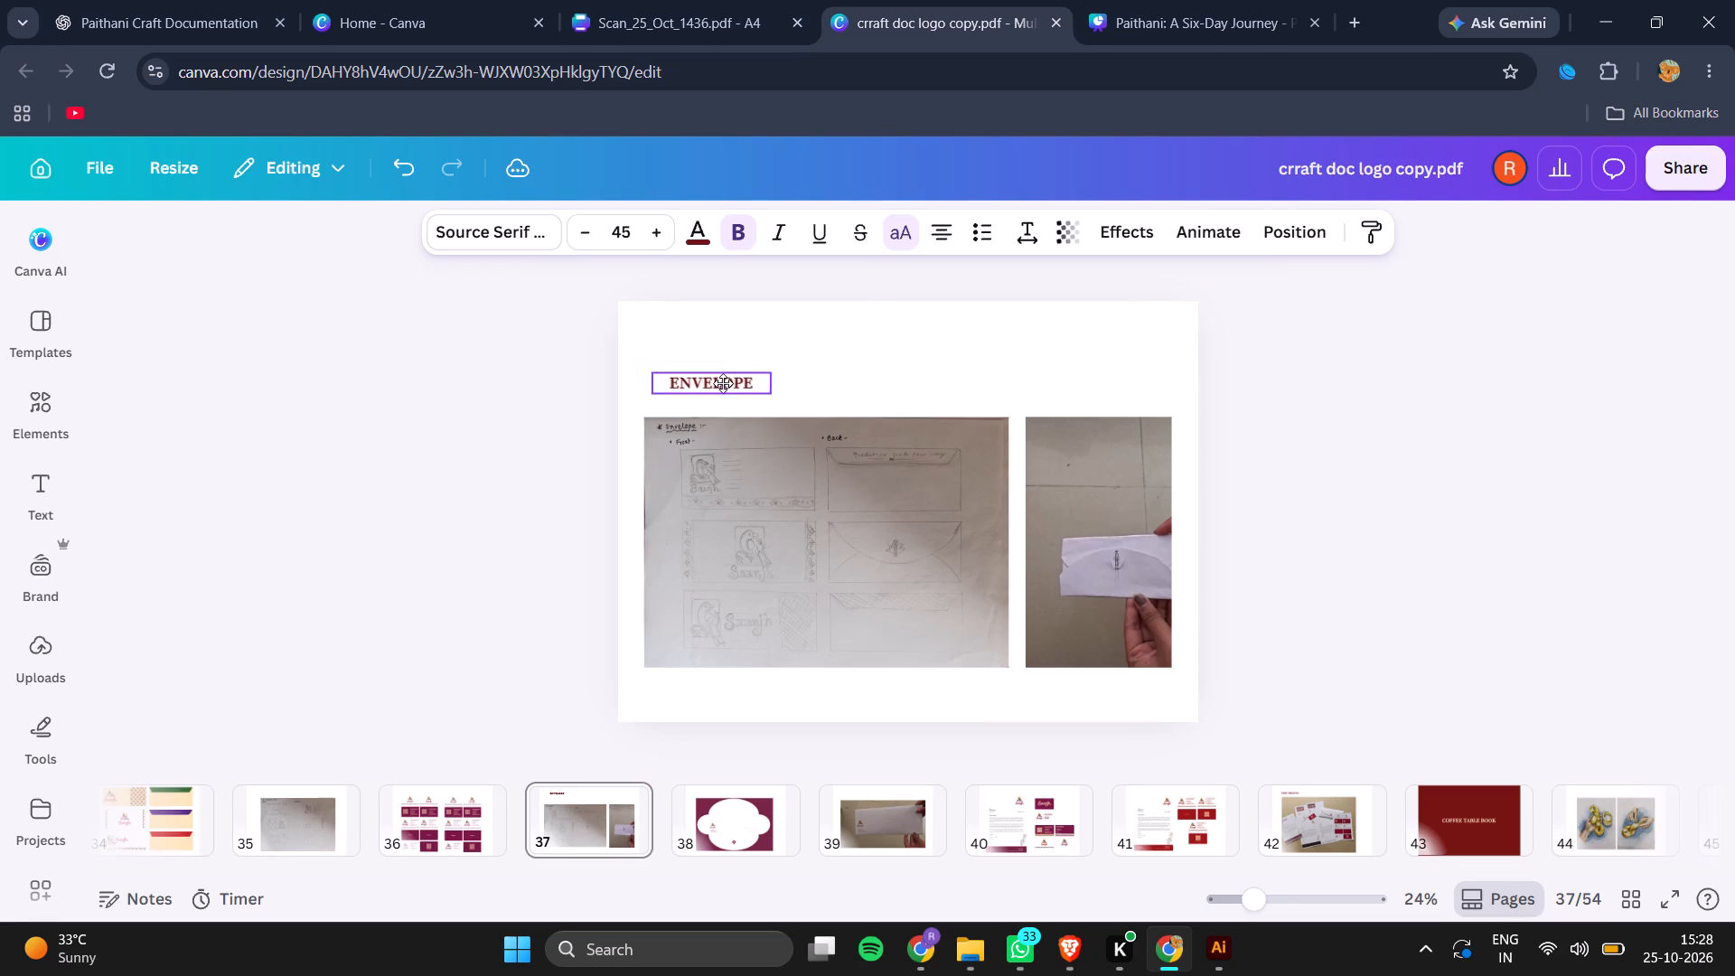
left_click_drag(723, 383, 712, 375)
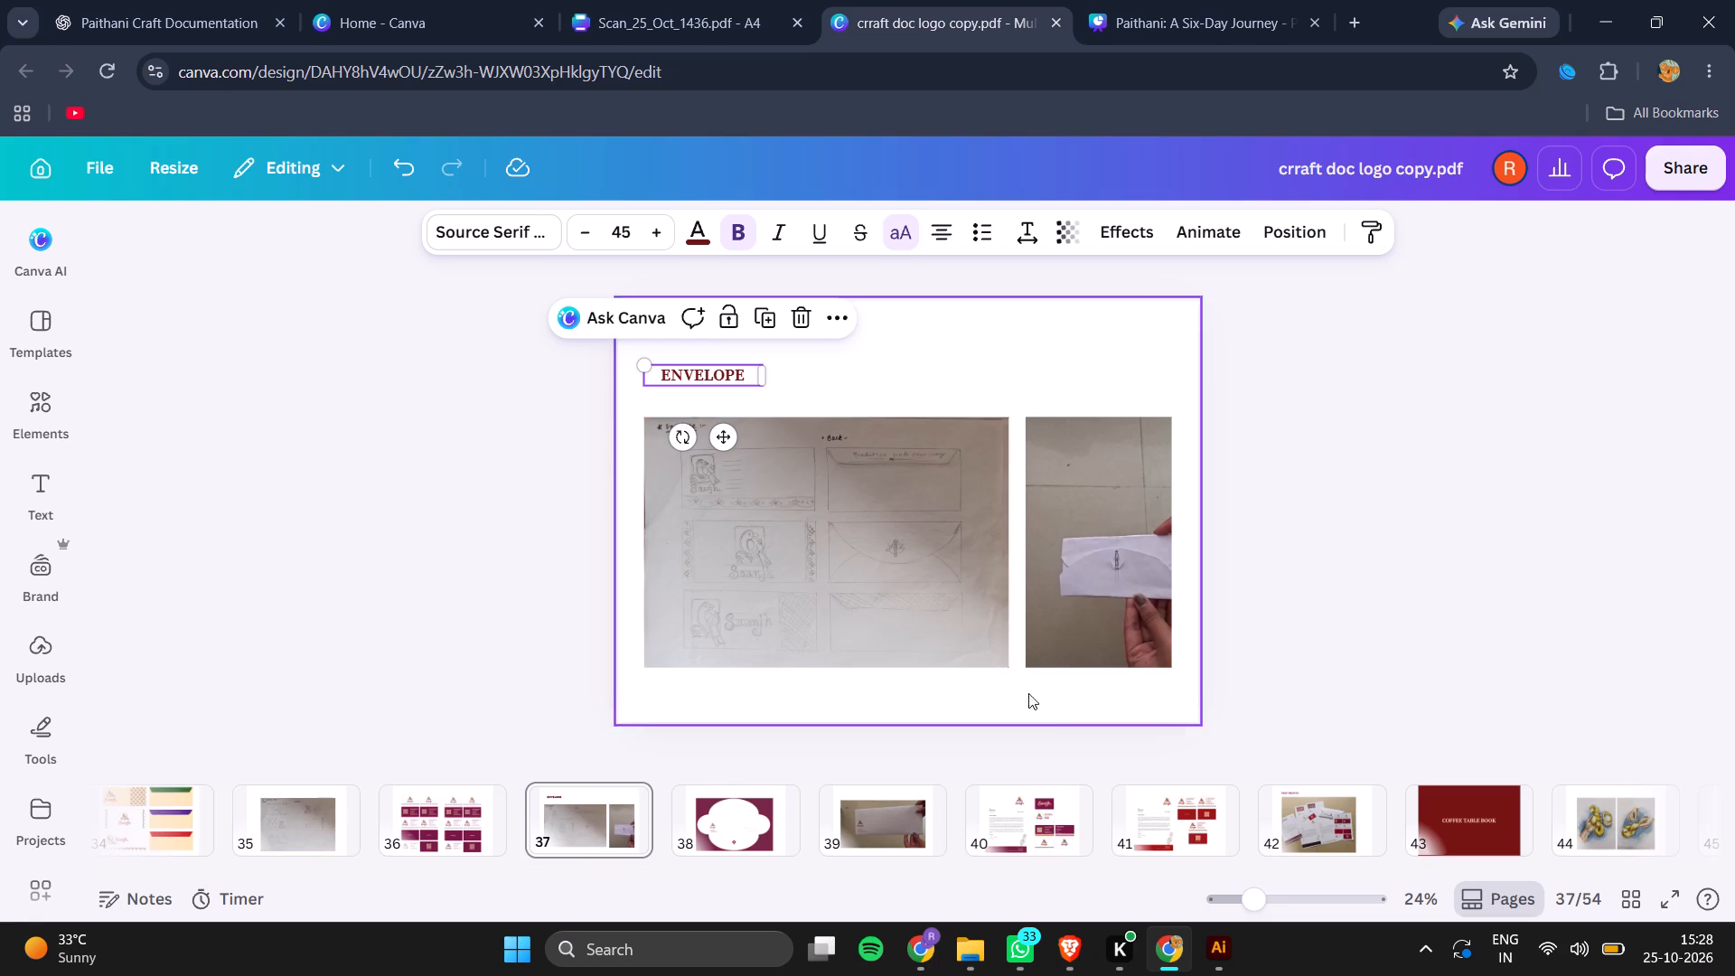
left_click(679, 363)
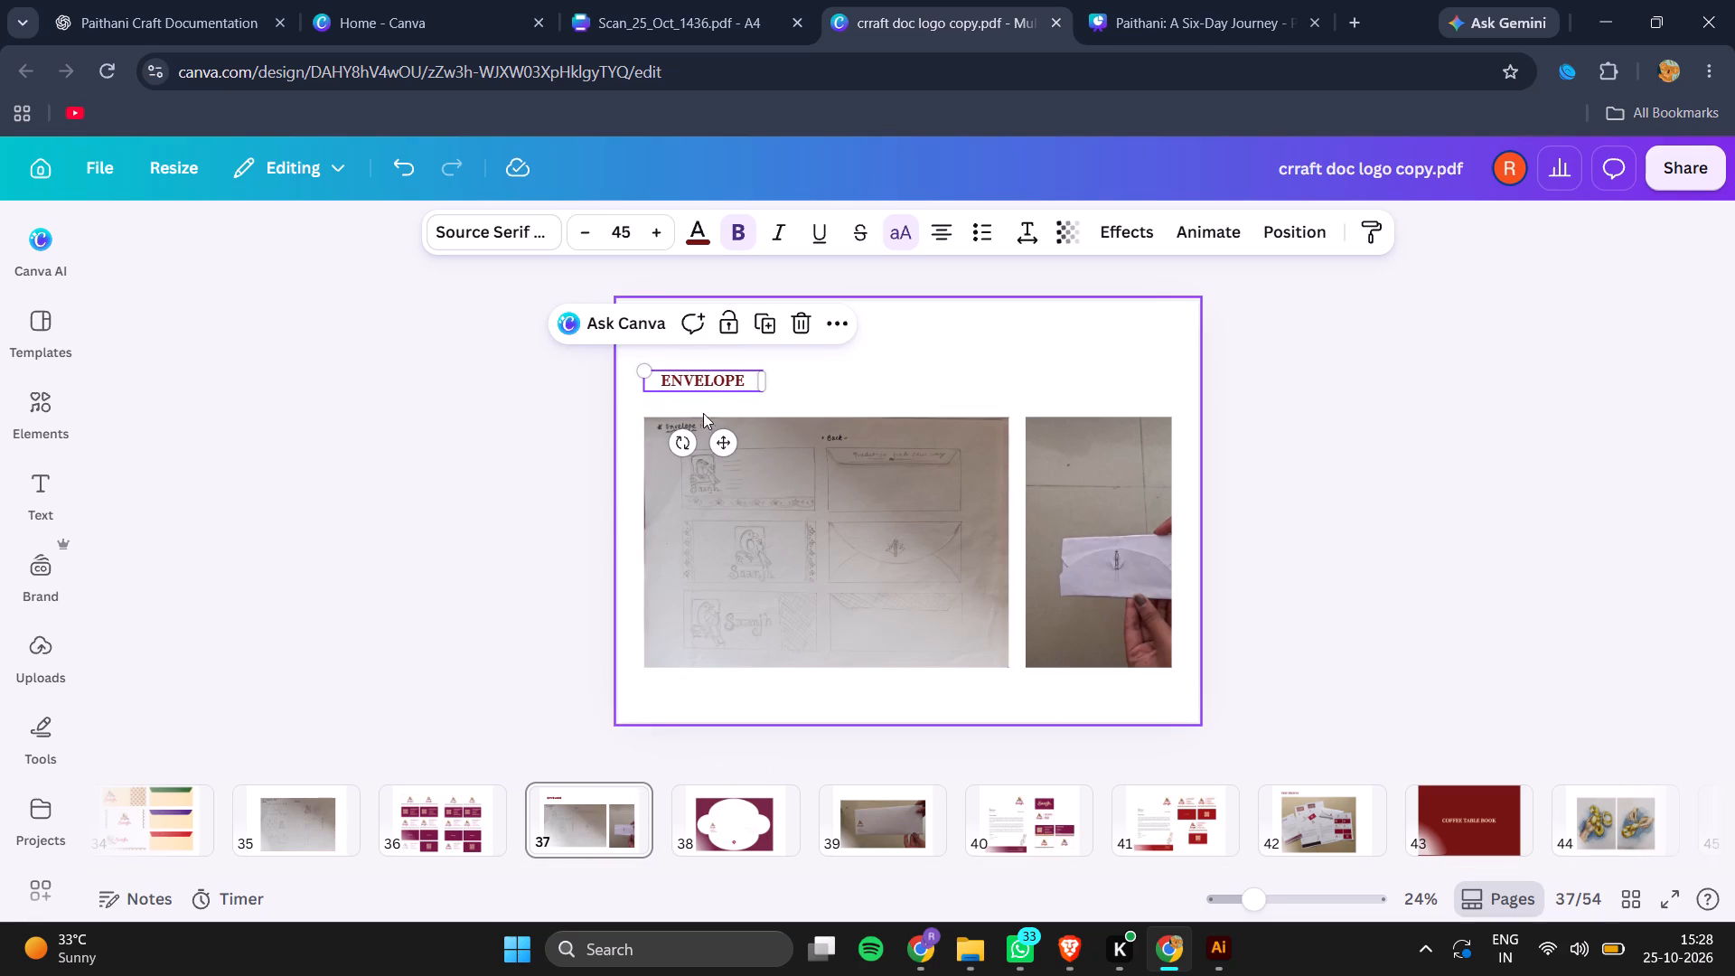
Shift the heading, envelope sketch and video on page 37 up together by a small amount.
left_click_drag(527, 357, 1123, 600)
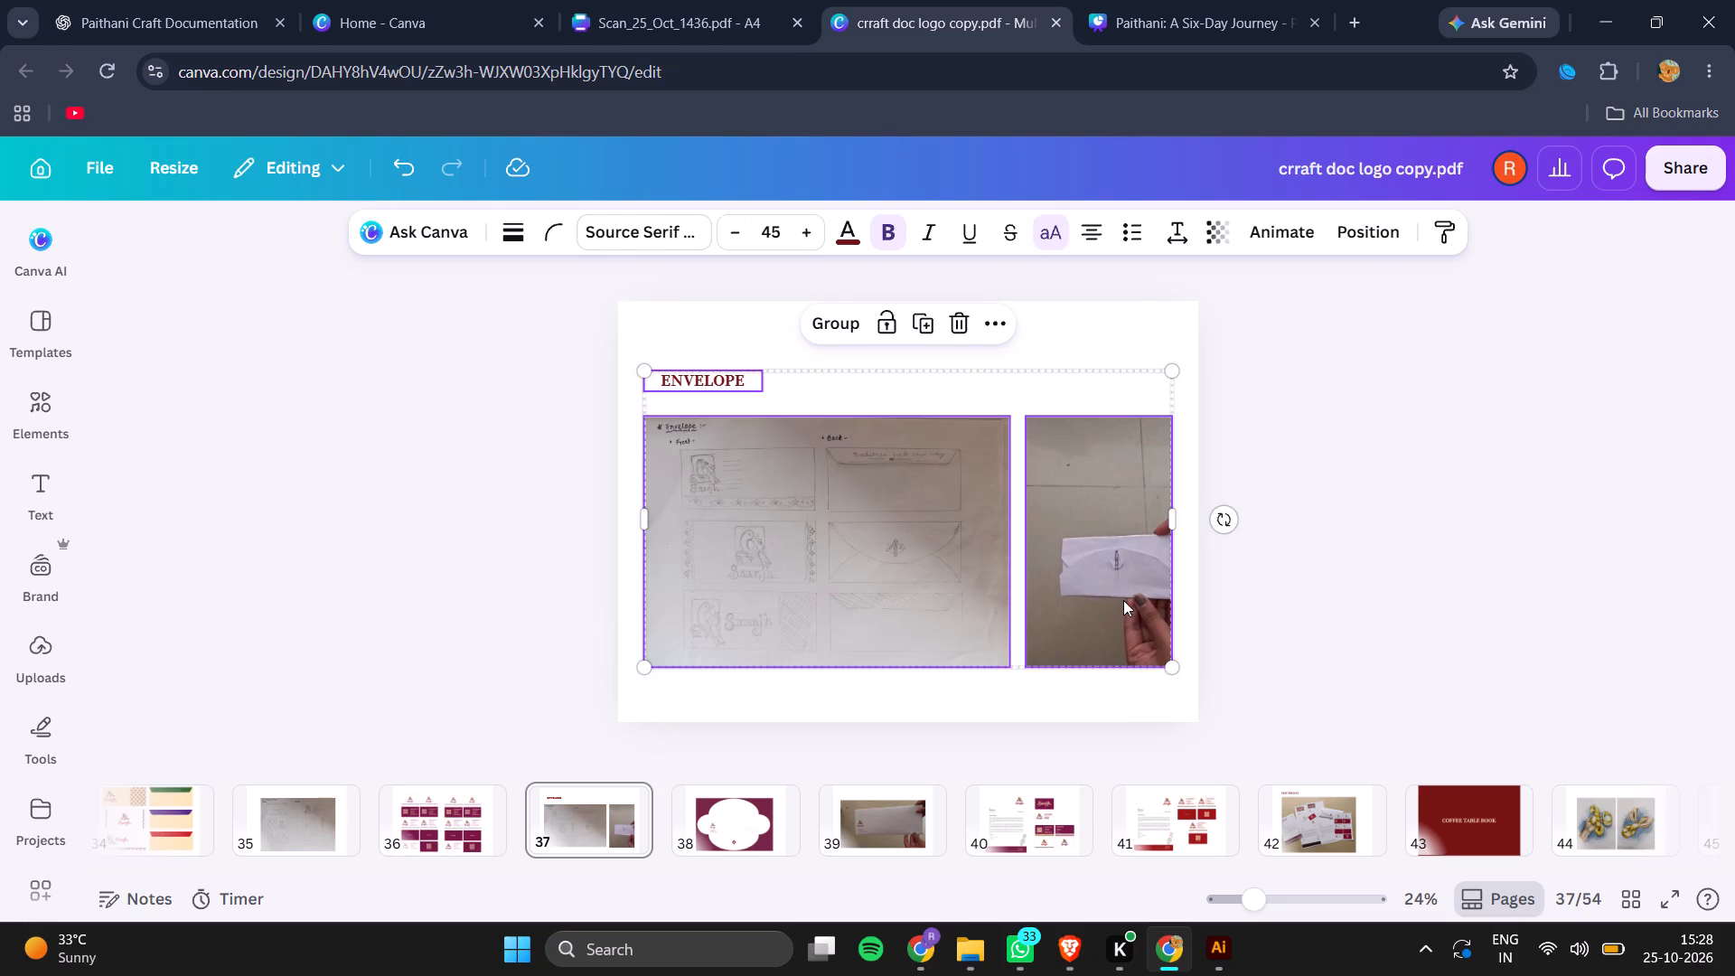
key("Up")
key("Up")
key("Up")
key("Up")
key("Up")
key("Up")
key("Up")
key("Up")
key("Up")
key("Up")
key("Up")
key("Up")
key("Up")
key("Up")
key("Up")
key("Up")
key("Up")
key("Up")
key("Up")
key("Up")
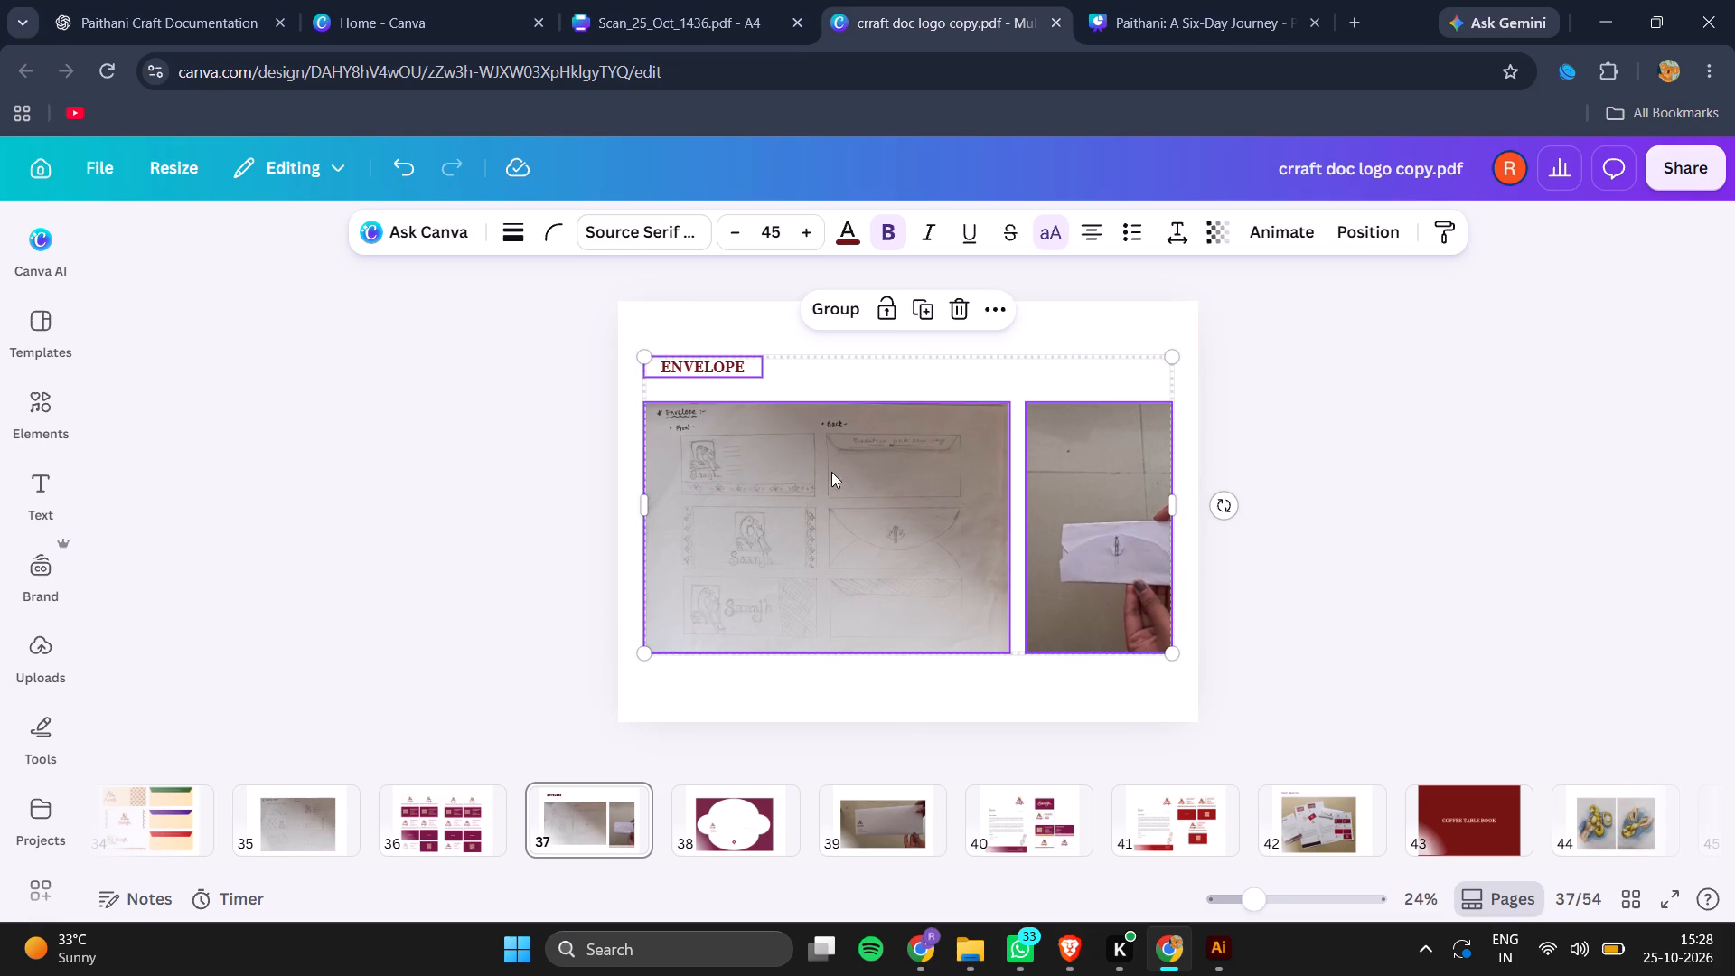
left_click(549, 416)
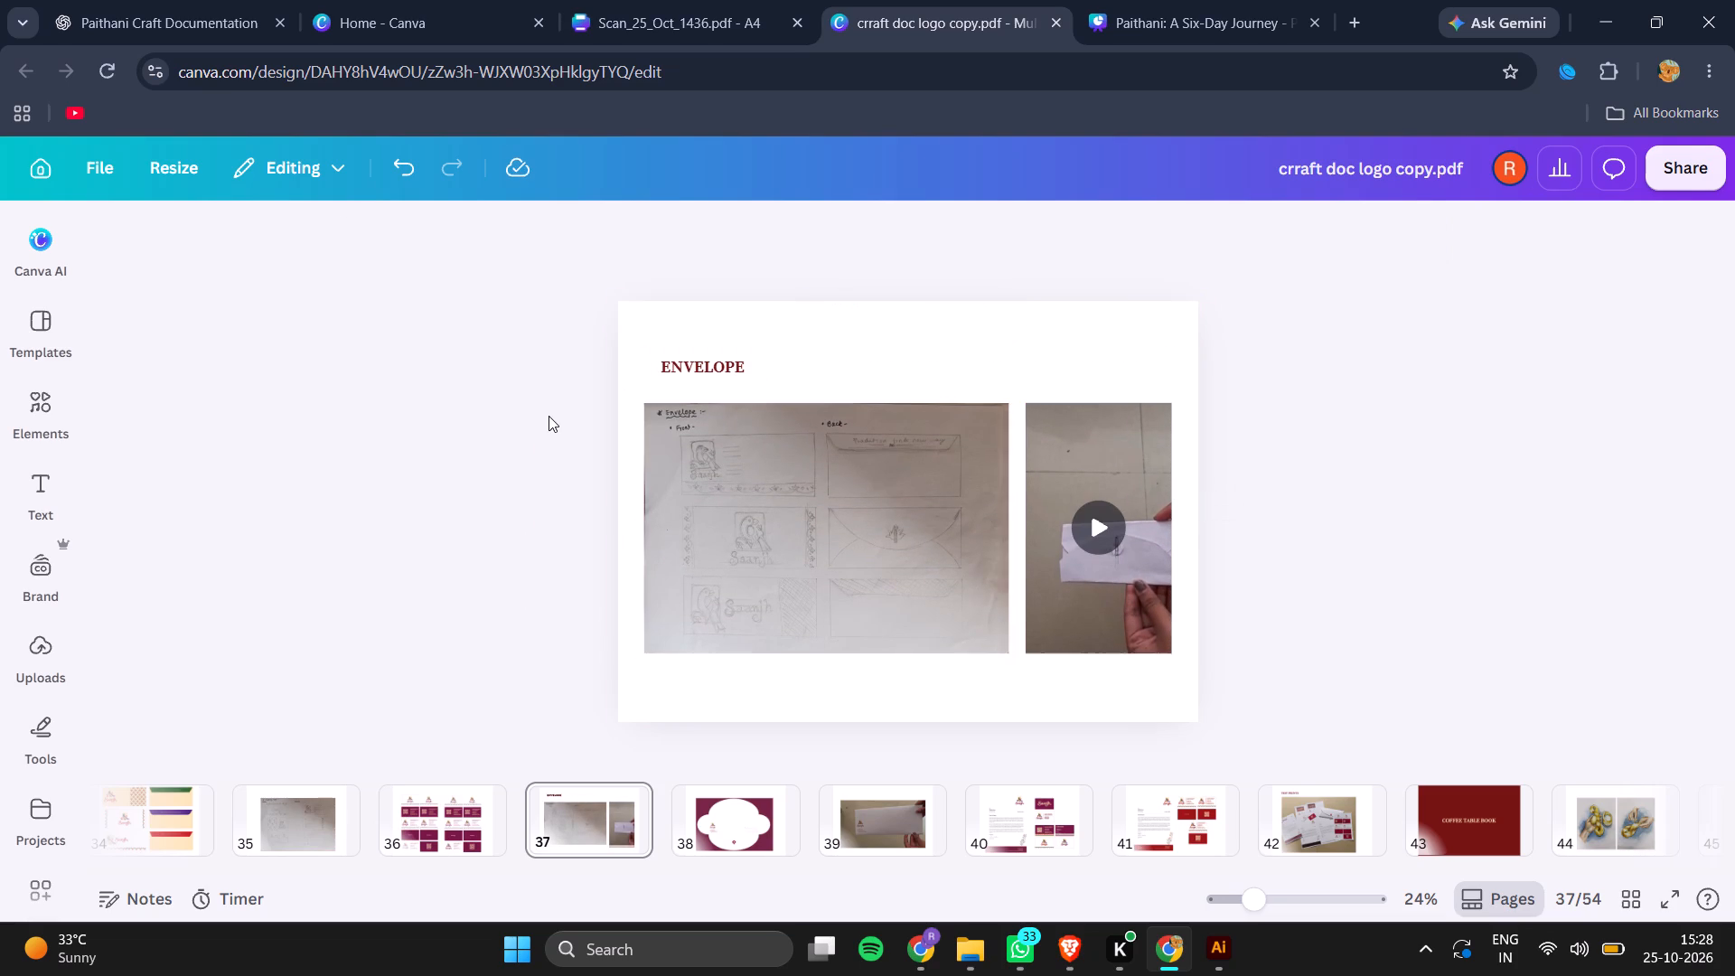
Narrow the ENVELOPE heading's text box on page 37 to about 345 wide and nudge it slightly left.
left_click(669, 361)
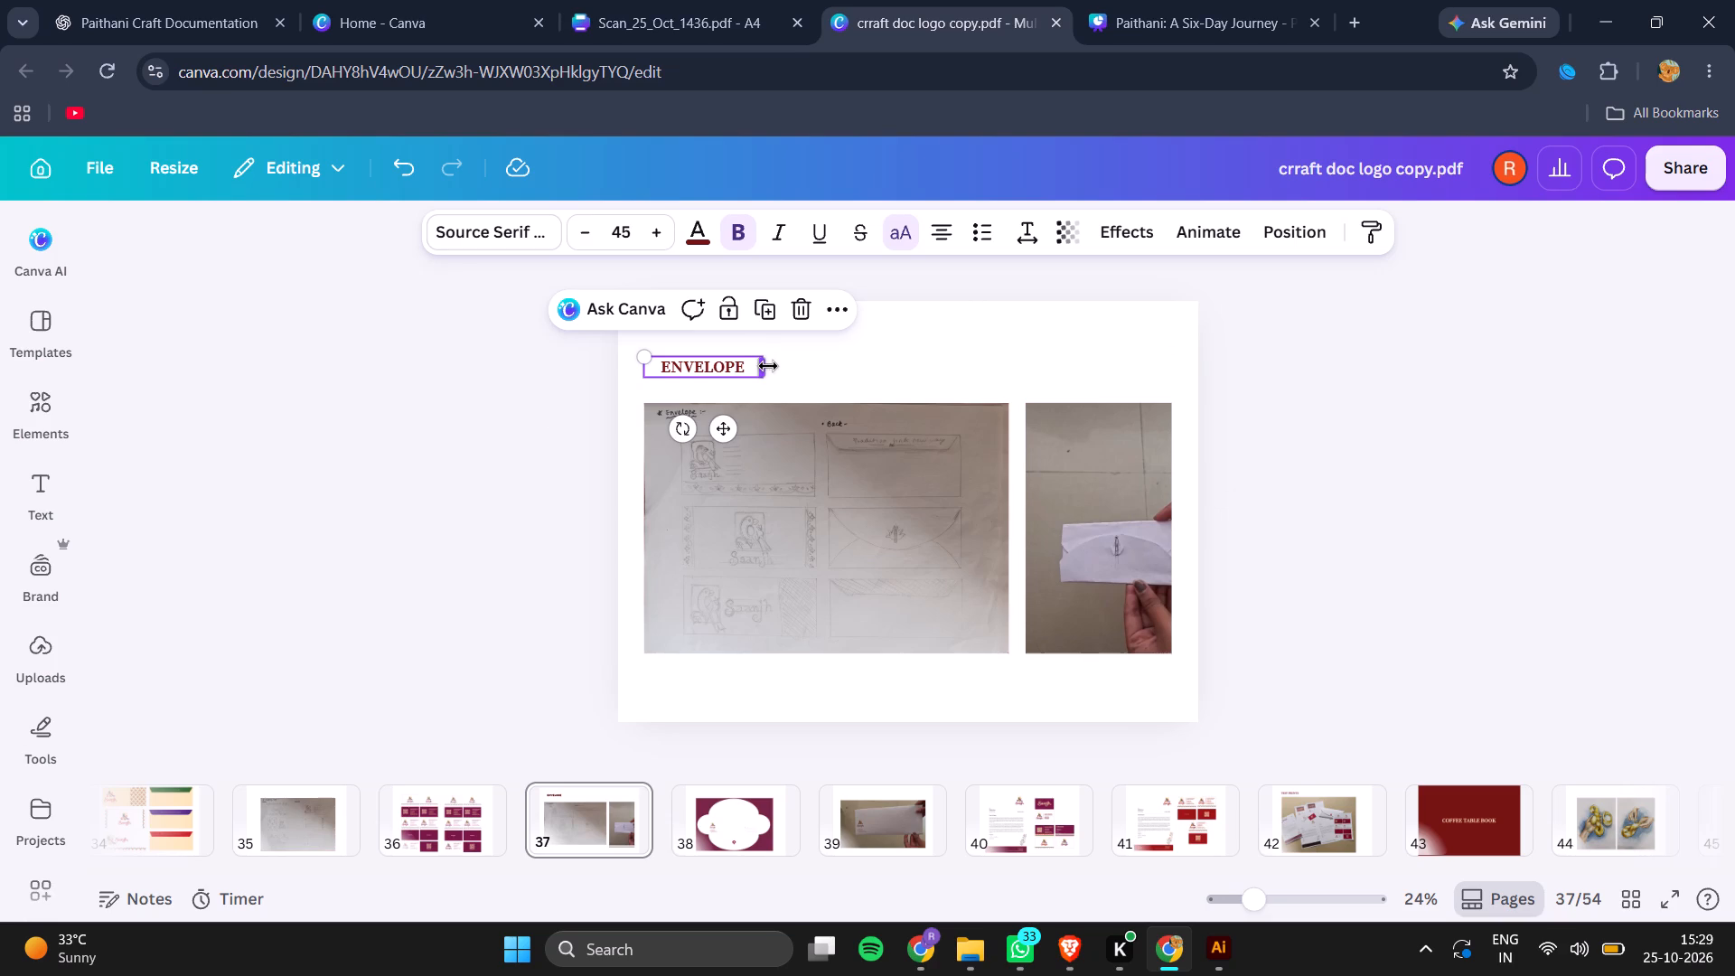
left_click_drag(768, 366, 750, 361)
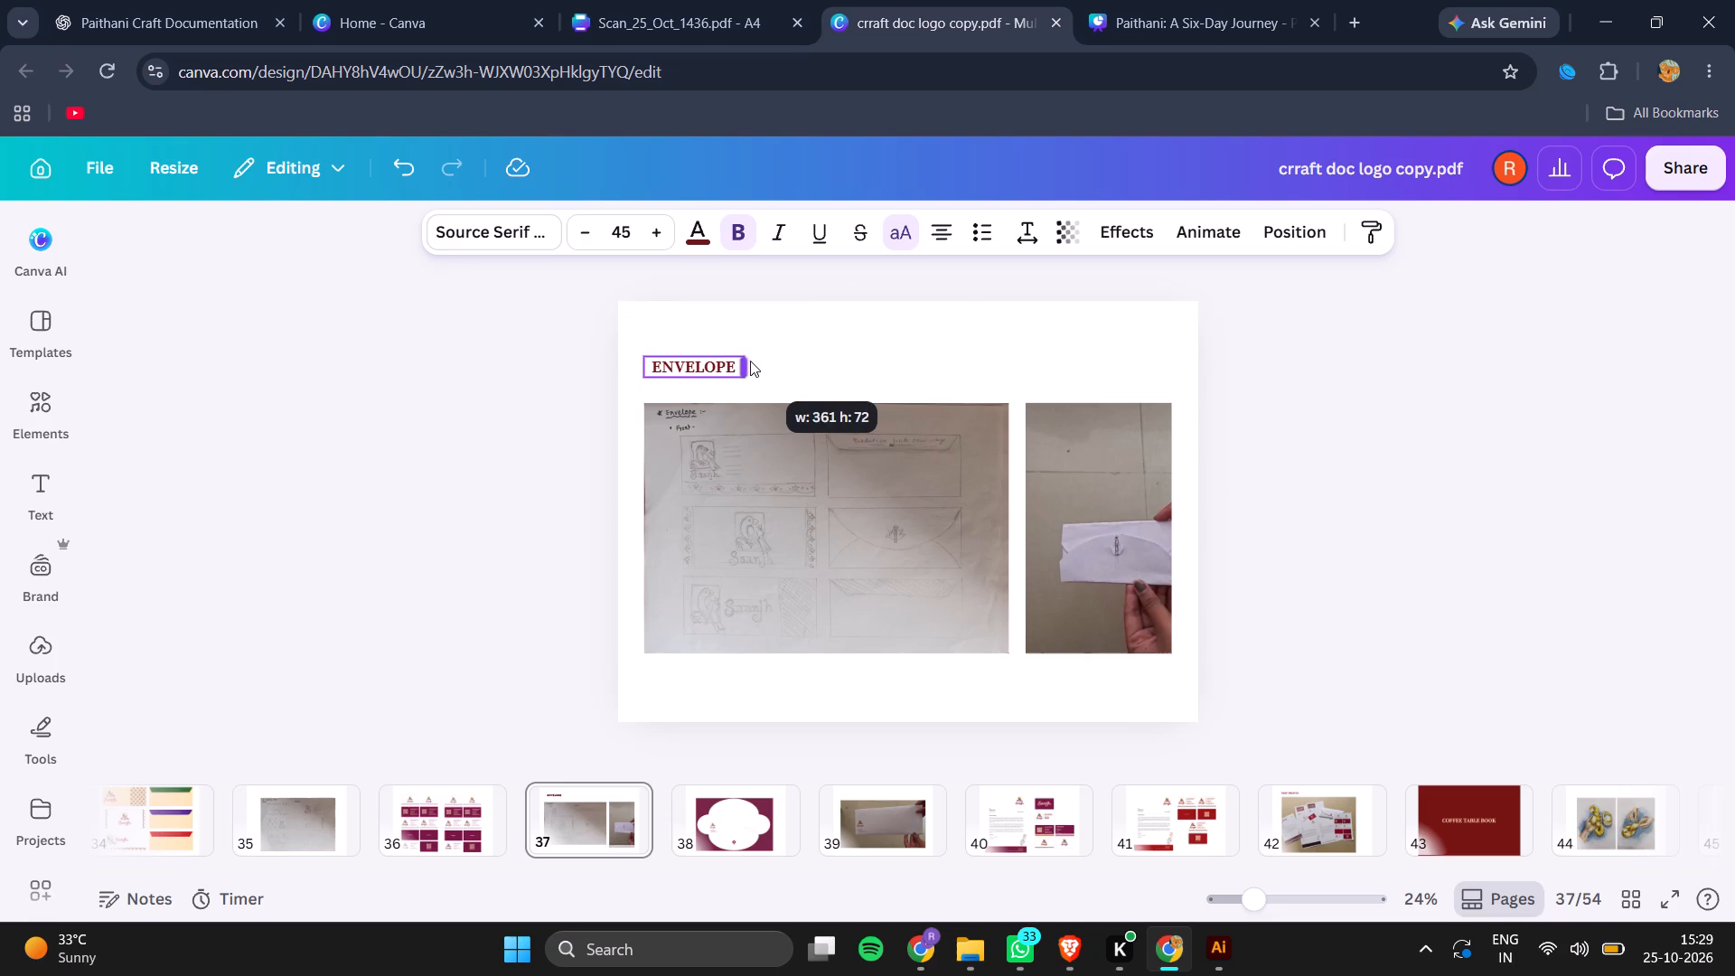
left_click_drag(750, 361, 746, 360)
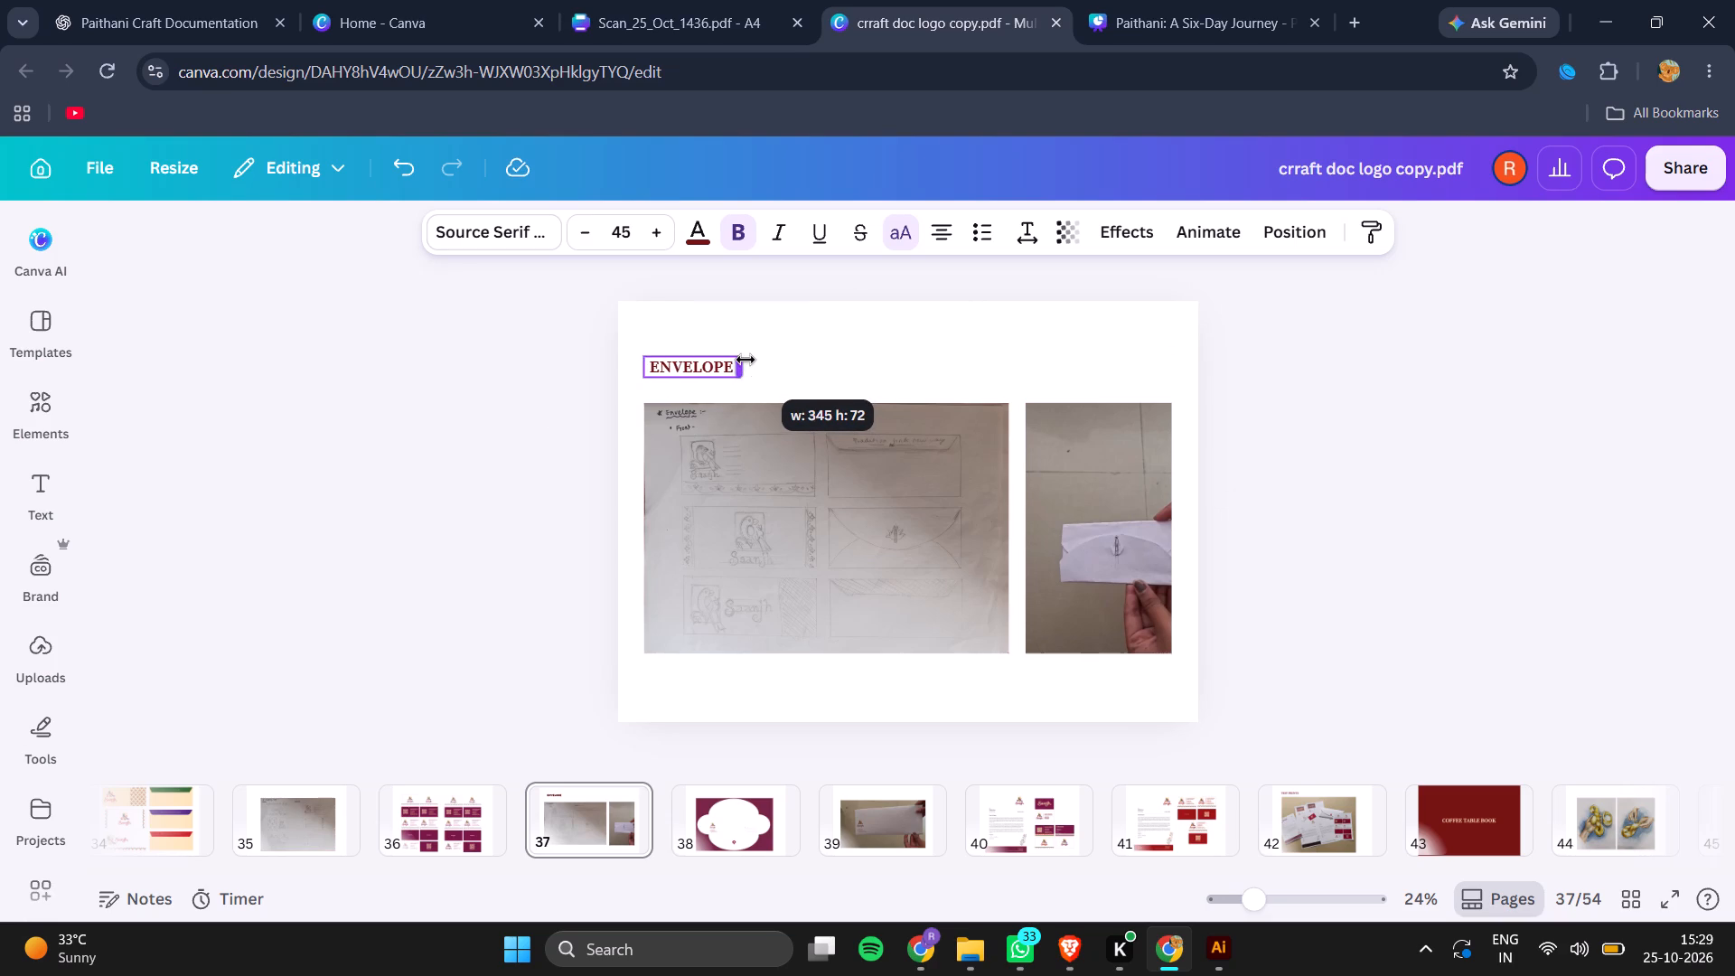
key("Left")
key("Left")
key("Left")
key("Left")
key("Left")
key("Left")
key("Left")
key("Left")
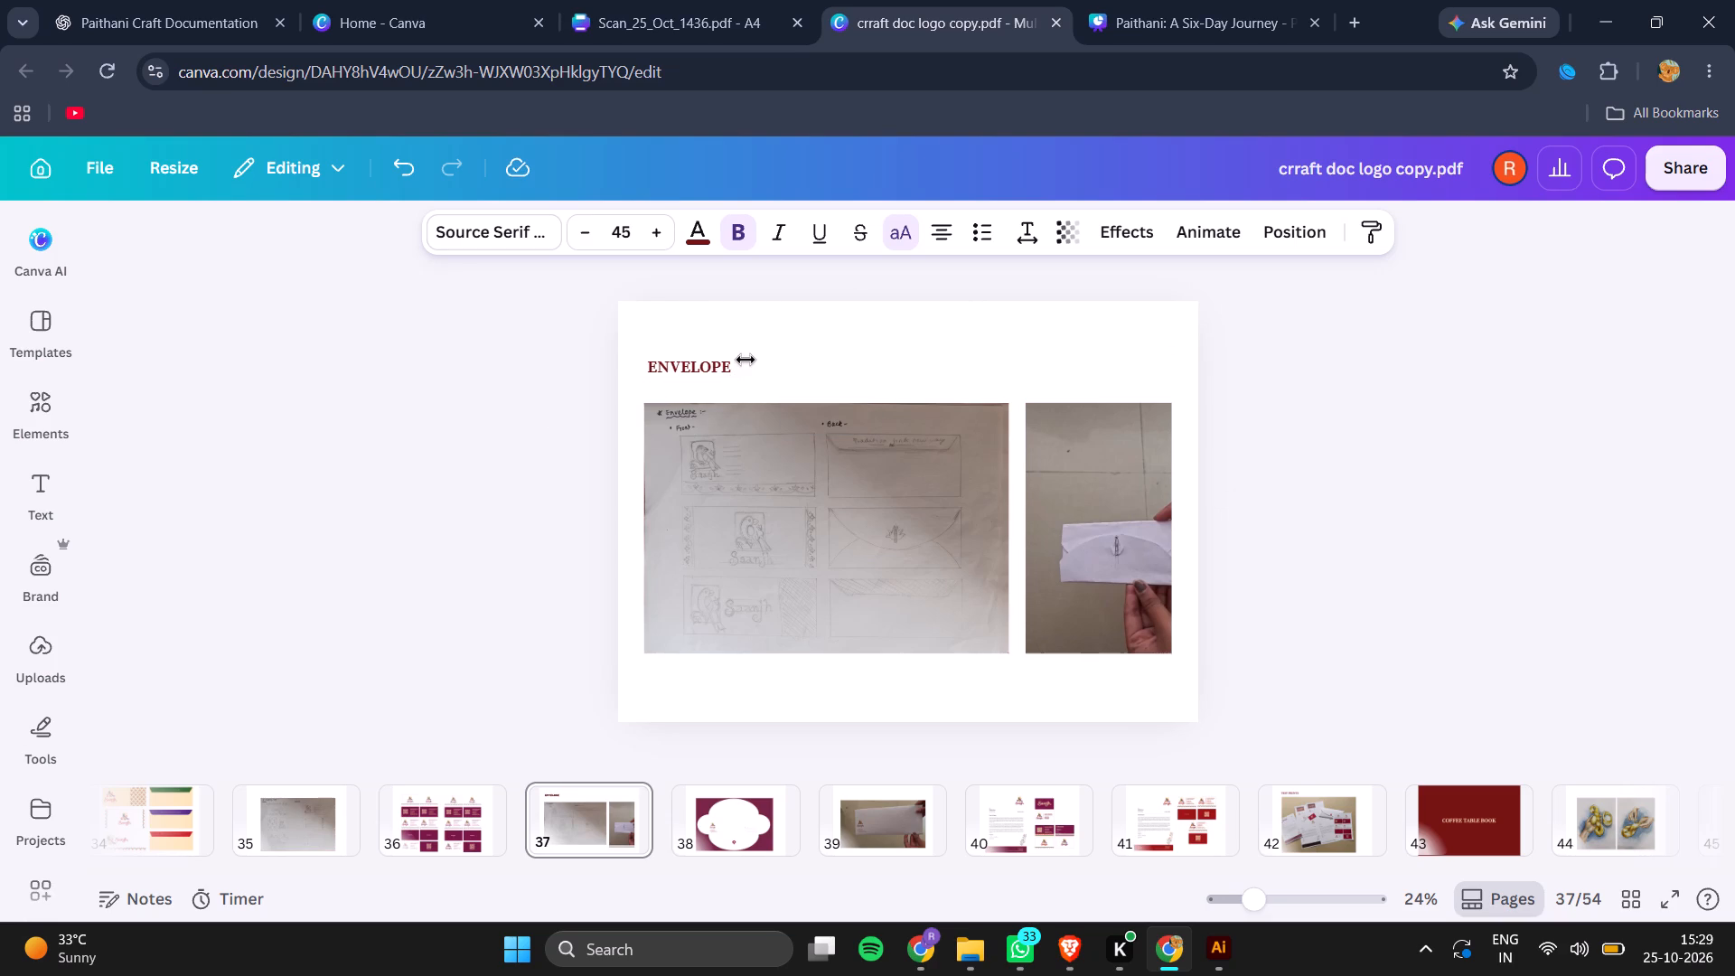
left_click(250, 621)
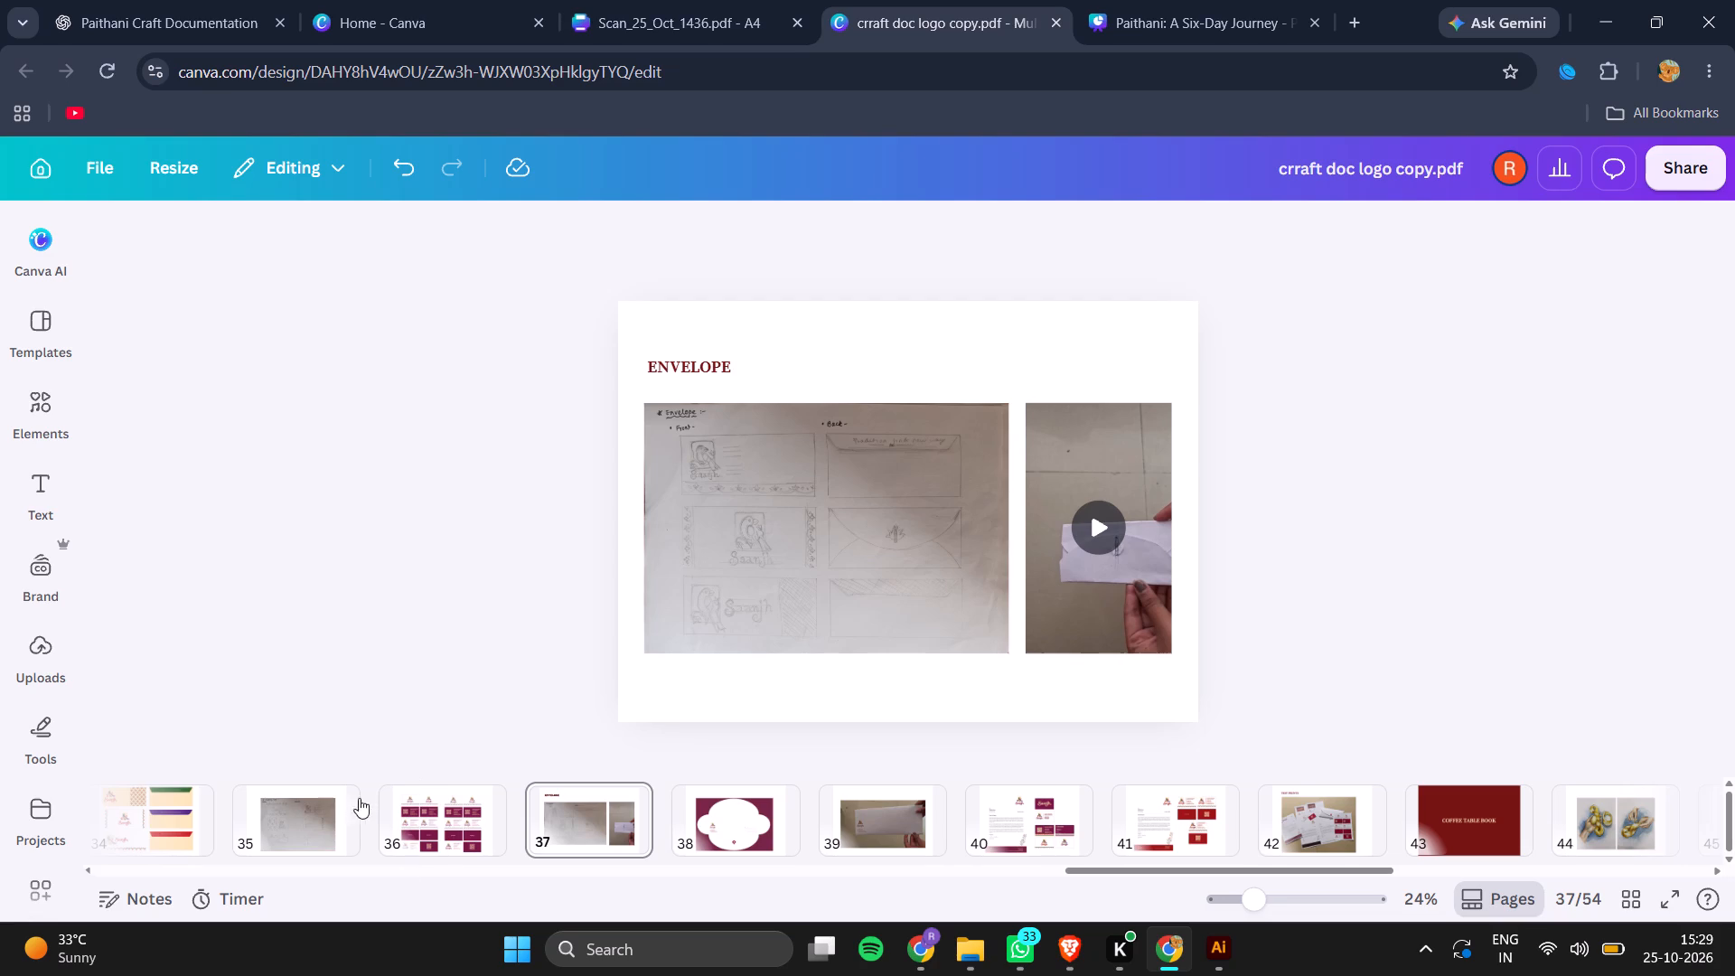
Copy the ENVELOPE heading from page 37 and paste it onto visiting card sketch page 35.
left_click(682, 361)
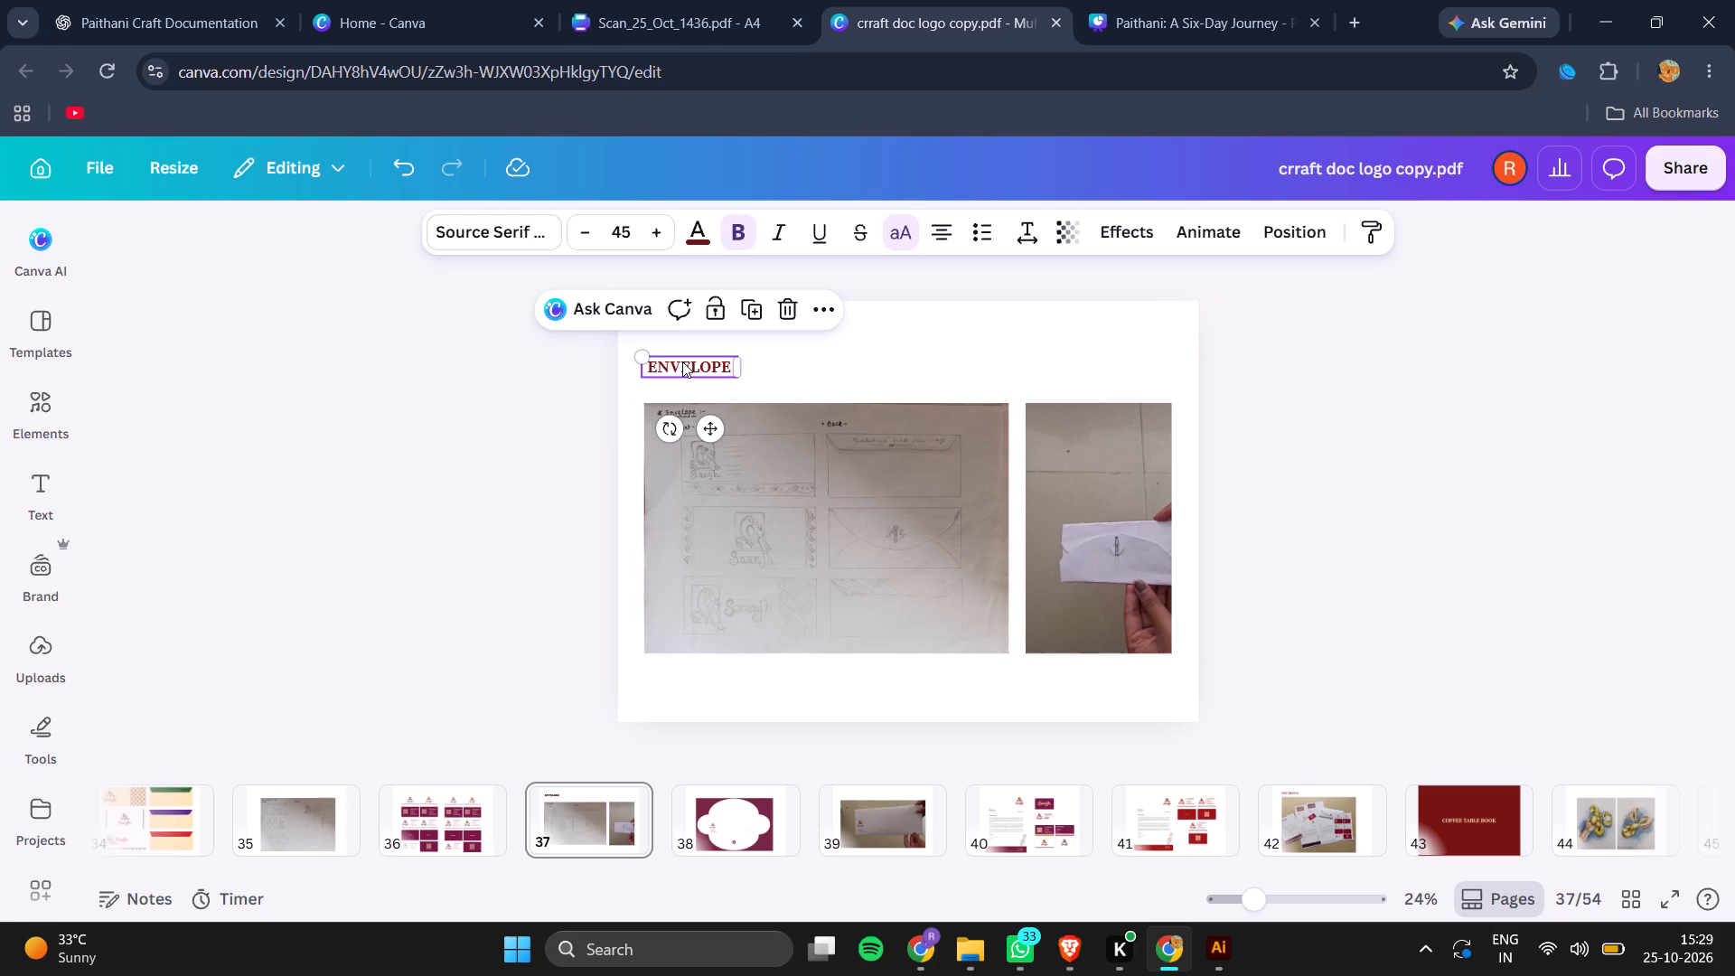
key("ctrl+c")
left_click(291, 831)
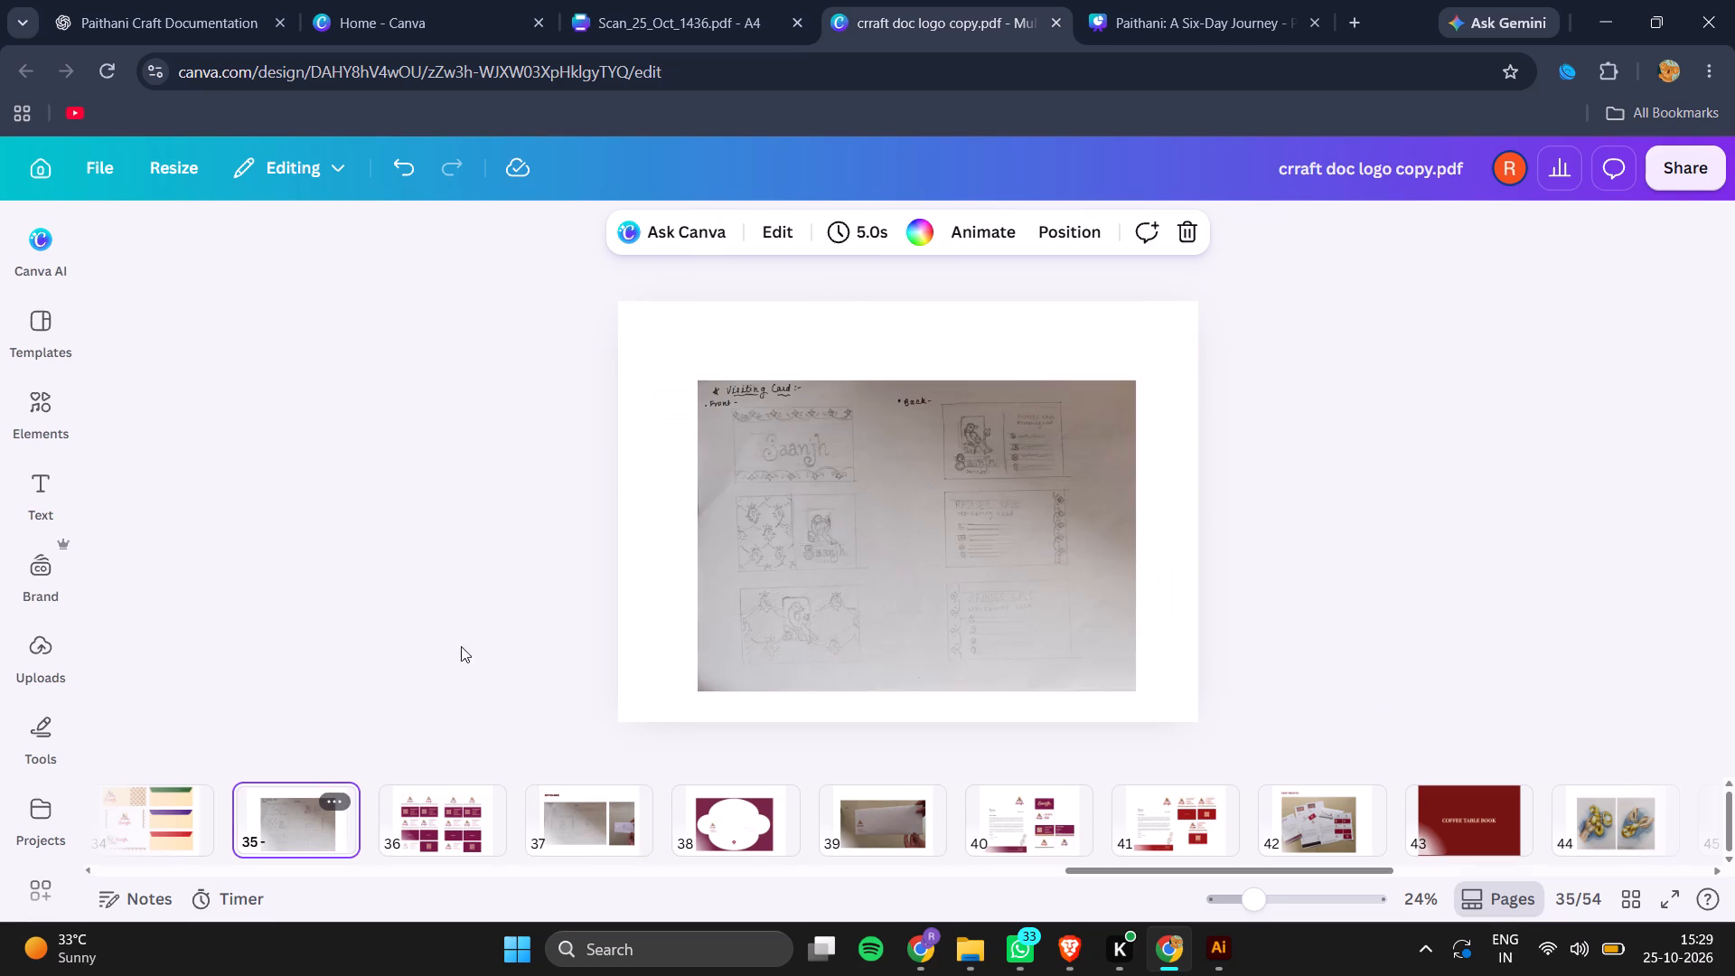
key("ctrl+v")
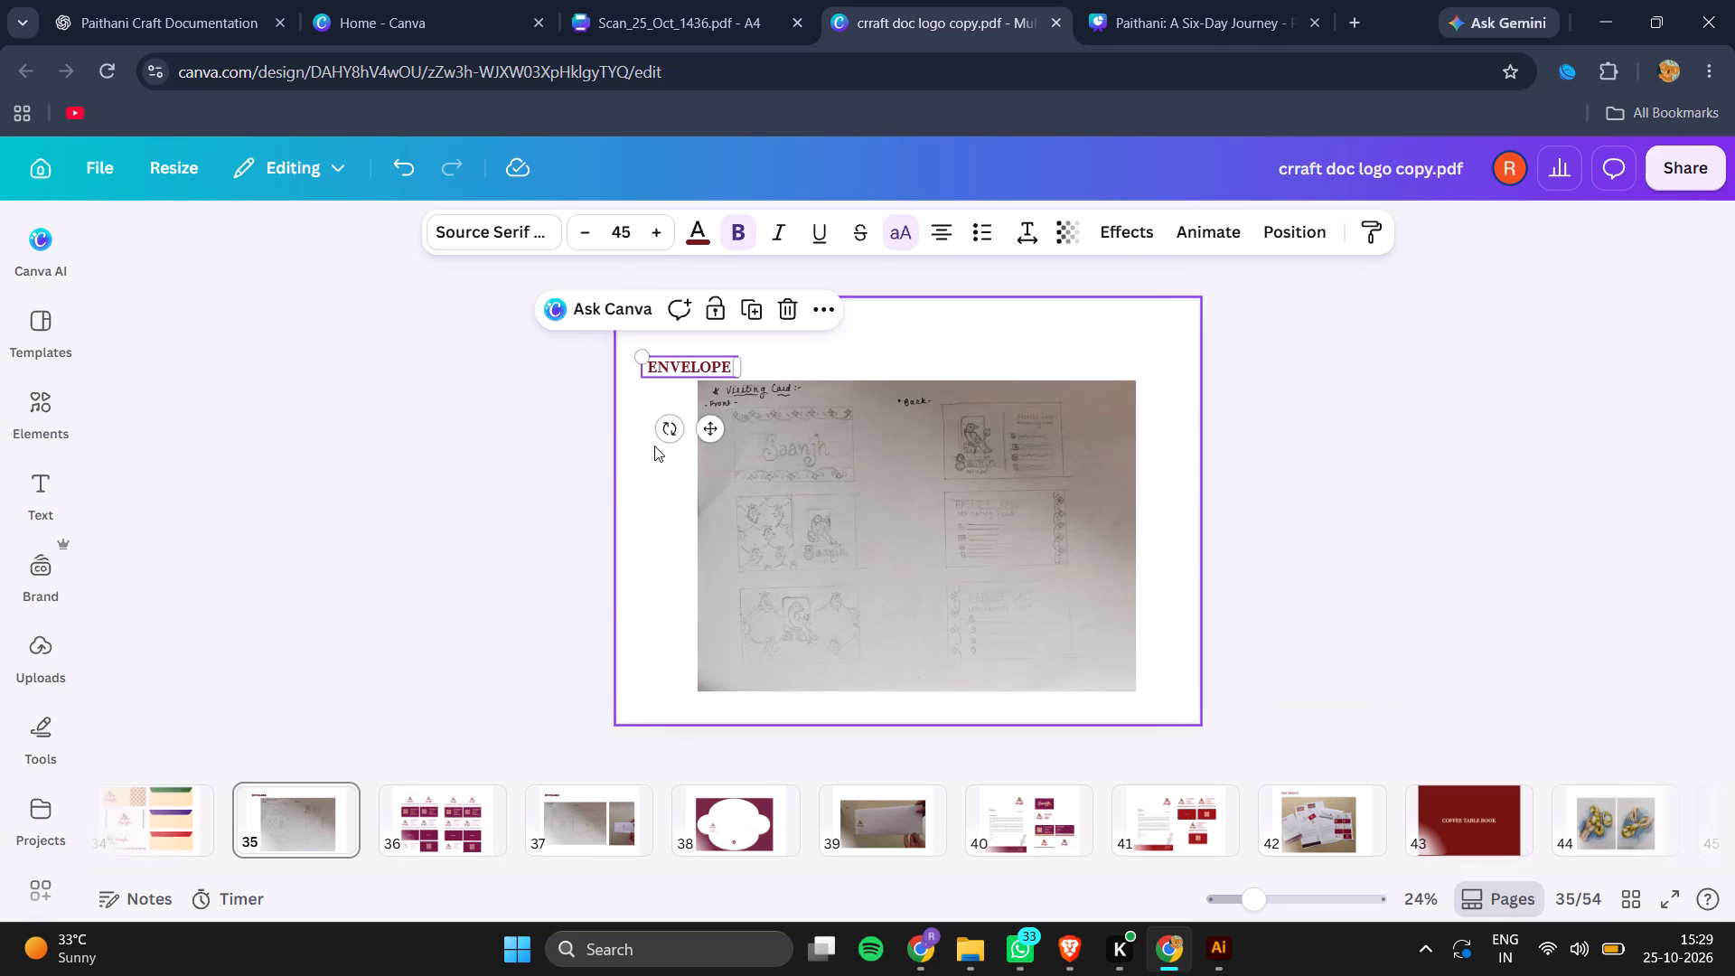
Reposition the visiting card sketch on page 35 left and slightly down so it sits just below the heading.
left_click_drag(834, 481, 788, 511)
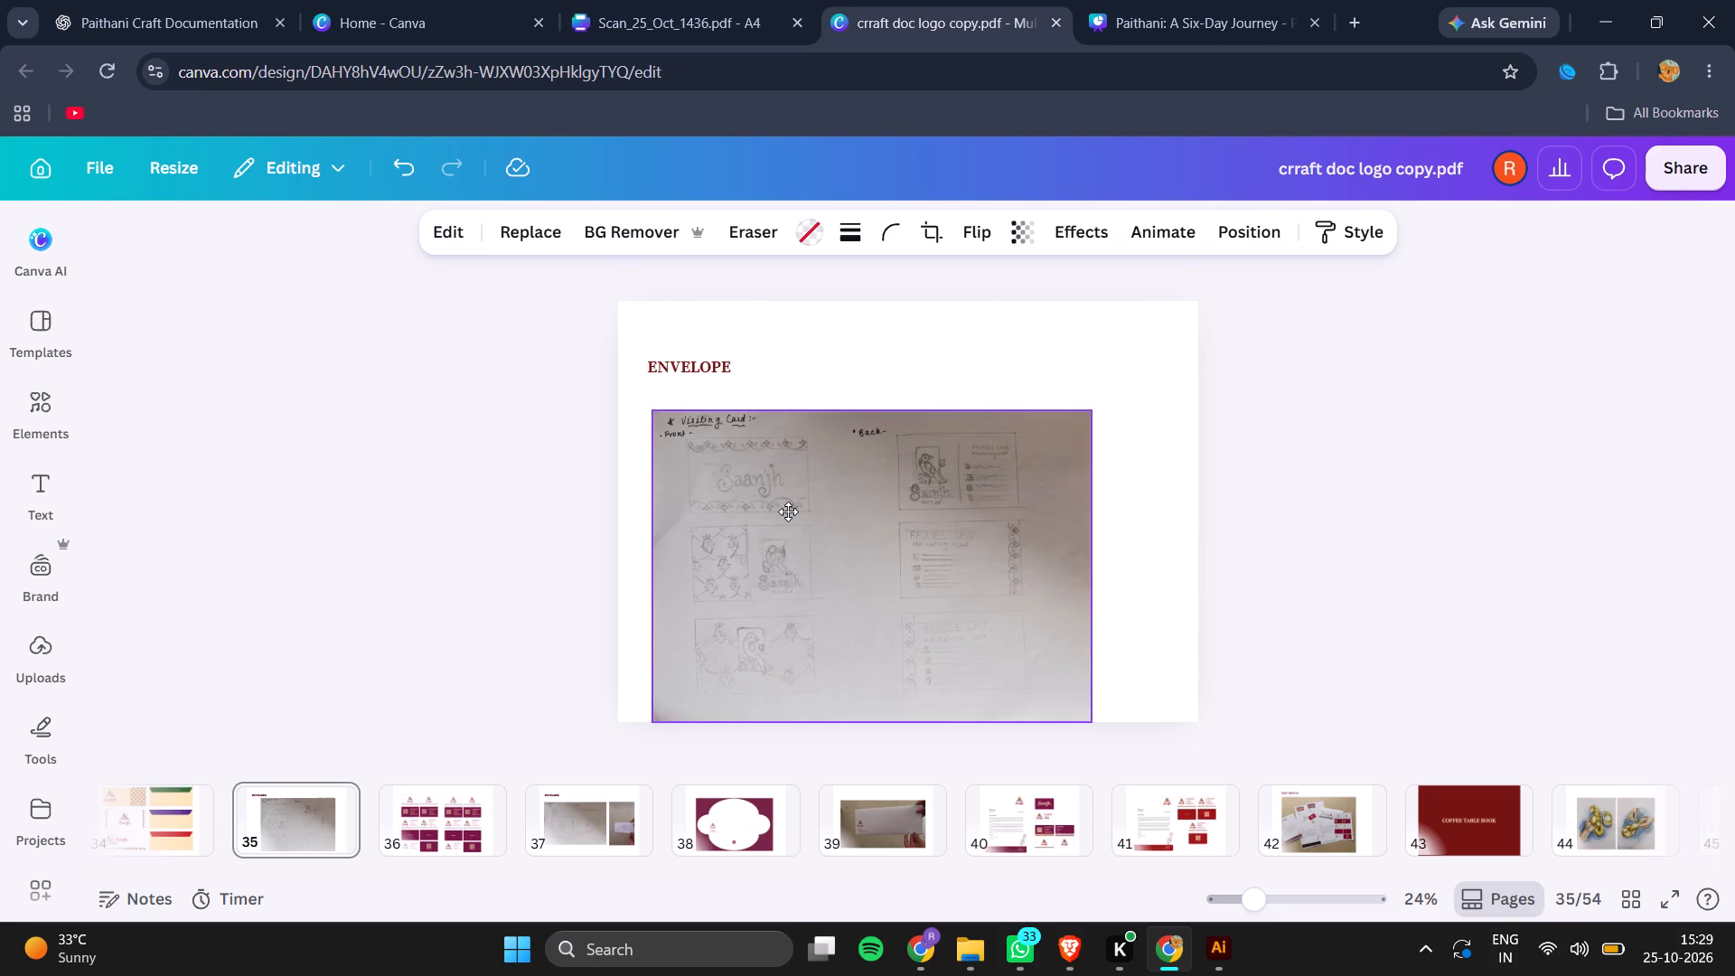
left_click_drag(788, 511, 801, 496)
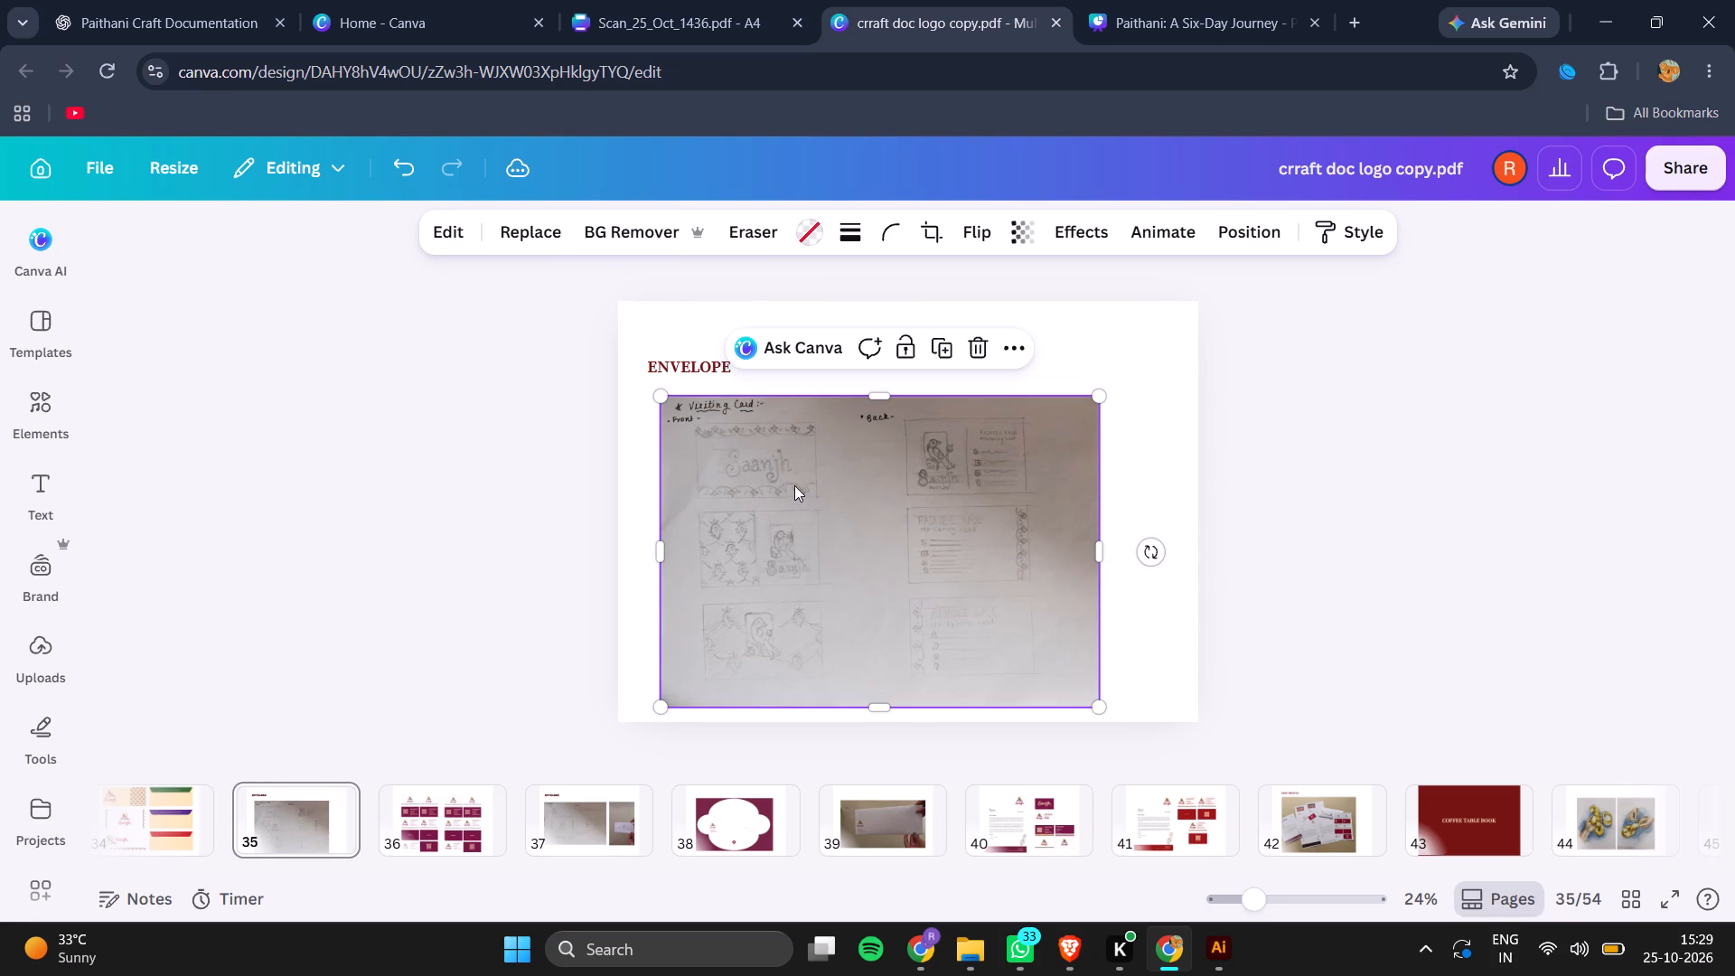
key("Up")
key("Up")
key("Up")
key("Up")
key("Up")
key("Up")
key("Up")
key("Up")
key("Up")
key("Up")
key("Up")
key("Up")
key("Up")
key("Up")
key("Up")
key("Up")
key("Up")
key("Up")
key("Up")
key("Up")
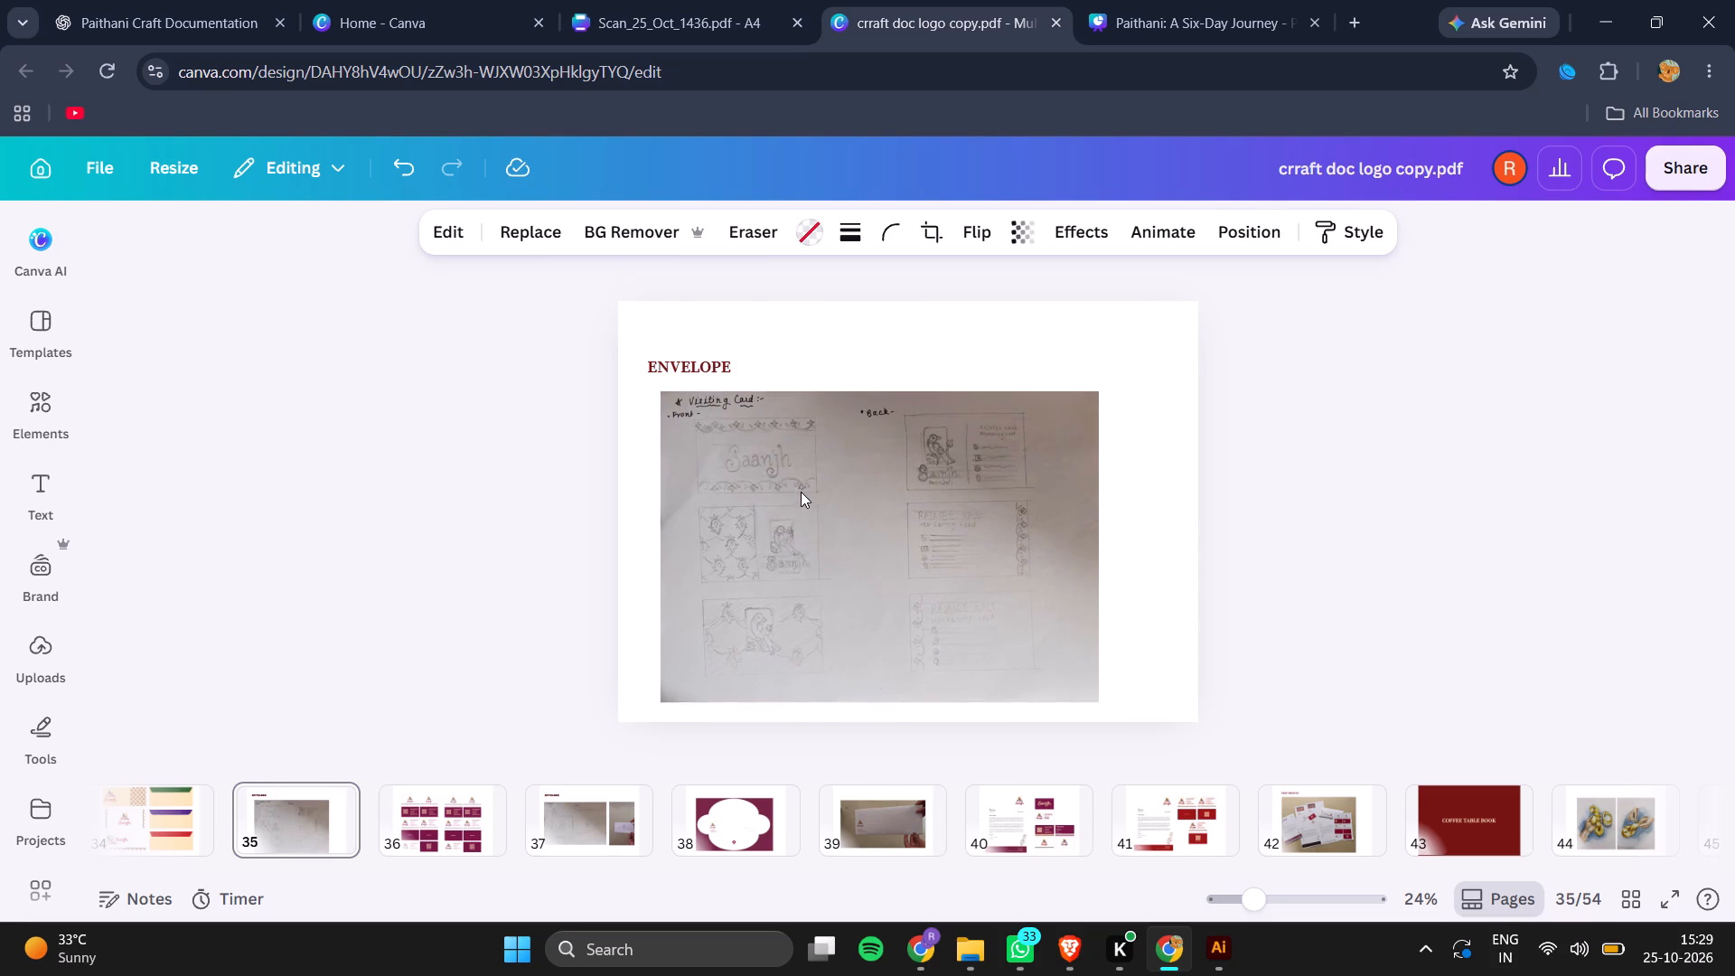
Replace the ENVELOPE heading text on page 35 with VISITING CARD and widen its box so it fits on one line.
triple_click(686, 378)
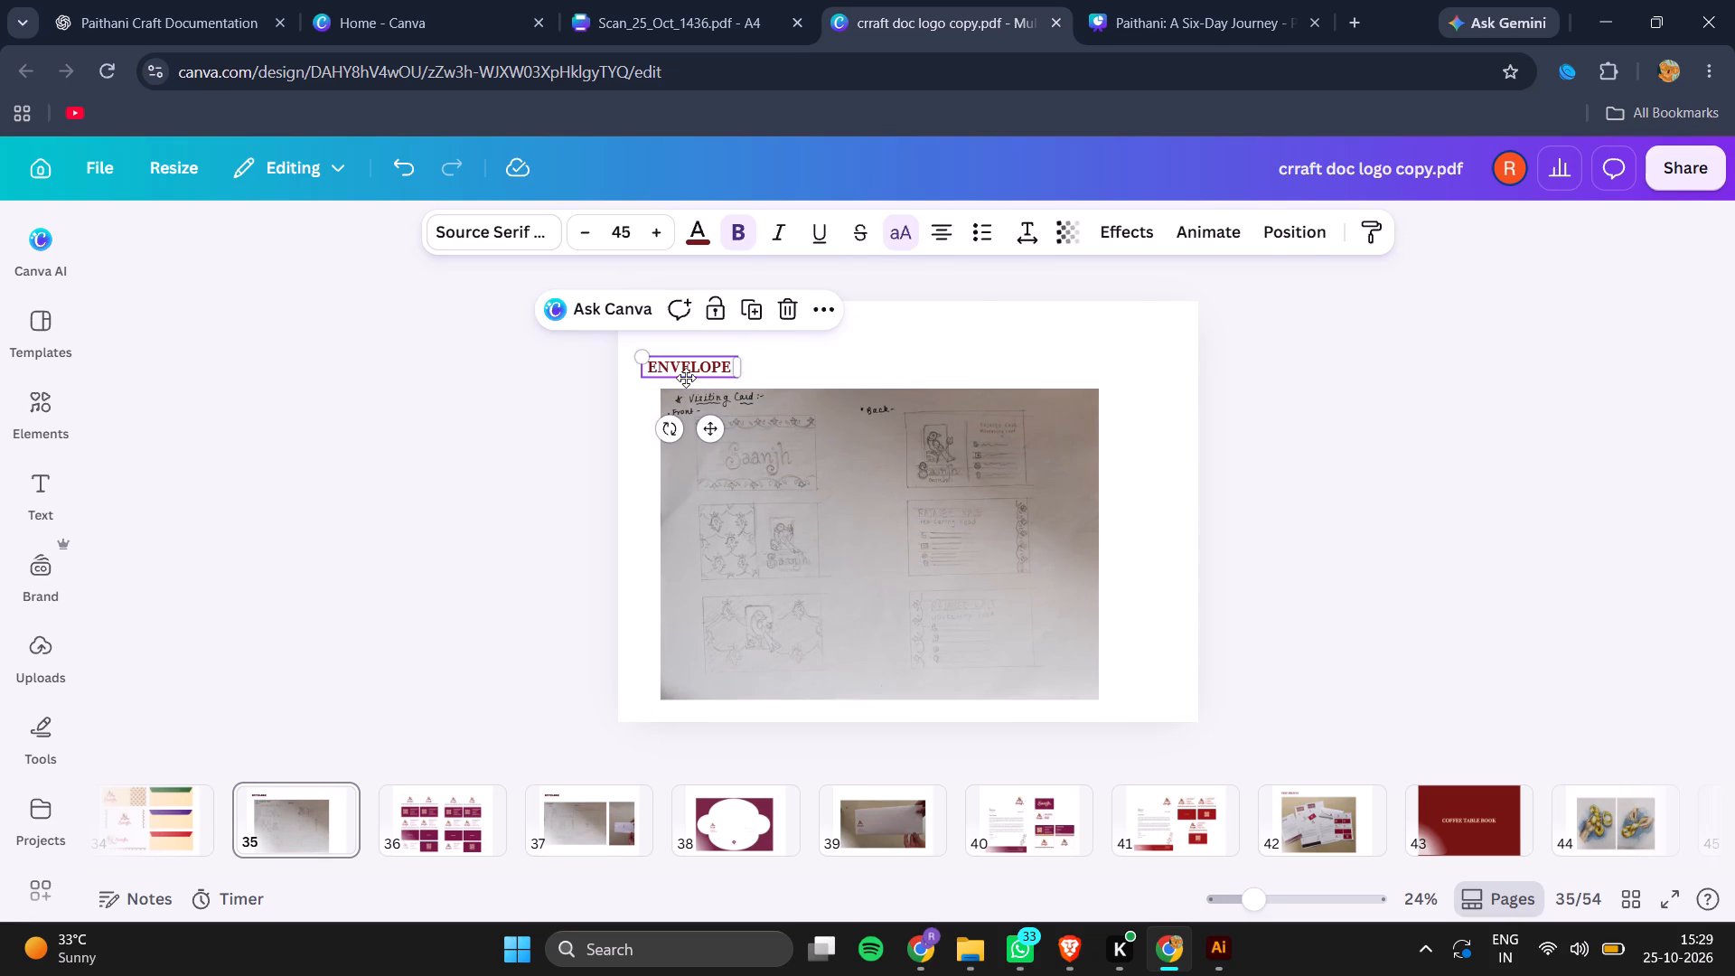
triple_click(681, 364)
key("v")
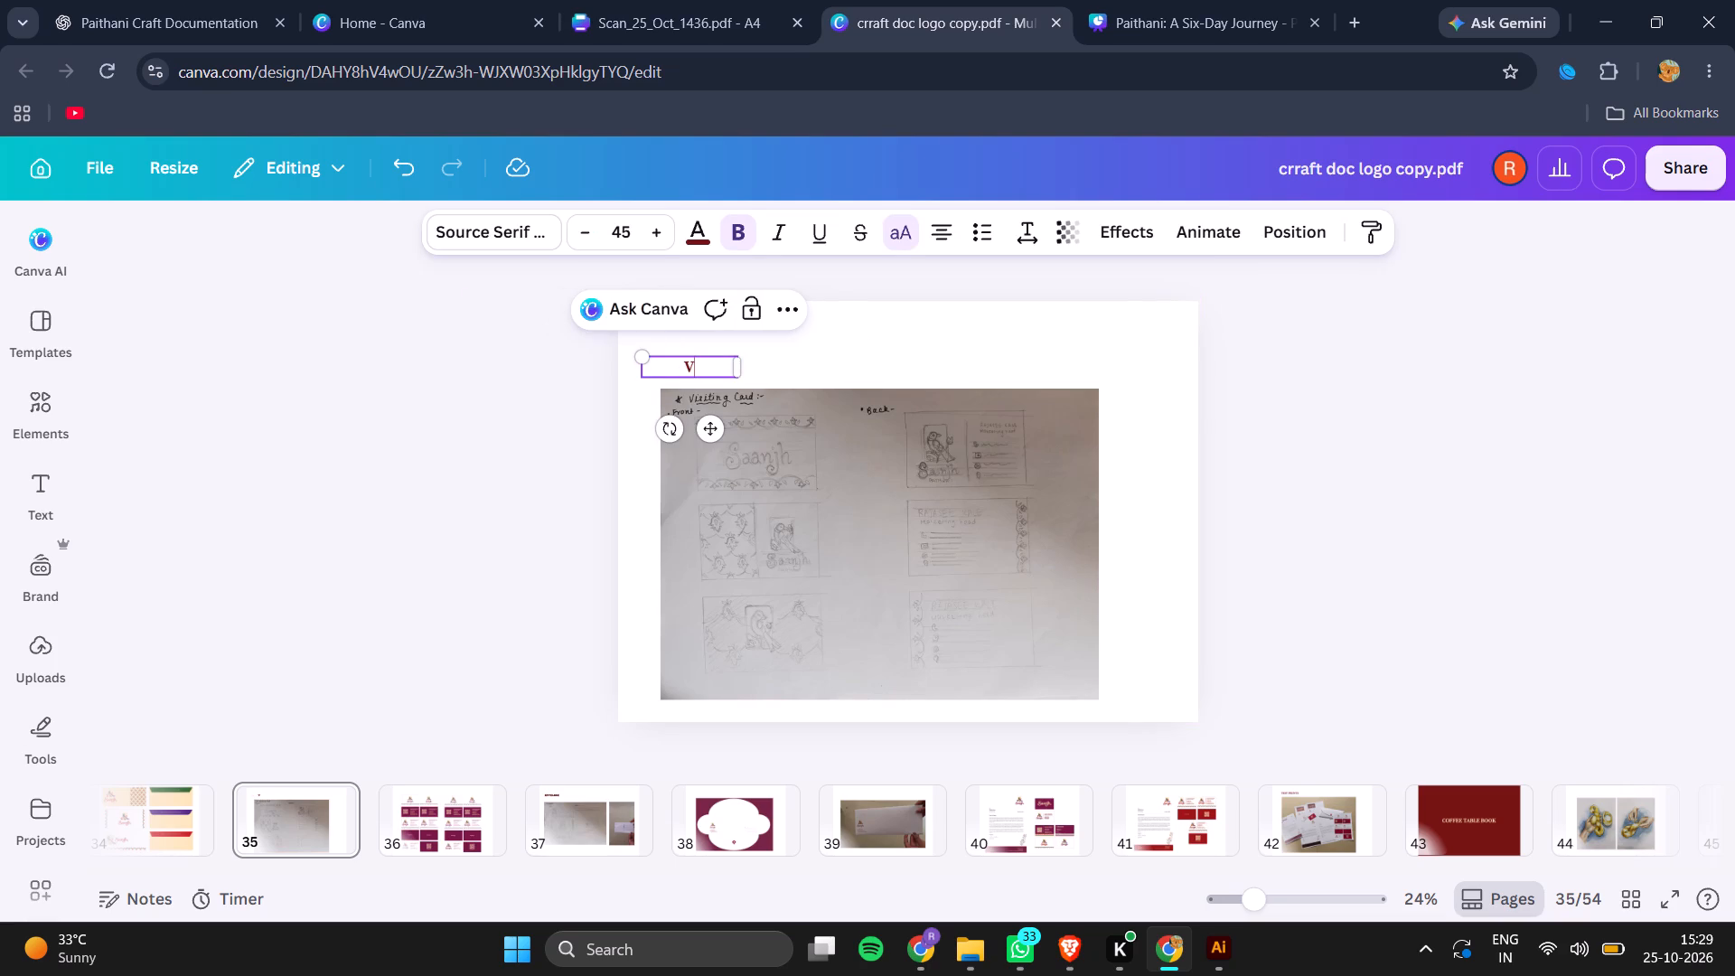
key("i")
key("s")
type("iting card")
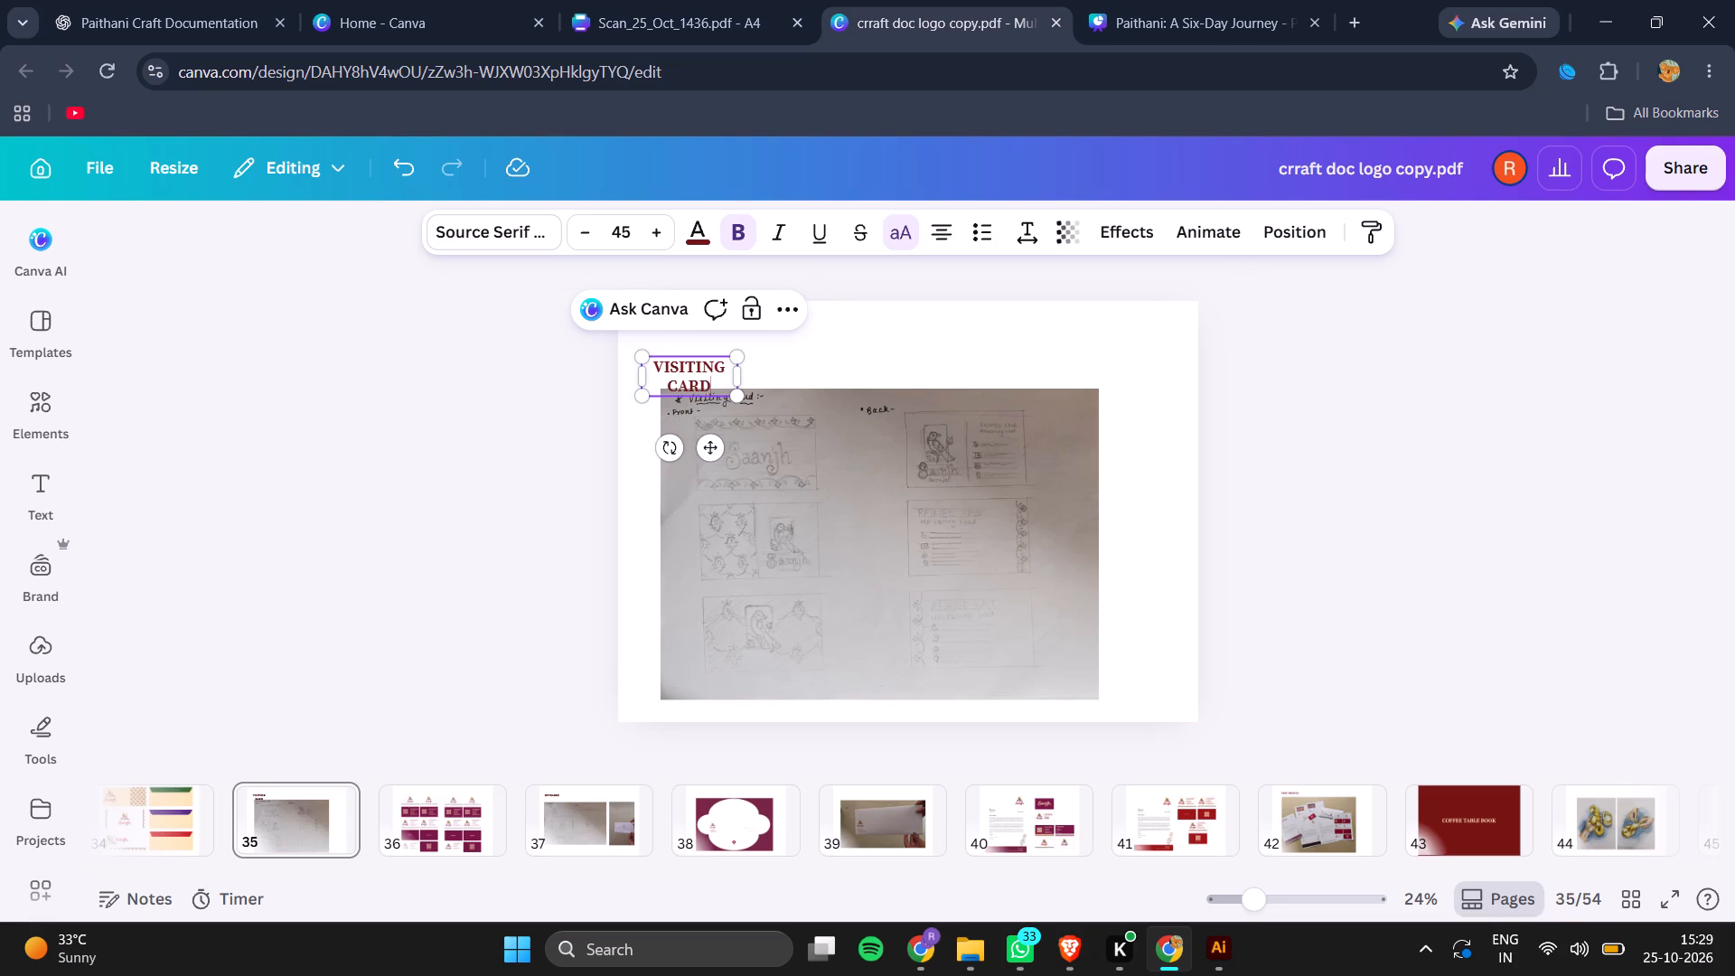
left_click_drag(741, 378, 773, 376)
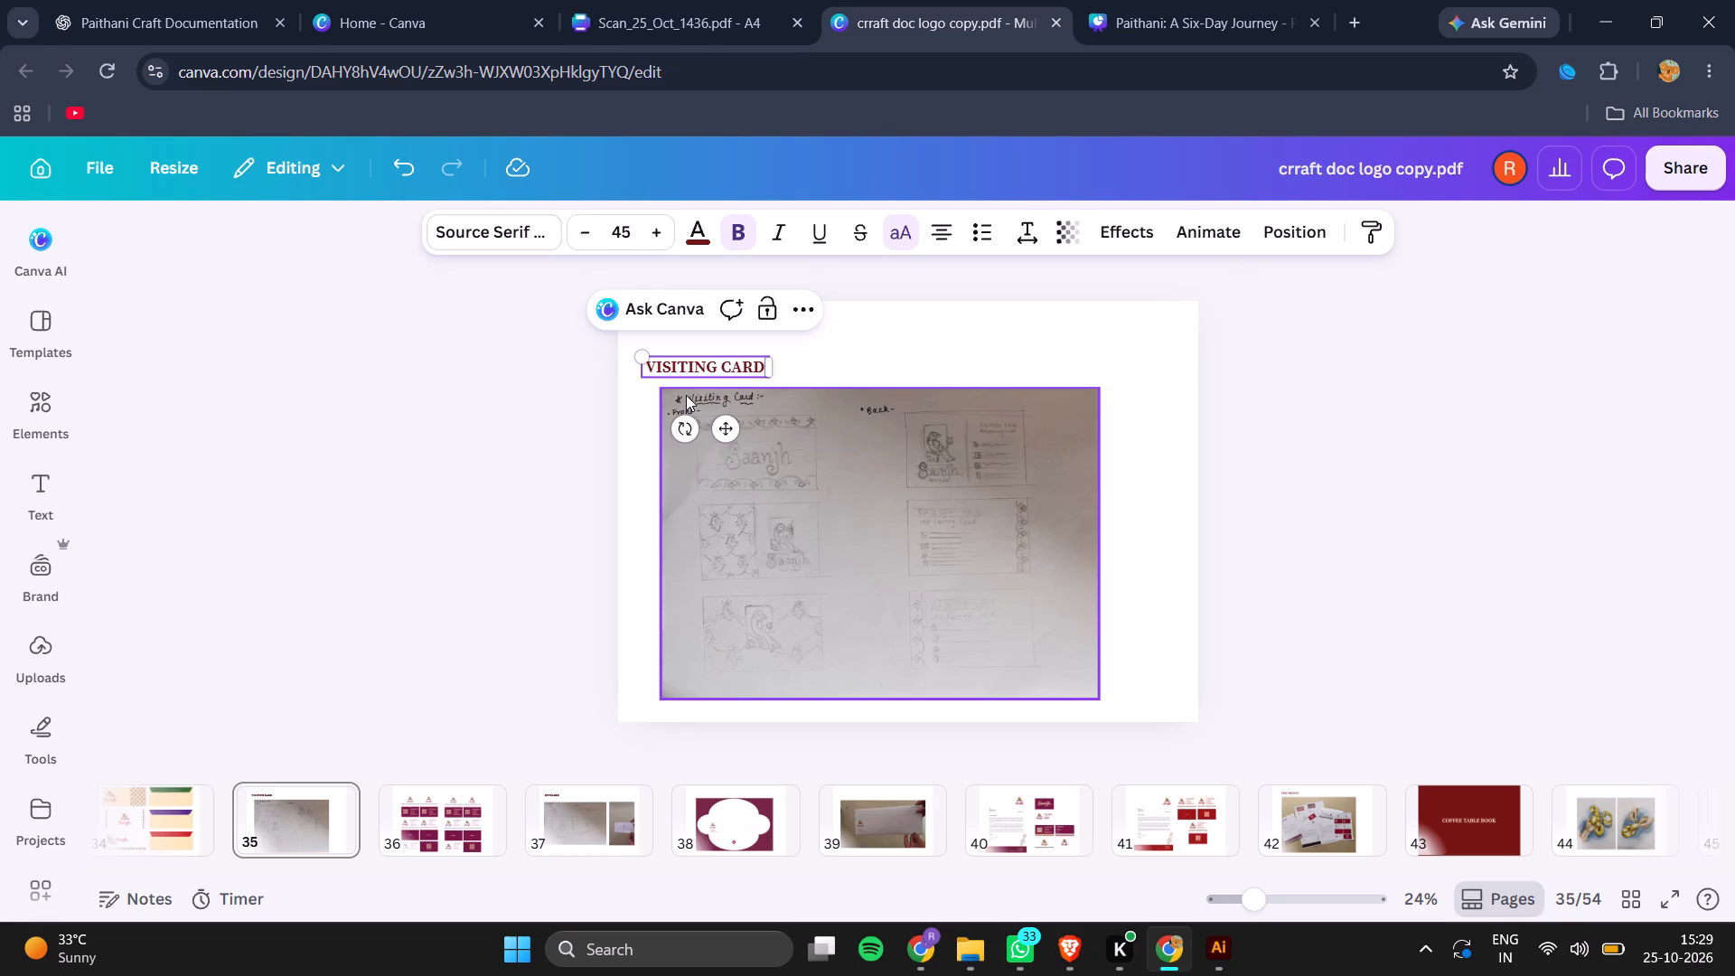
Shift the visiting card sketch on page 35 right until it is centred horizontally on the page.
left_click(809, 470)
key("Right")
key("Right")
key("Right")
key("Right")
key("Right")
key("Right")
key("Right")
key("Right")
key("Right")
key("Right")
key("Right")
key("Right")
key("Right")
key("Right")
key("Right")
key("Right")
key("Right")
key("Right")
key("Right")
key("Right")
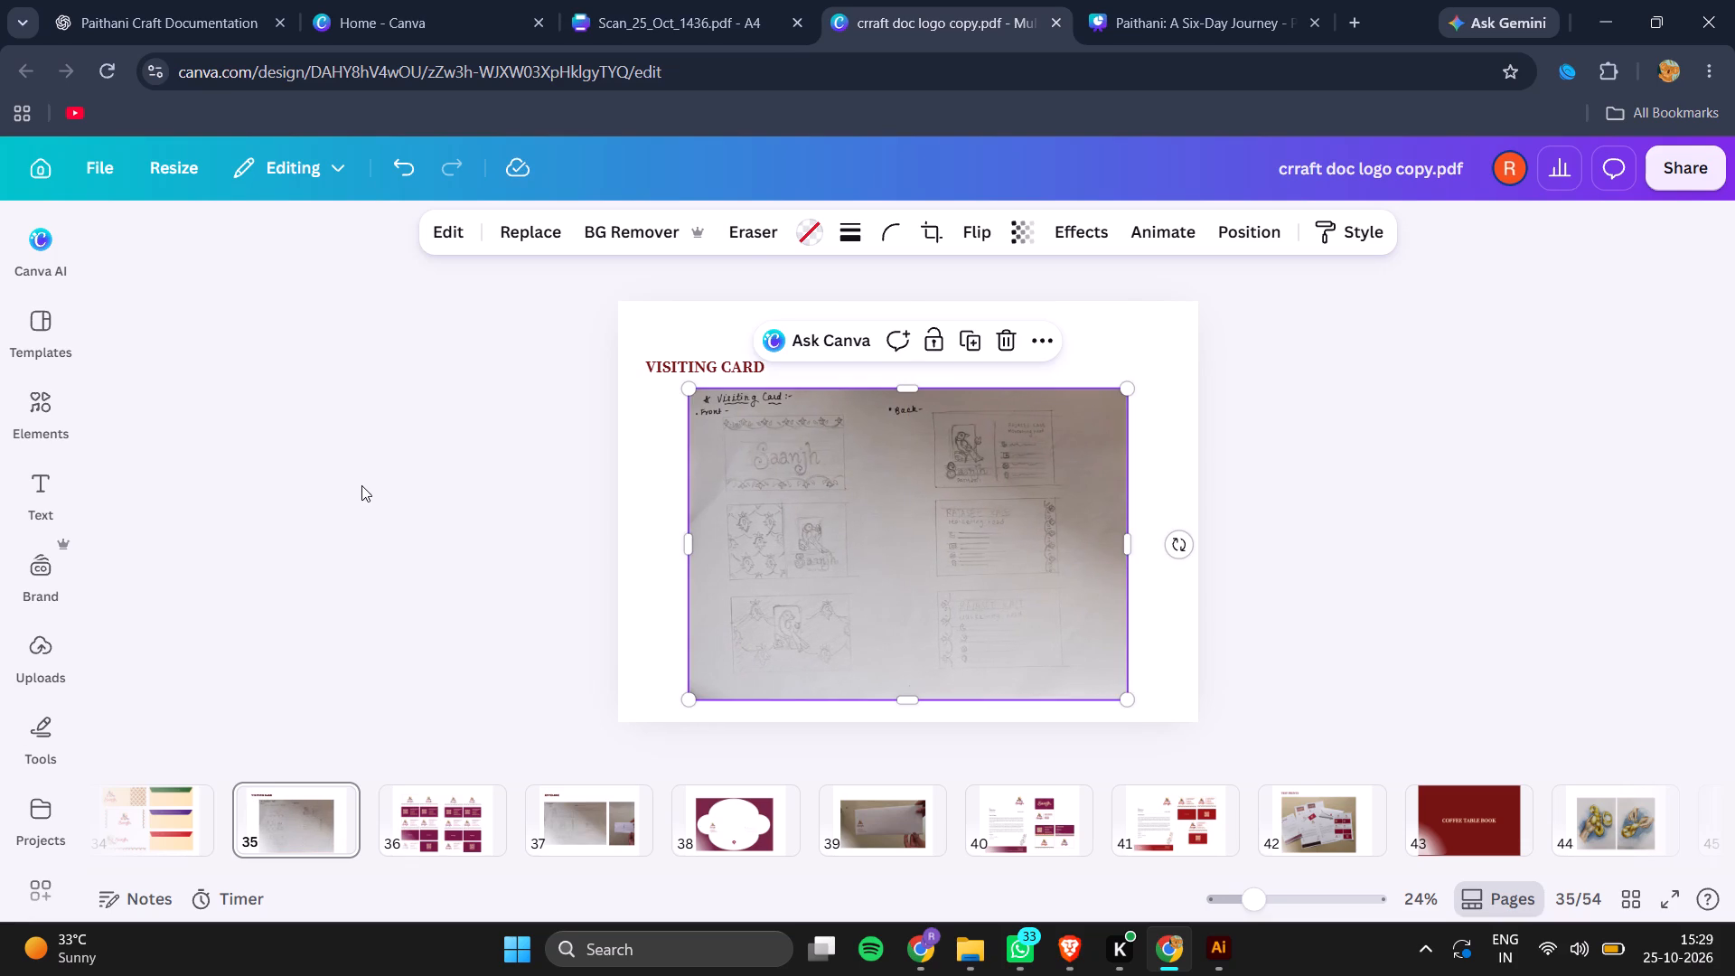
left_click(328, 540)
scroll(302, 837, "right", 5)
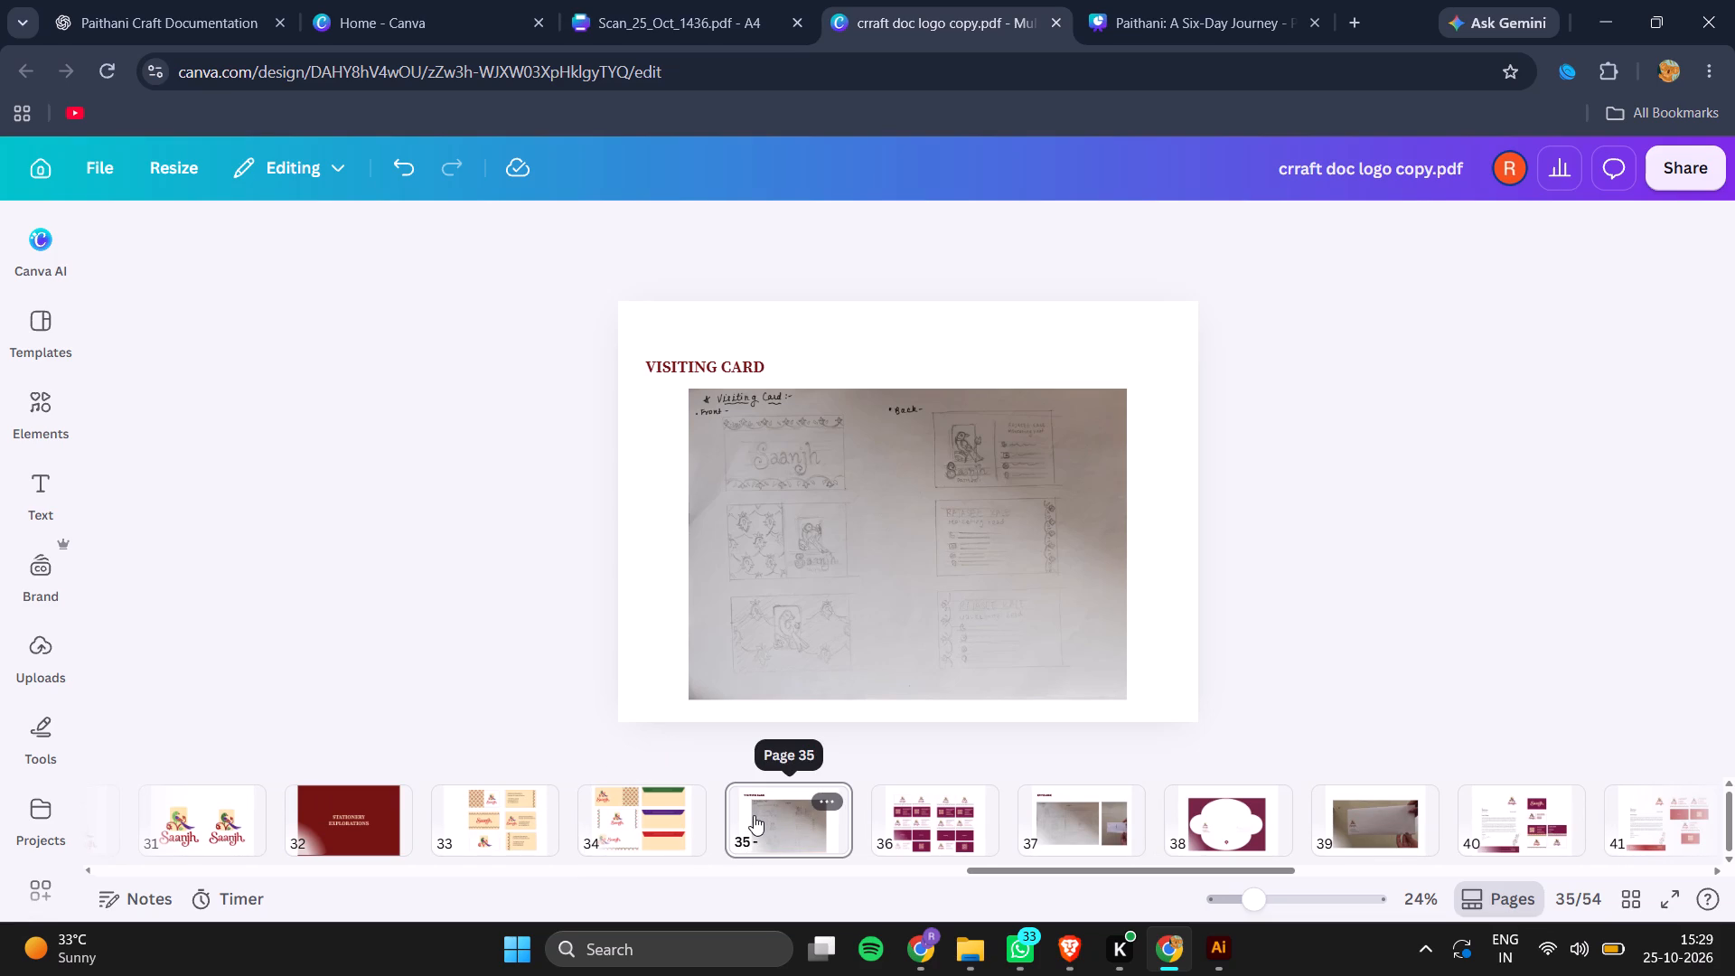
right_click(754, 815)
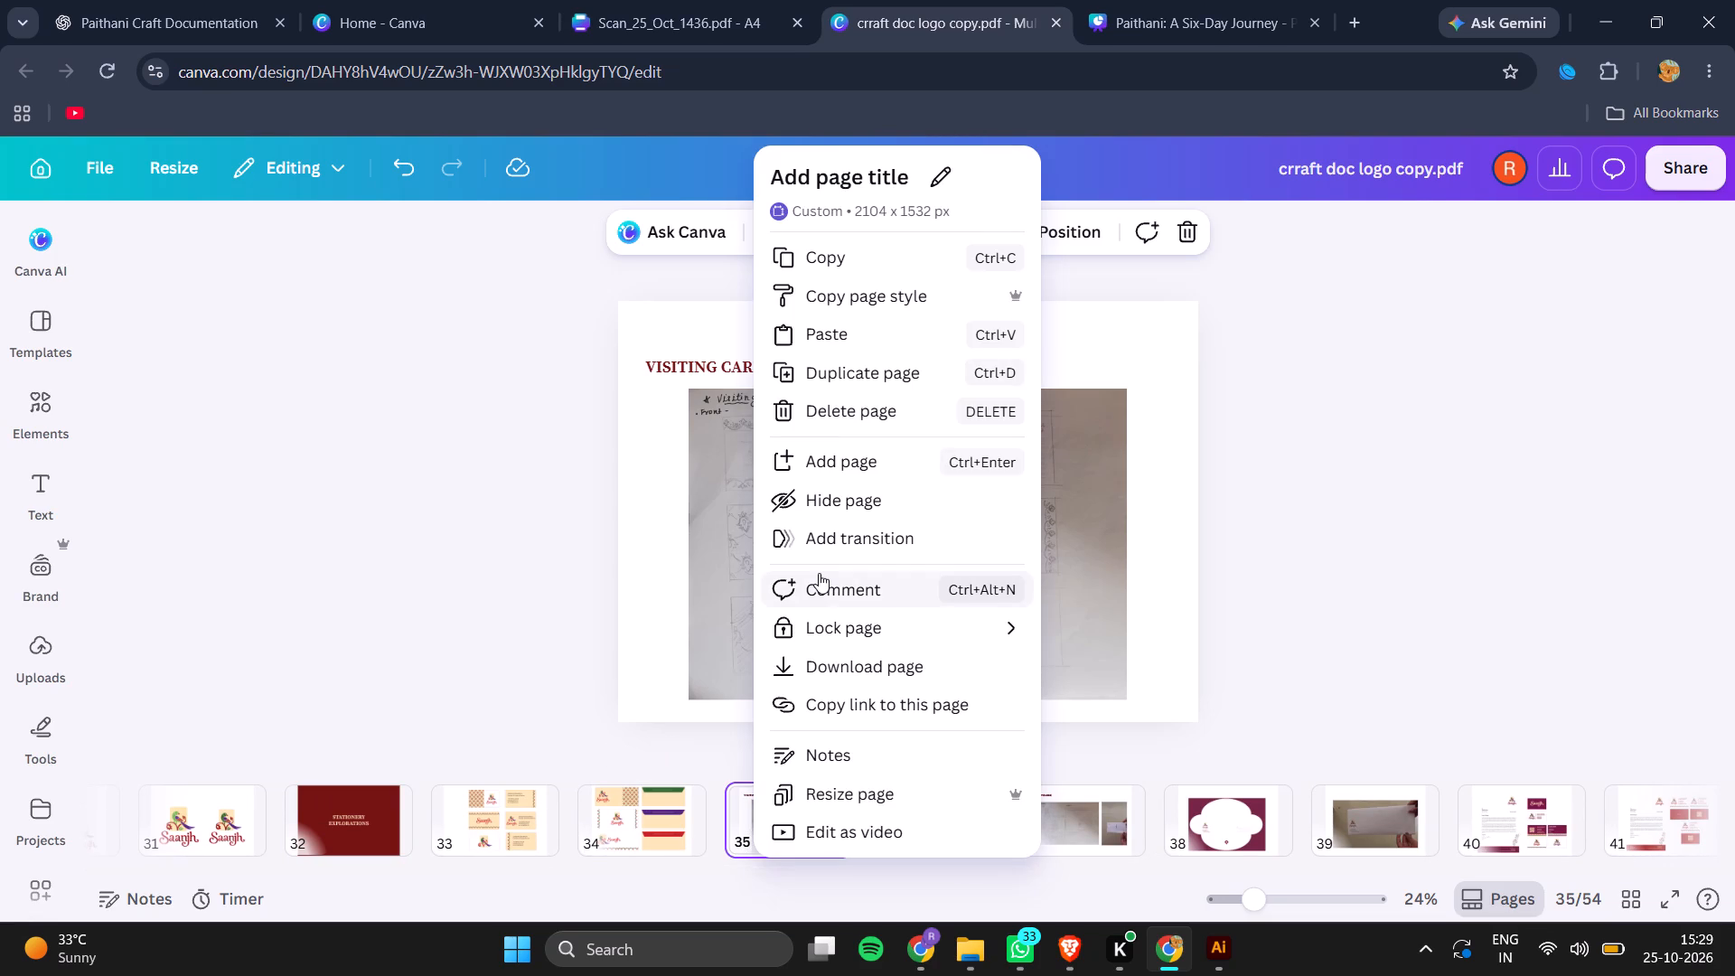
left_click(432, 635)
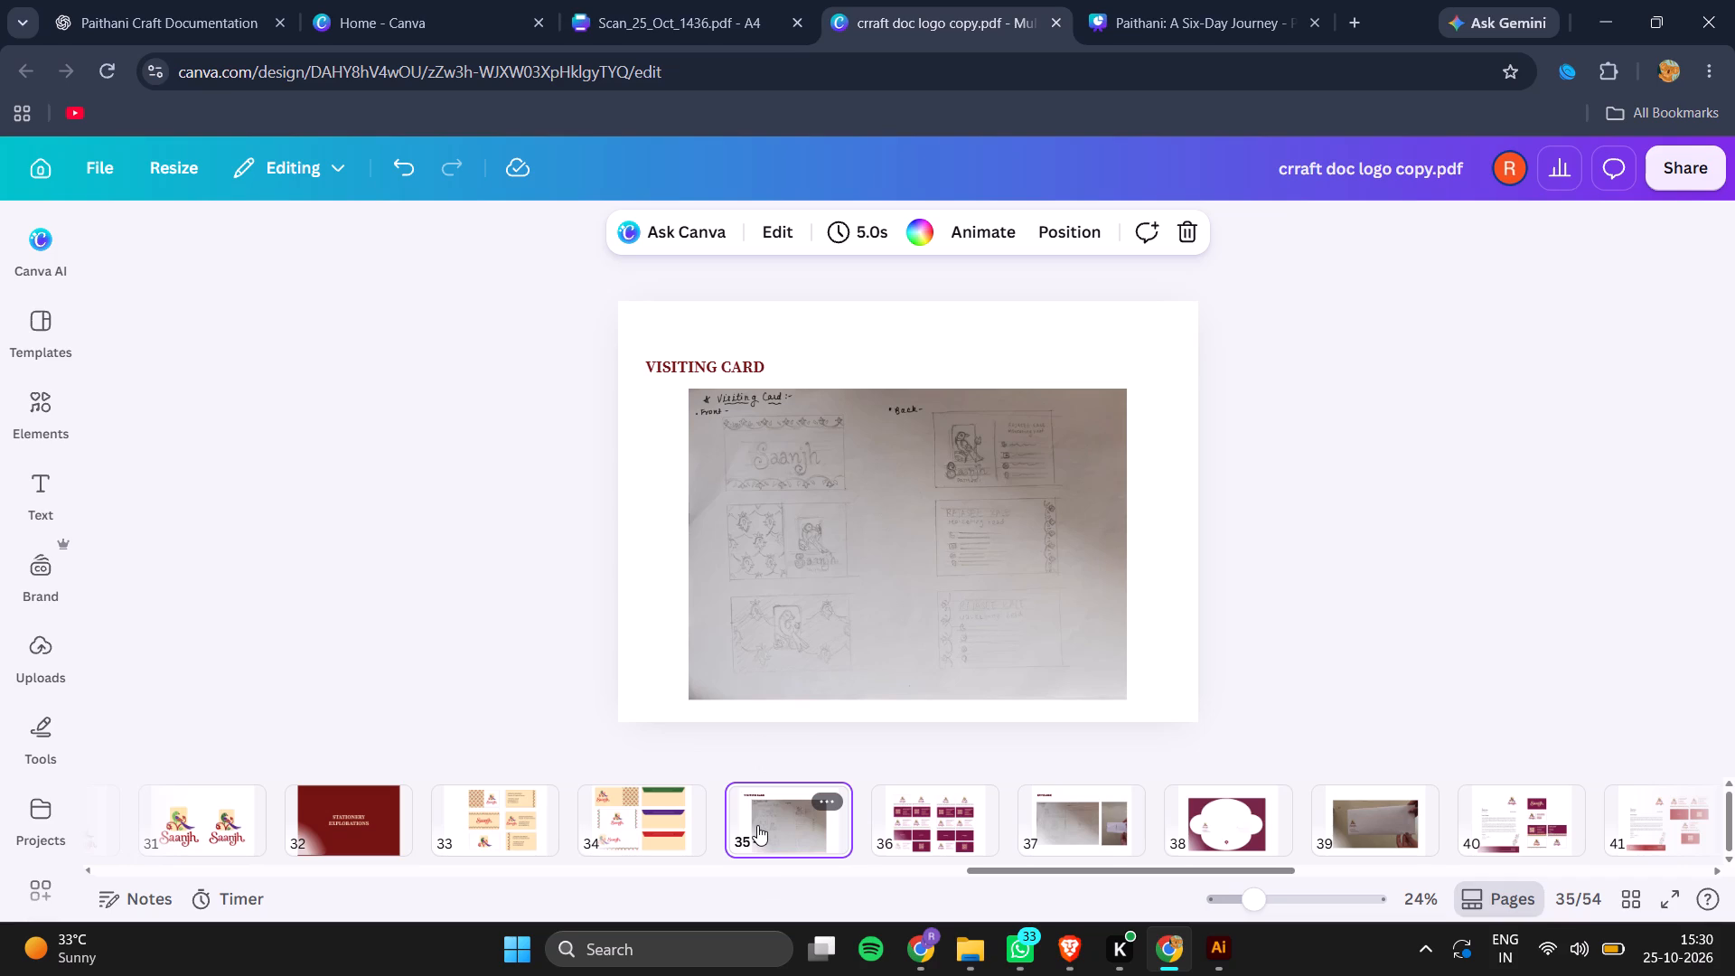
Copy the VISITING CARD heading from page 35 and go to visiting card layout page 33.
left_click(757, 825)
left_click(682, 372)
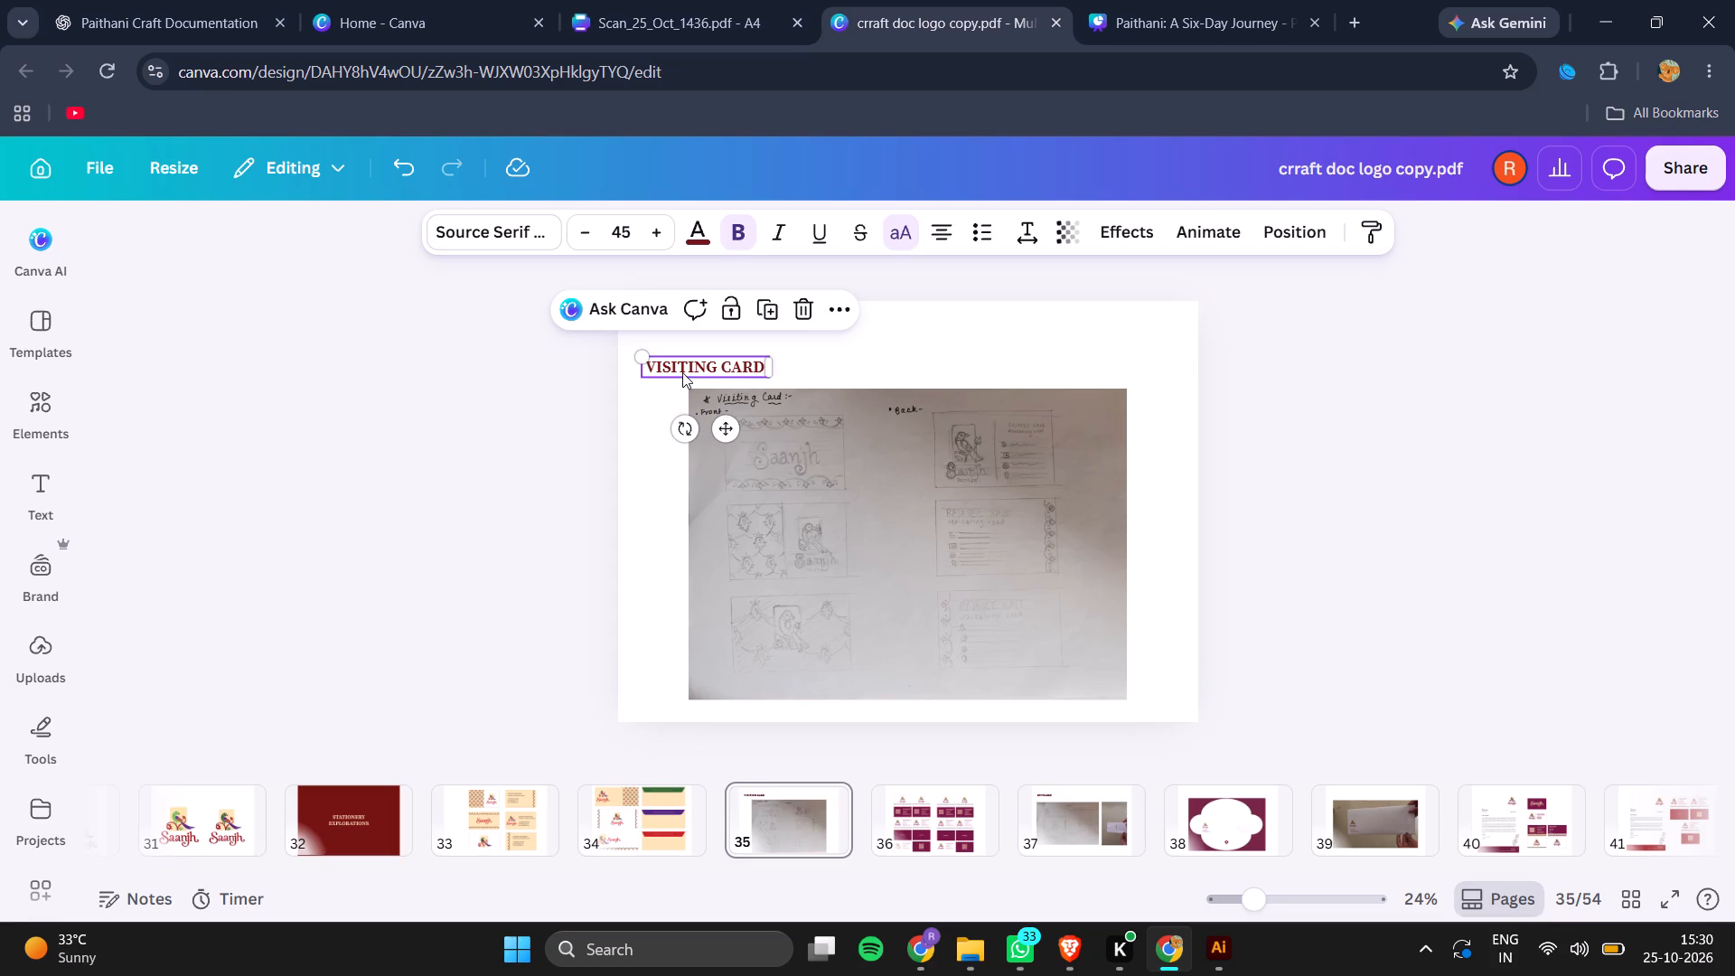
key("ctrl+c")
left_click(470, 809)
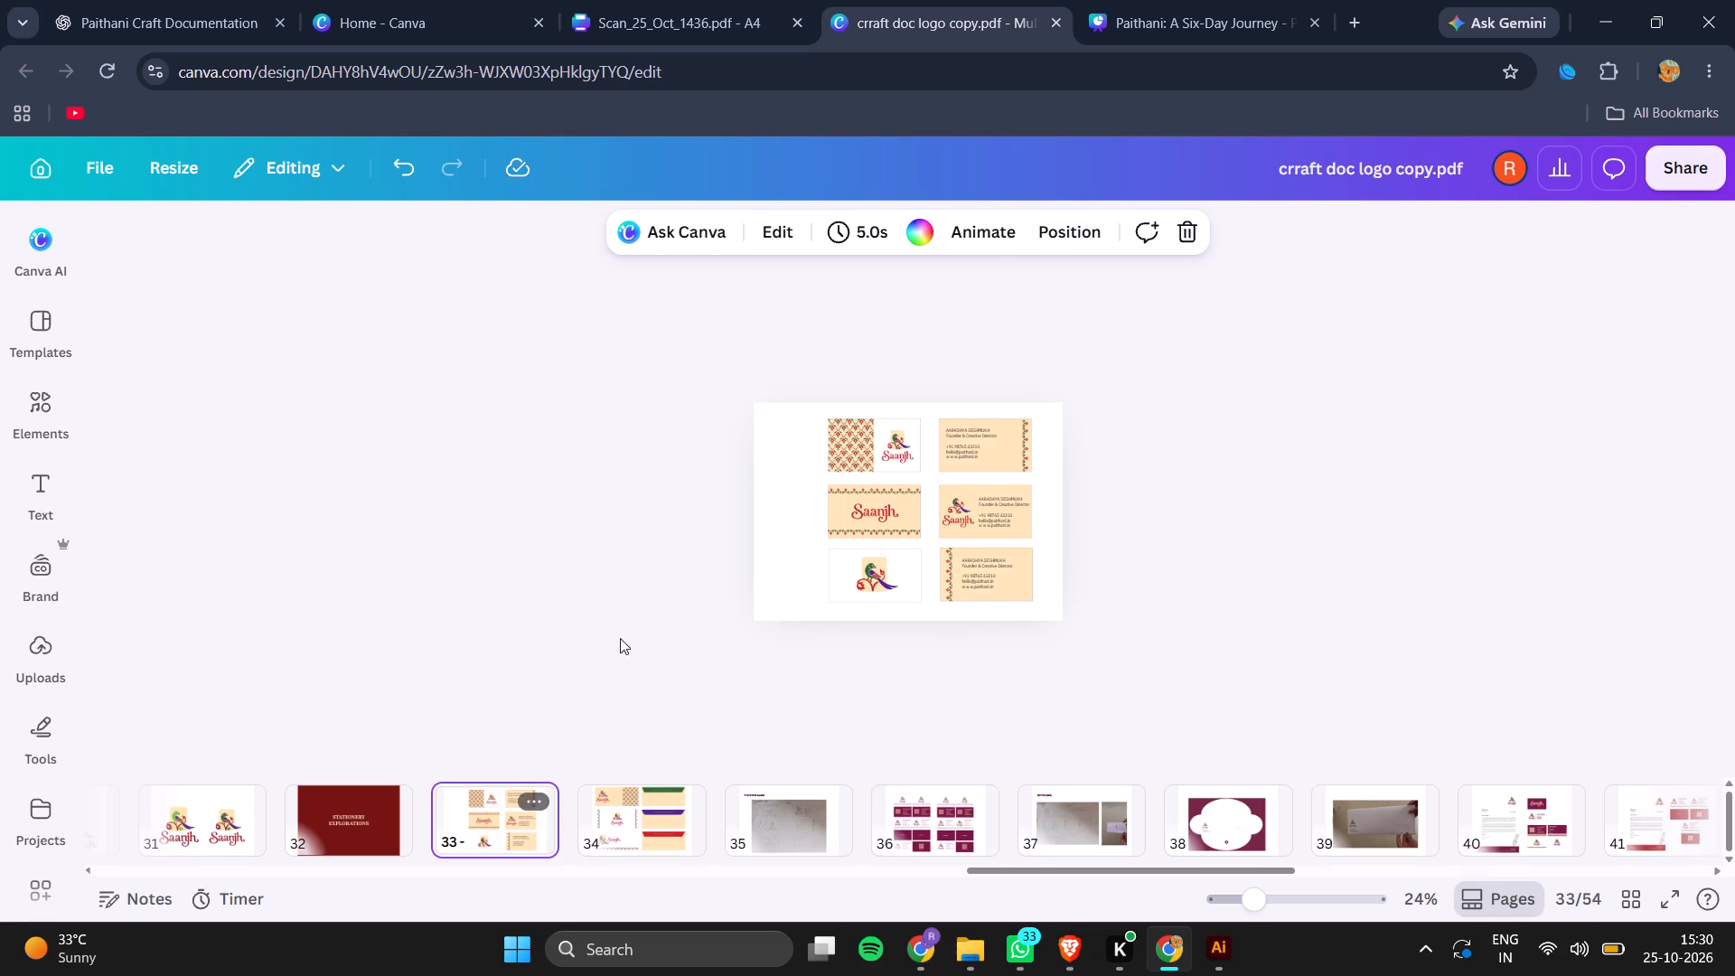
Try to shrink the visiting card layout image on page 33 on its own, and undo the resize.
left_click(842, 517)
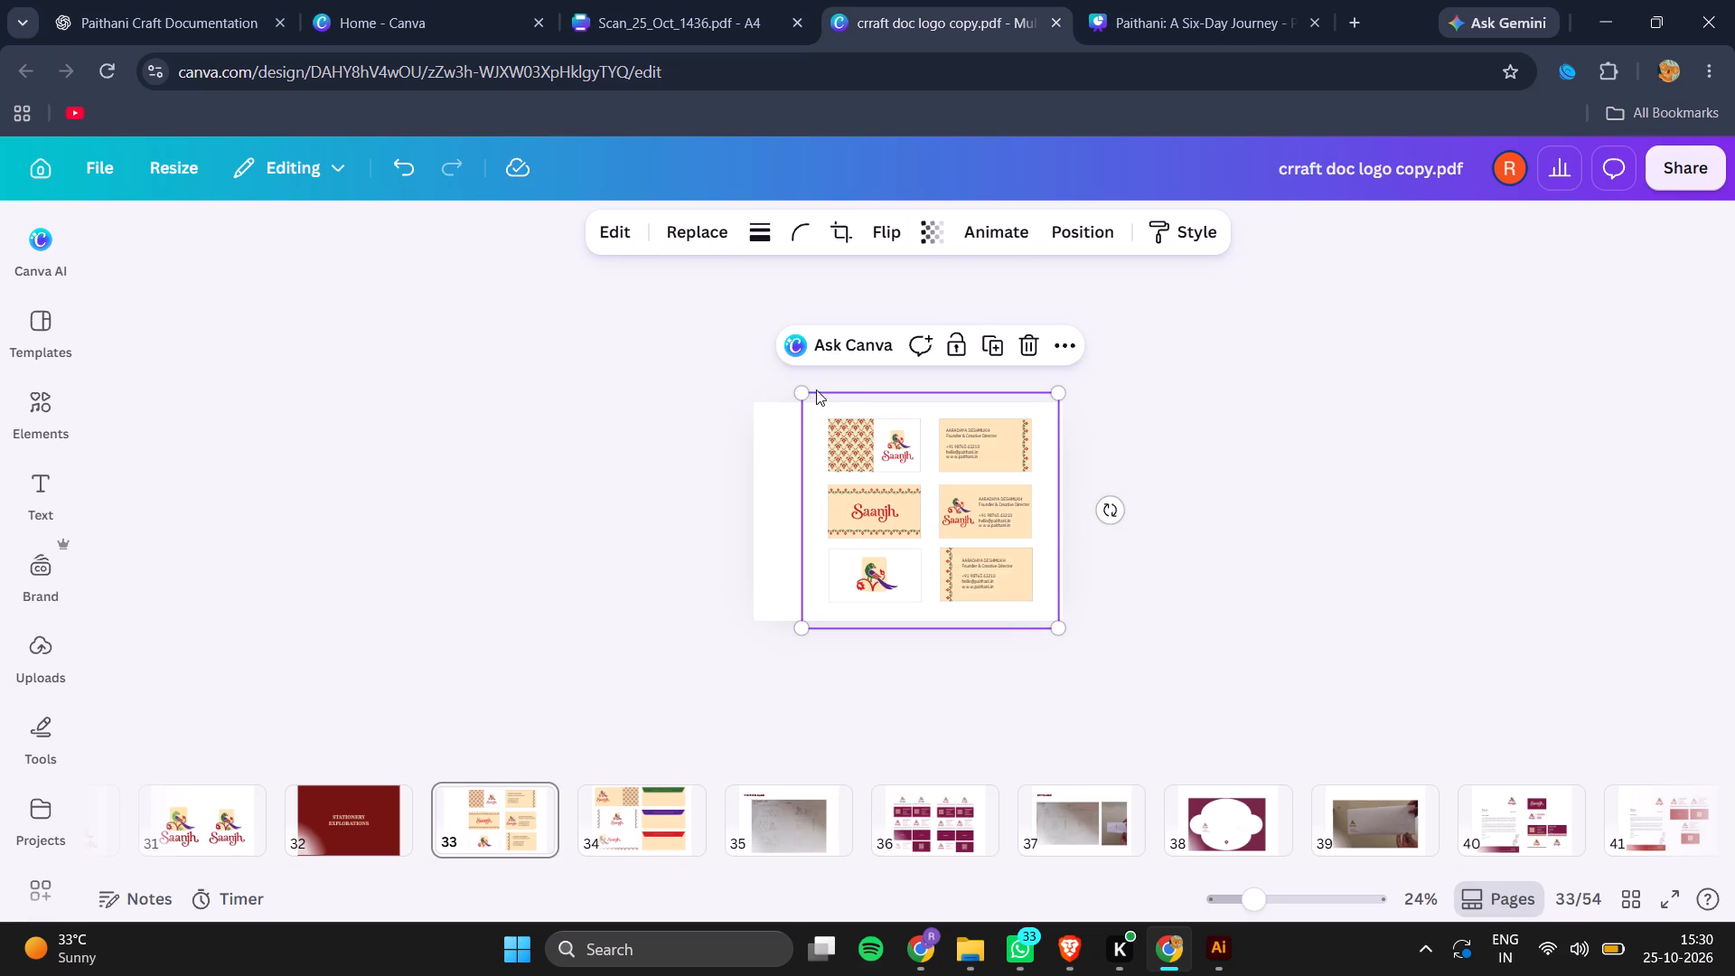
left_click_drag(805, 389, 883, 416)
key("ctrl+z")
Select the visiting card layout together with its contact texts on page 33 and scale them down slightly towards the lower-right corner.
left_click_drag(800, 344, 685, 352)
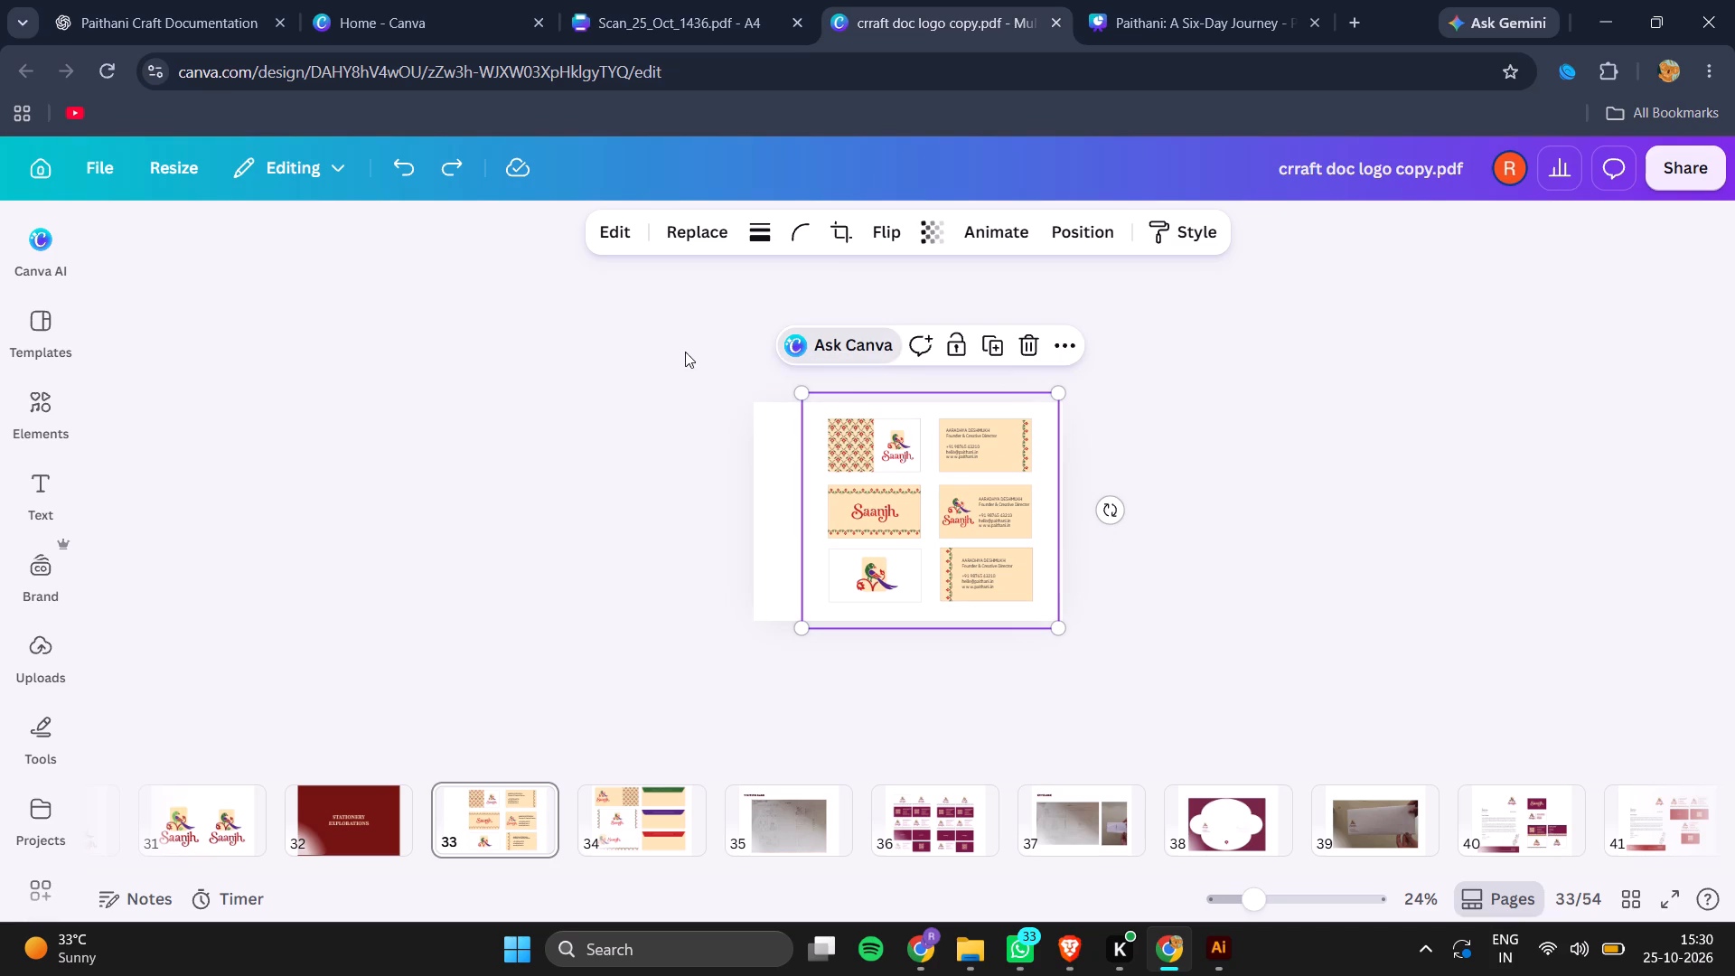
left_click_drag(685, 352, 681, 348)
left_click_drag(716, 389, 1134, 607)
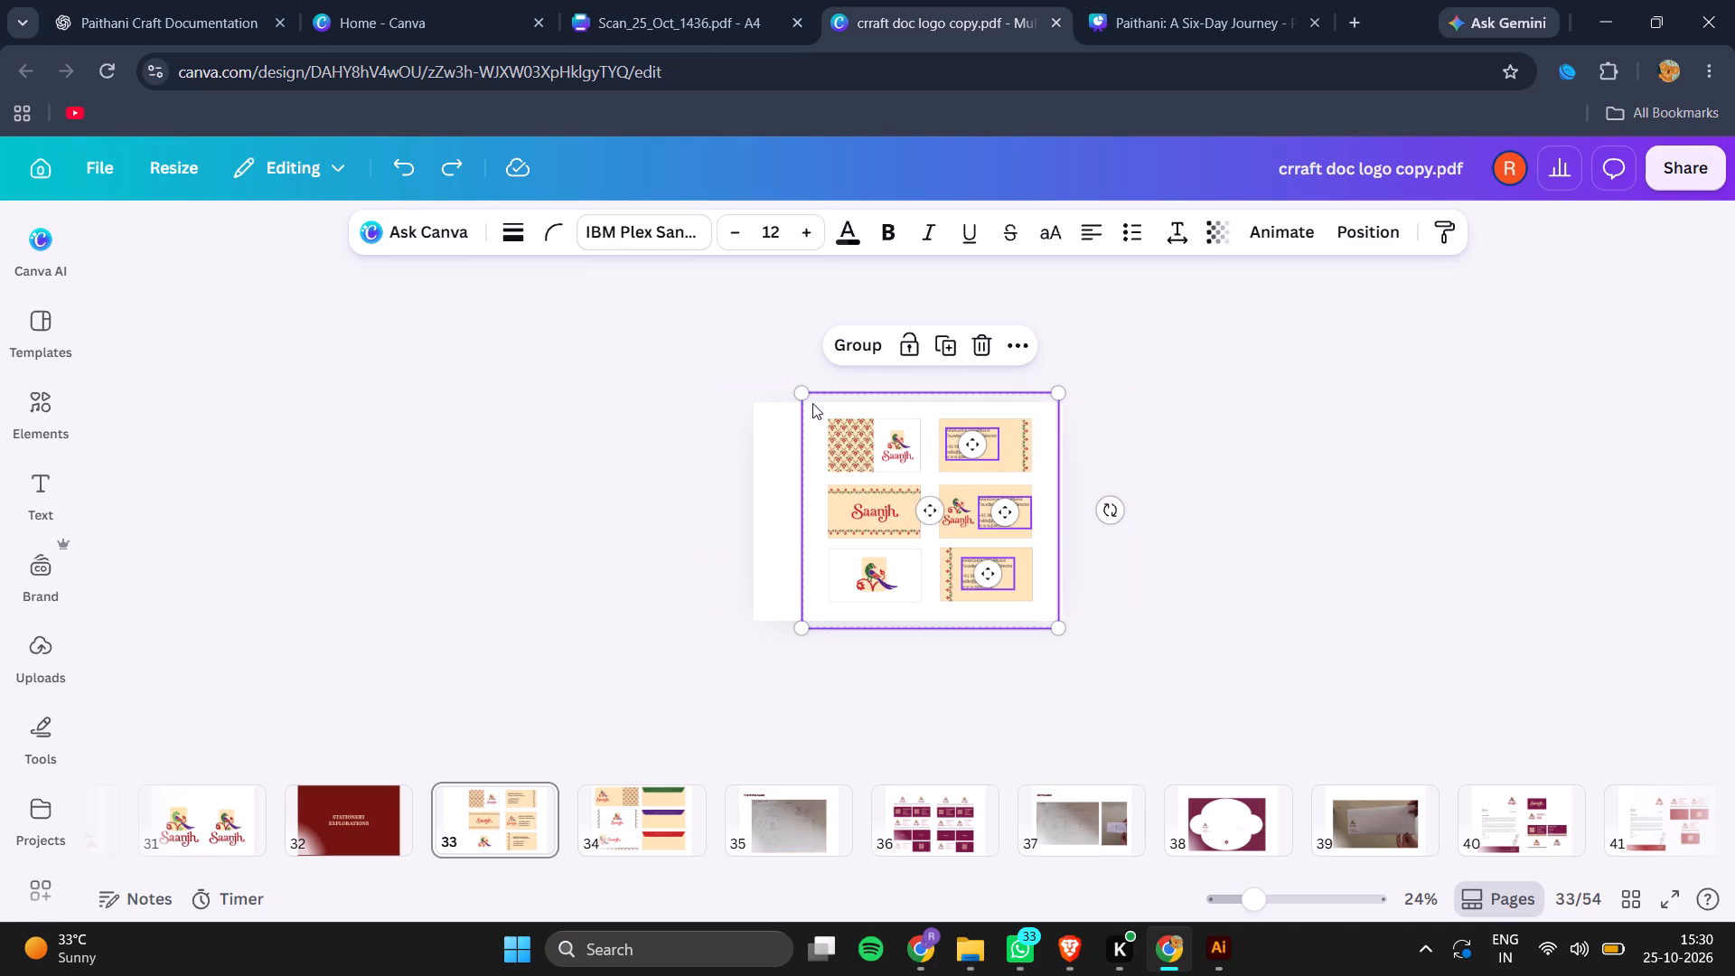
left_click_drag(799, 389, 815, 402)
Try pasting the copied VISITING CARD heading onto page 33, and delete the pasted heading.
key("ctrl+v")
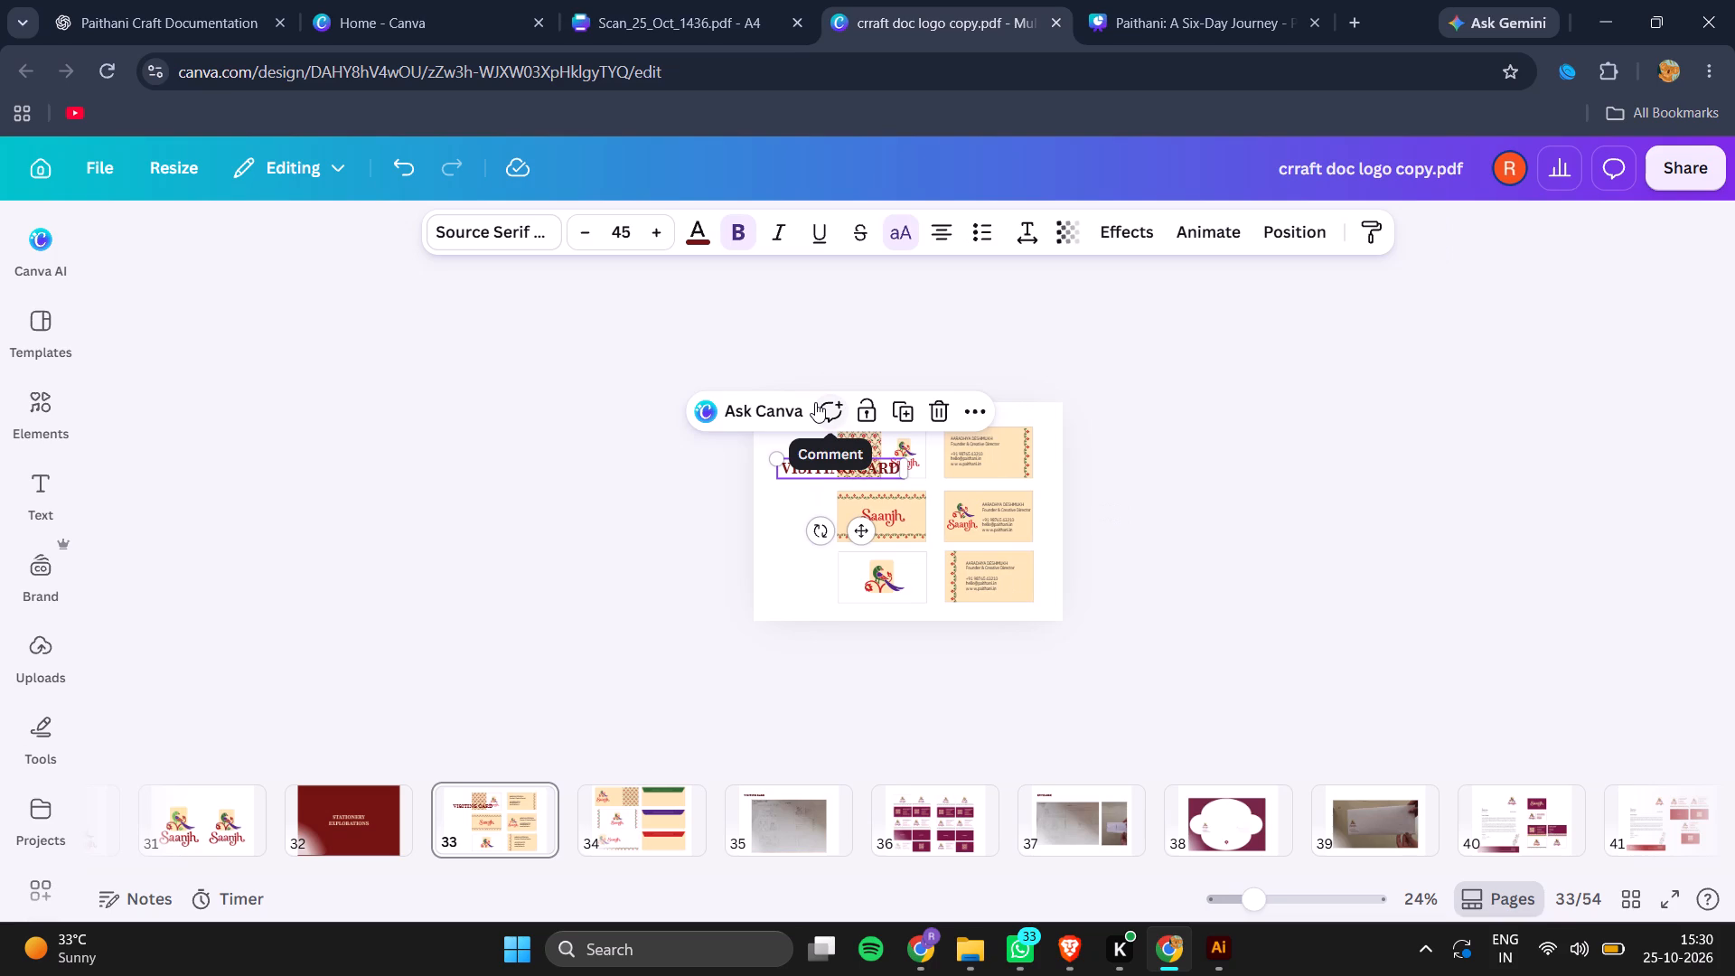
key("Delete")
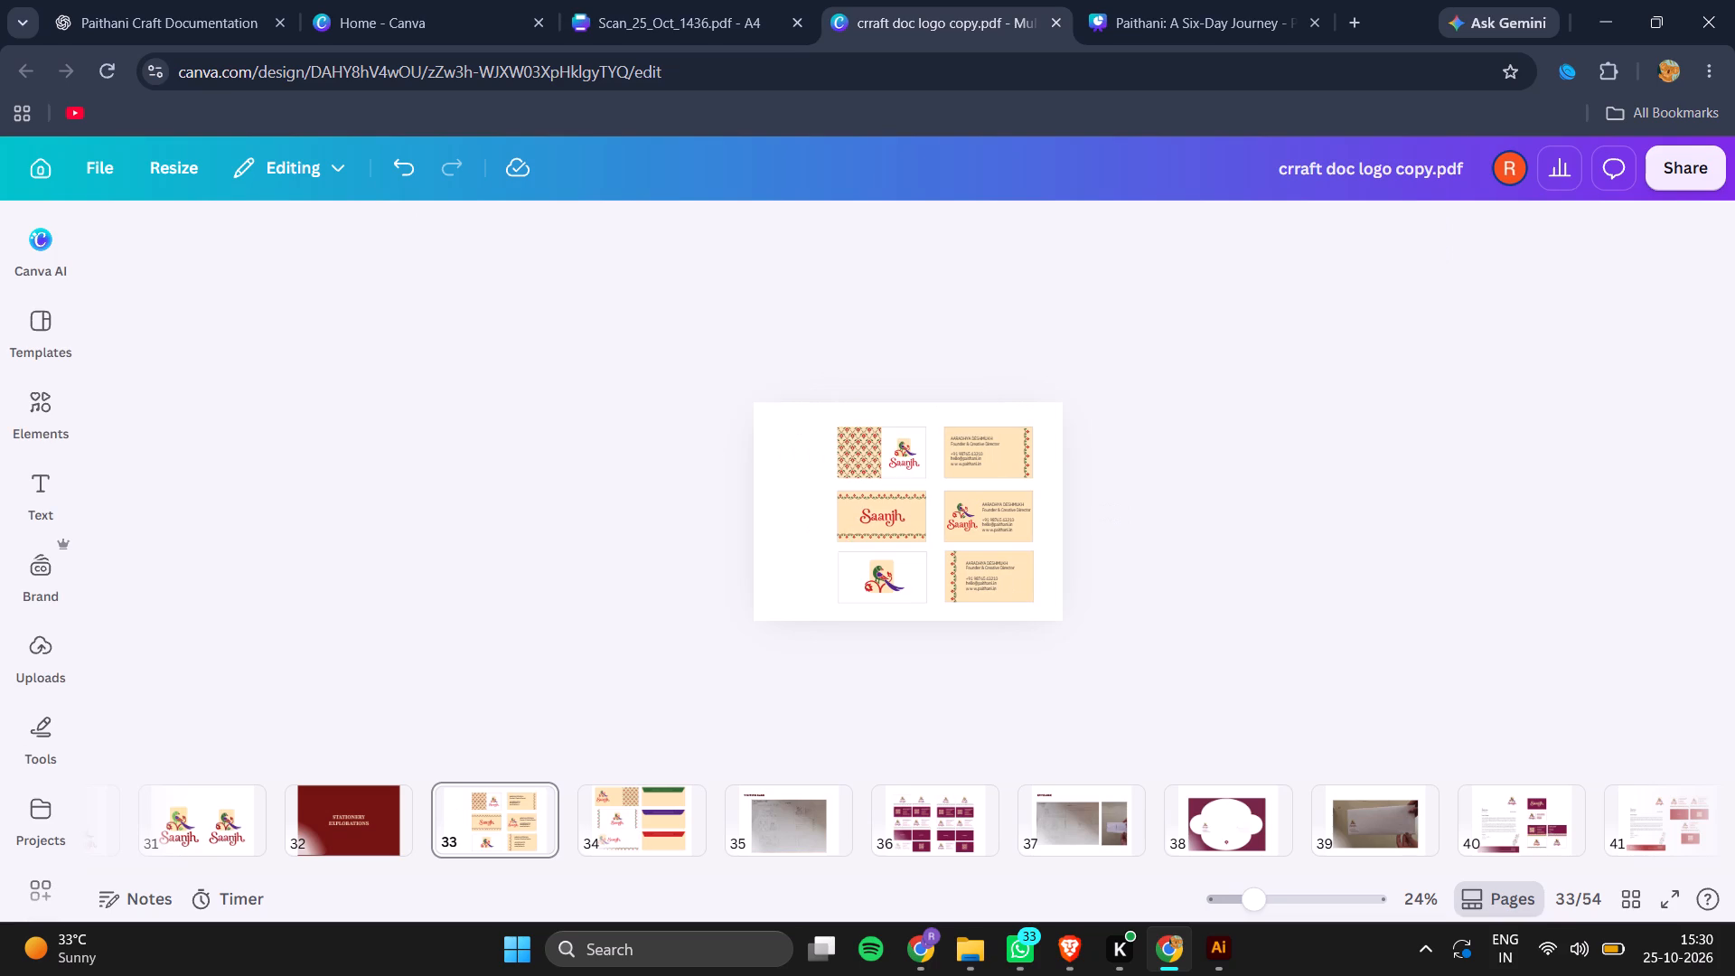
Copy the VISITING CARD heading from page 35 again and paste it onto page 33.
left_click(729, 829)
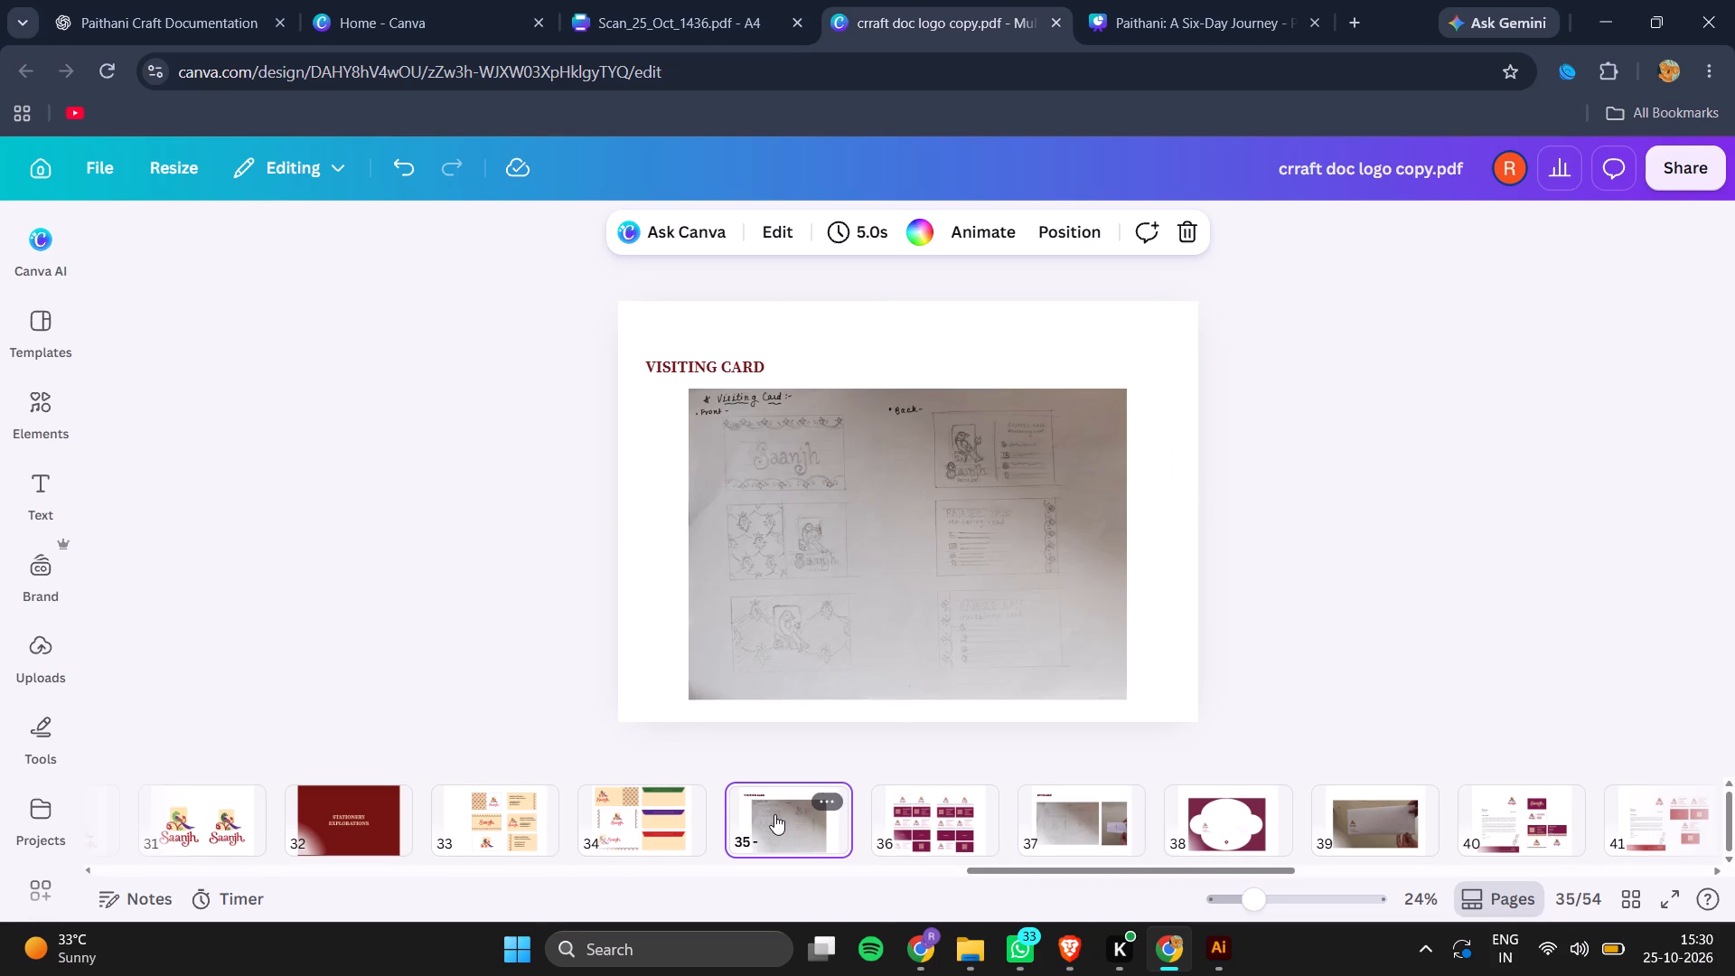
left_click(706, 370)
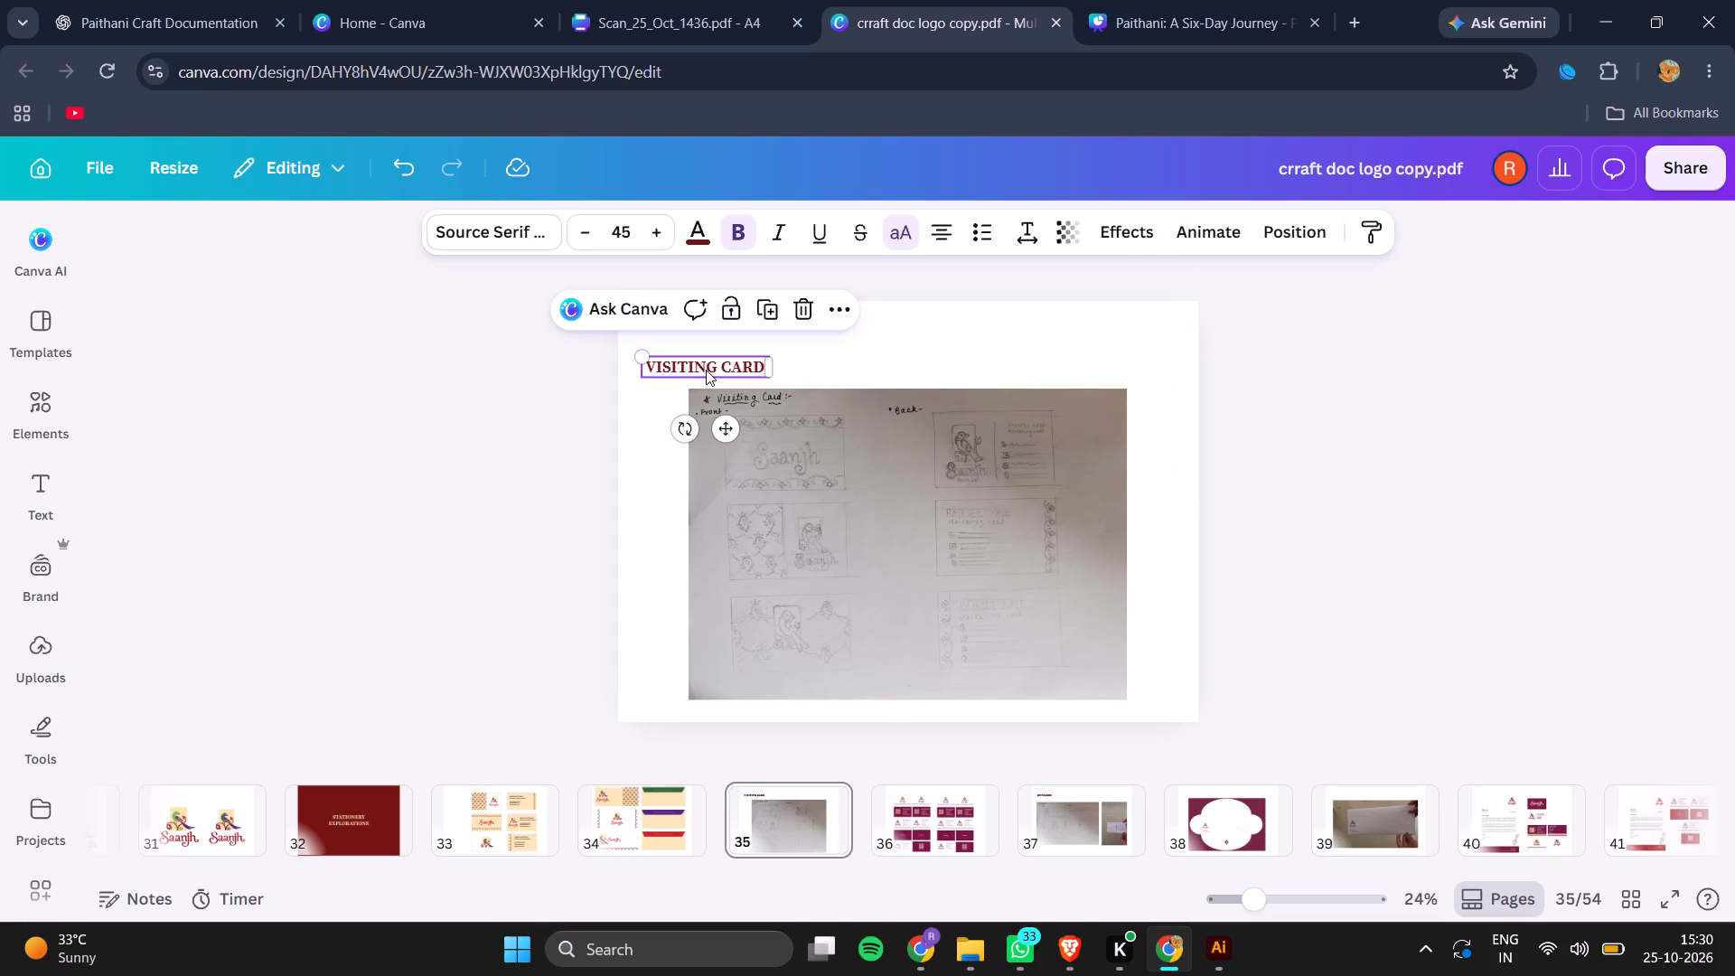
key("ctrl+c")
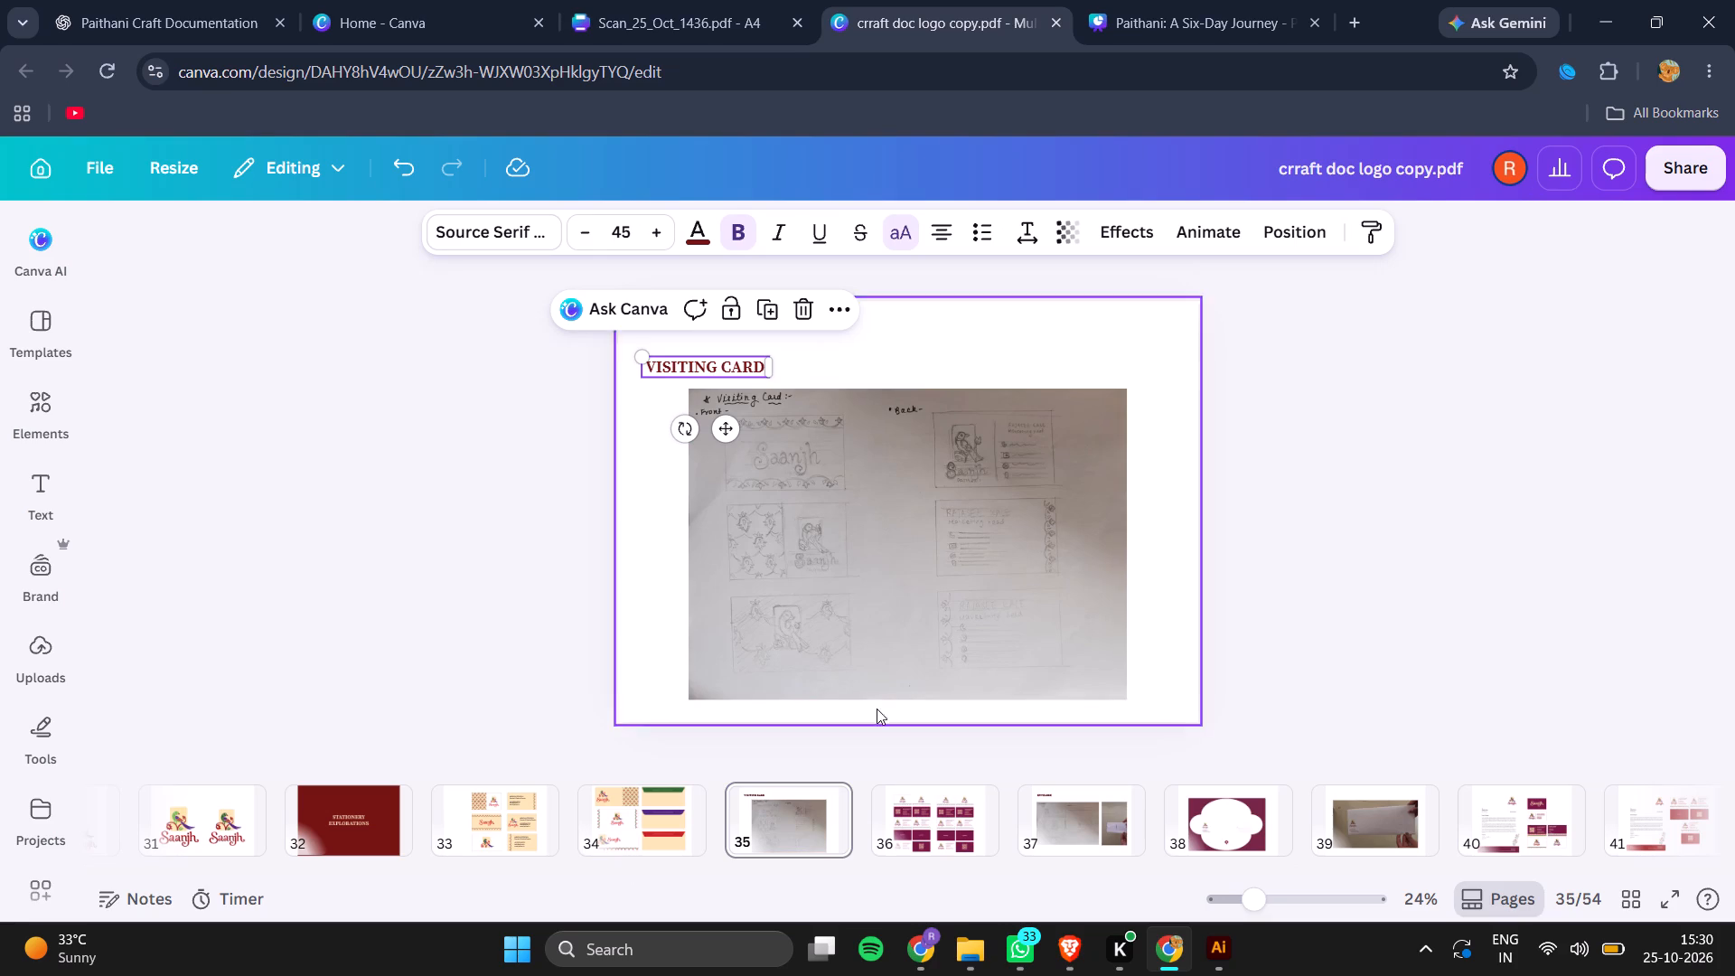
left_click(512, 837)
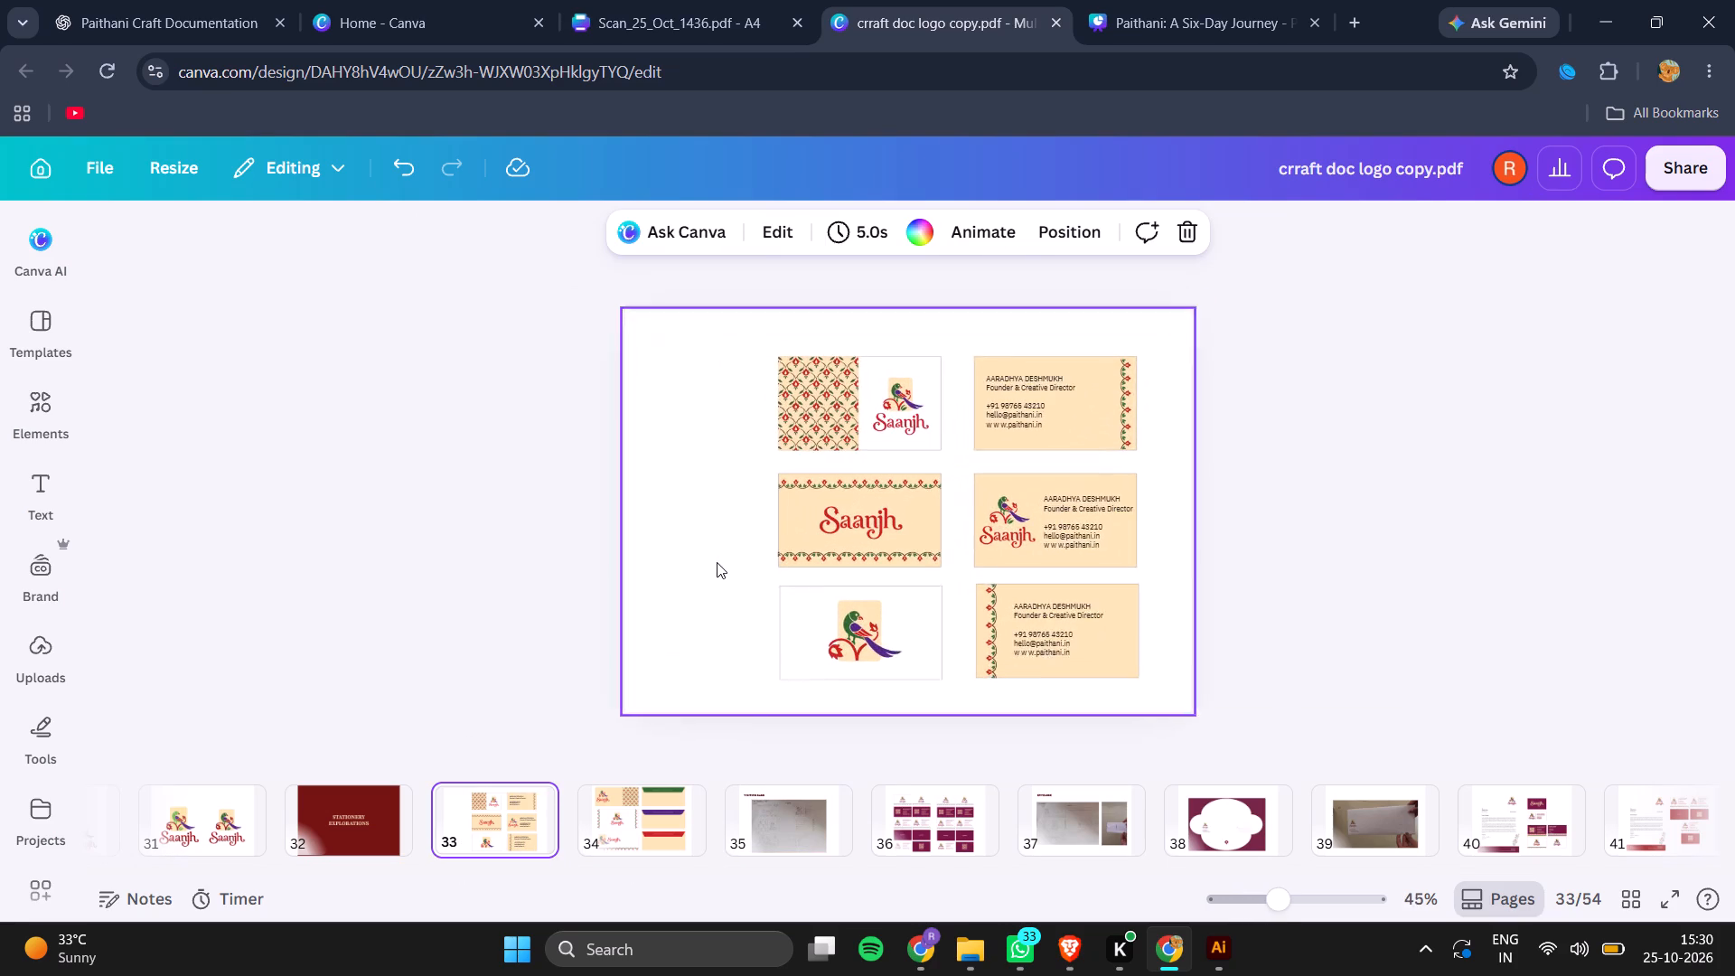
scroll(717, 562, "up", 1)
key("ctrl+v")
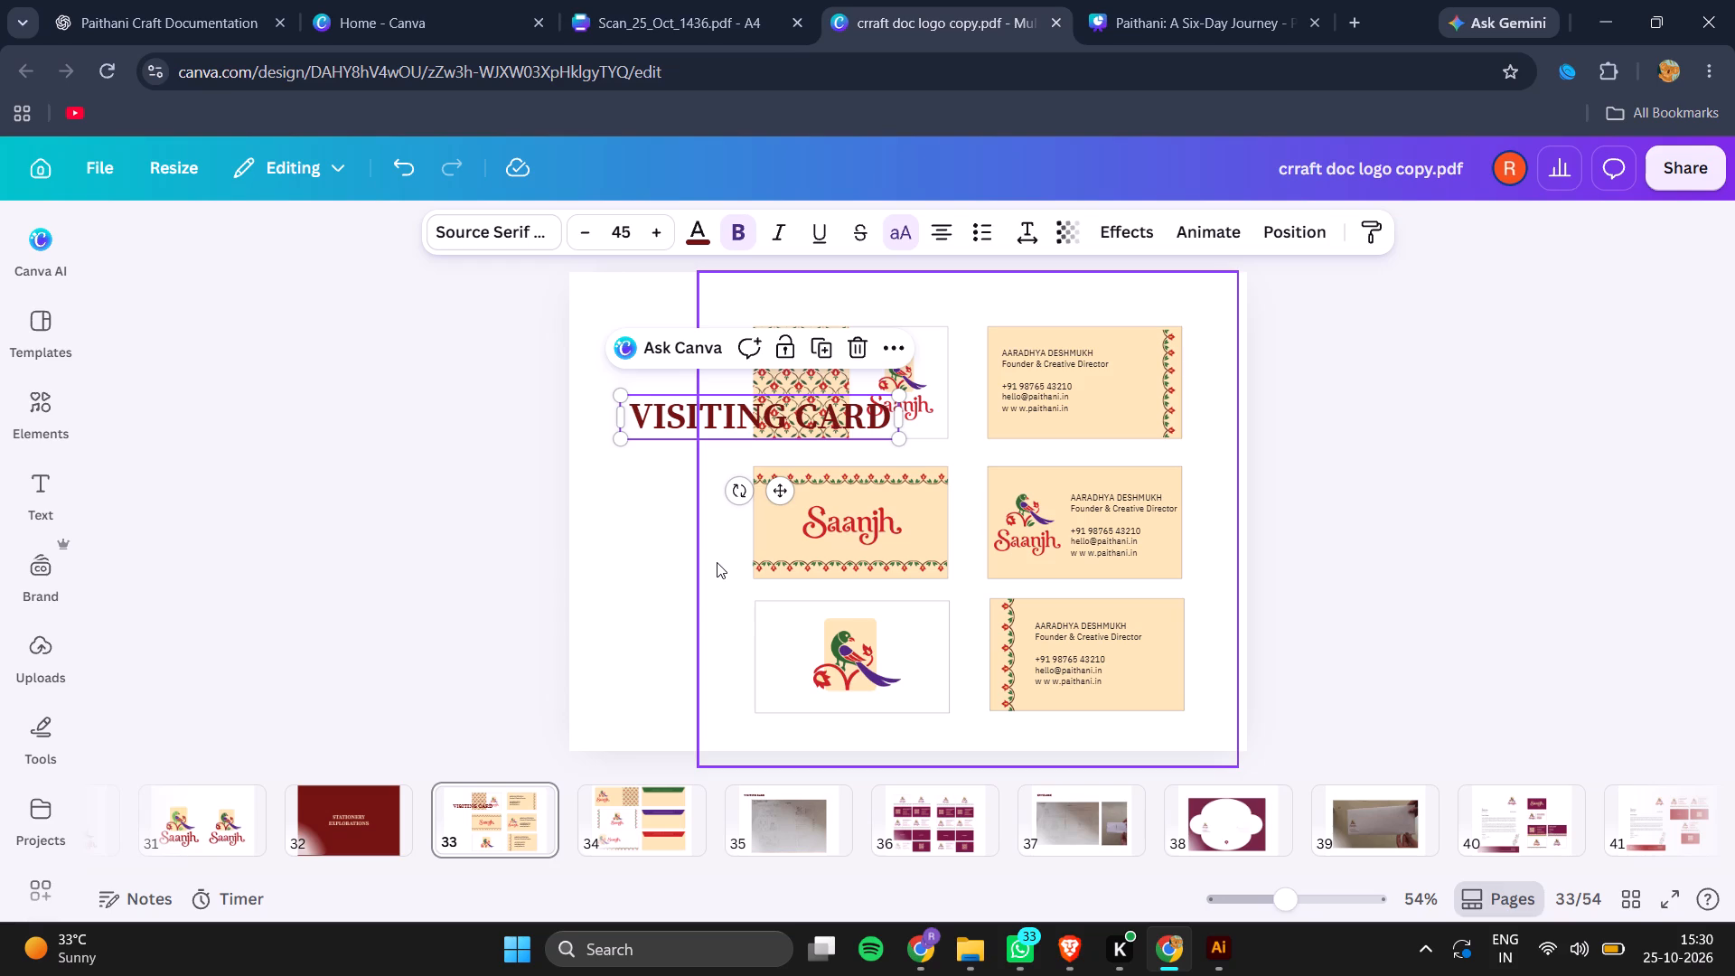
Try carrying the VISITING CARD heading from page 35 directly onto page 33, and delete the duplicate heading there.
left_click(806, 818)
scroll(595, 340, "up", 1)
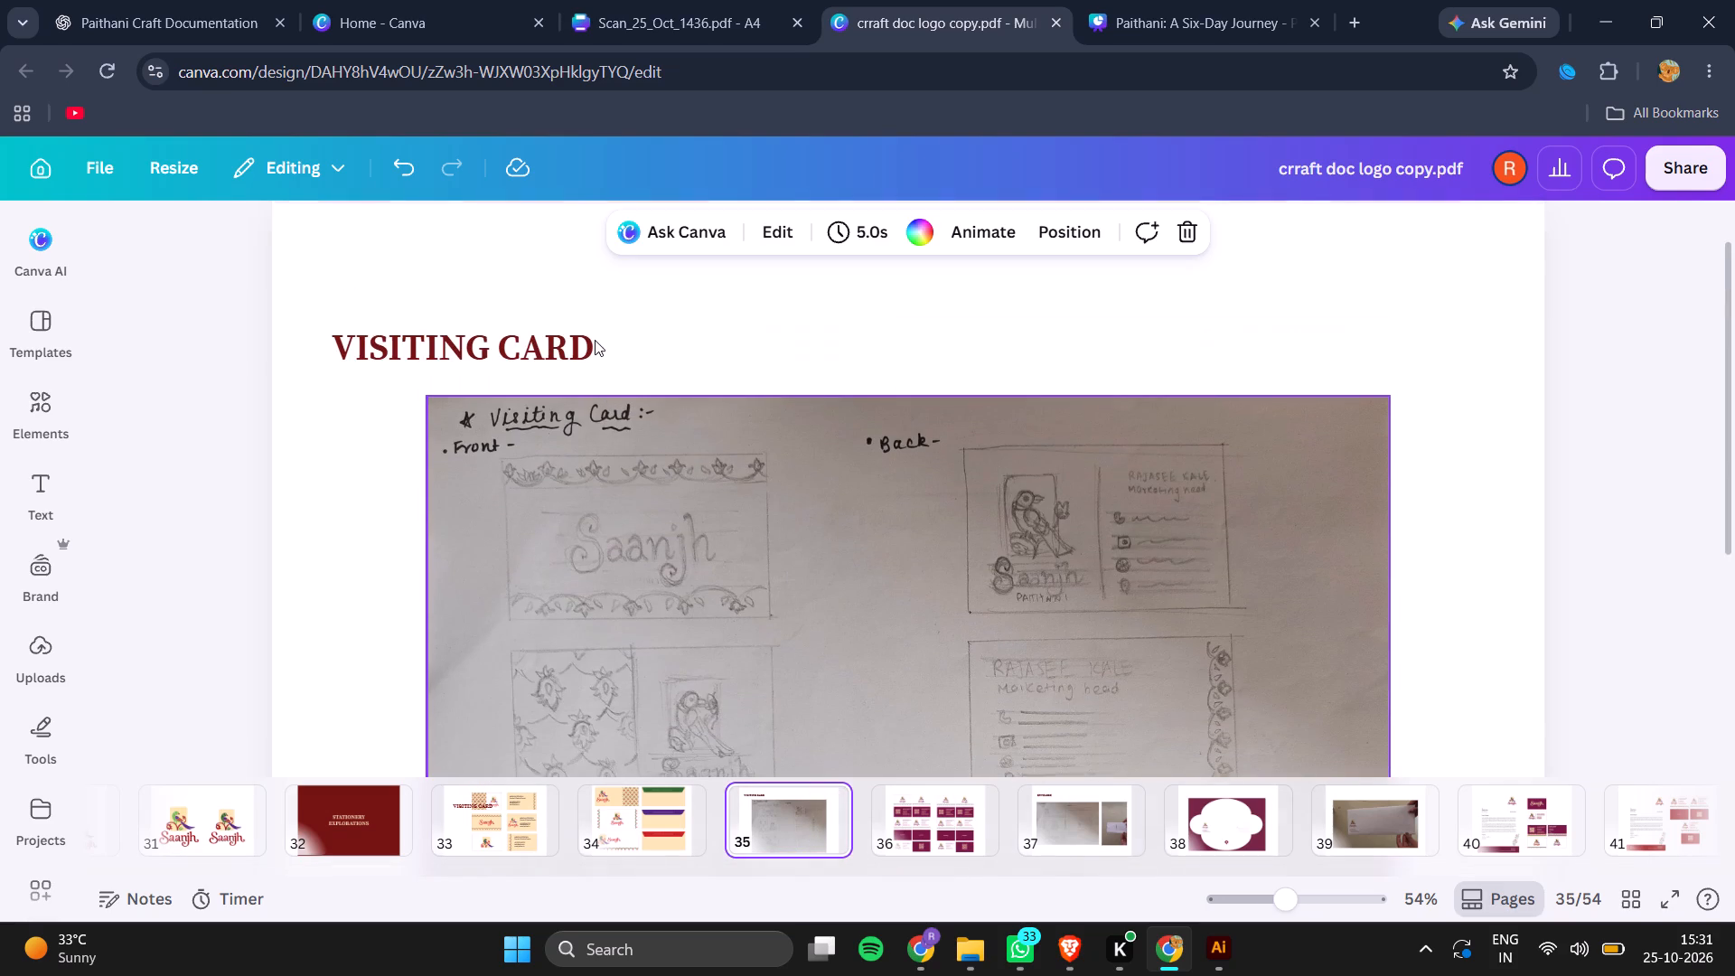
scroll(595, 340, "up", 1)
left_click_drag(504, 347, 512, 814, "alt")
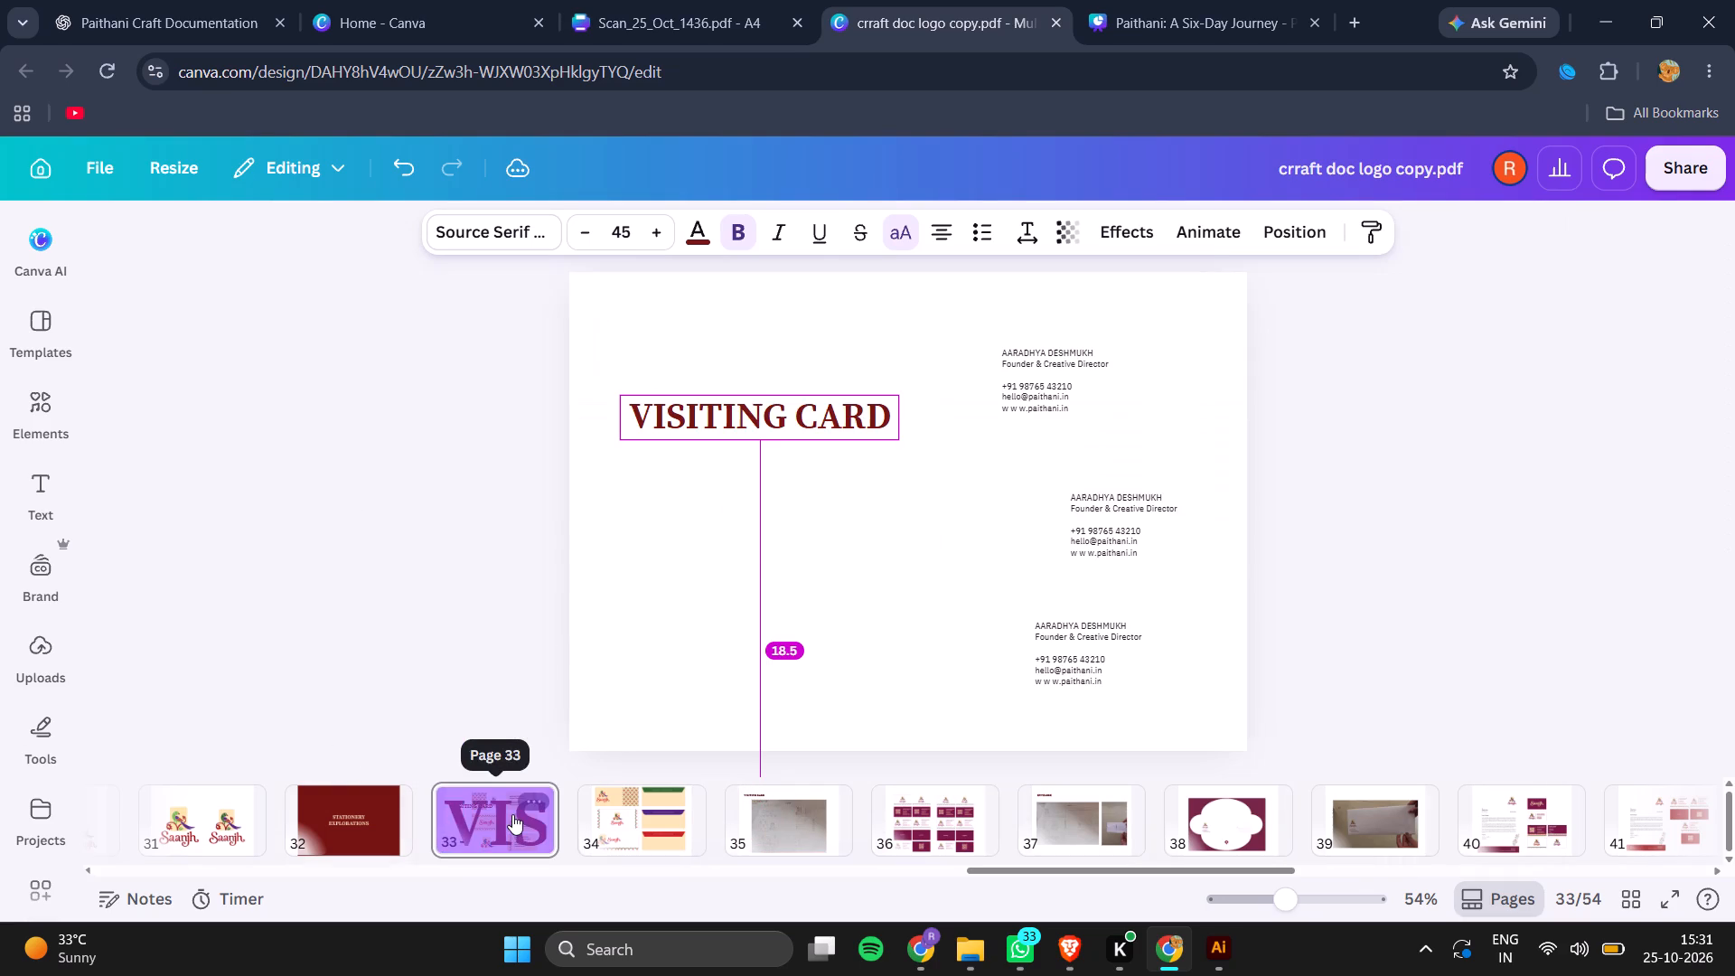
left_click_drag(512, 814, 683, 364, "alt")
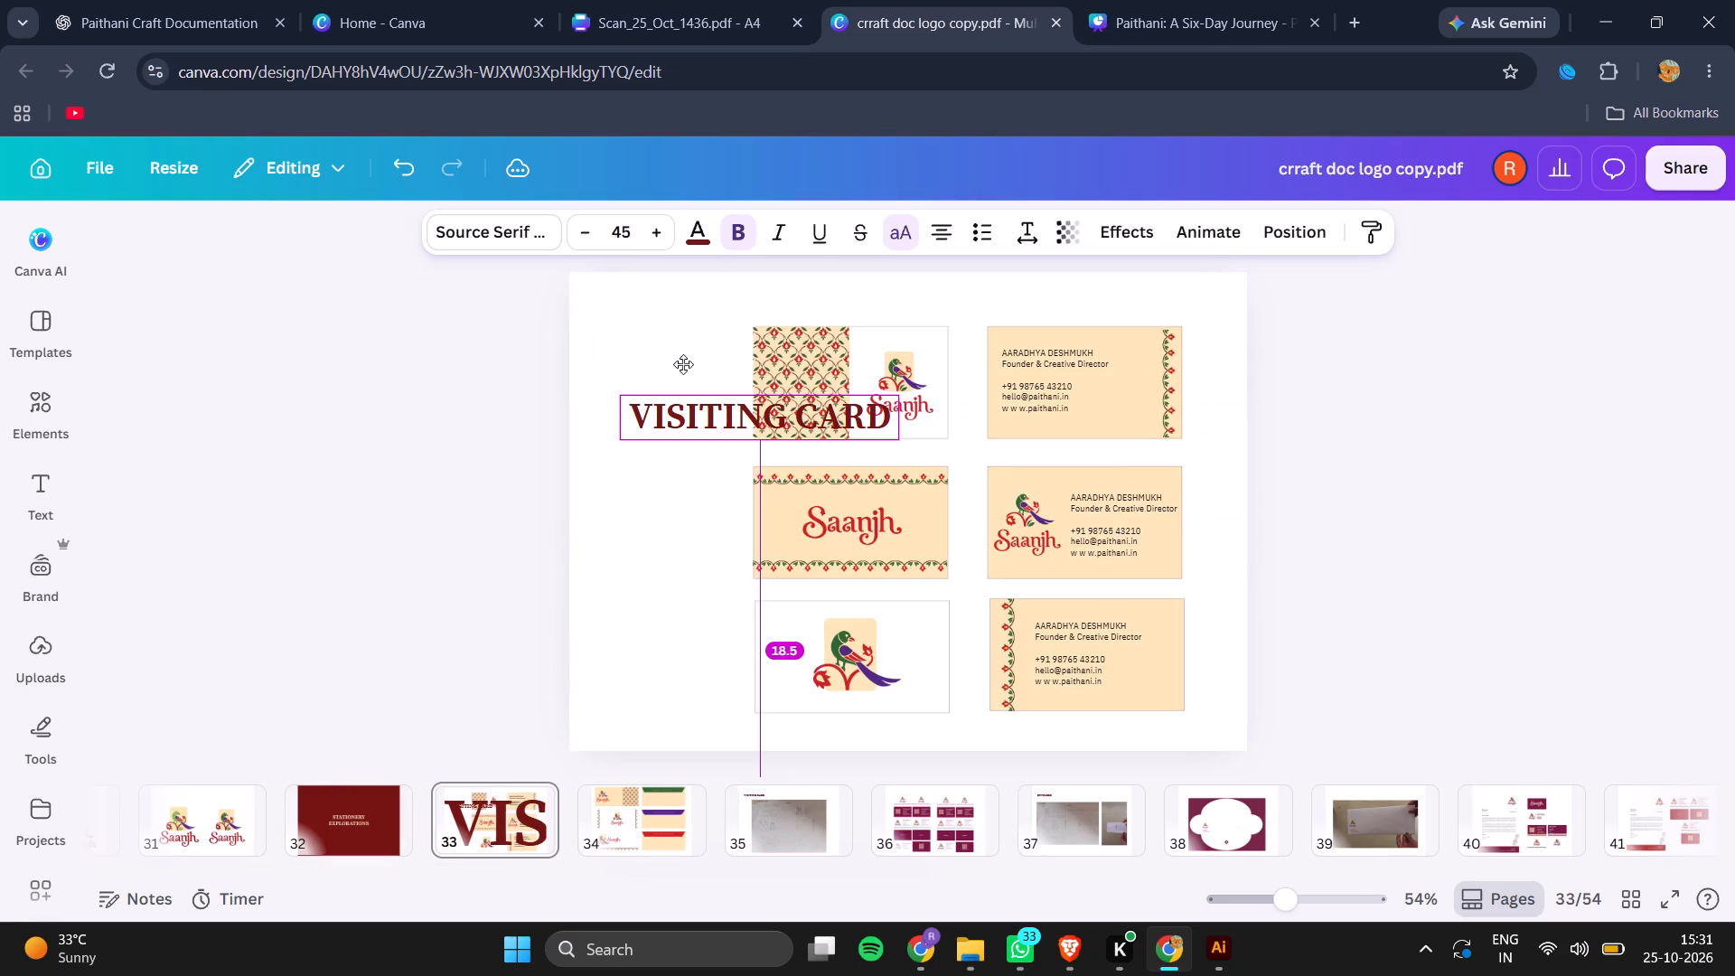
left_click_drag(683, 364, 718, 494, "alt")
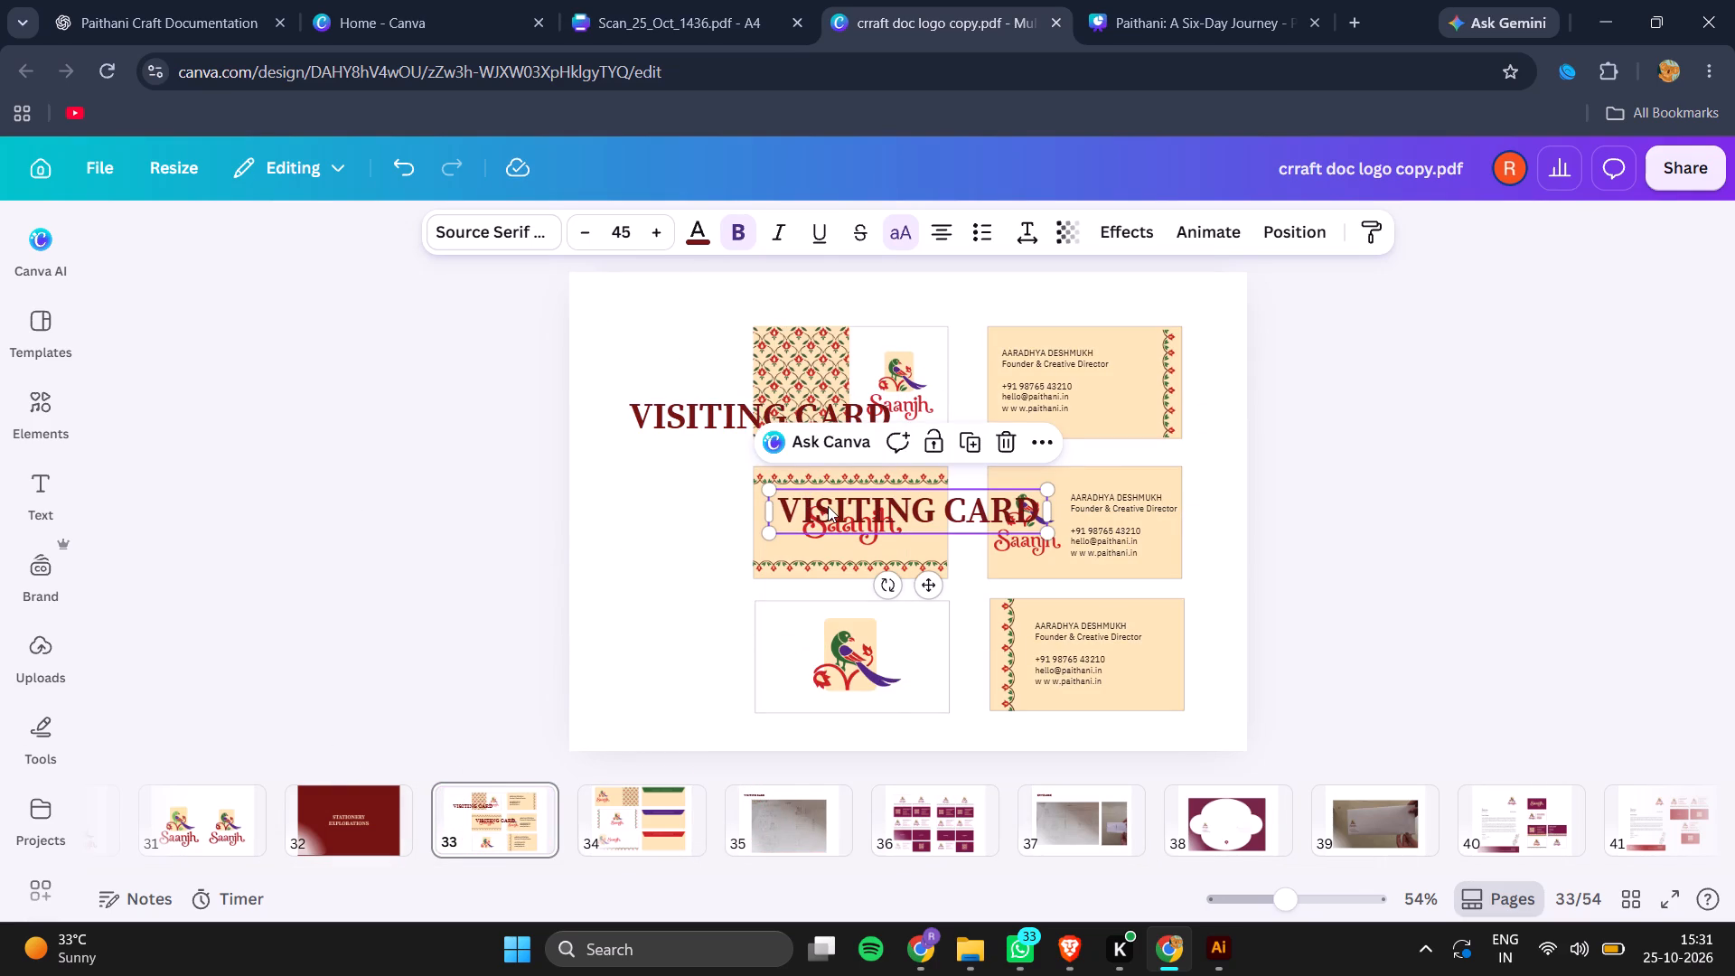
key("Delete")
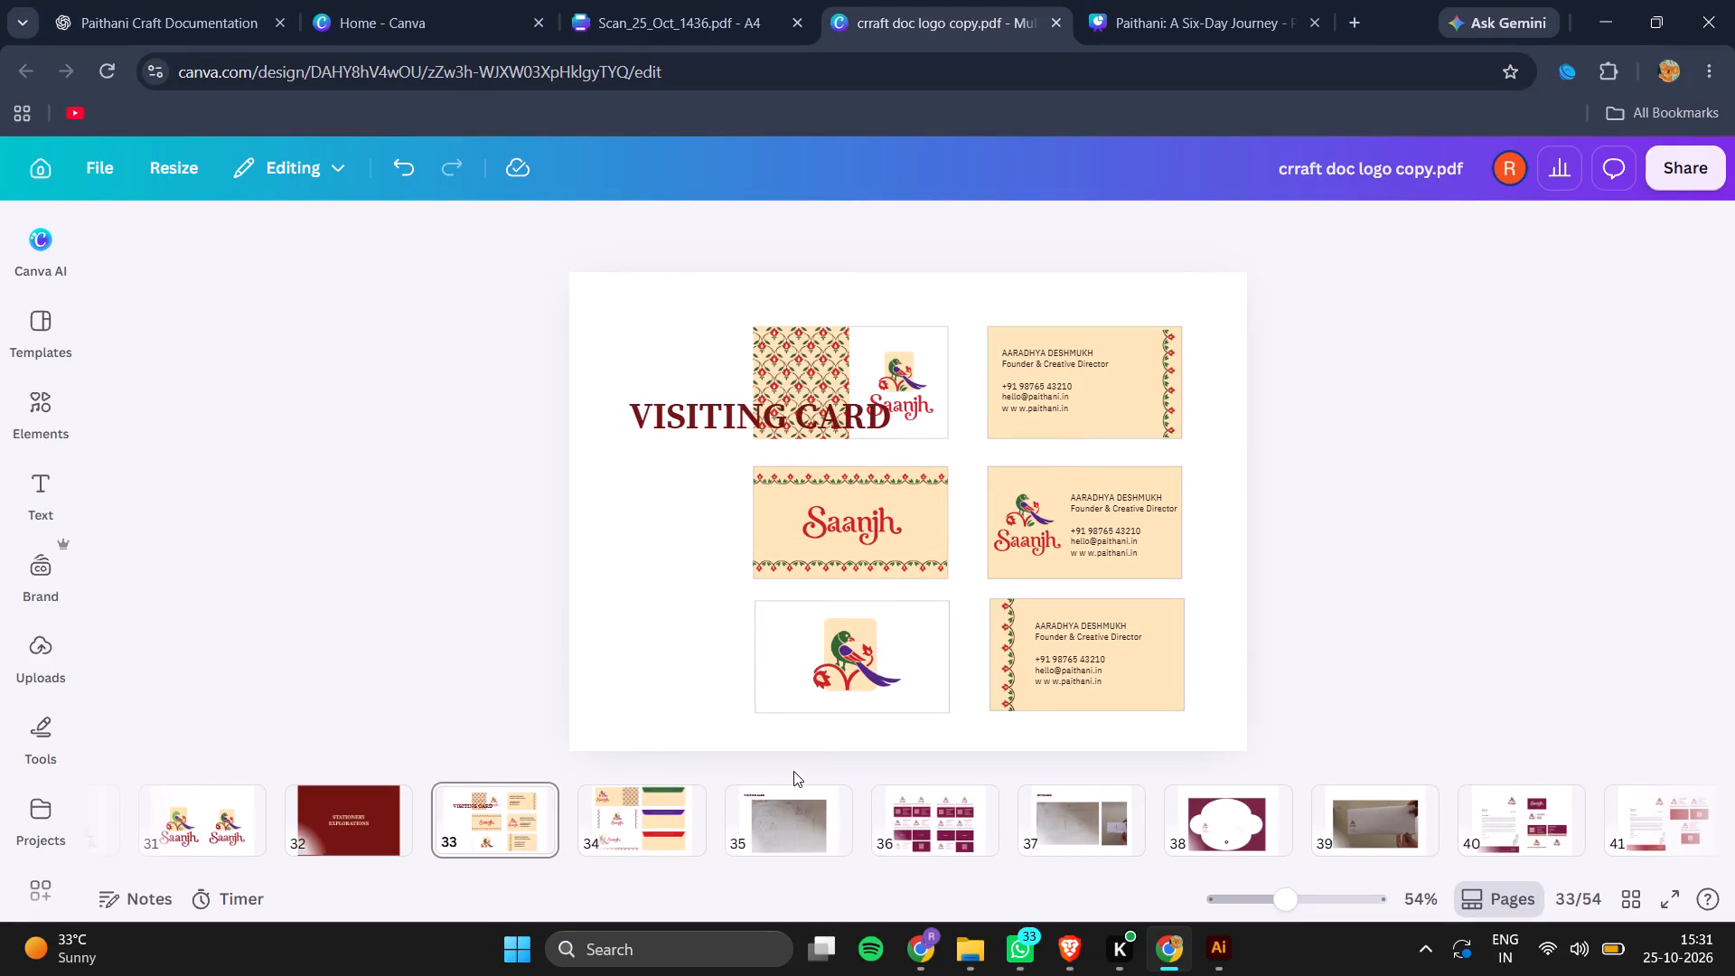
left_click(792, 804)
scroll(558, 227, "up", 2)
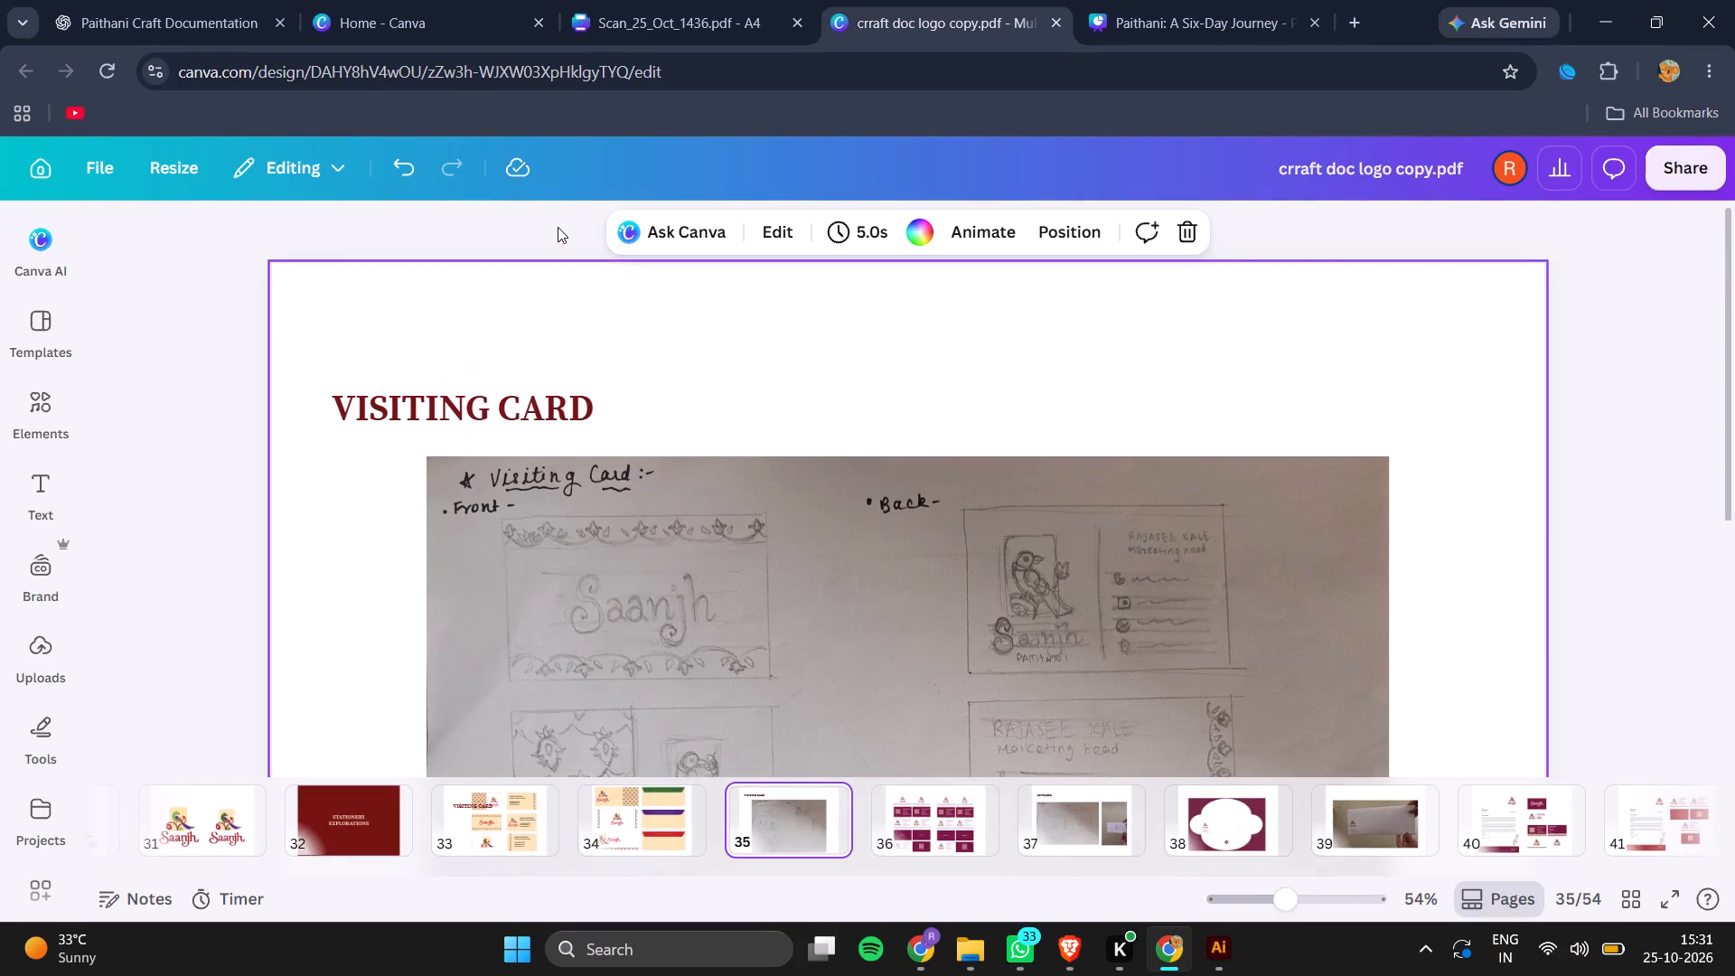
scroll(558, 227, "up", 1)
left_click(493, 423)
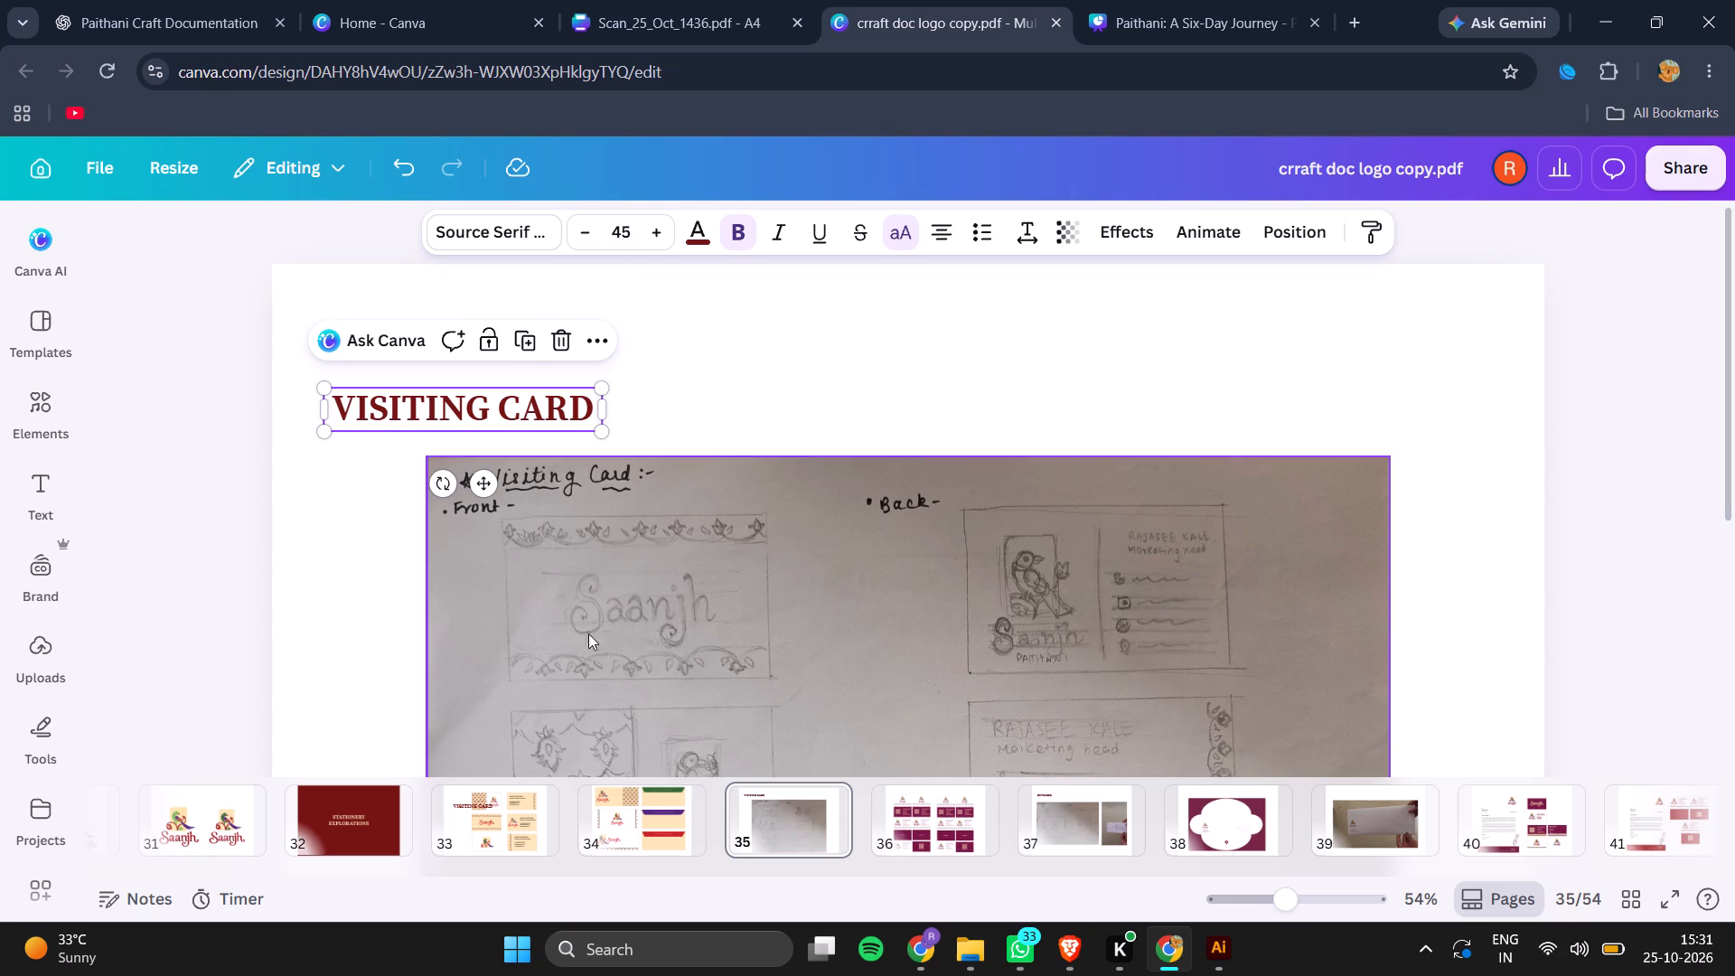
Move the VISITING CARD heading to the top-left corner of page 33 and shrink it to font size 22.7.
left_click(501, 819)
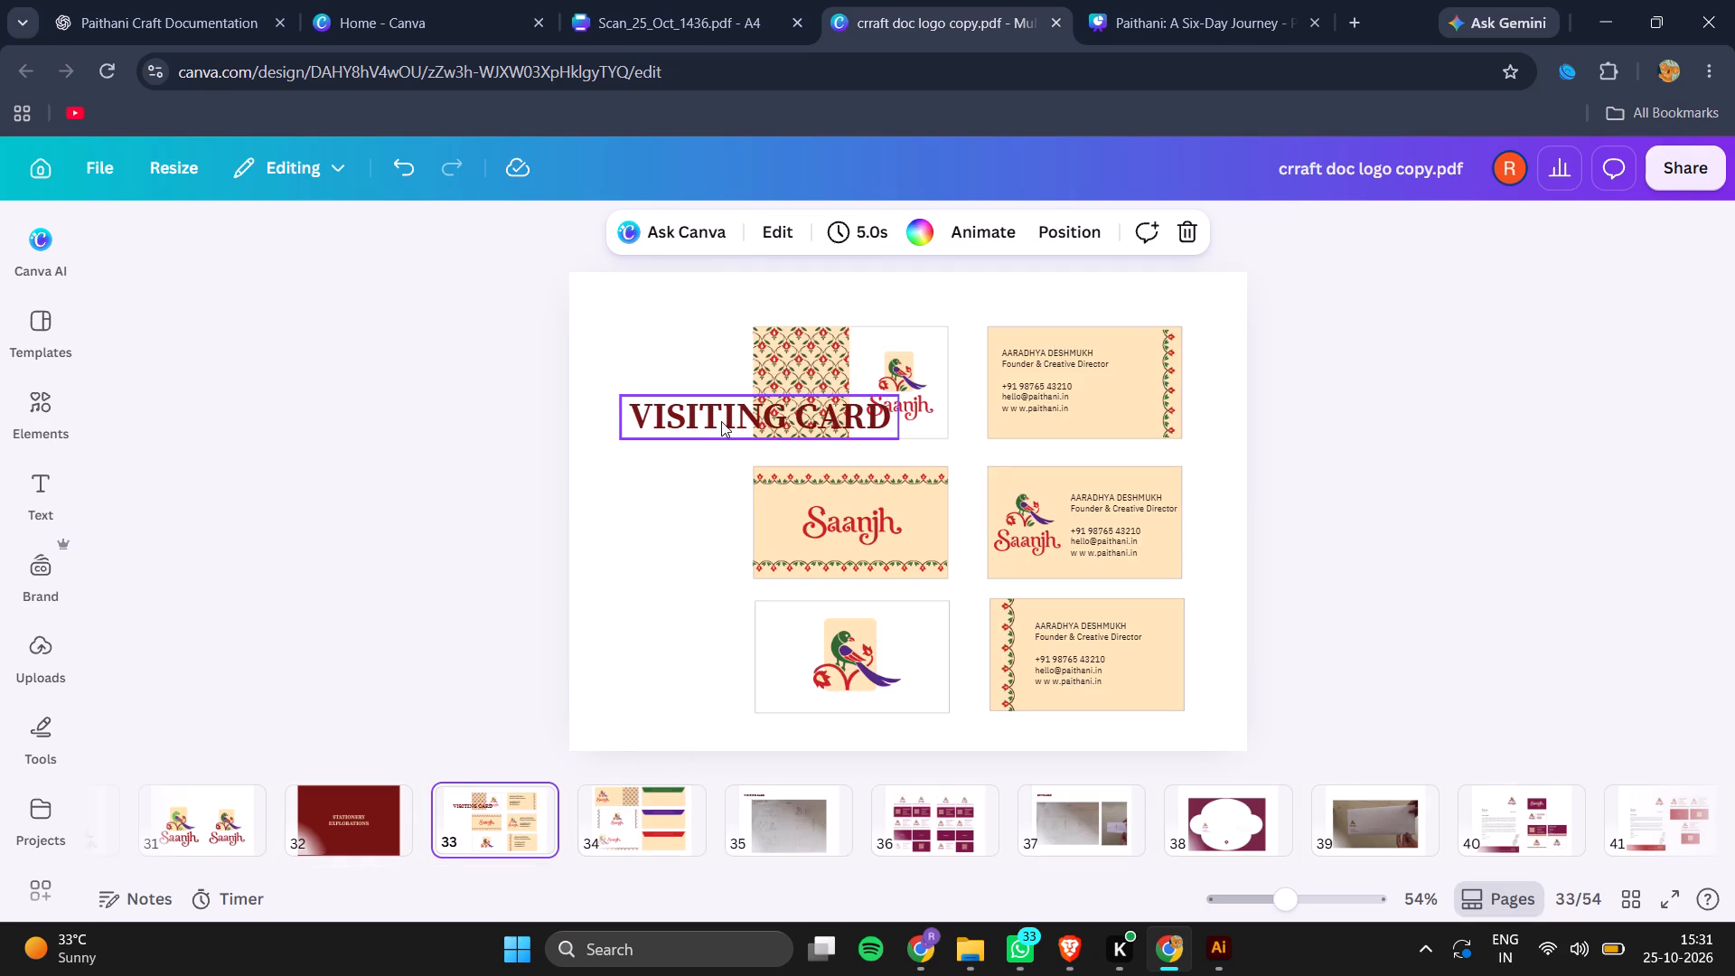
left_click_drag(721, 421, 715, 345)
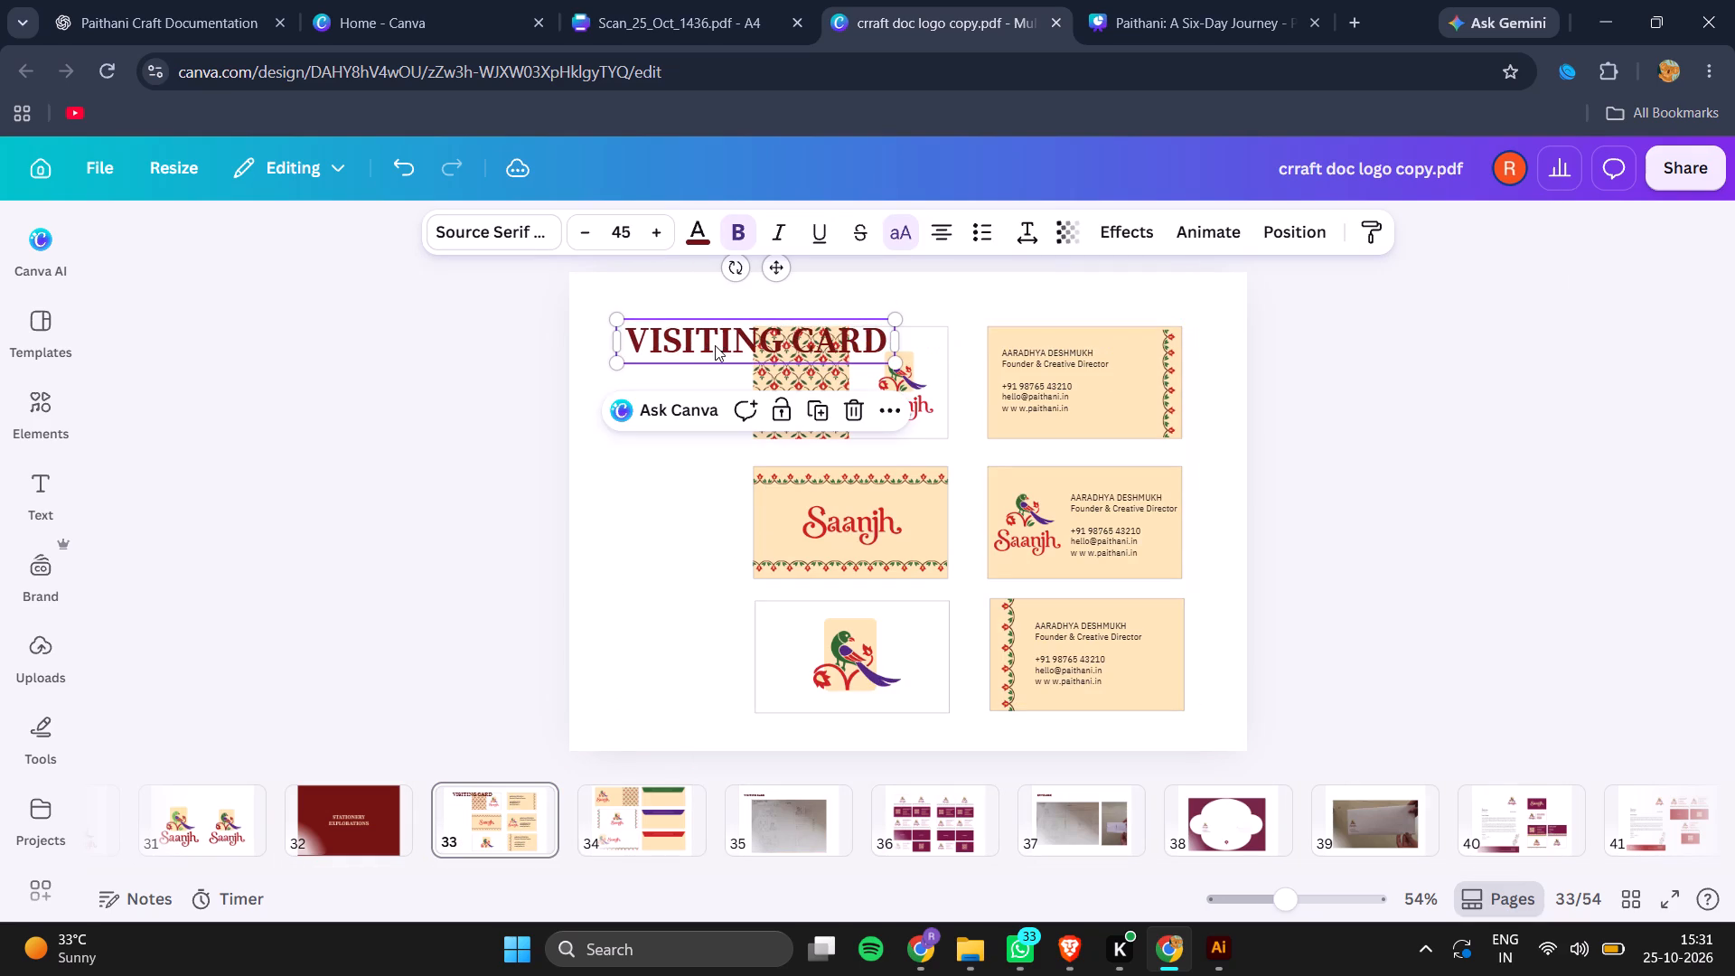
left_click_drag(898, 365, 812, 326)
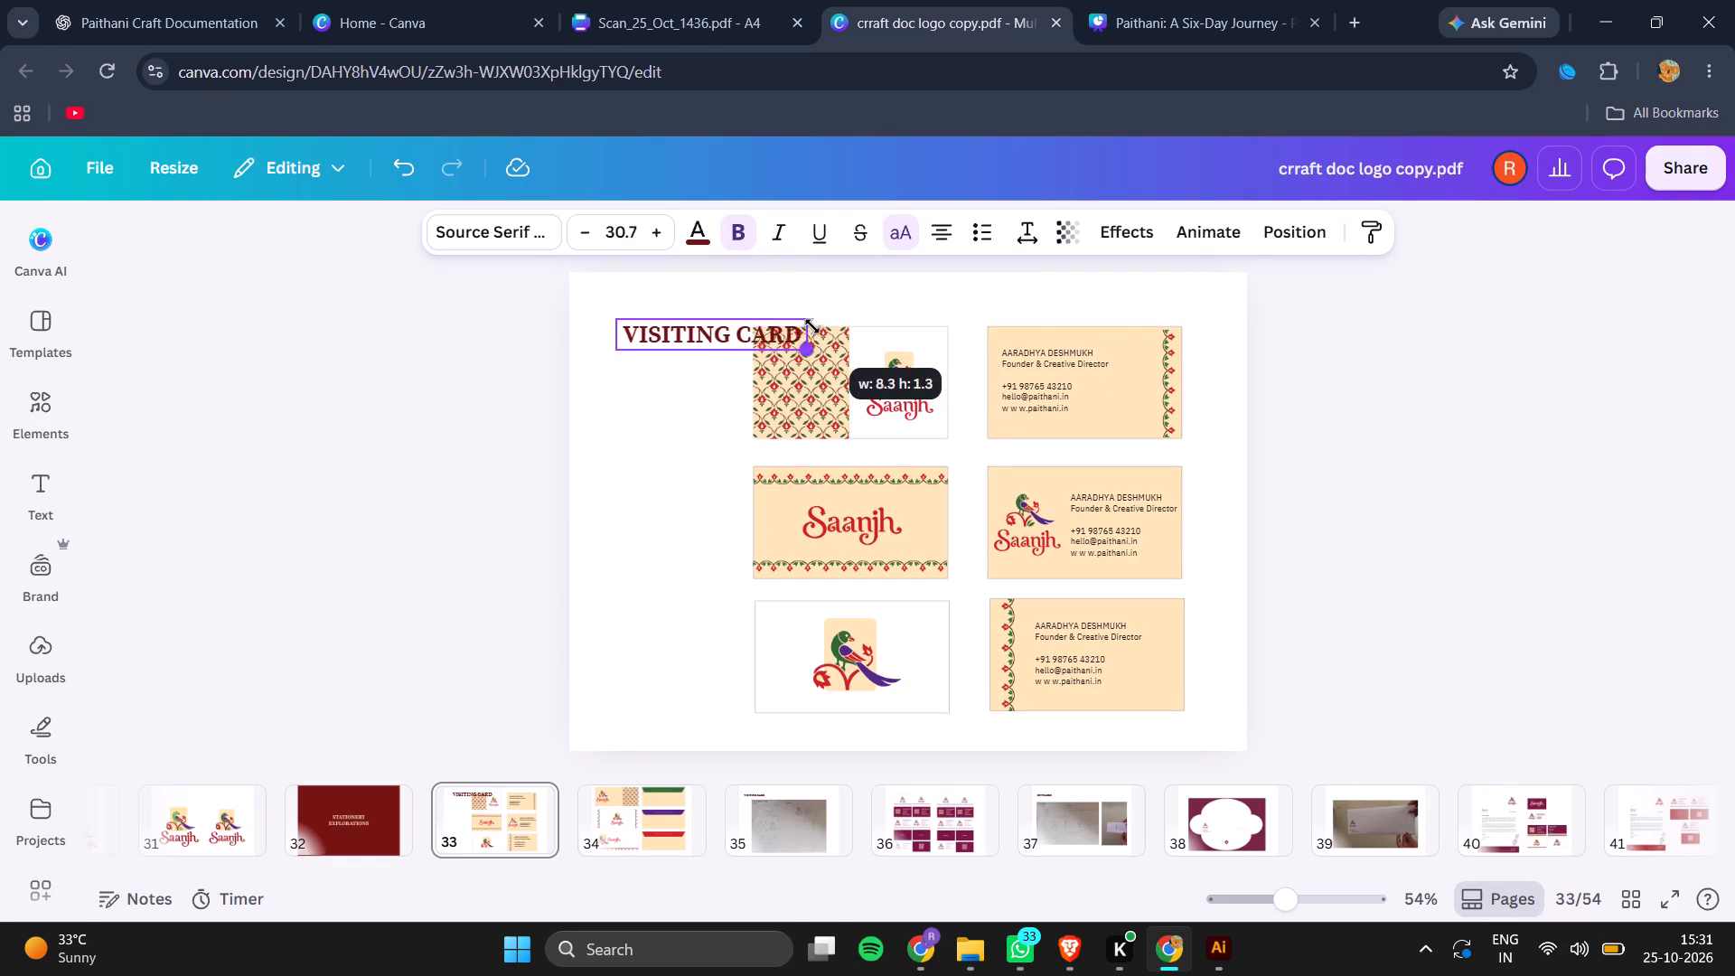
left_click_drag(812, 326, 786, 329)
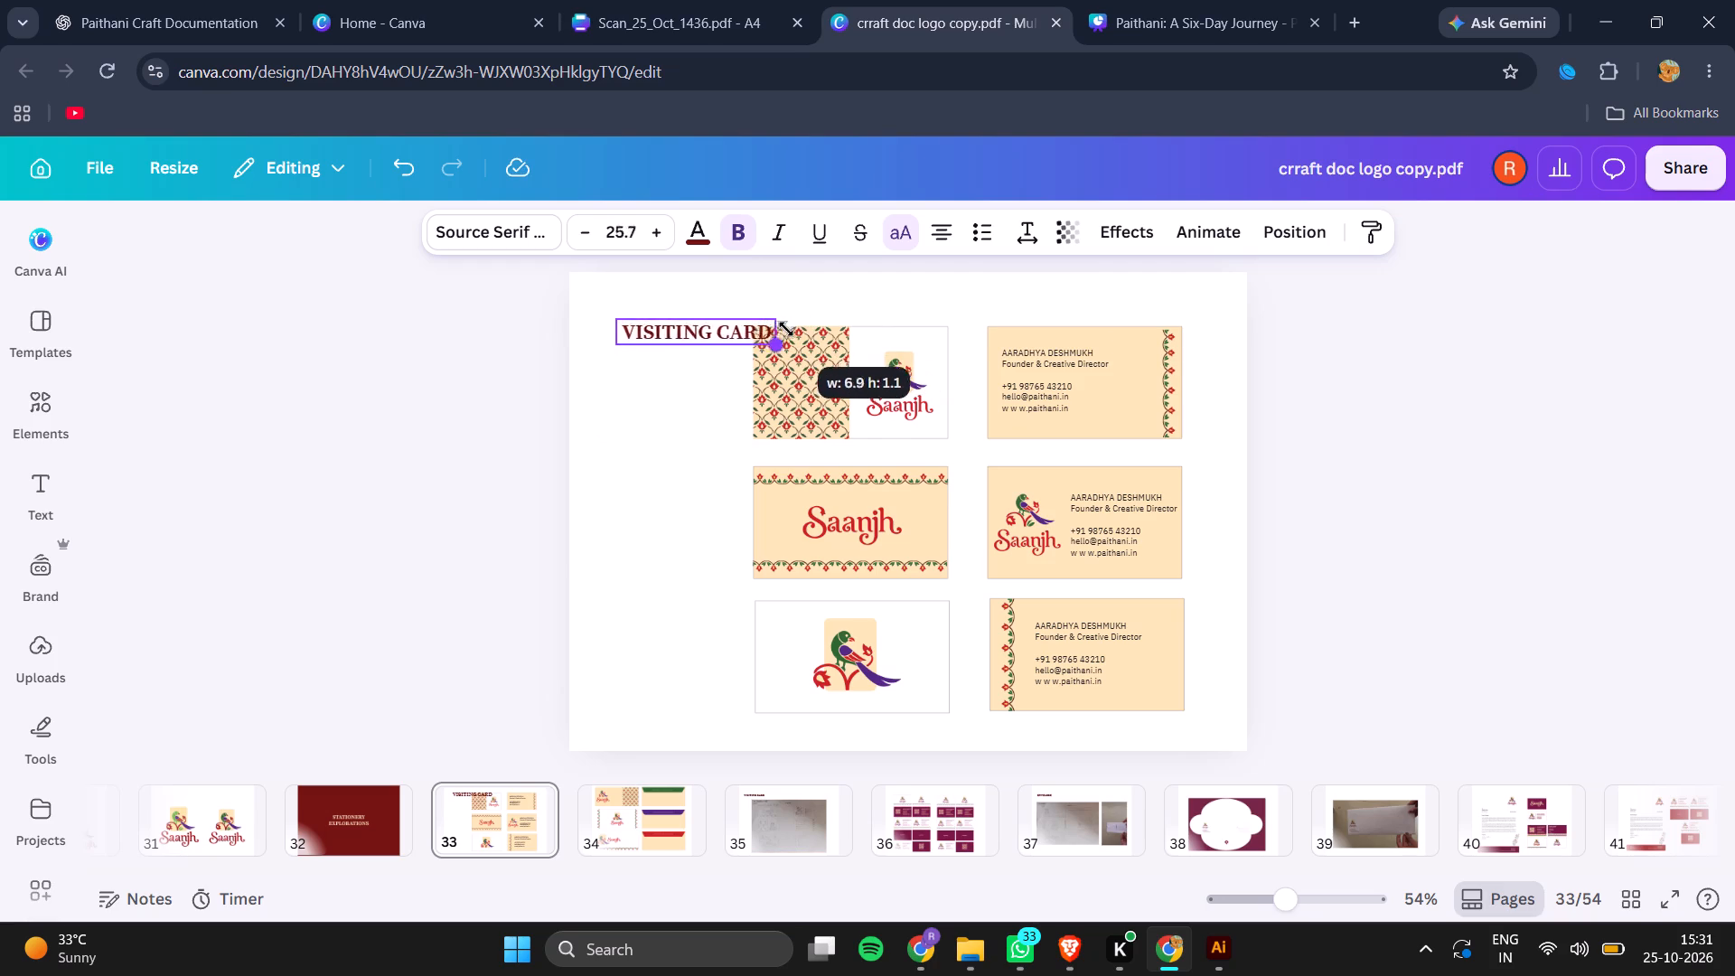
left_click_drag(786, 329, 764, 323)
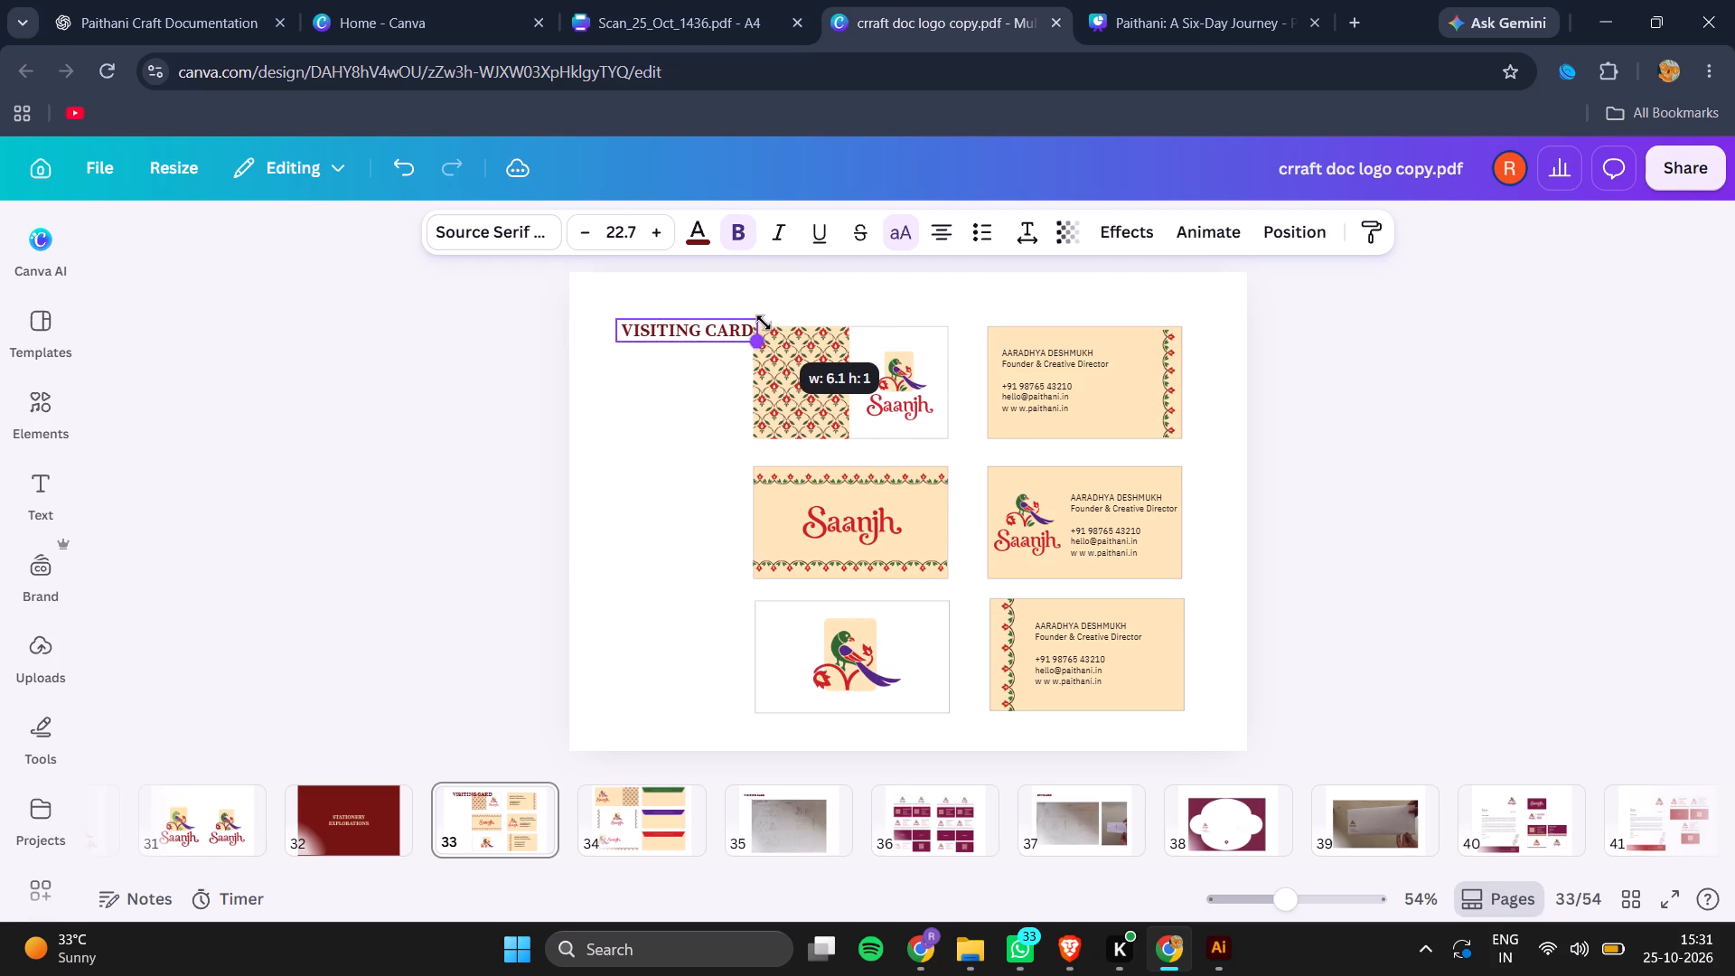
left_click_drag(764, 323, 764, 322)
Select page 33's card layout together with its contact texts, scale them down to 10.5 text size, and place them below the heading.
left_click_drag(825, 472, 800, 496)
key("ctrl+z")
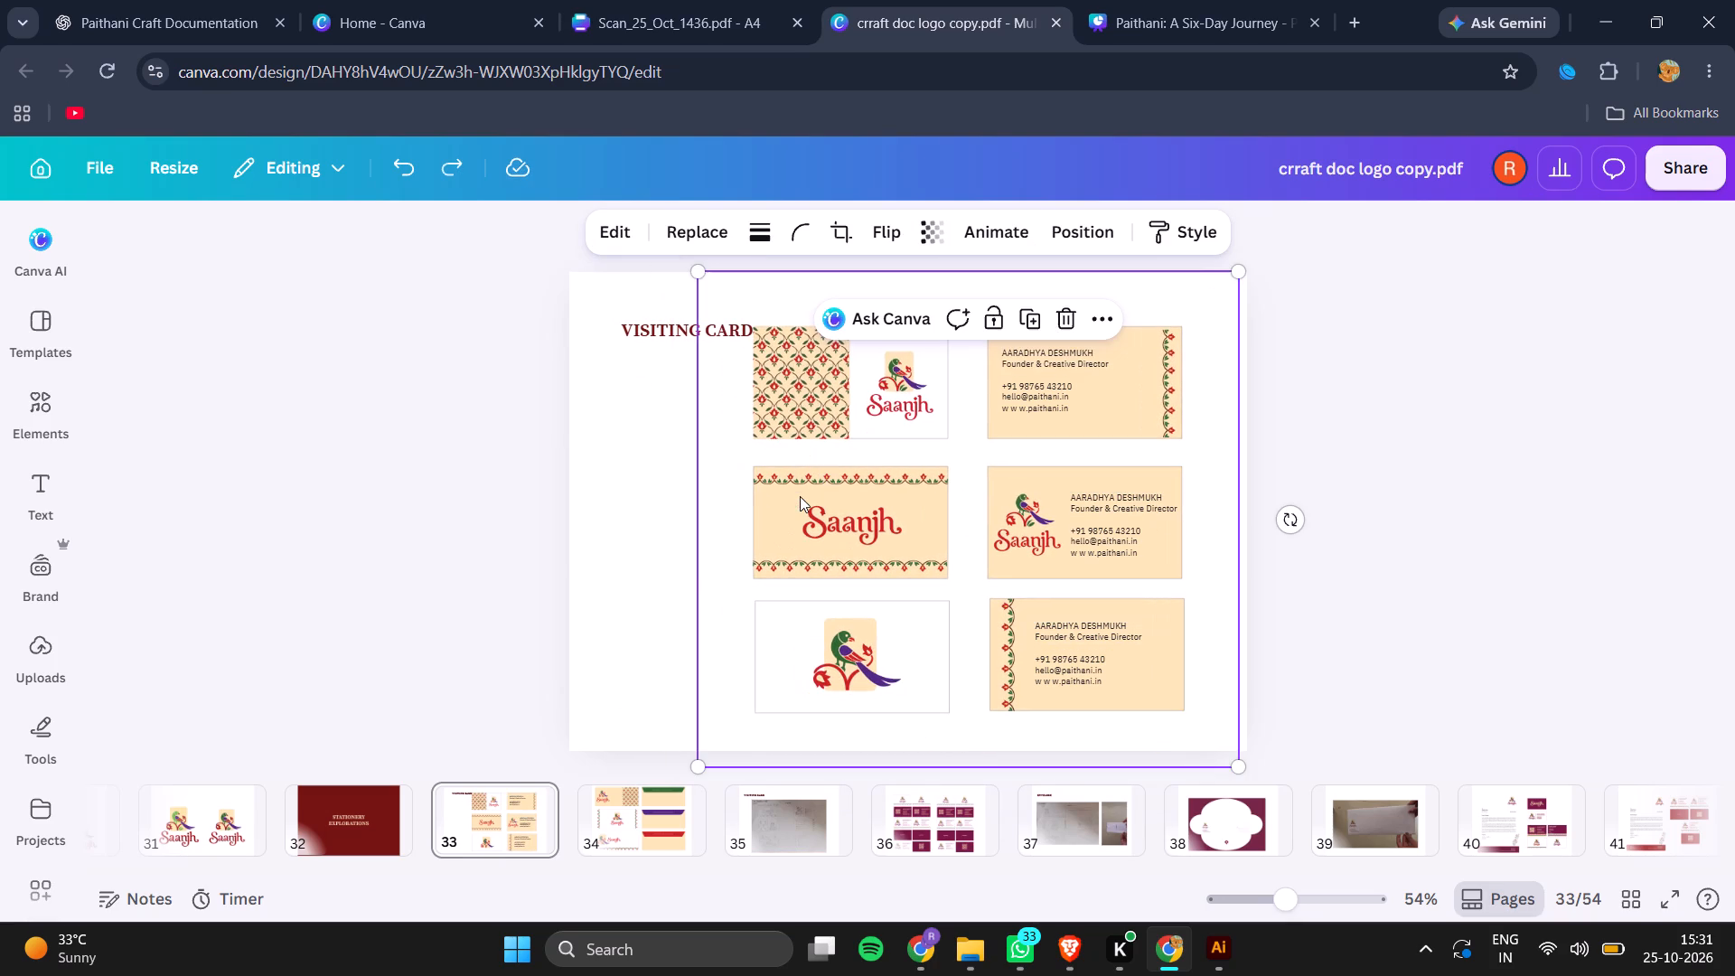
left_click(1229, 287)
left_click_drag(1327, 279, 843, 652)
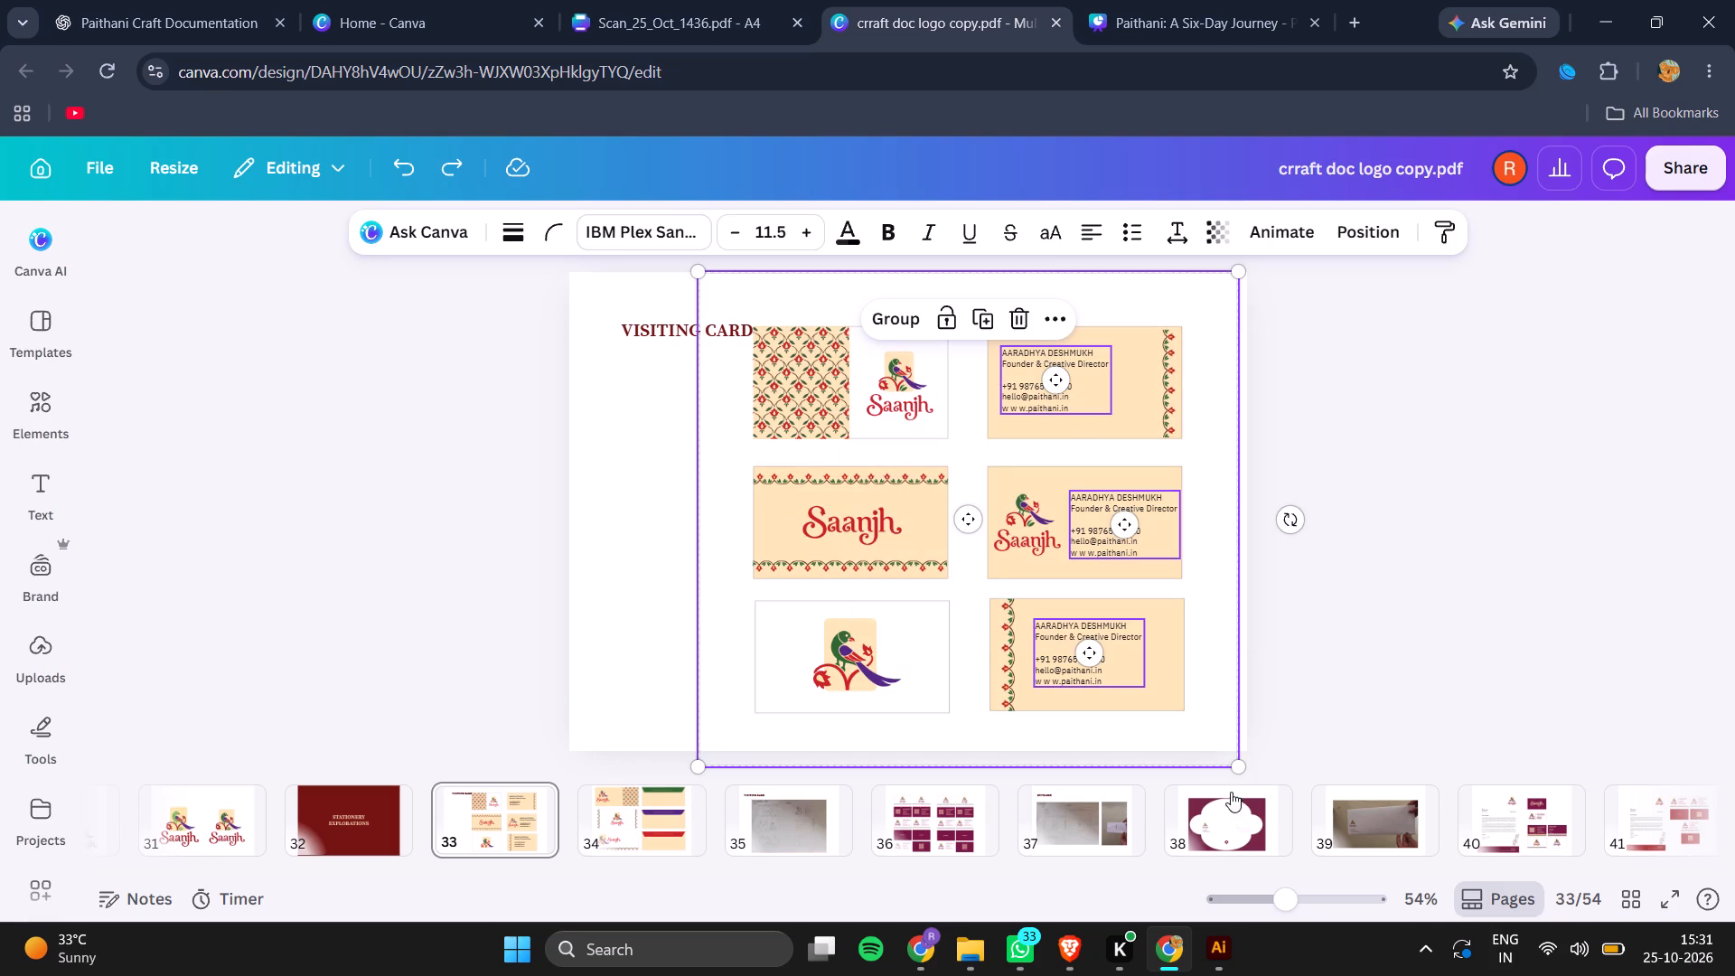
left_click_drag(1242, 769, 1199, 722)
left_click_drag(1054, 578, 1067, 621)
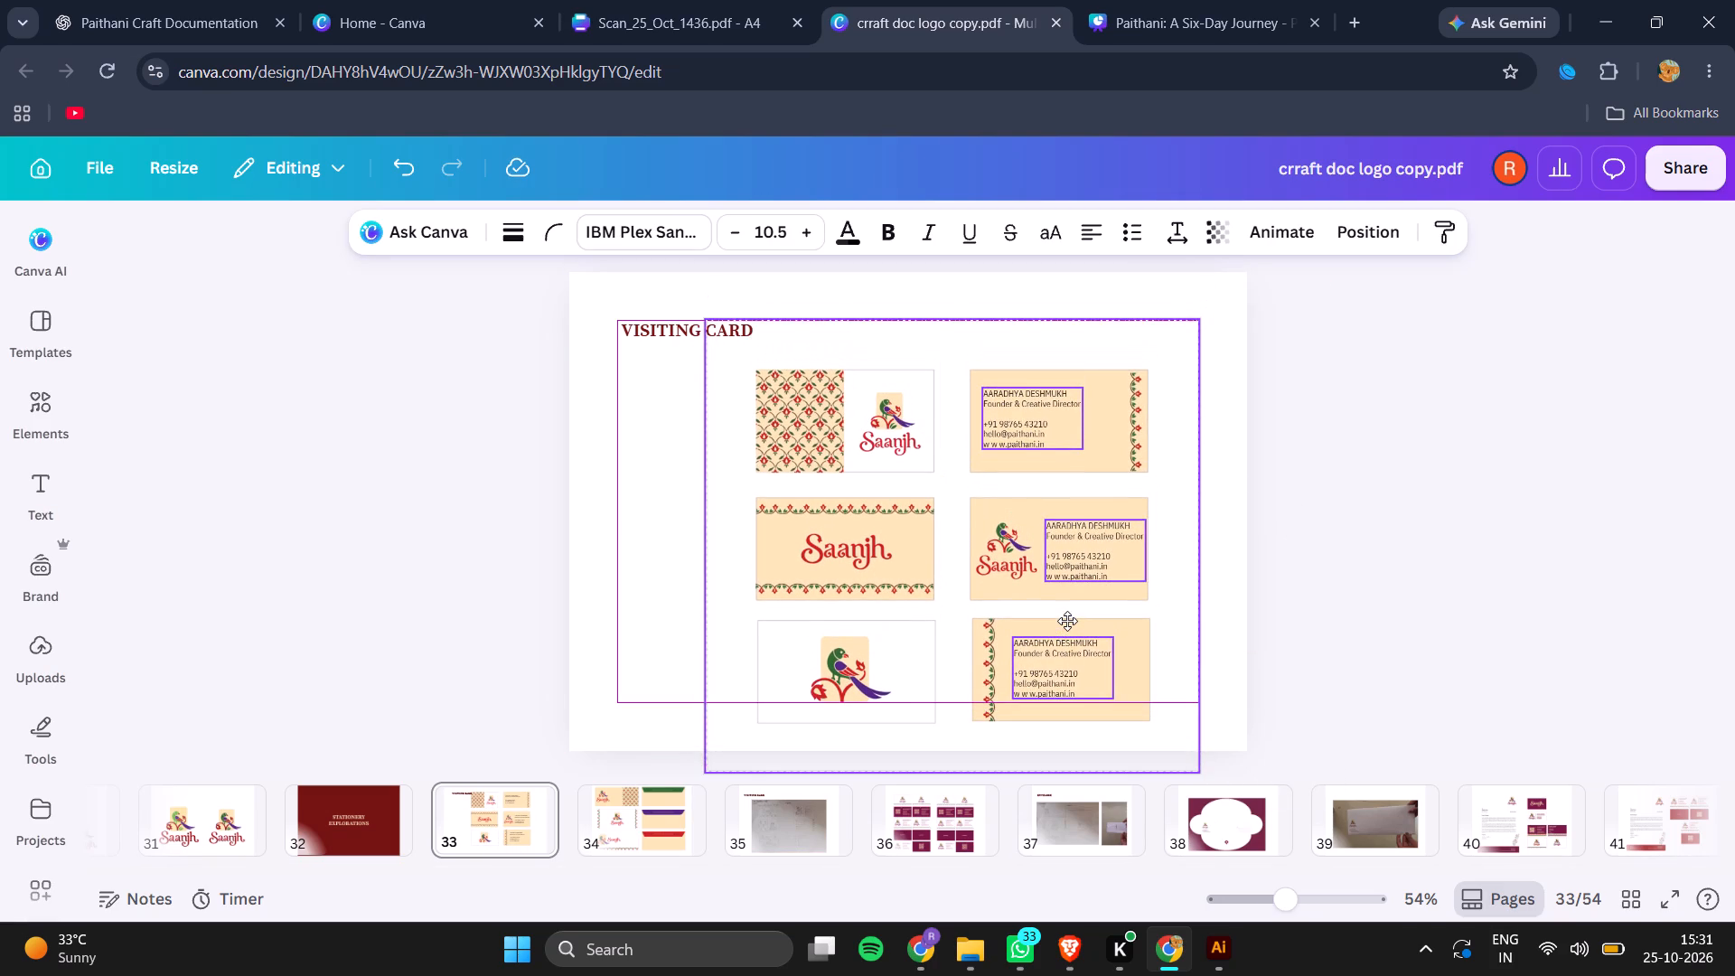
left_click_drag(1067, 621, 1067, 619)
left_click(1223, 615)
left_click(1223, 615)
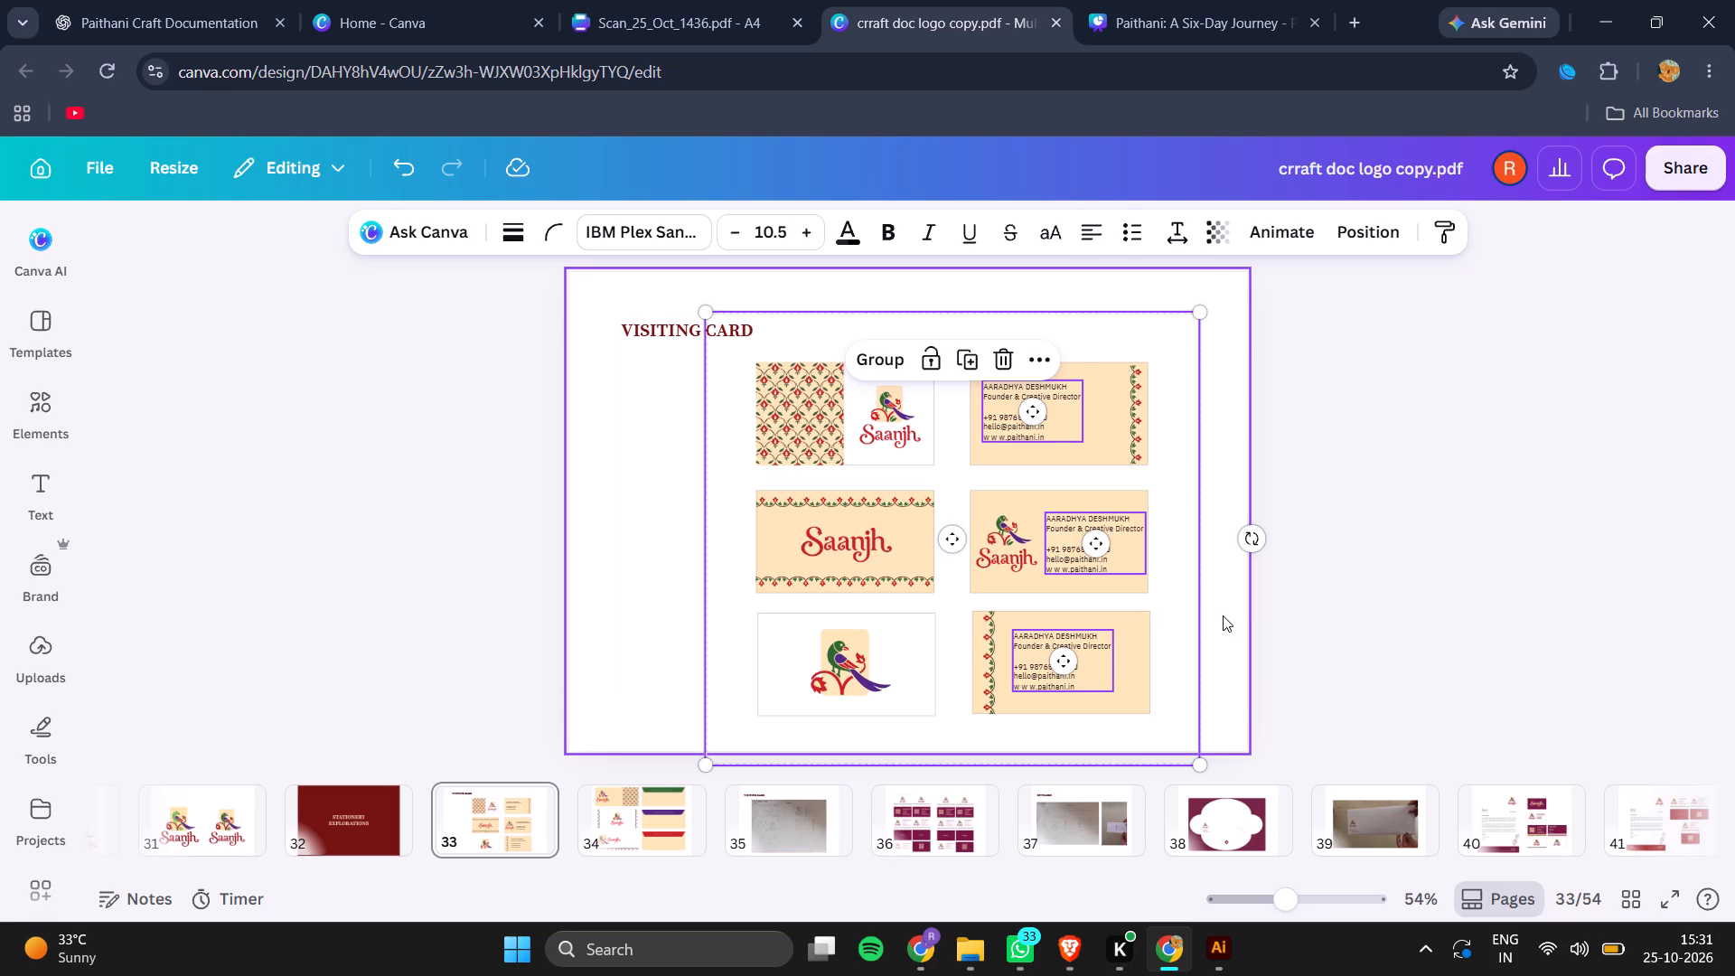
left_click(1223, 615)
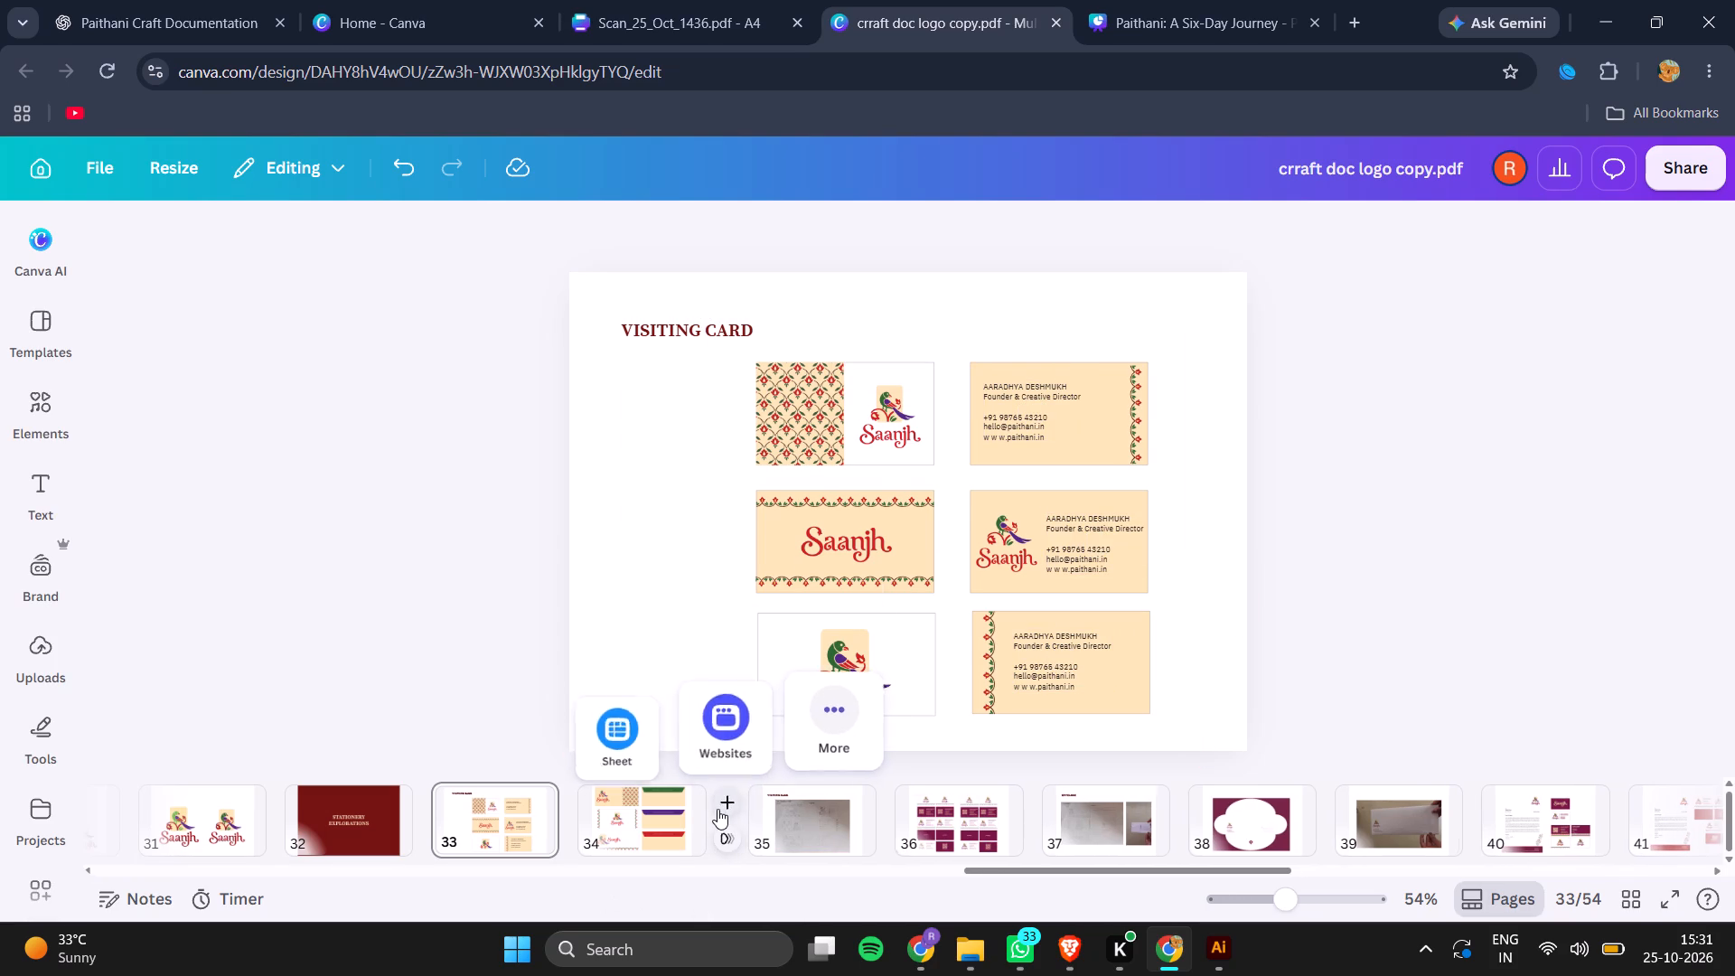
Replace the page 33 heading text with "initial explorations" and widen its text box so it fits on one line.
double_click(697, 327)
type("initial e")
type("xplorations")
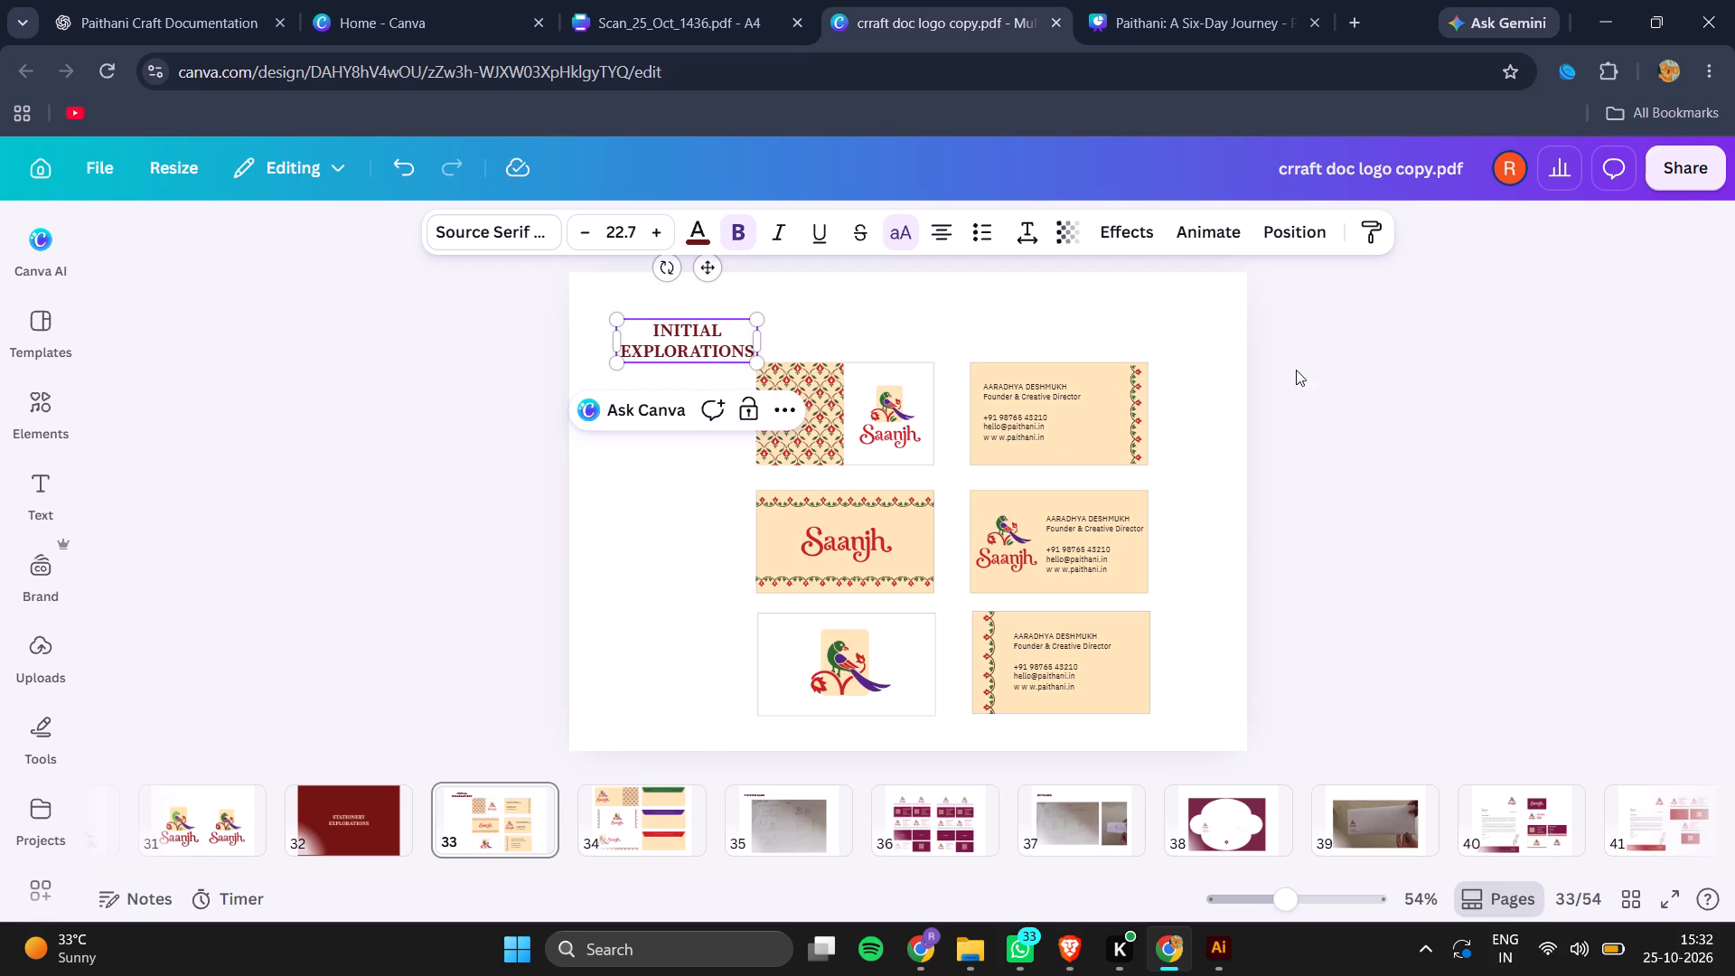
left_click_drag(762, 334, 774, 334)
left_click_drag(774, 334, 843, 333)
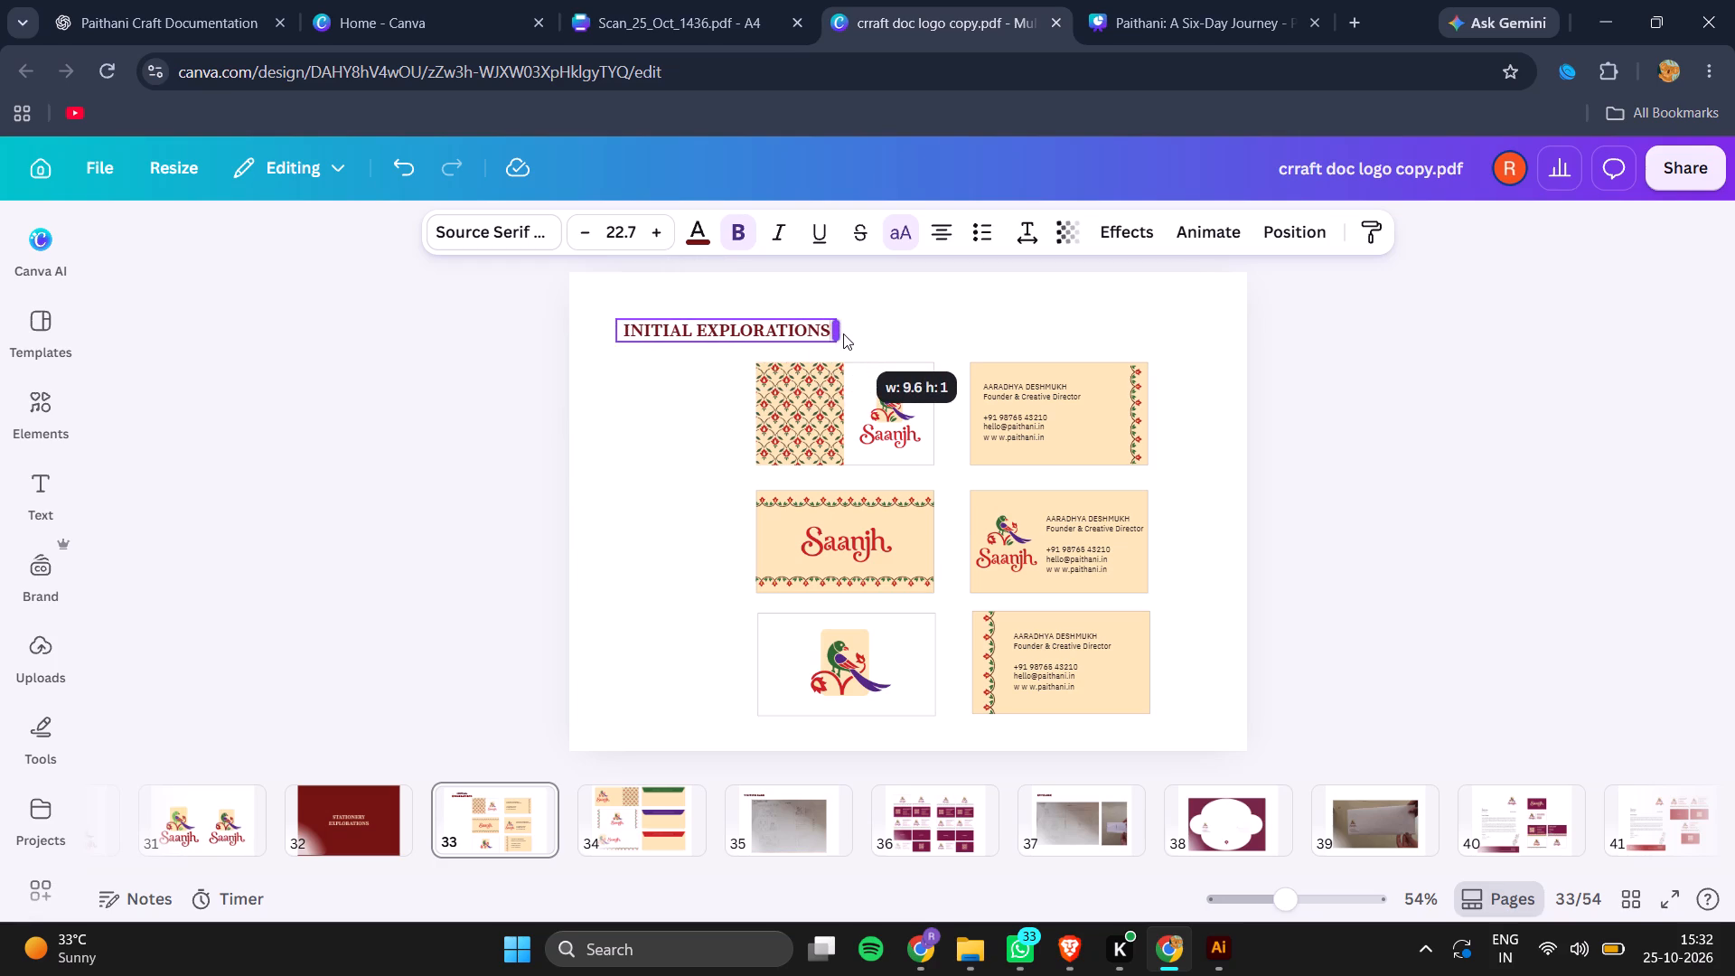
left_click_drag(843, 333, 836, 326)
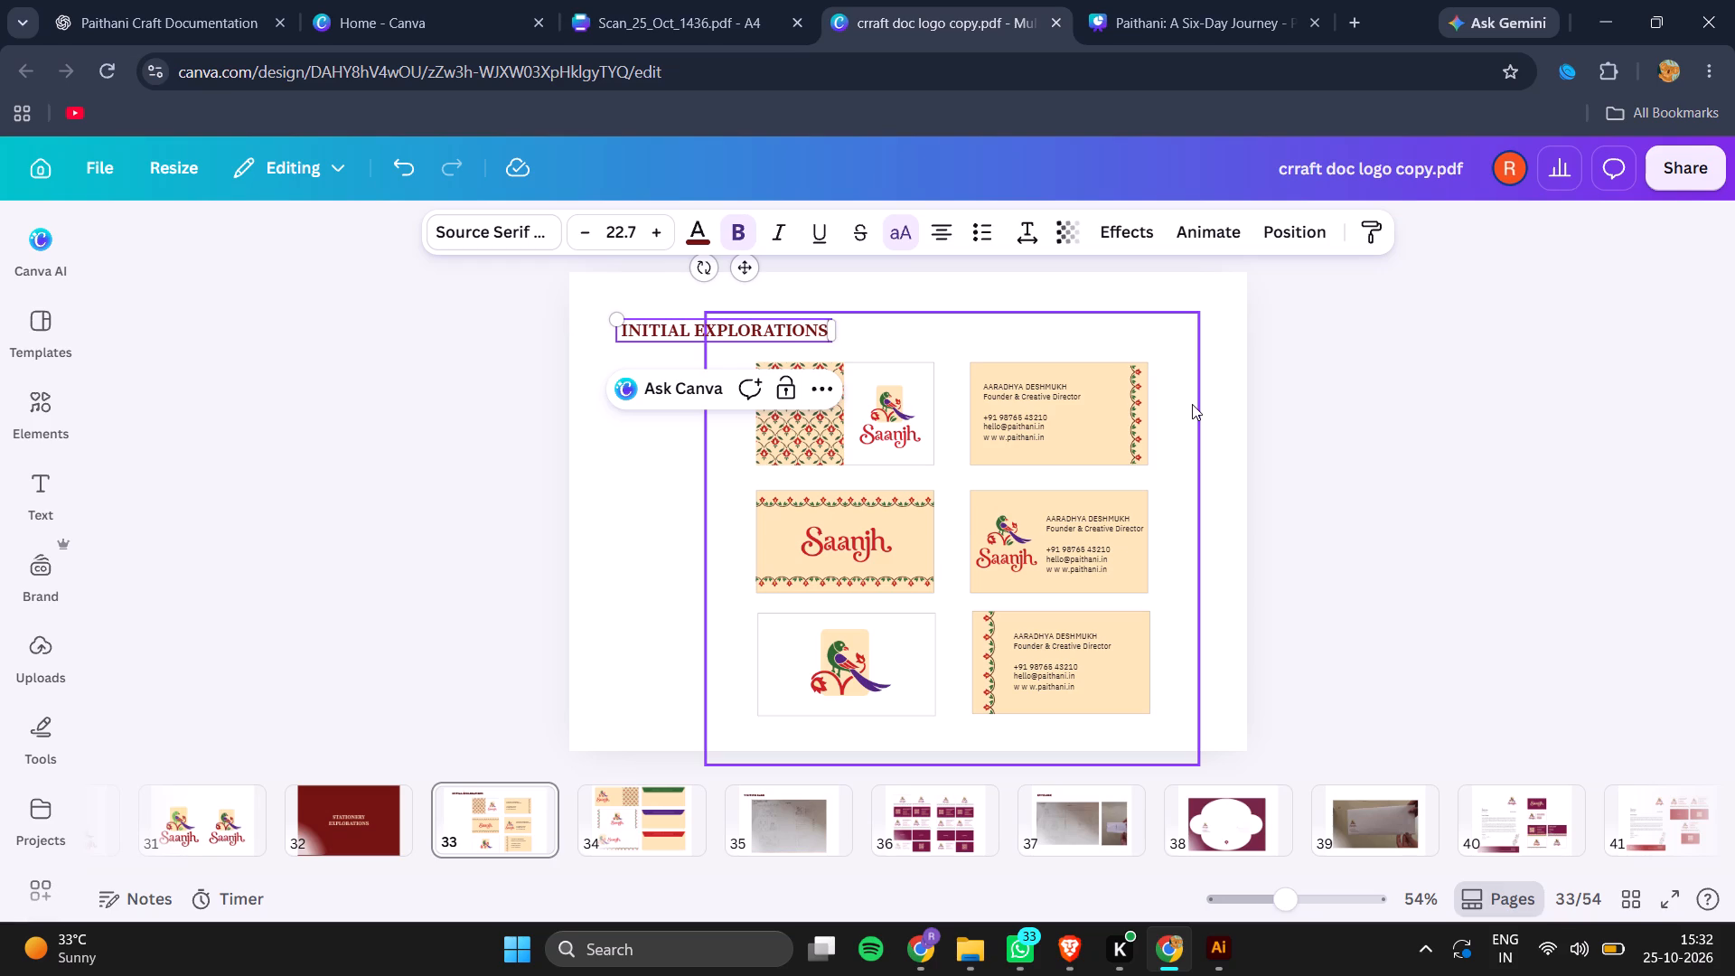
left_click(1253, 412)
Review the stationery pages from page 34 through the start of the coffee table book section, checking their headings and layouts.
key("Right")
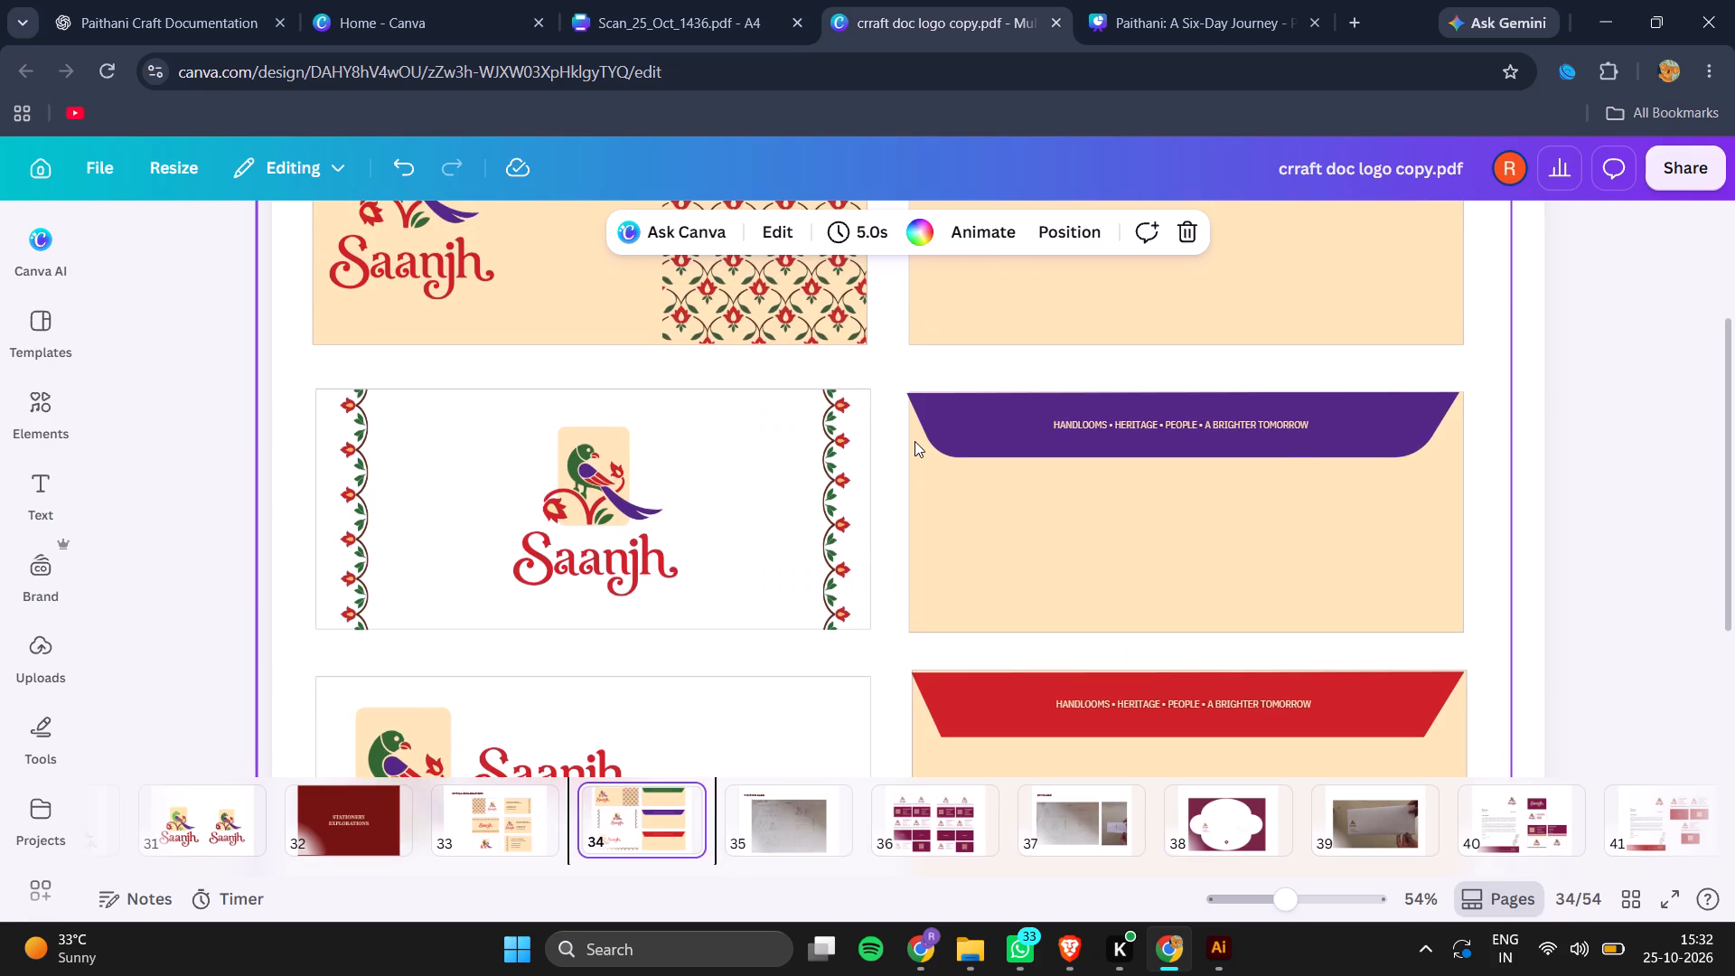
key("Right")
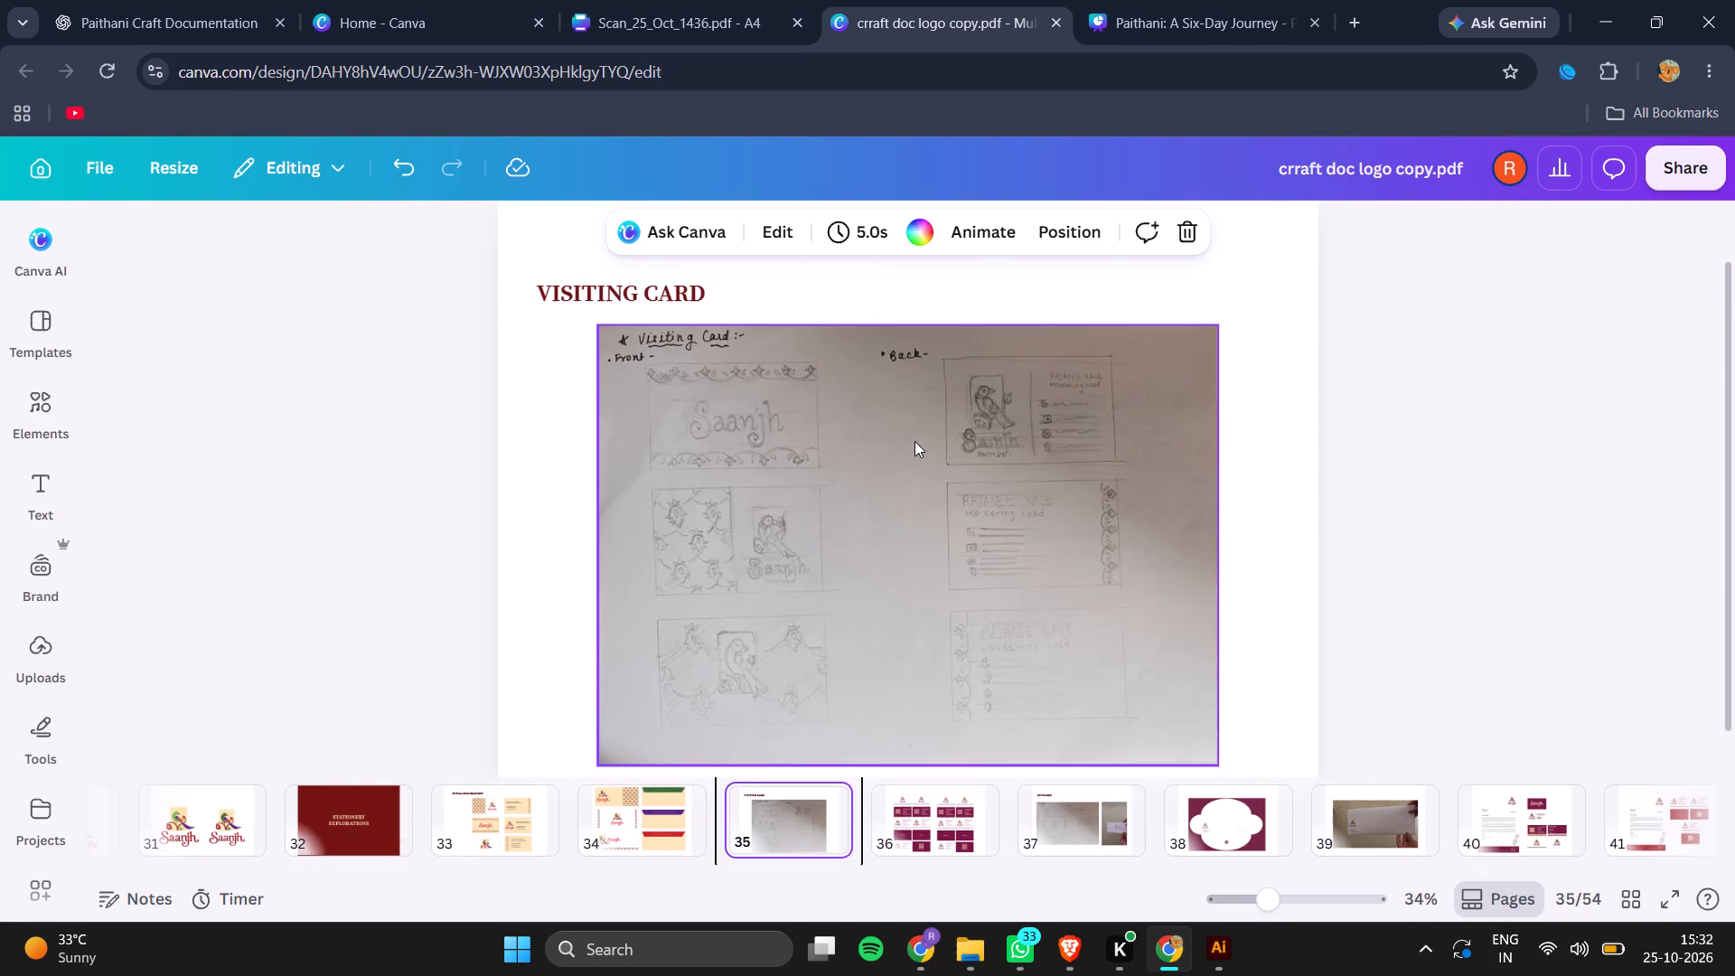
key("Right")
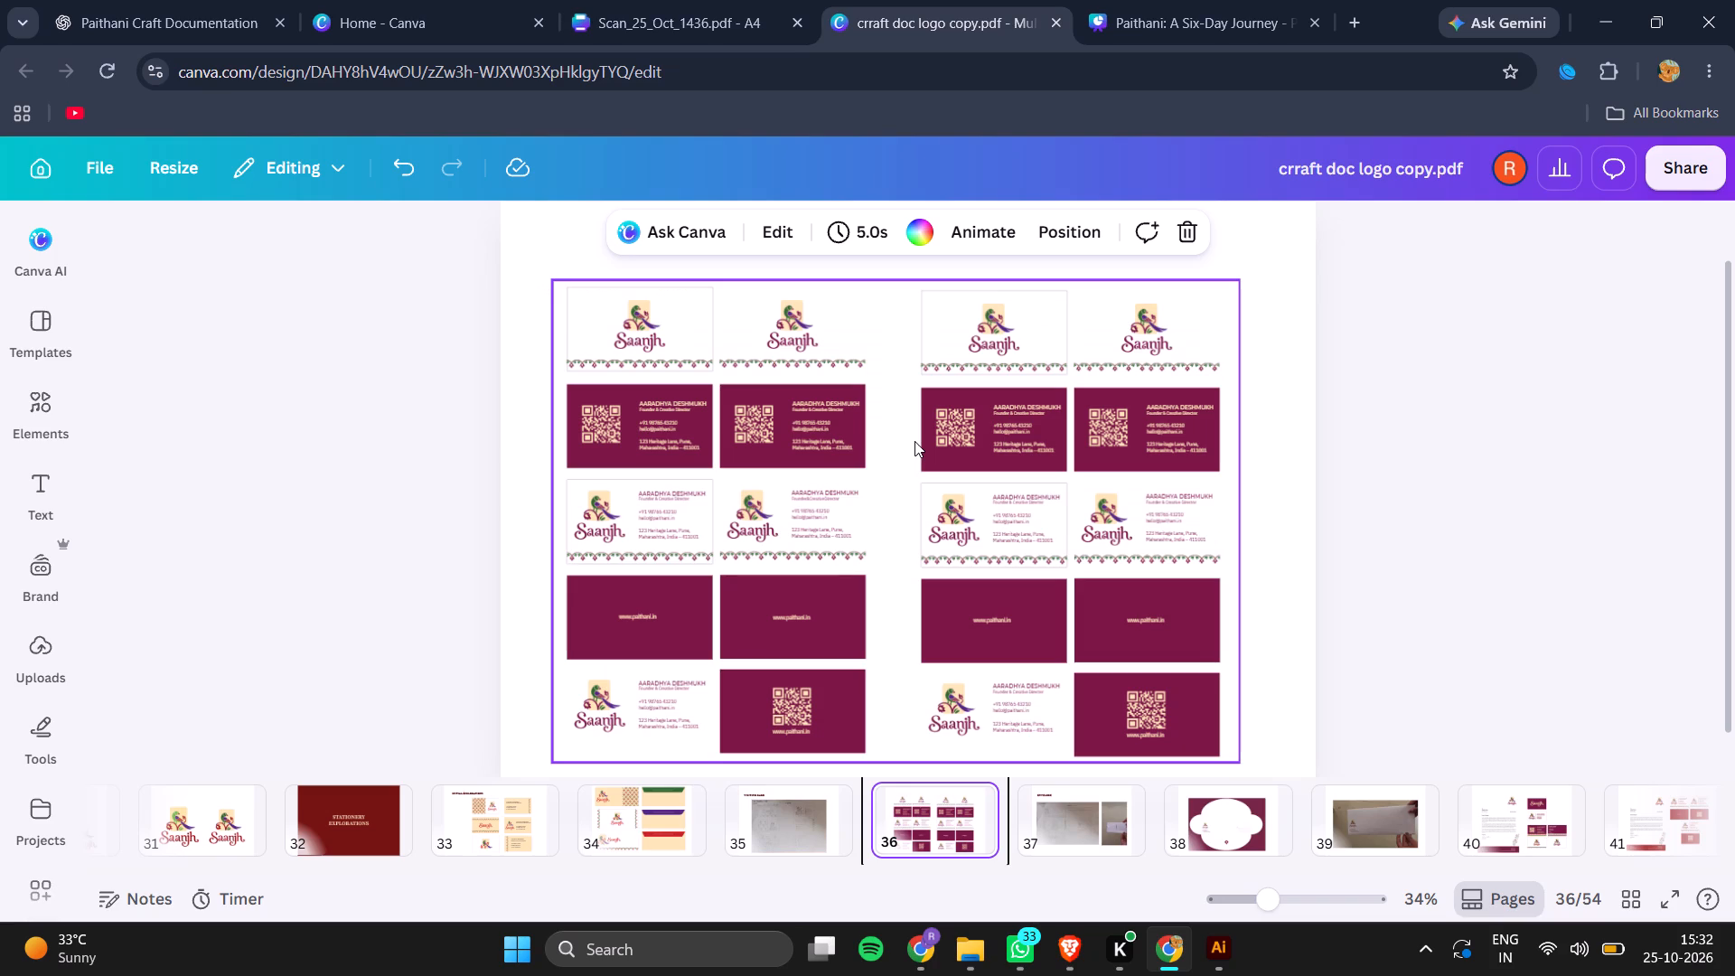
key("Right")
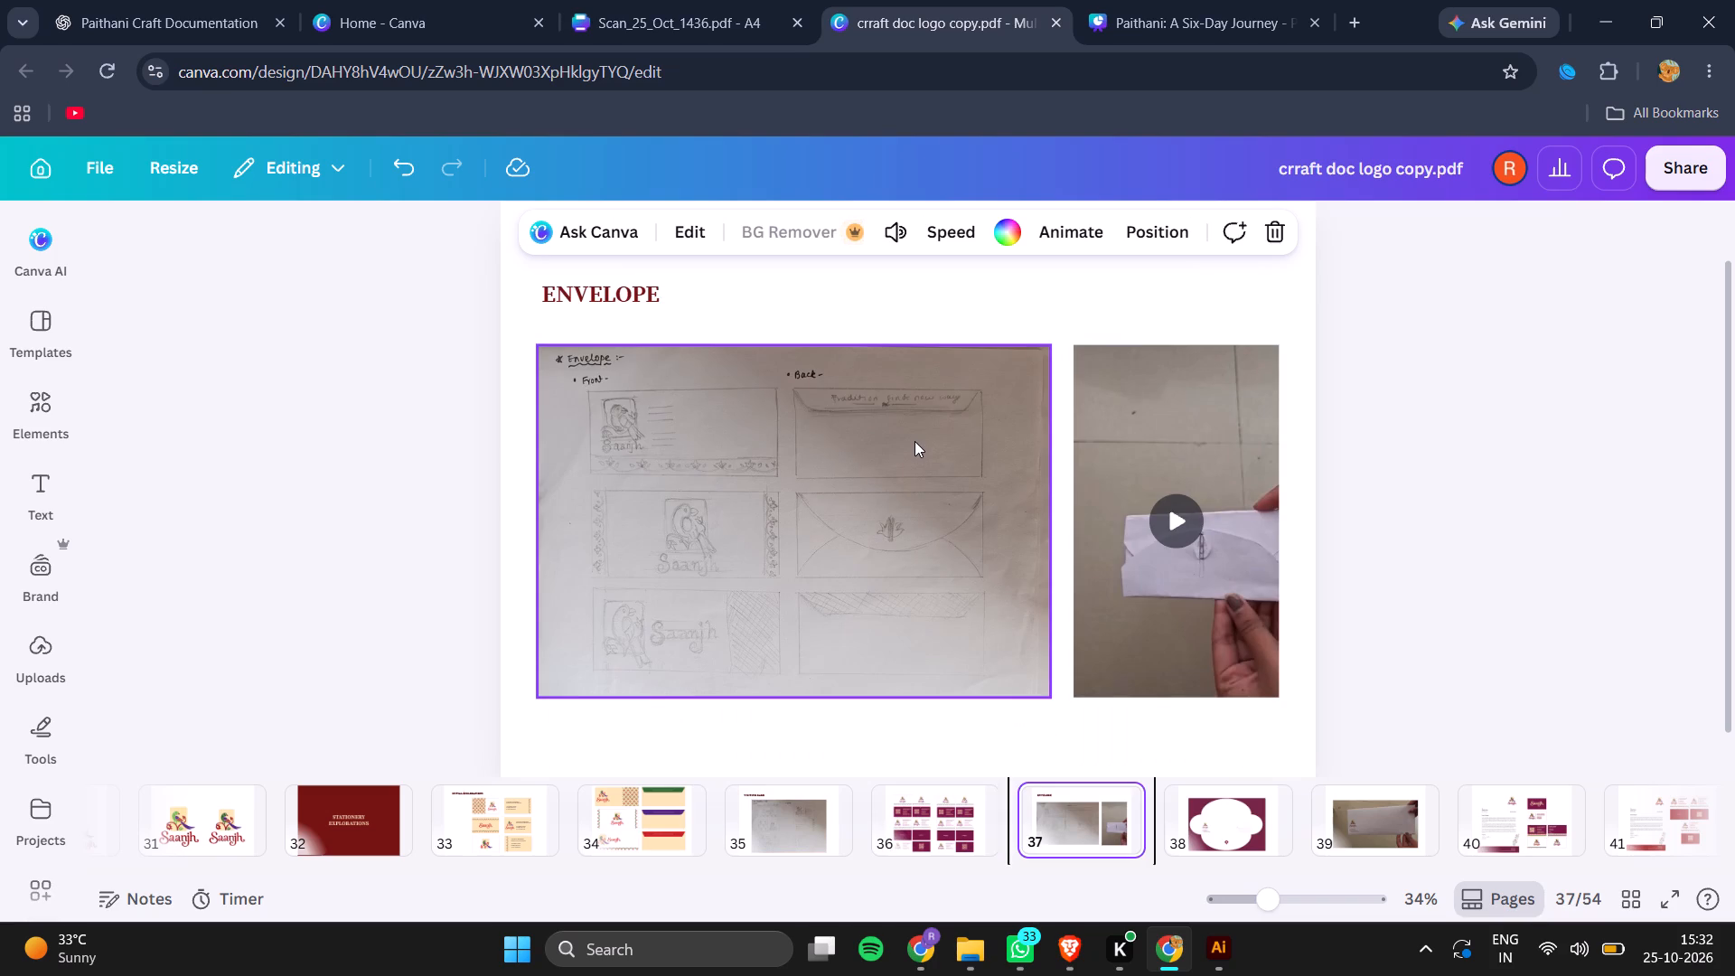
key("Right")
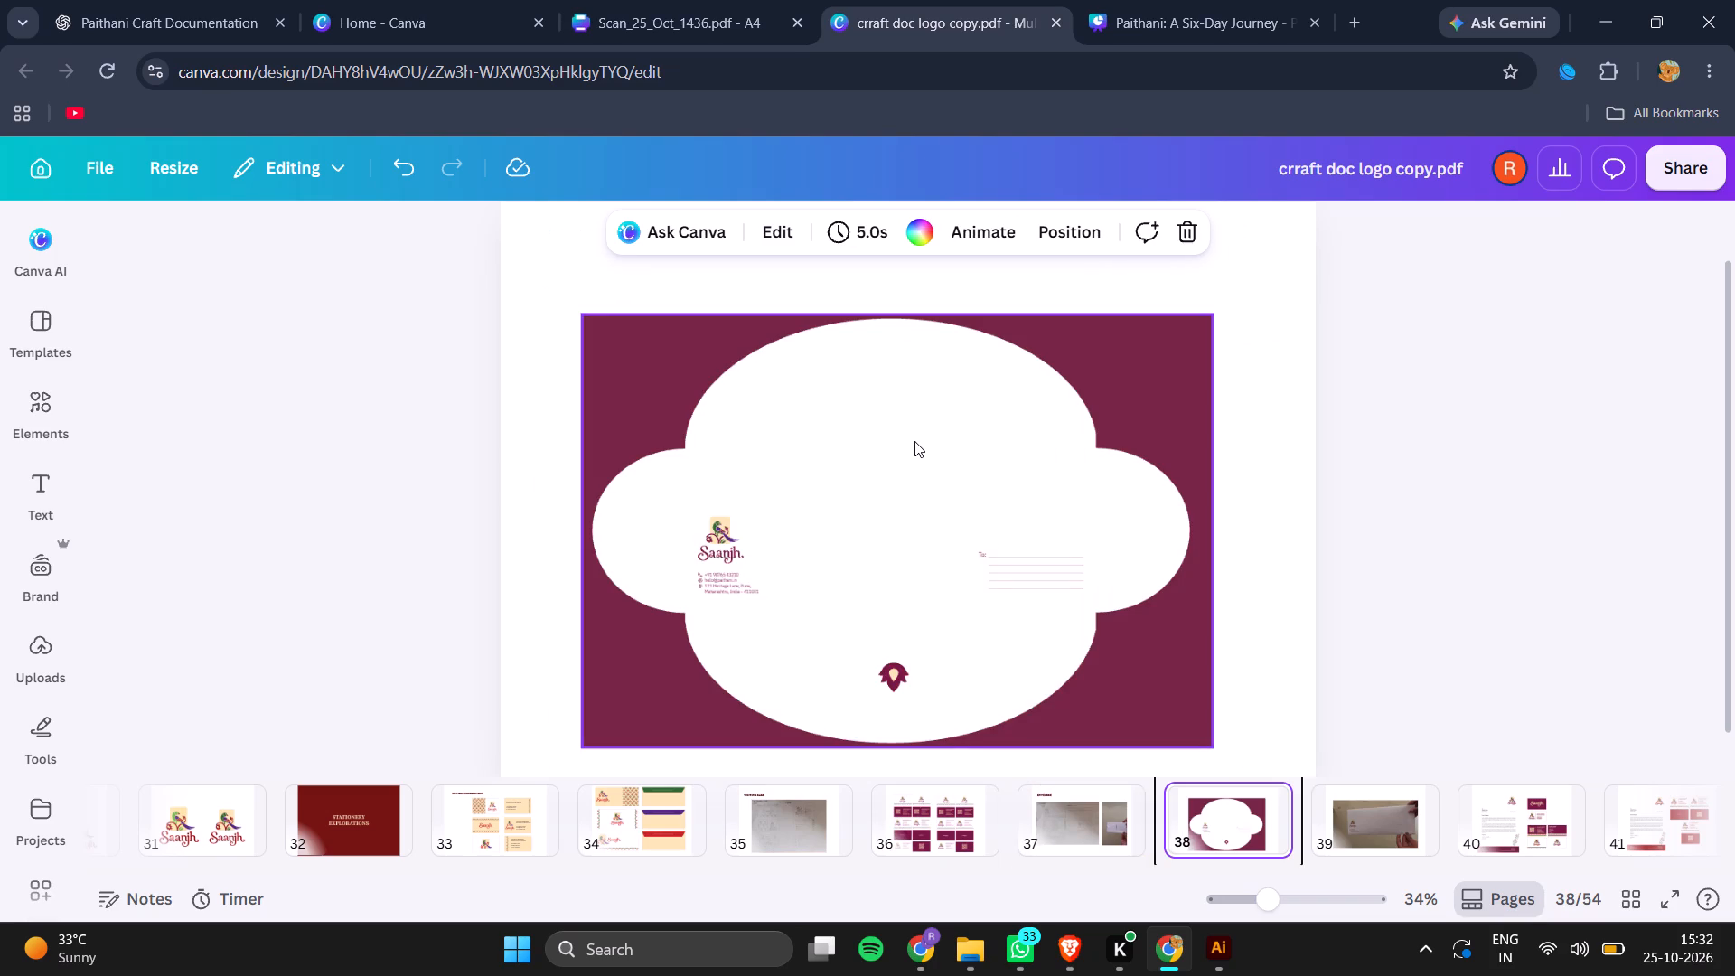
key("Right")
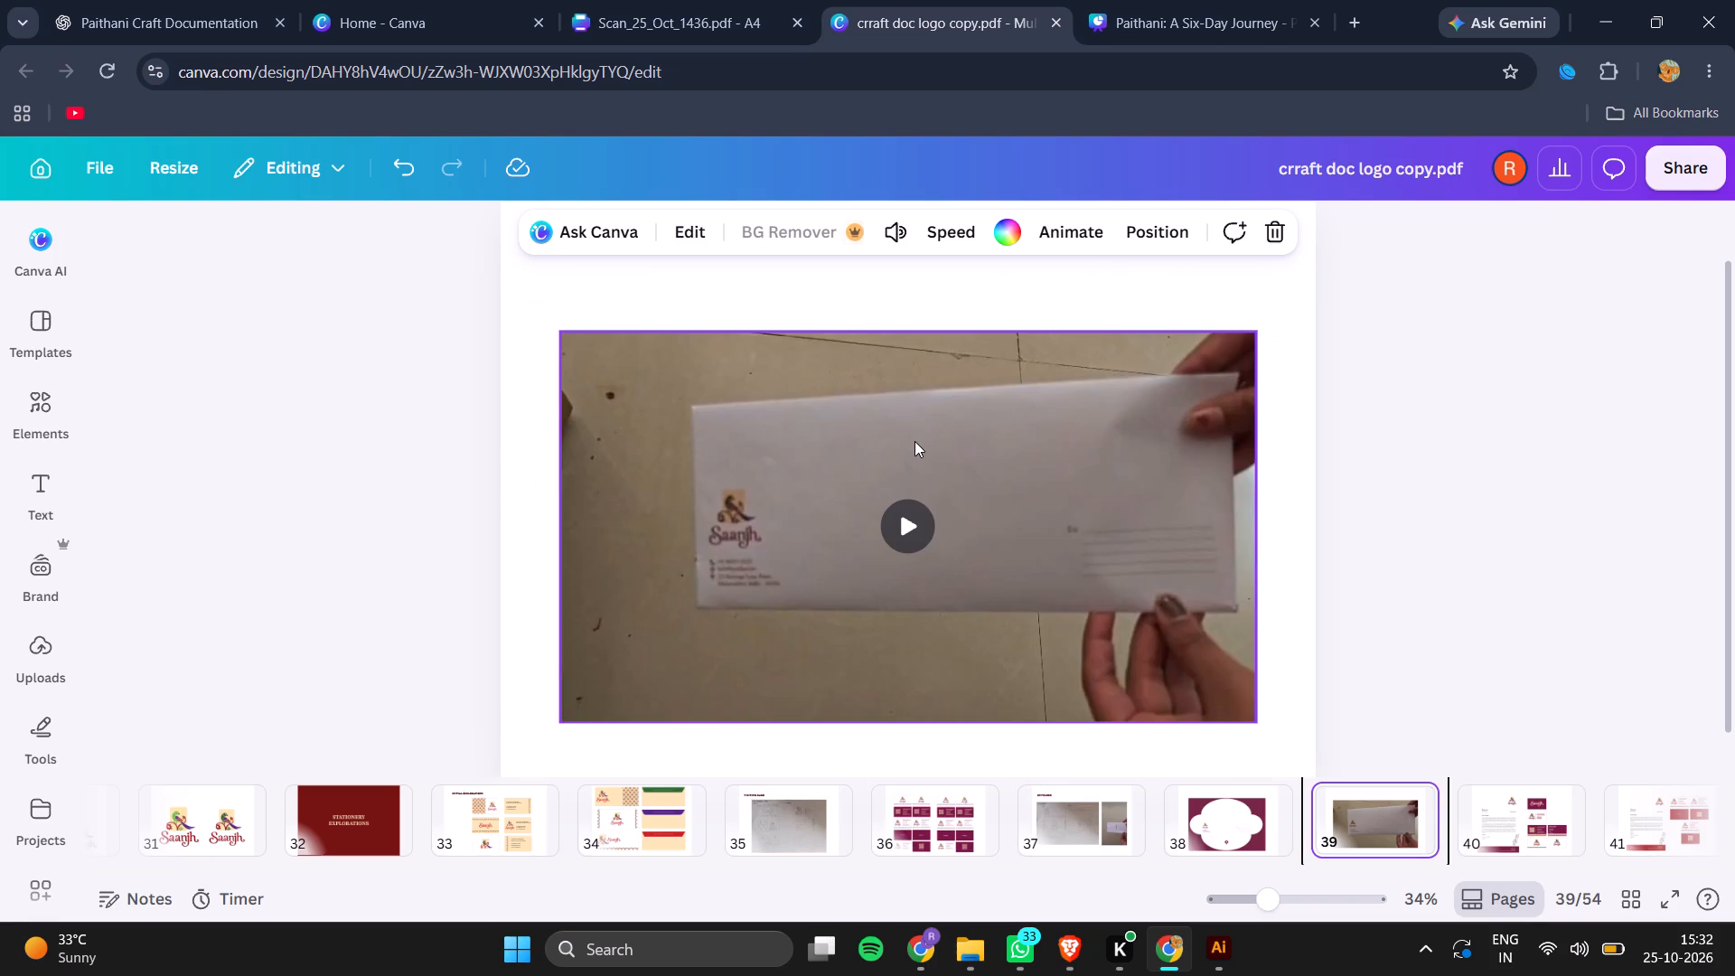
key("Right")
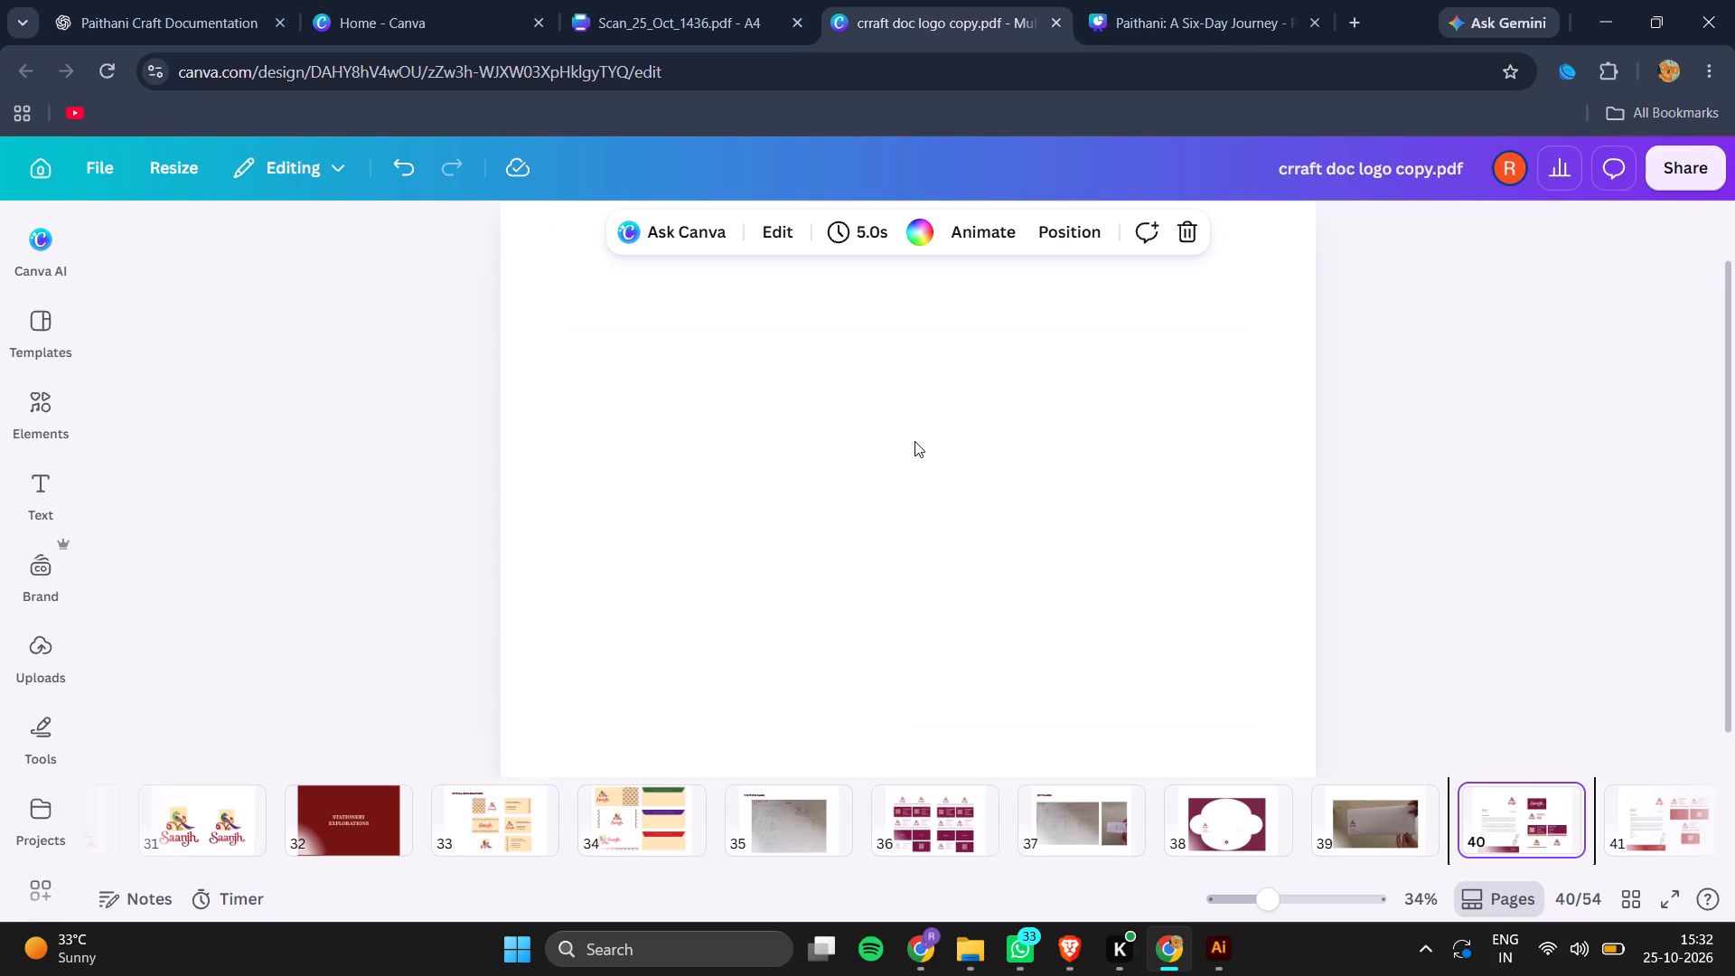
key("Right")
key("Right")
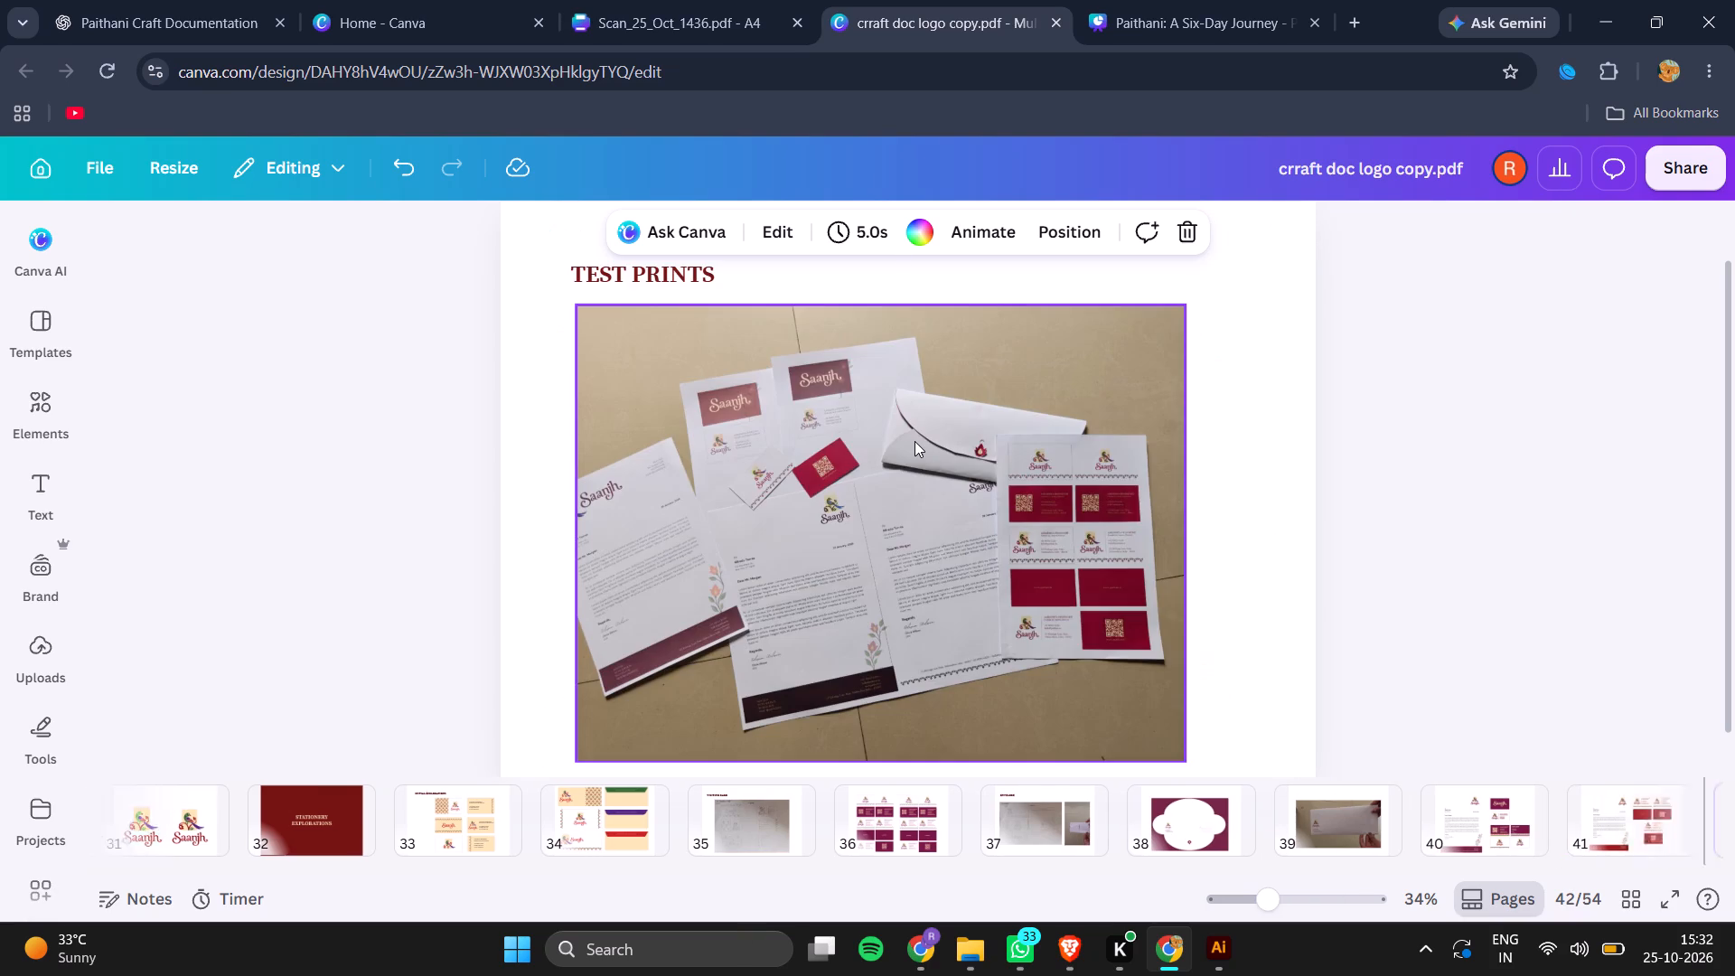
key("Right")
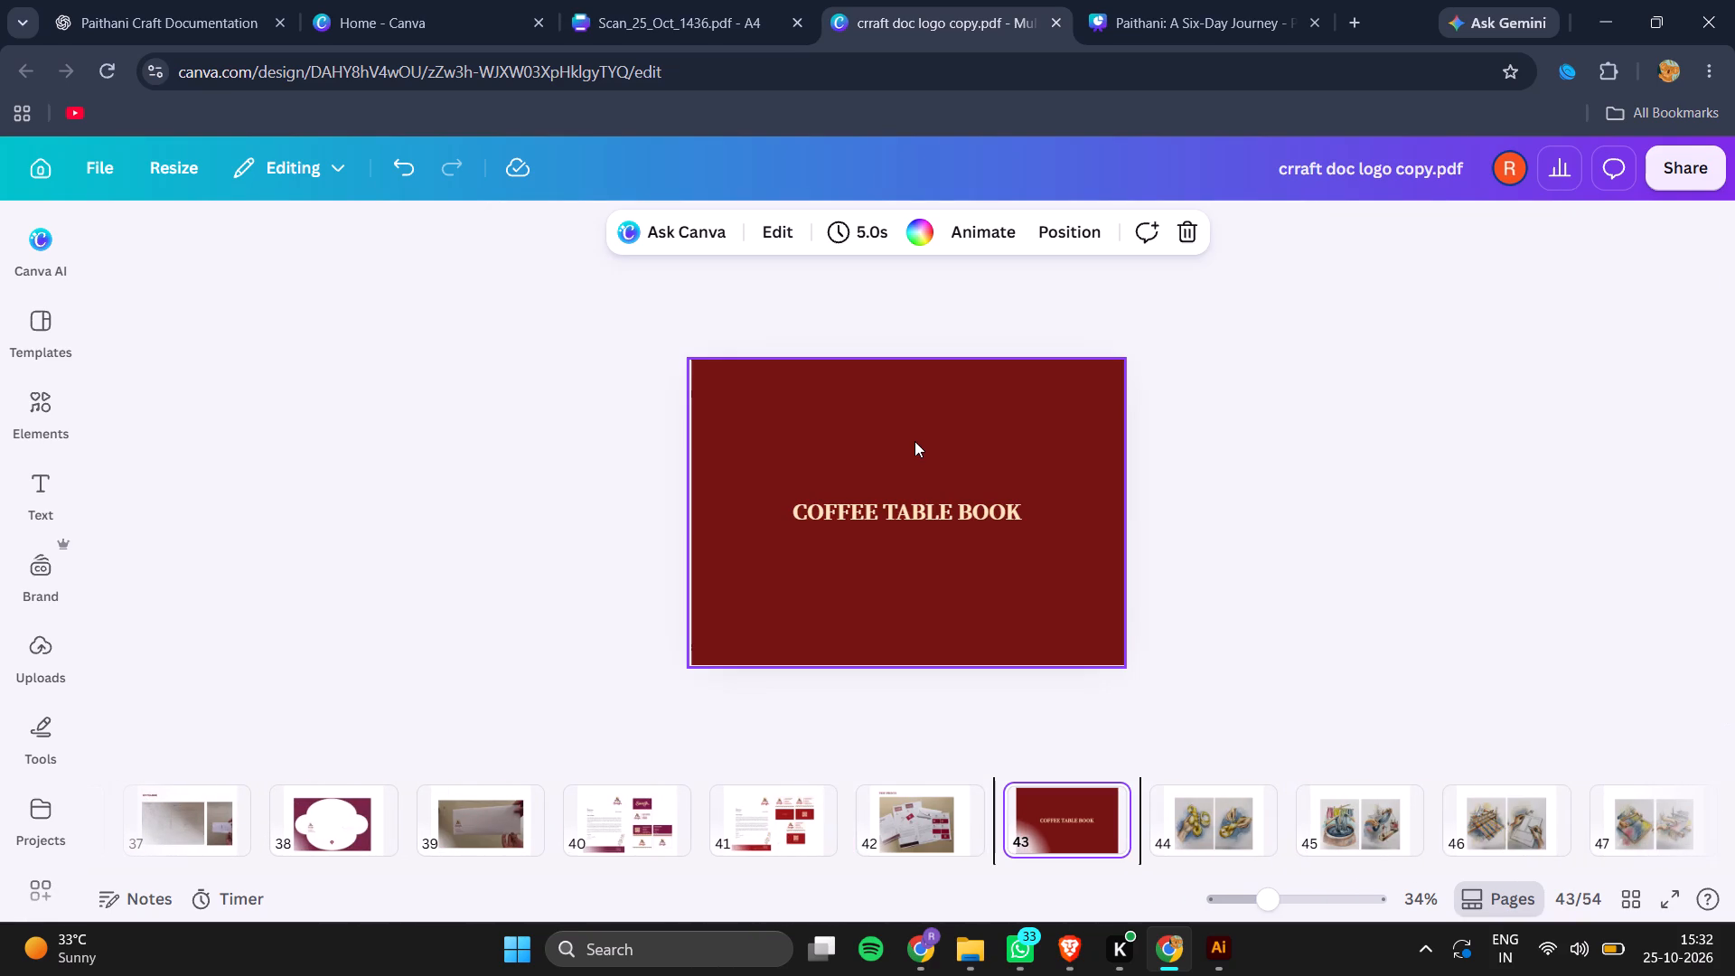
key("Right")
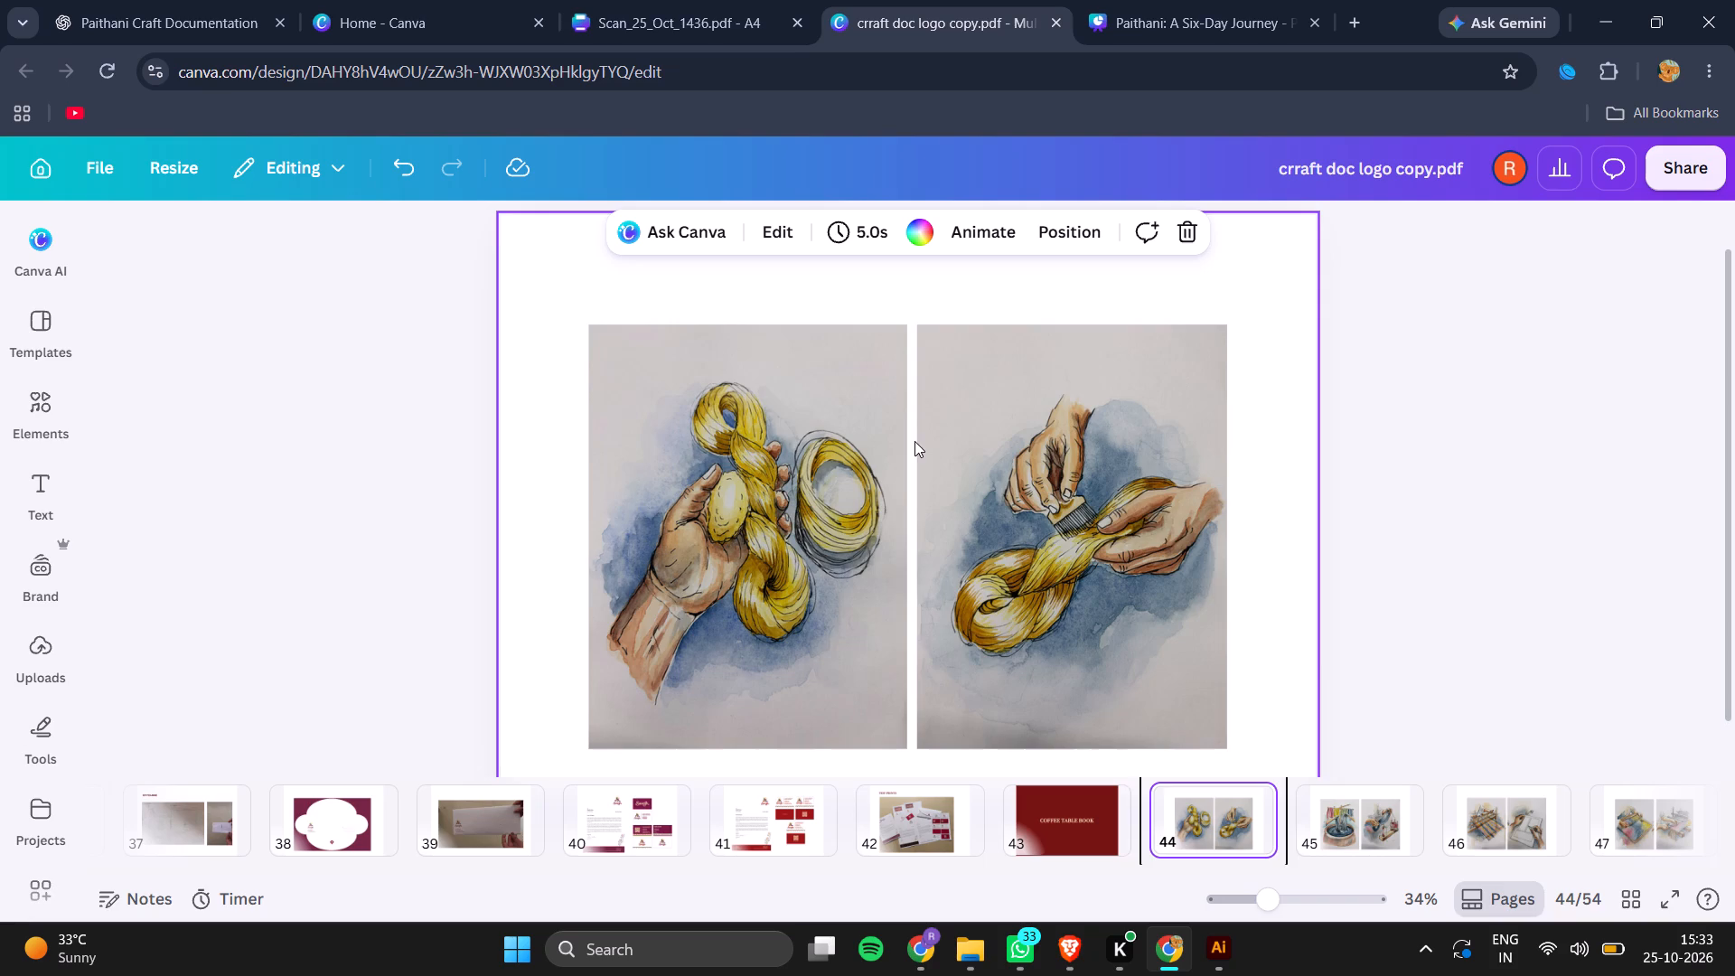
key("Left")
key("Left")
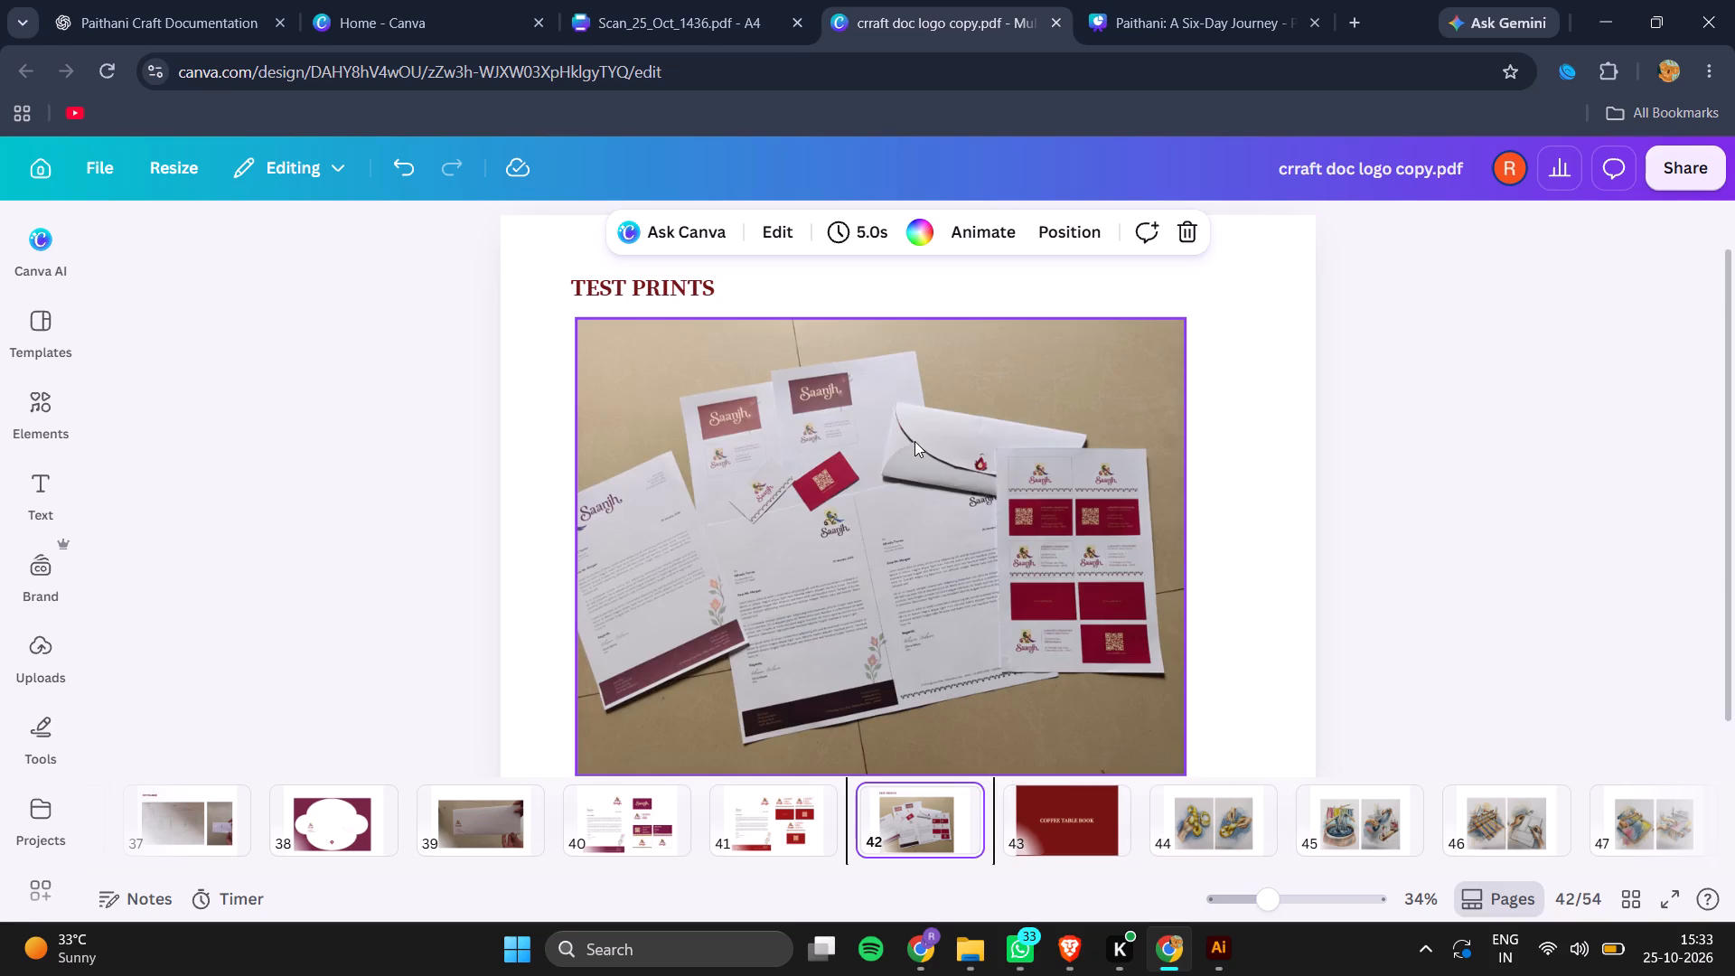
key("Left")
key("Left")
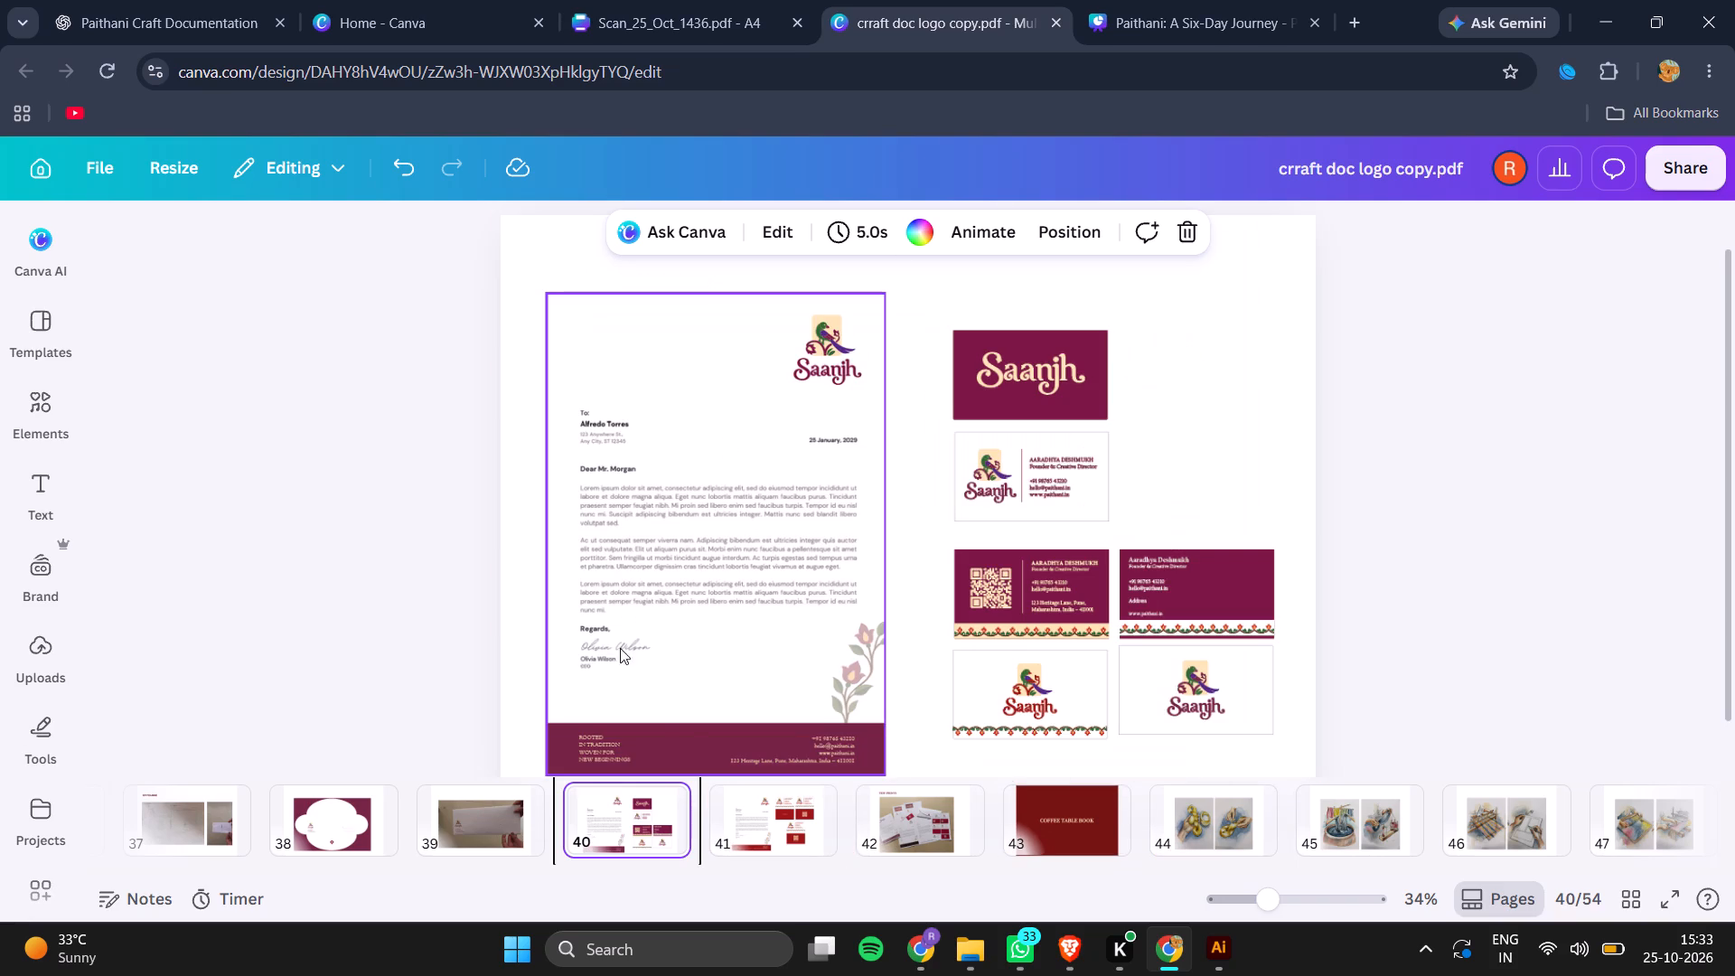
Copy the VISITING CARD heading from page 35 and paste it onto page 40 with the letterhead and card designs.
scroll(545, 794, "right", 2)
scroll(388, 840, "right", 1)
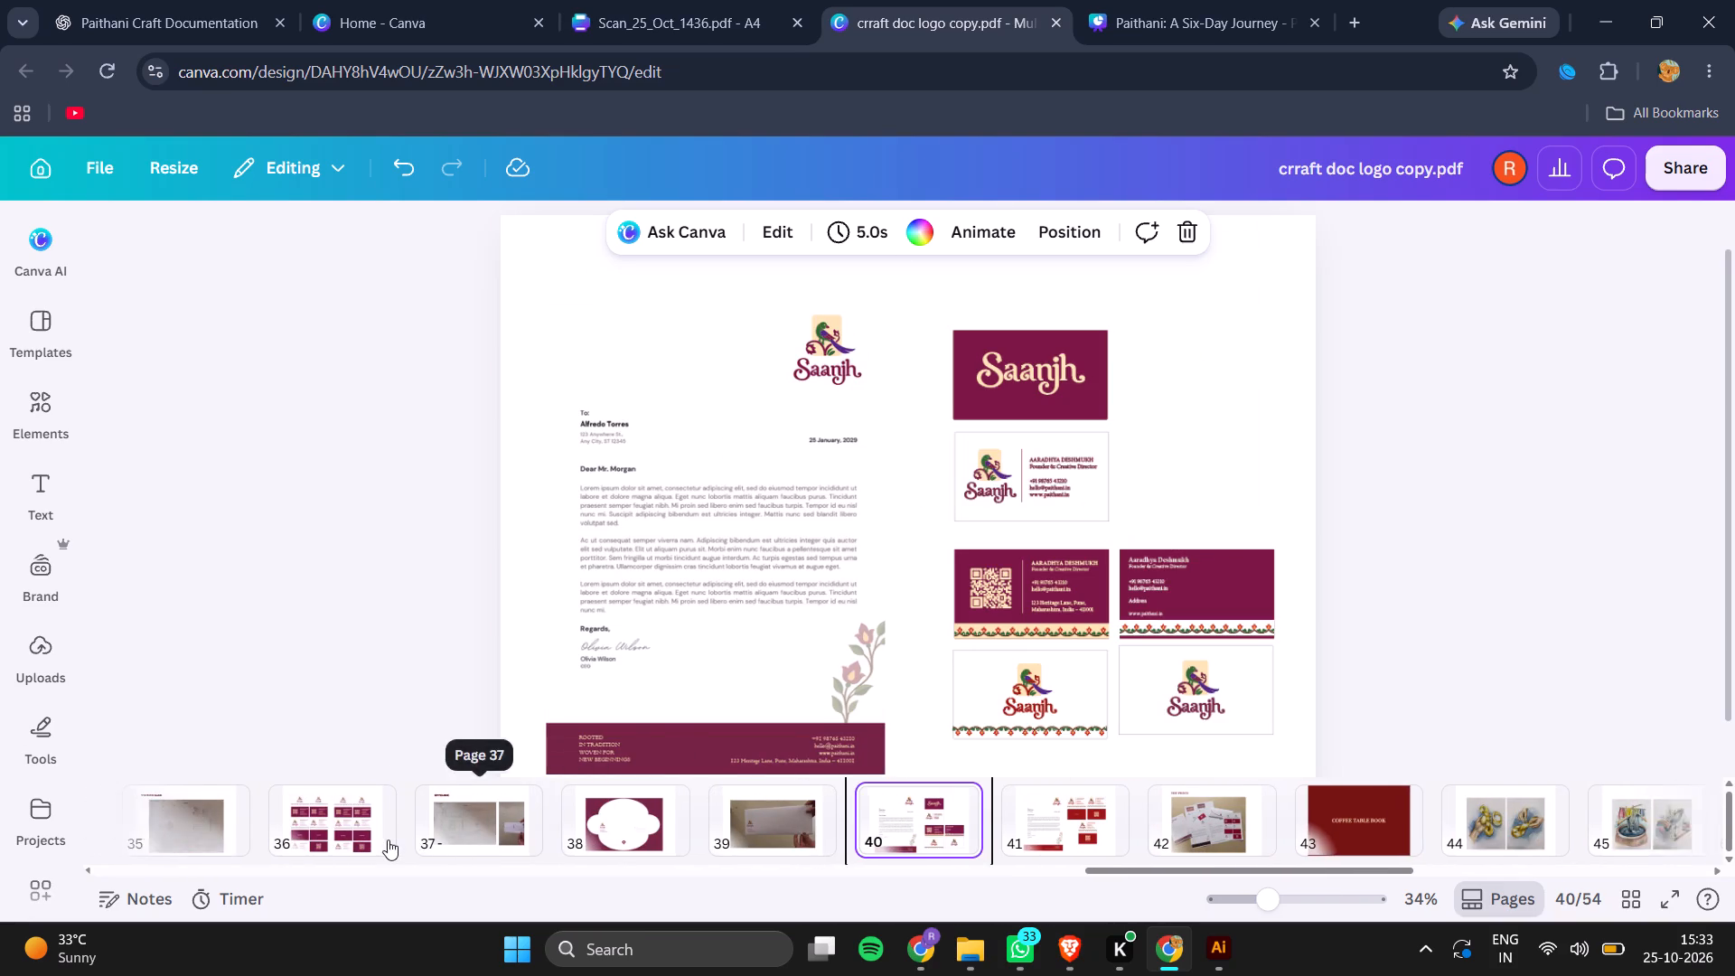
scroll(388, 840, "right", 2)
left_click(344, 818)
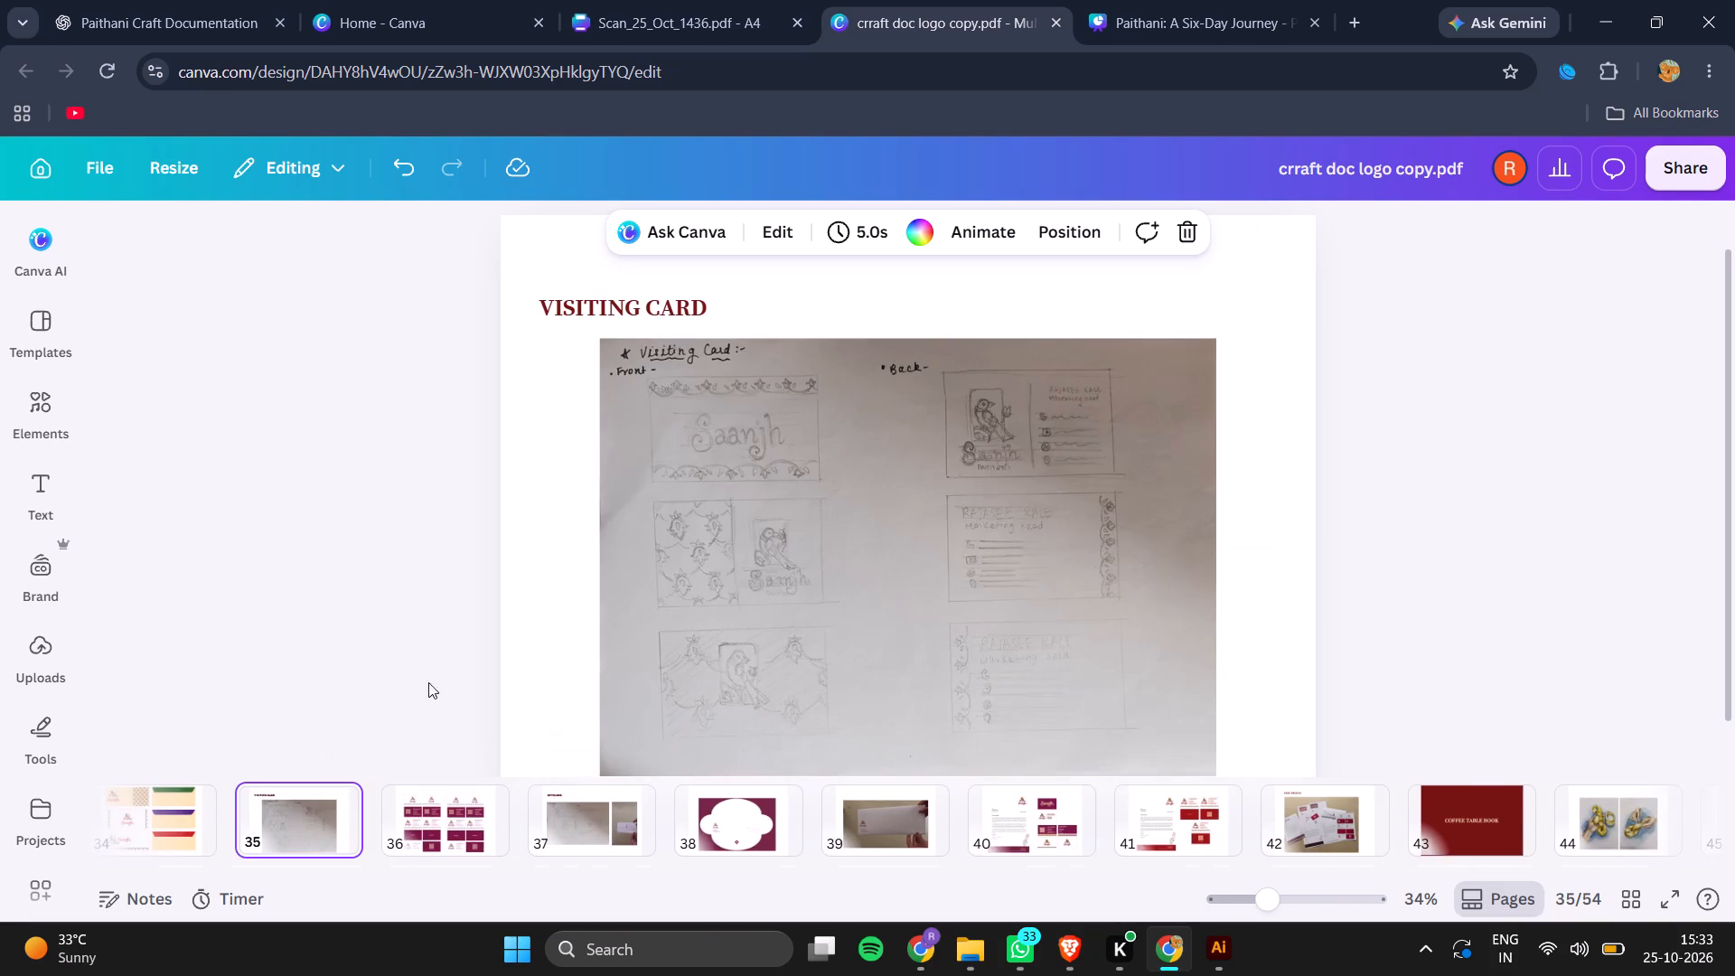
left_click(619, 296)
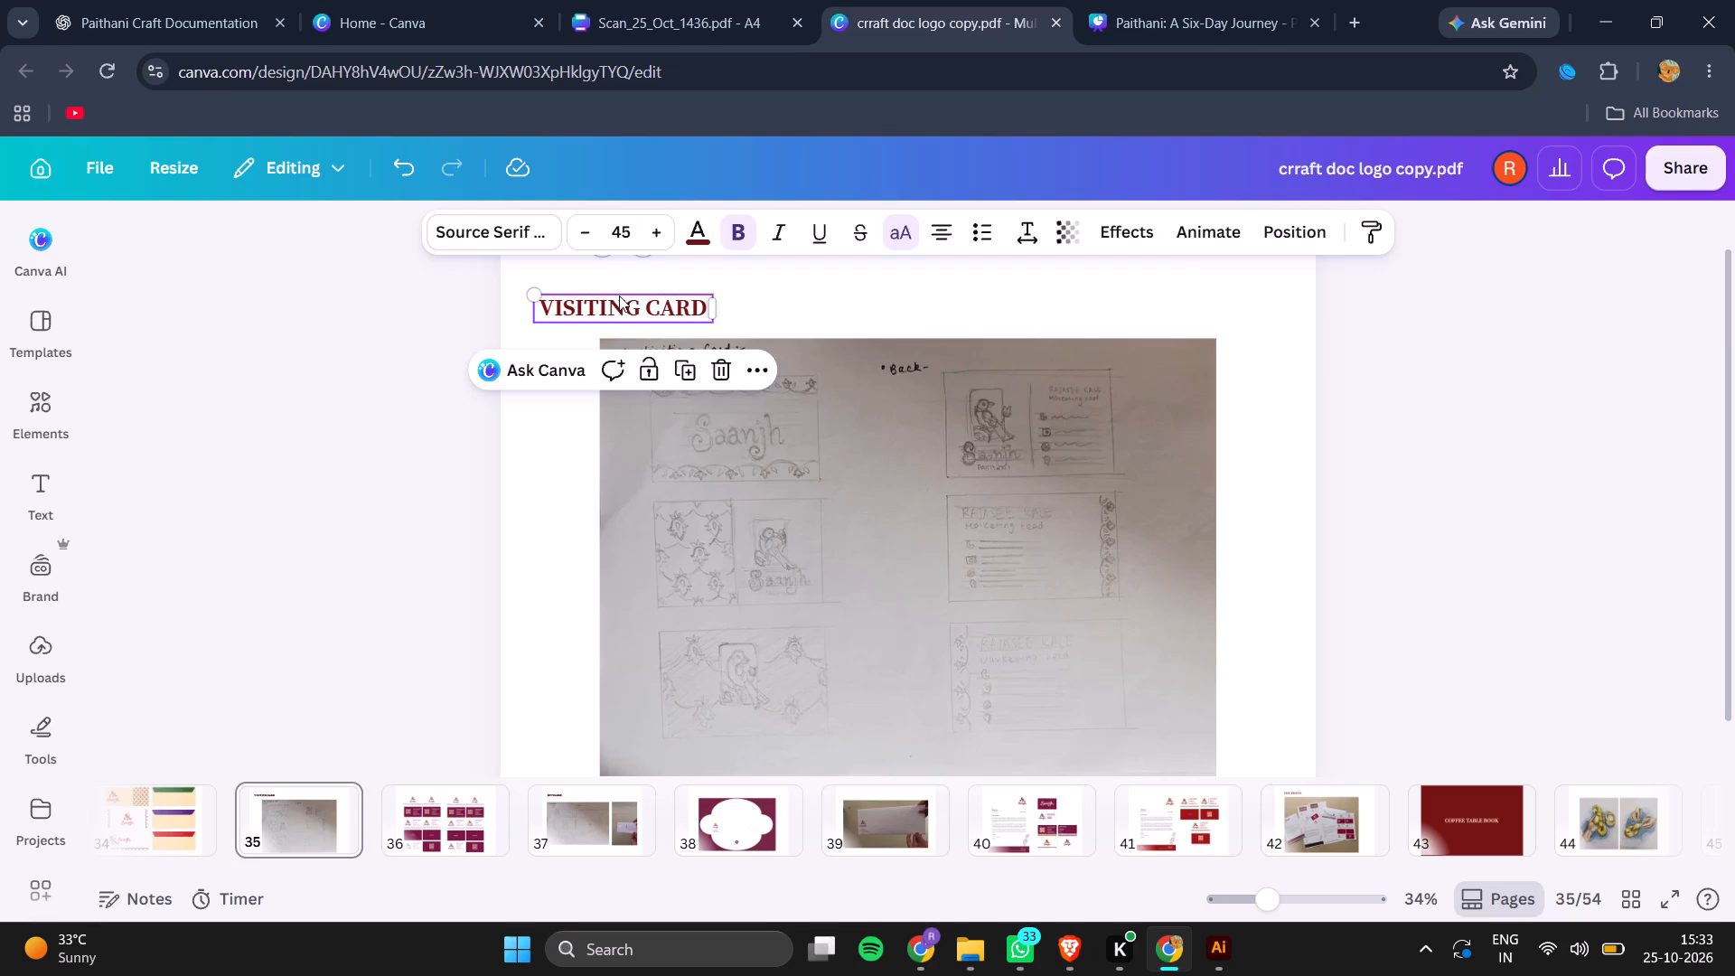
key("ctrl+c")
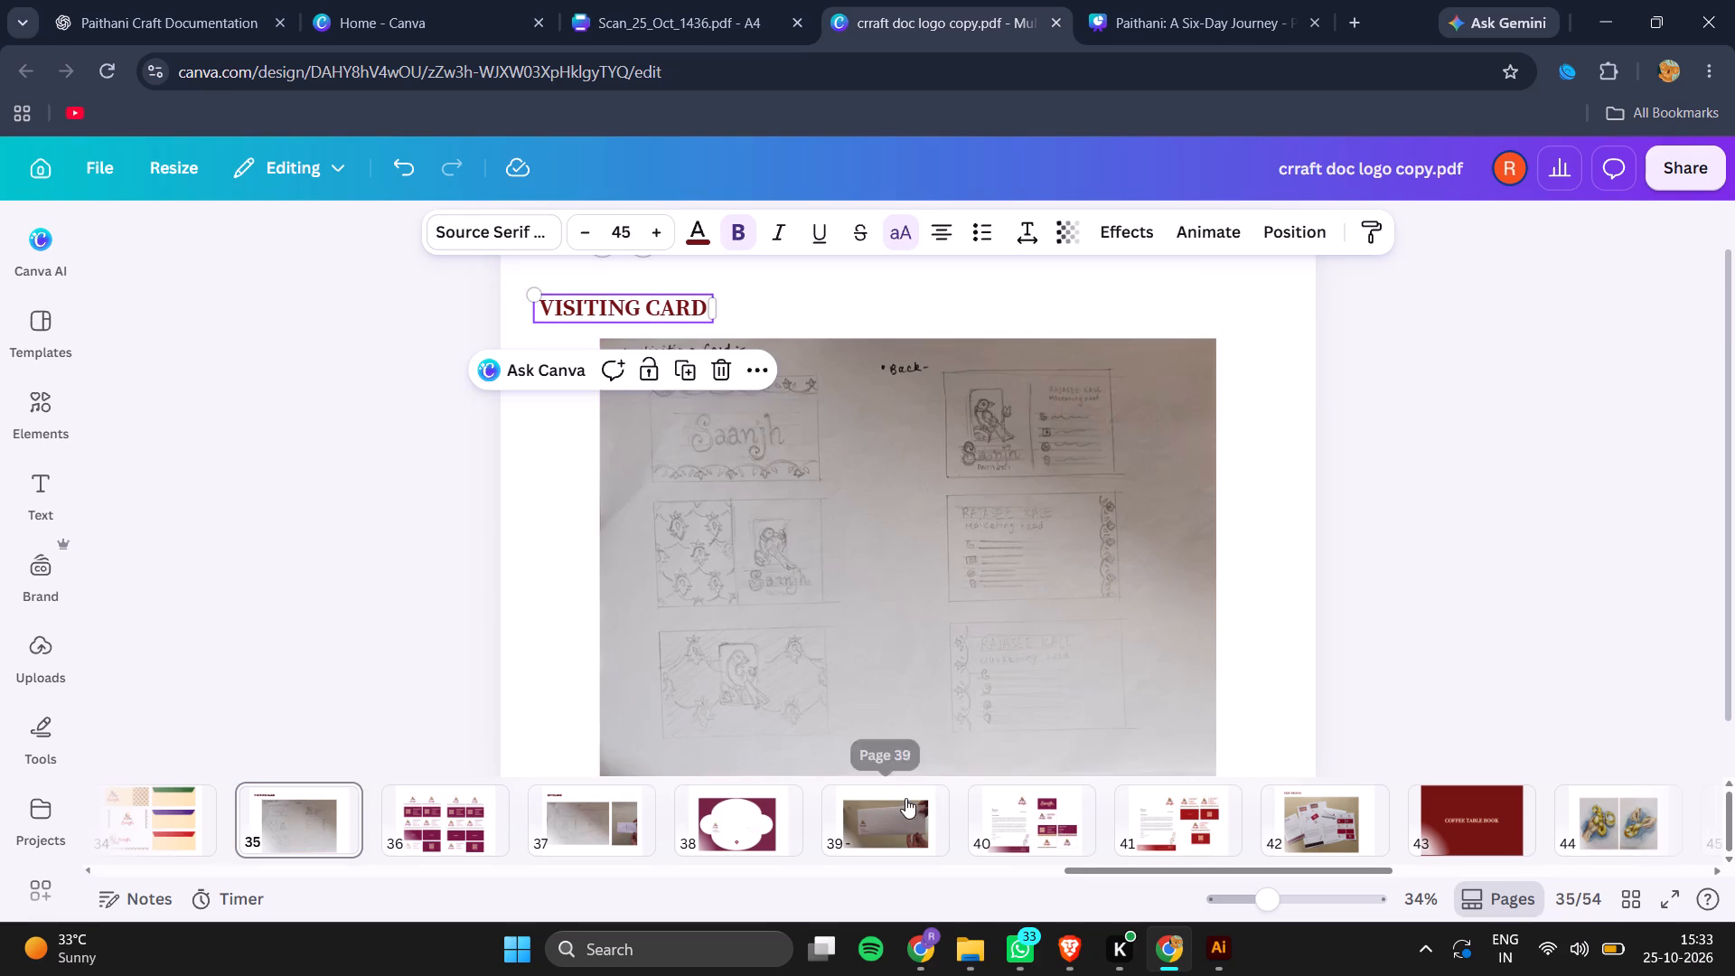
left_click(905, 798)
left_click(980, 794)
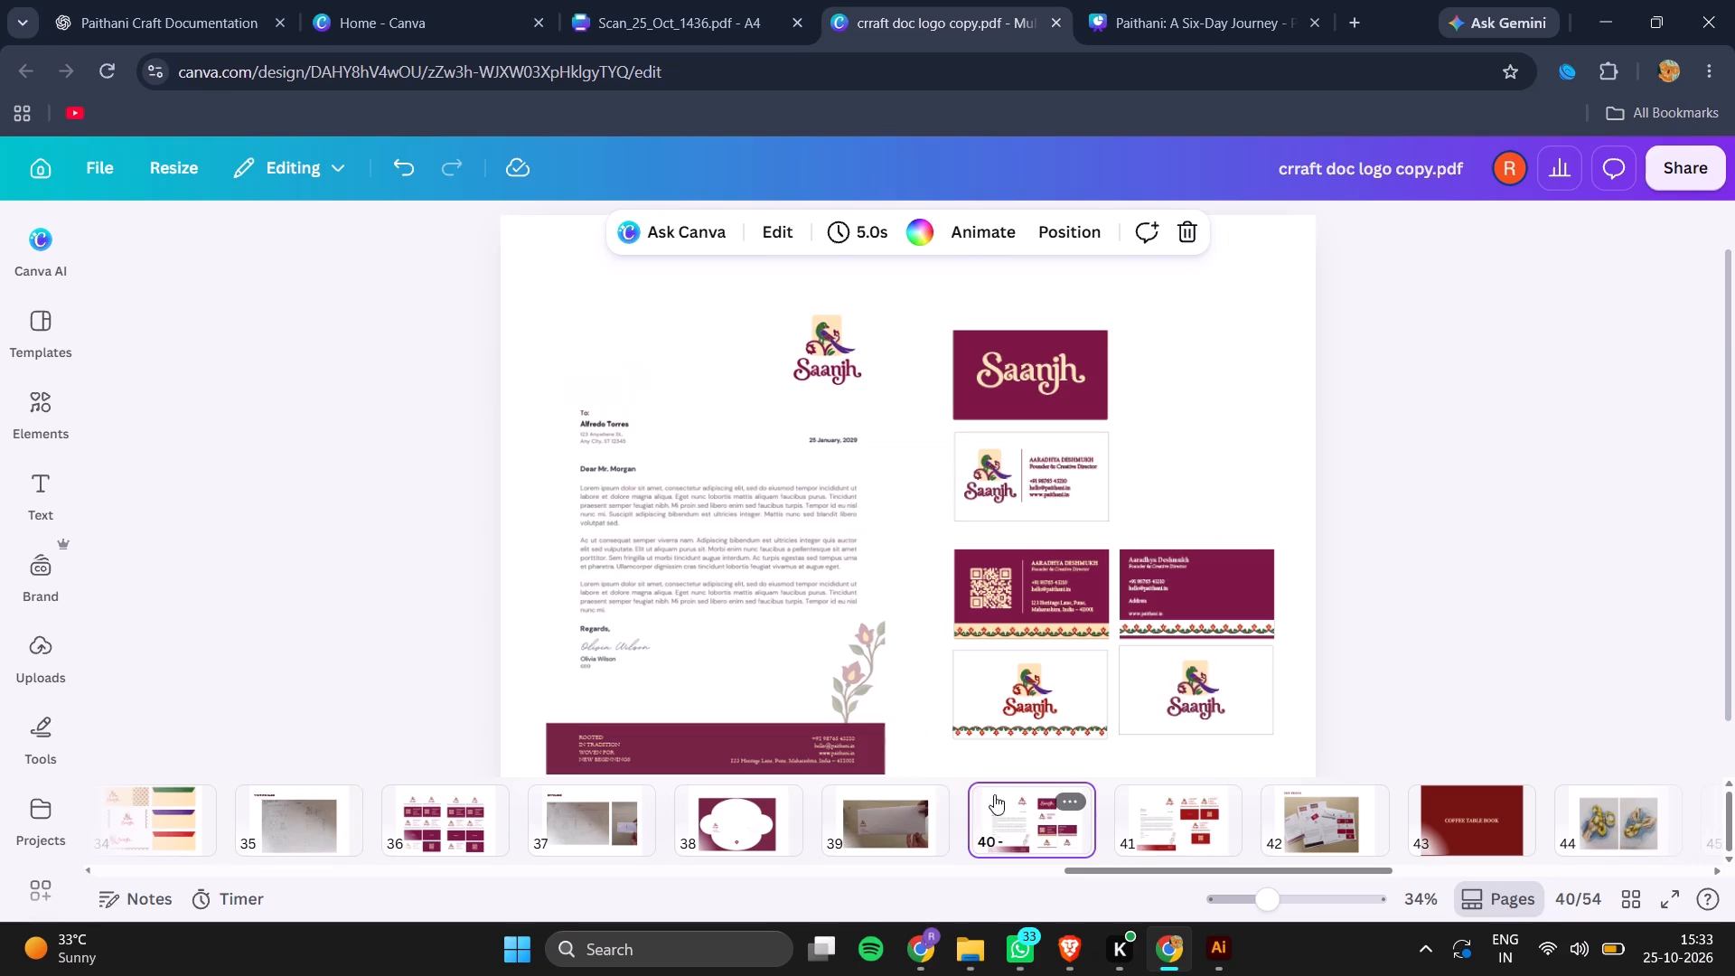
key("ctrl+v")
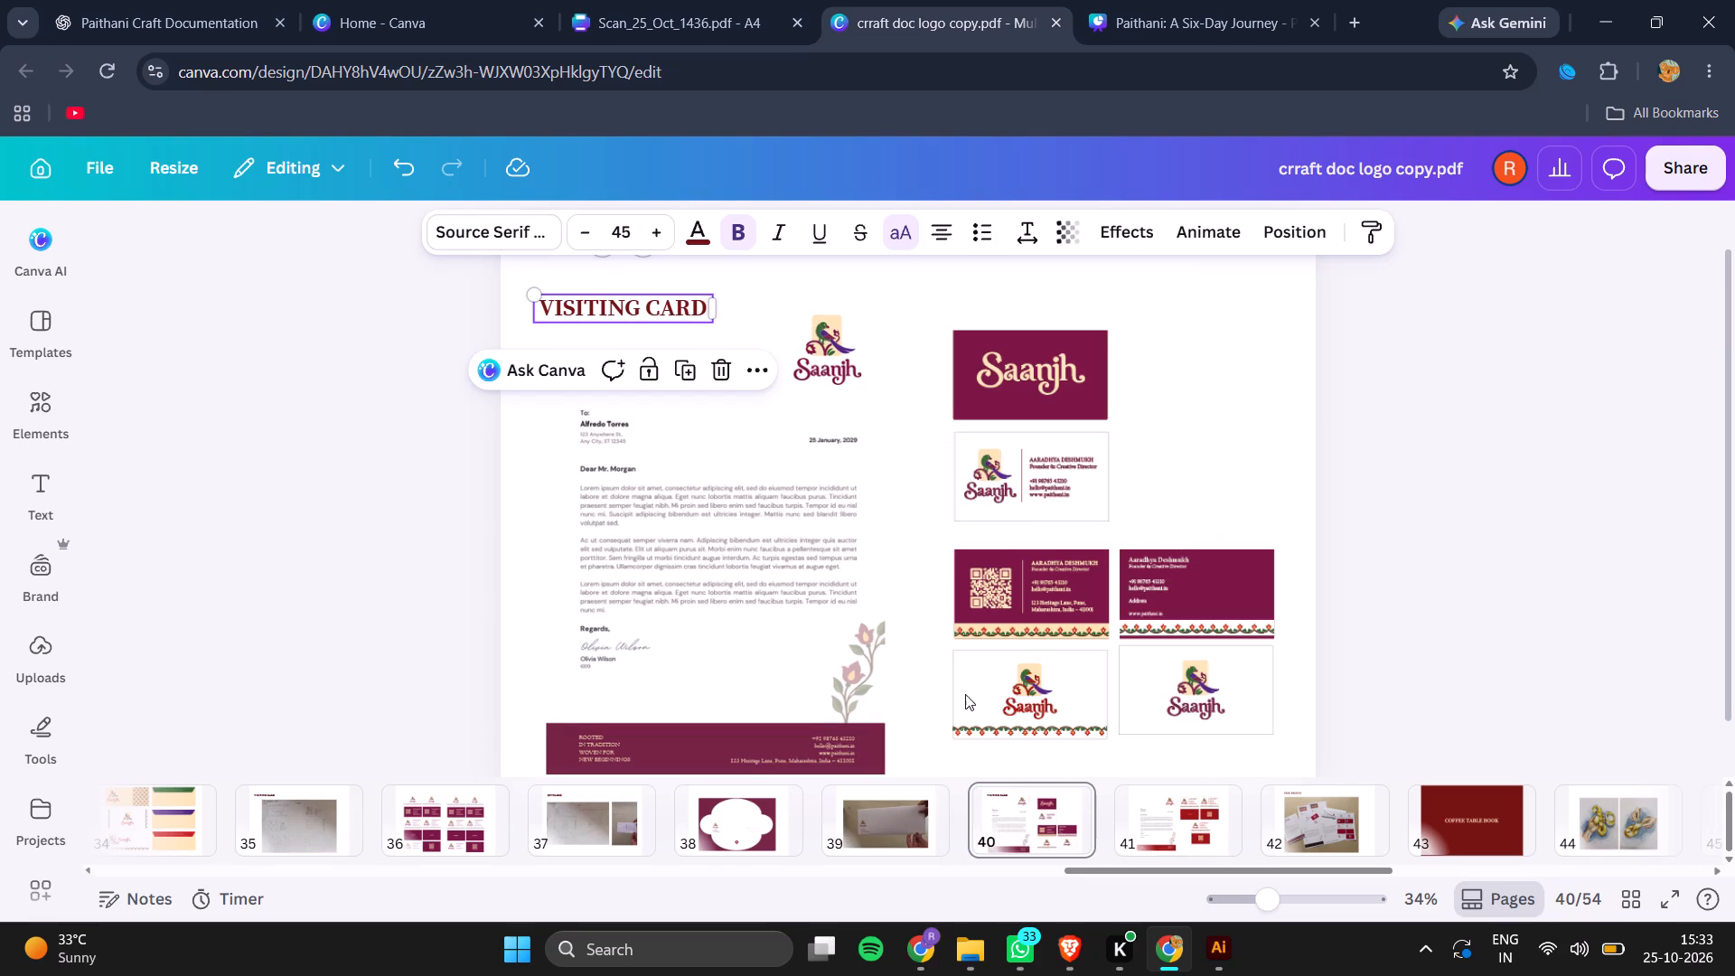
Move the pasted VISITING CARD heading on page 40 up above the letterhead, in line with the letterhead's outer edge.
left_click(675, 303)
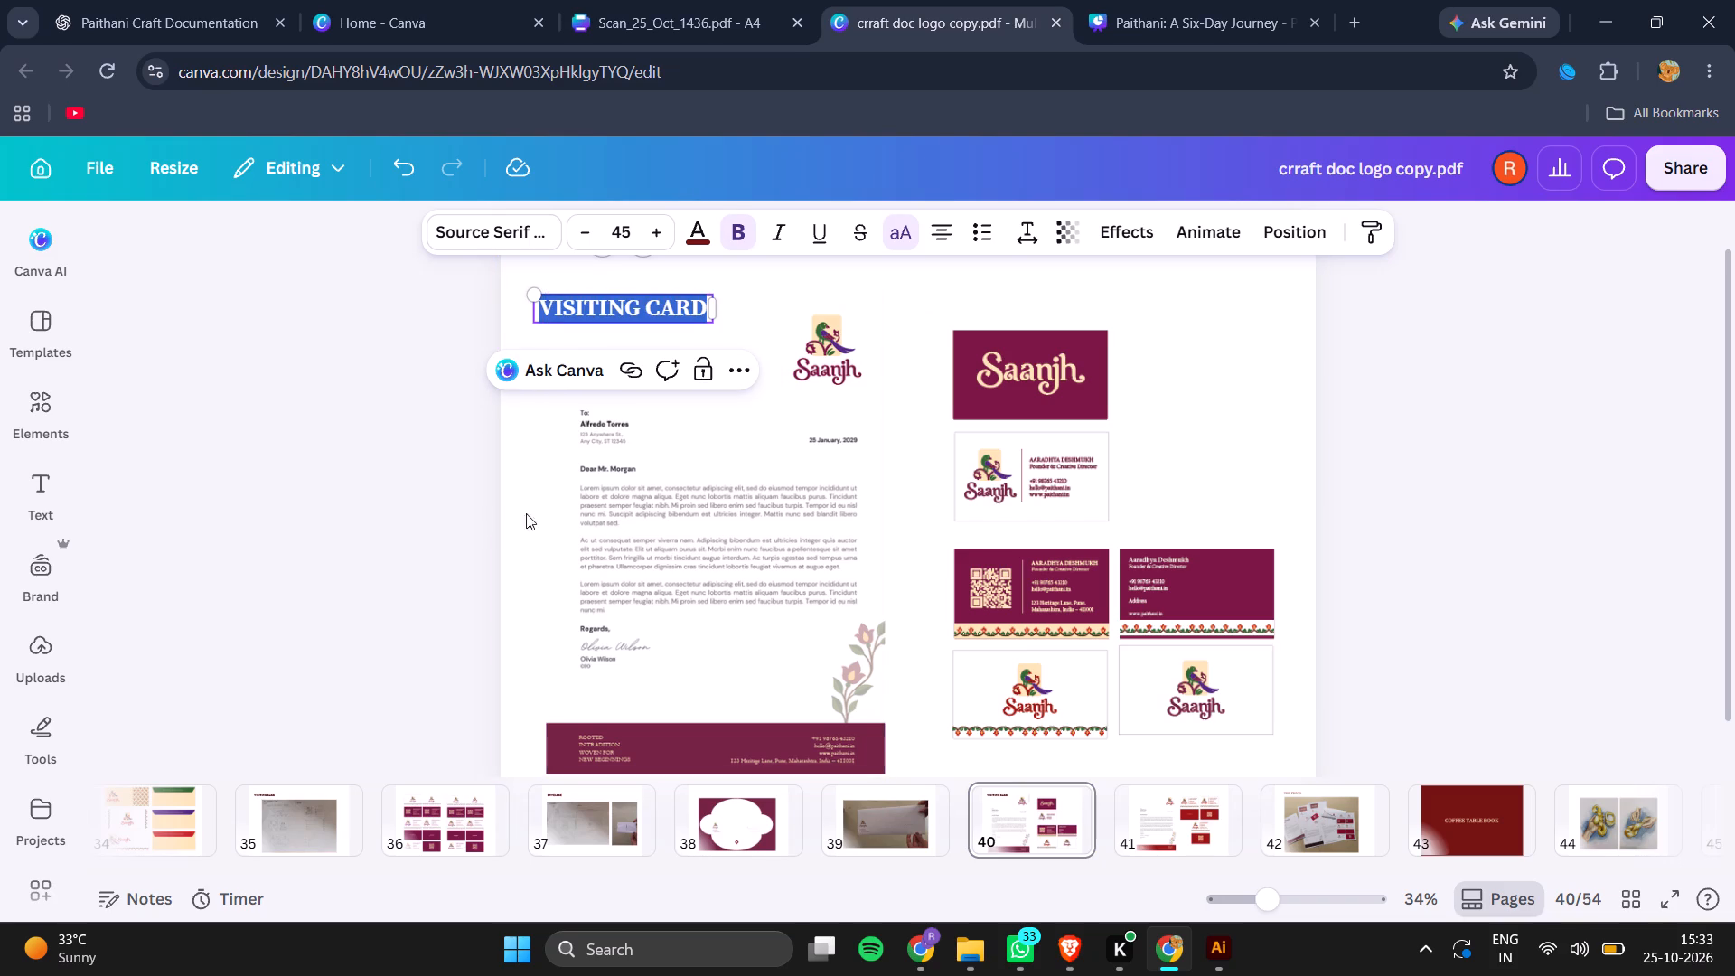
scroll(654, 511, "up", 2)
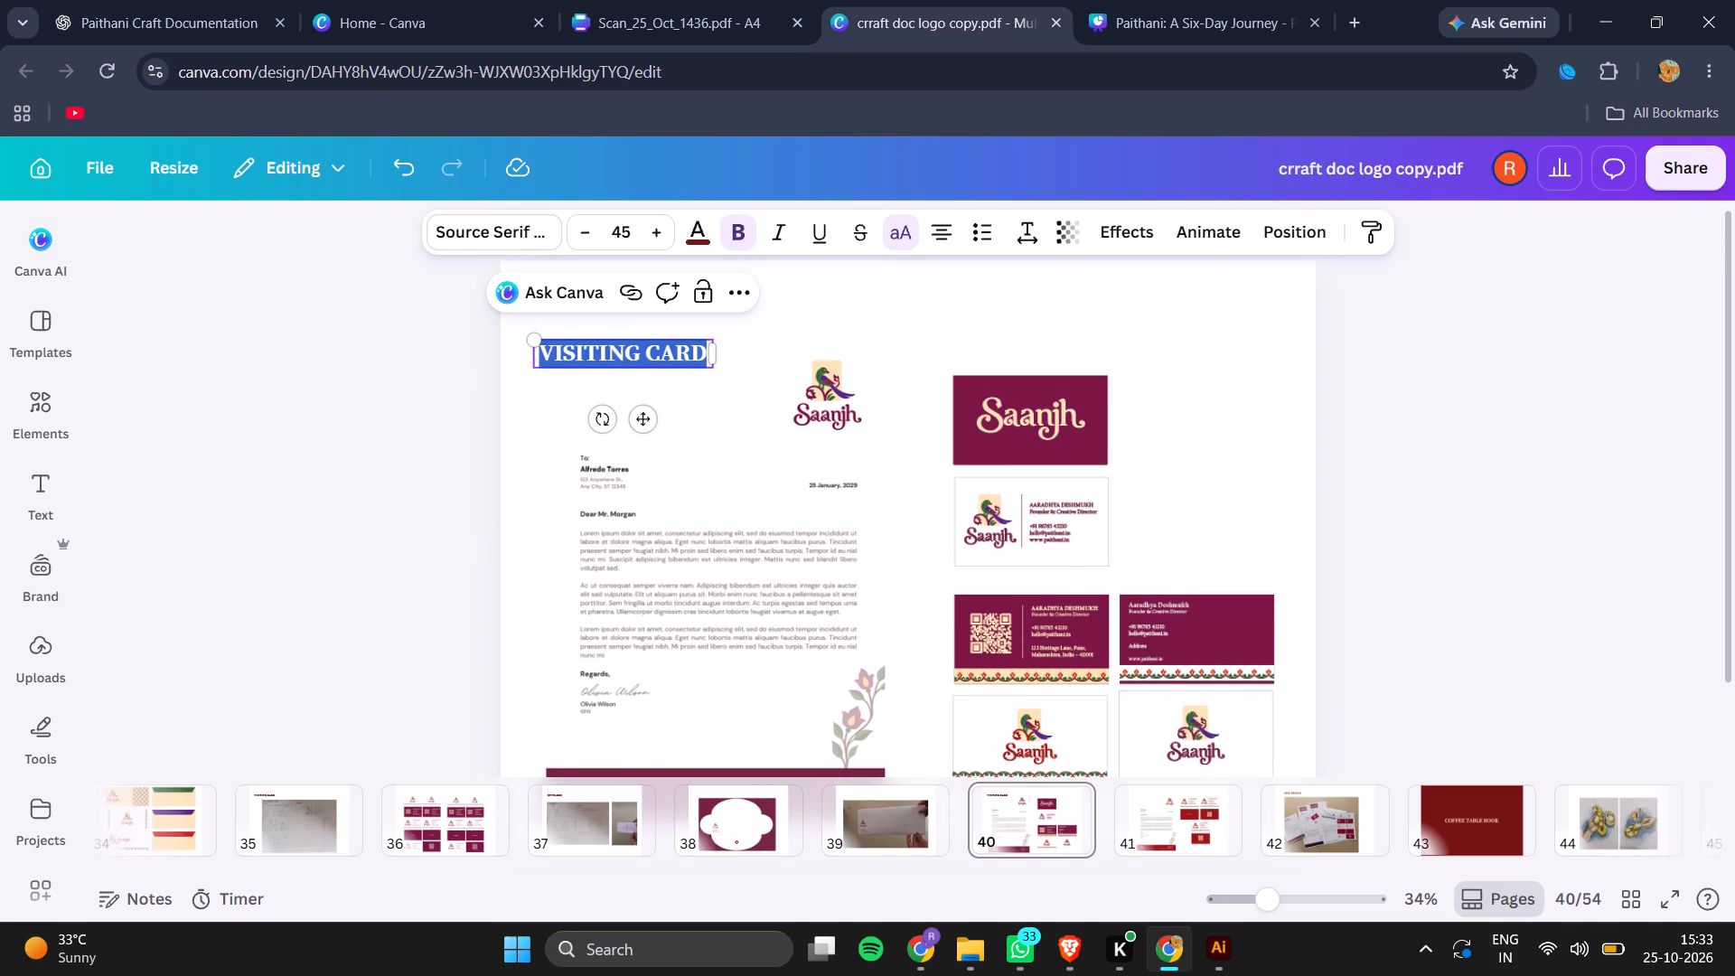
left_click(391, 333)
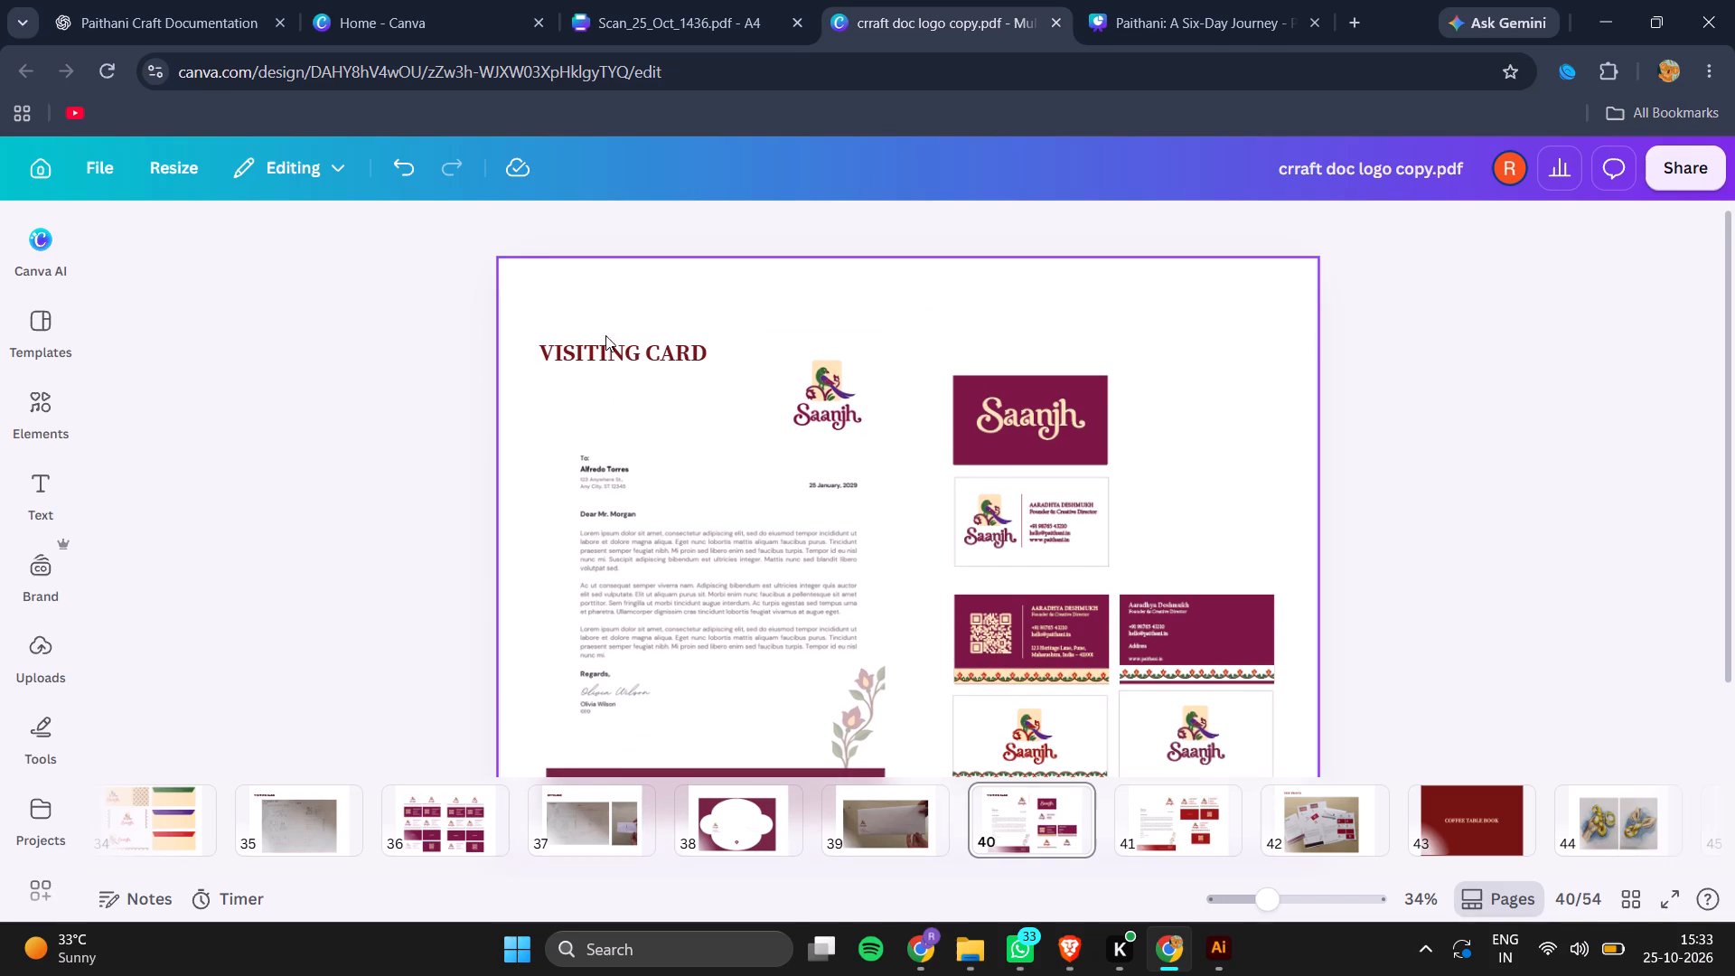
left_click_drag(604, 349, 620, 305)
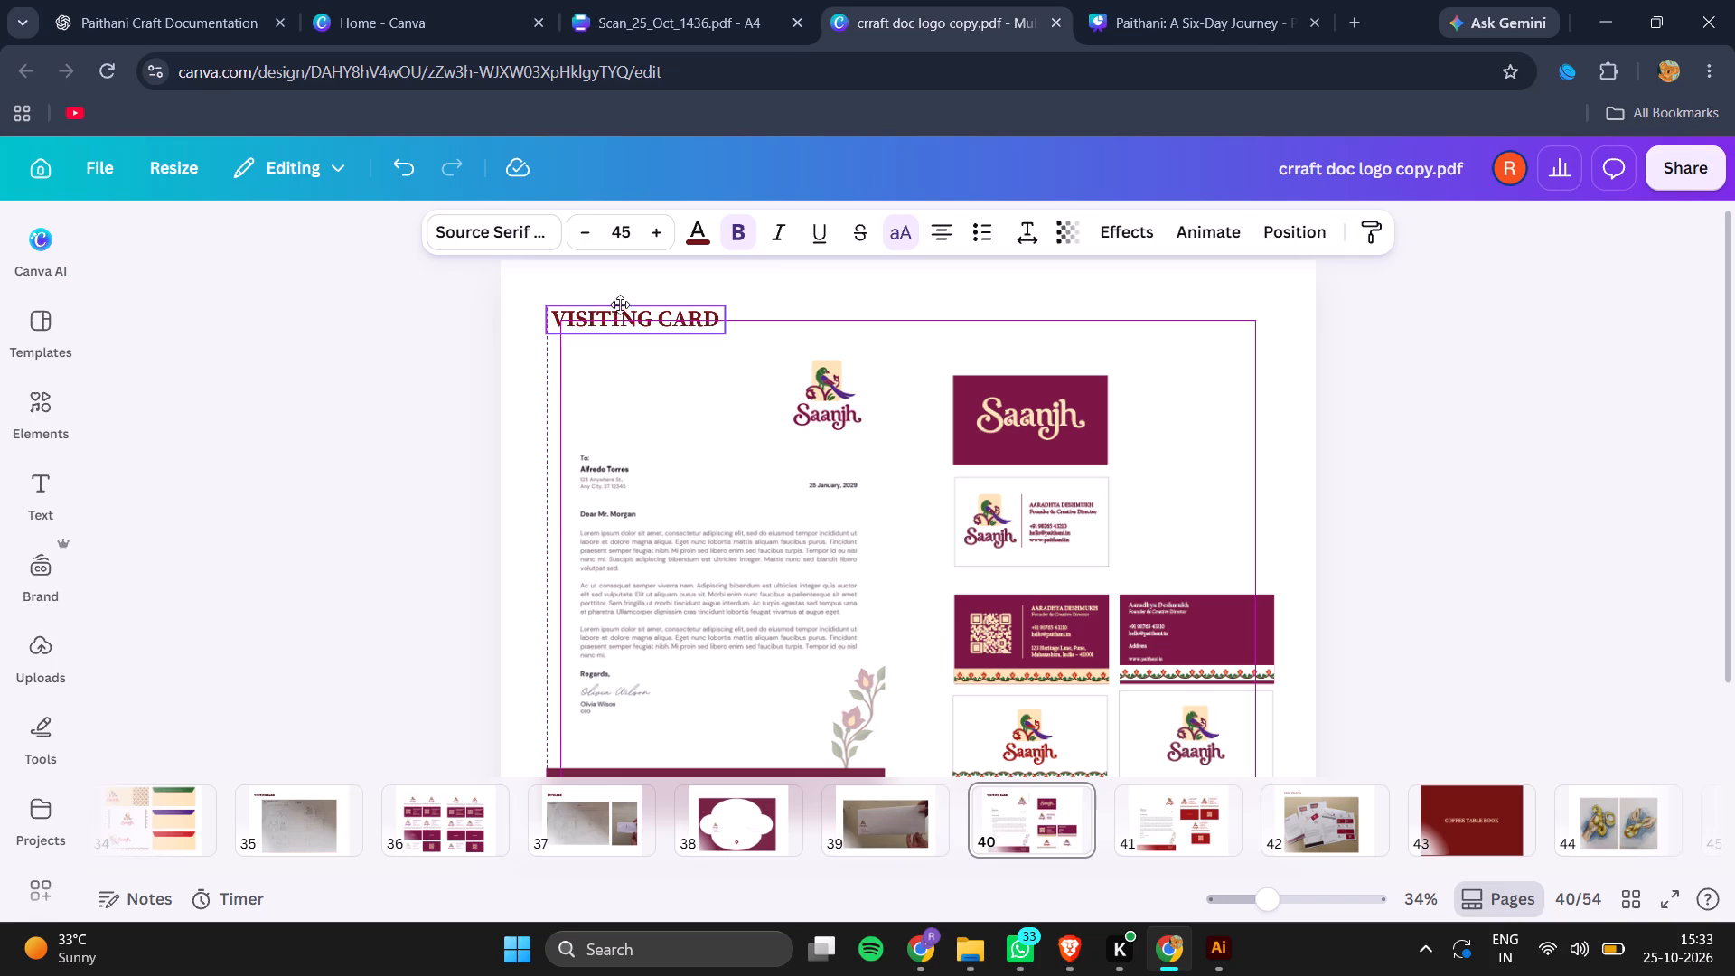
left_click_drag(620, 305, 621, 296)
Replace the page 40 heading text with "final stationery set" and fit its text box around it on one line.
left_click(621, 296)
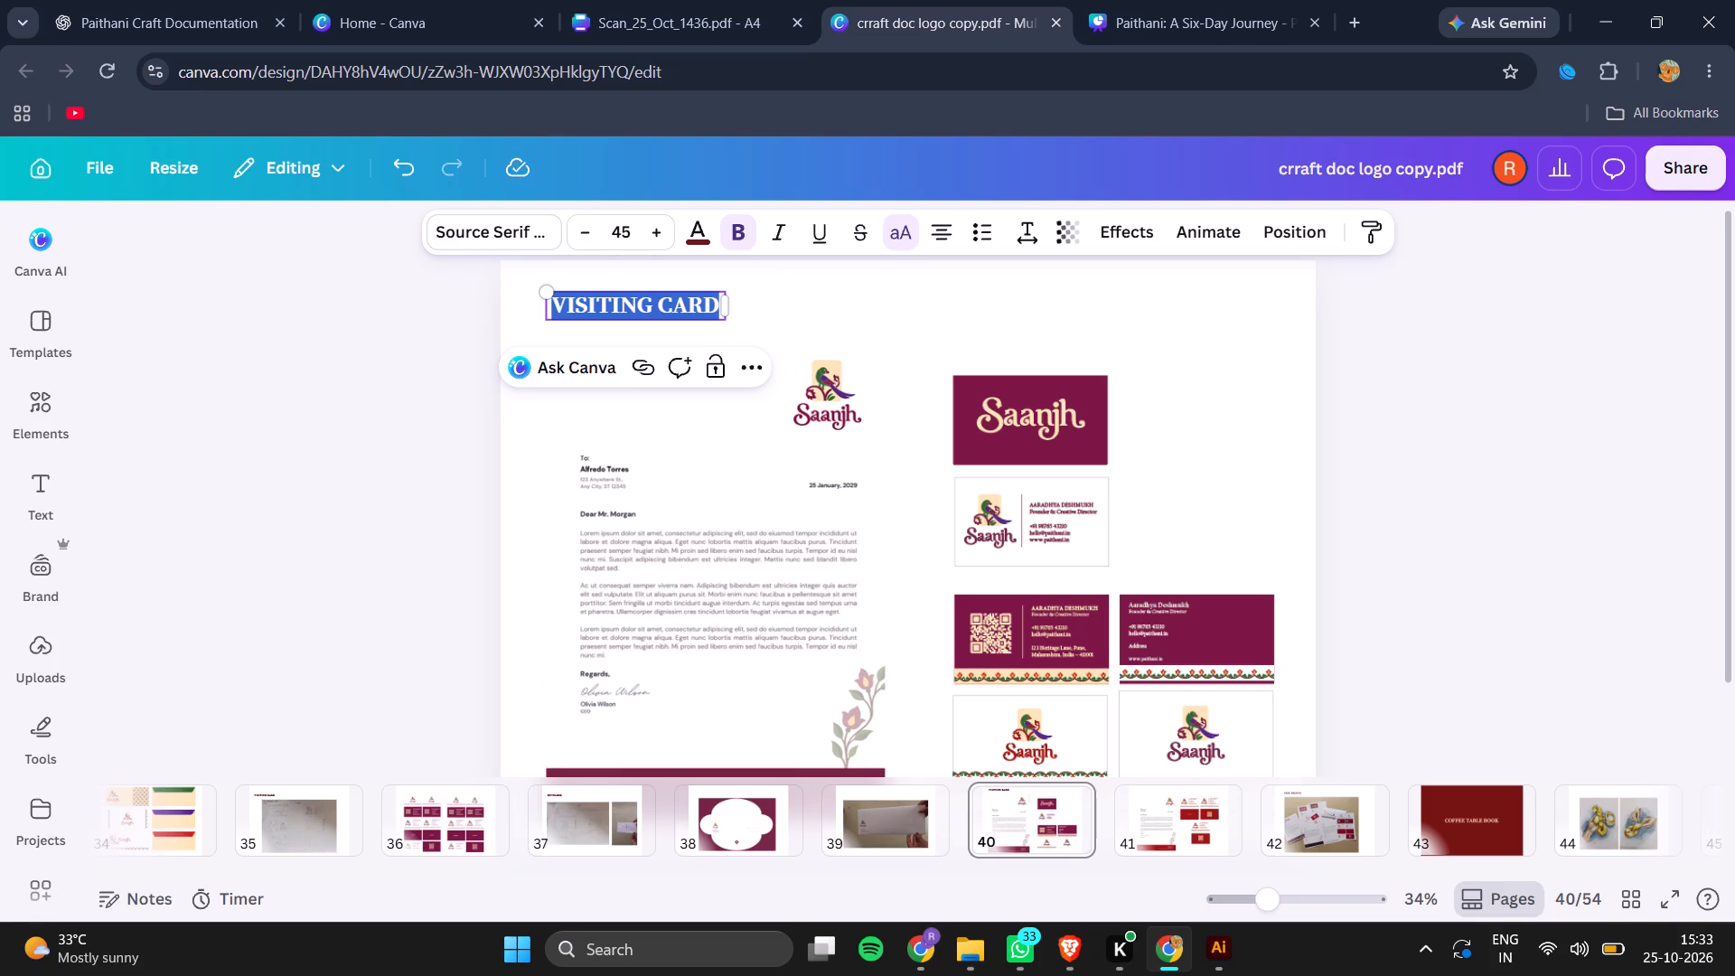
type("final")
key("space")
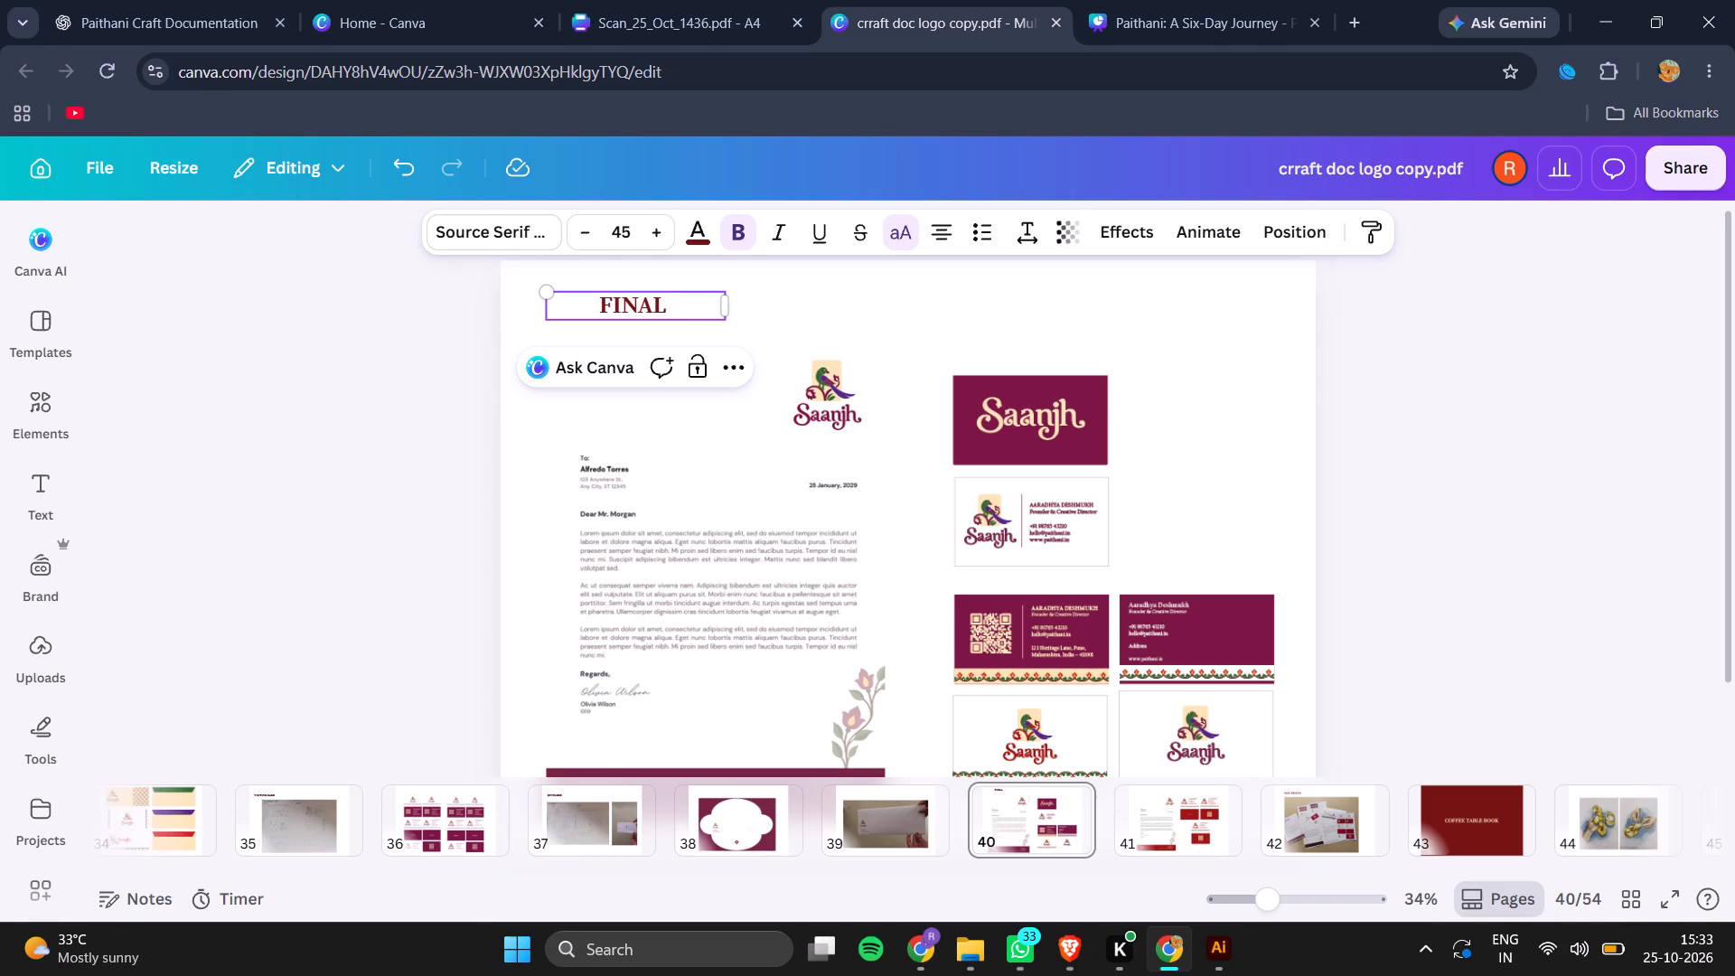
key("s")
type("tation")
type("ery set")
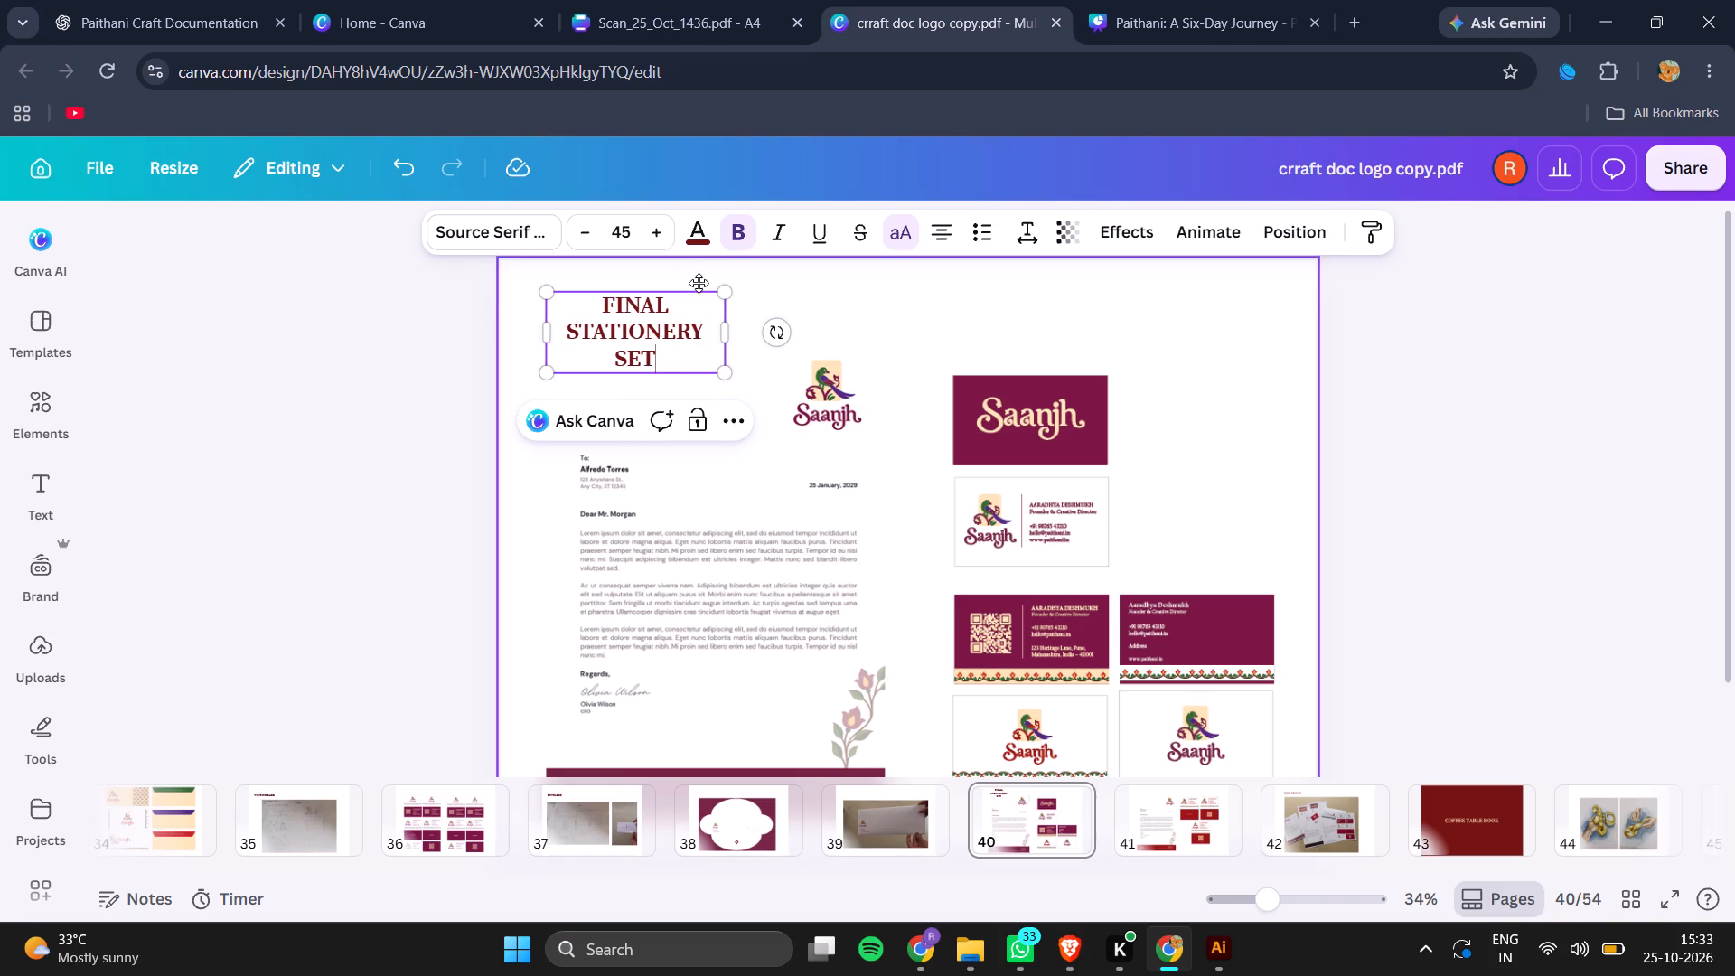
left_click_drag(730, 333, 856, 311)
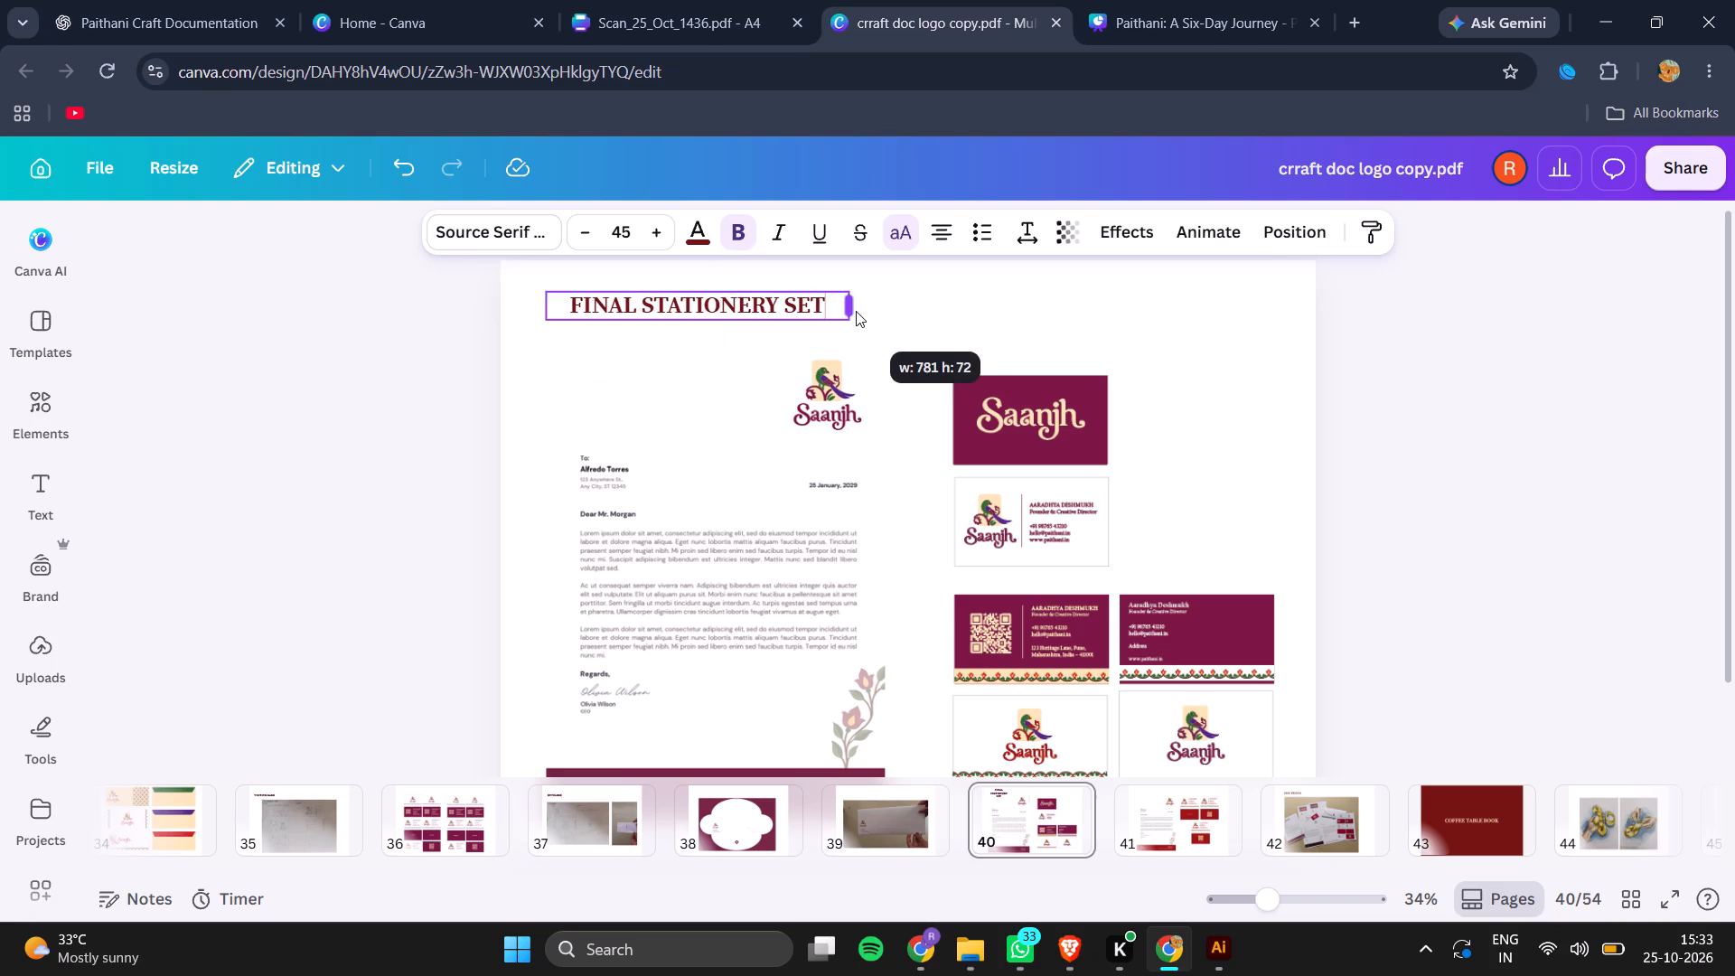
left_click_drag(856, 311, 815, 302)
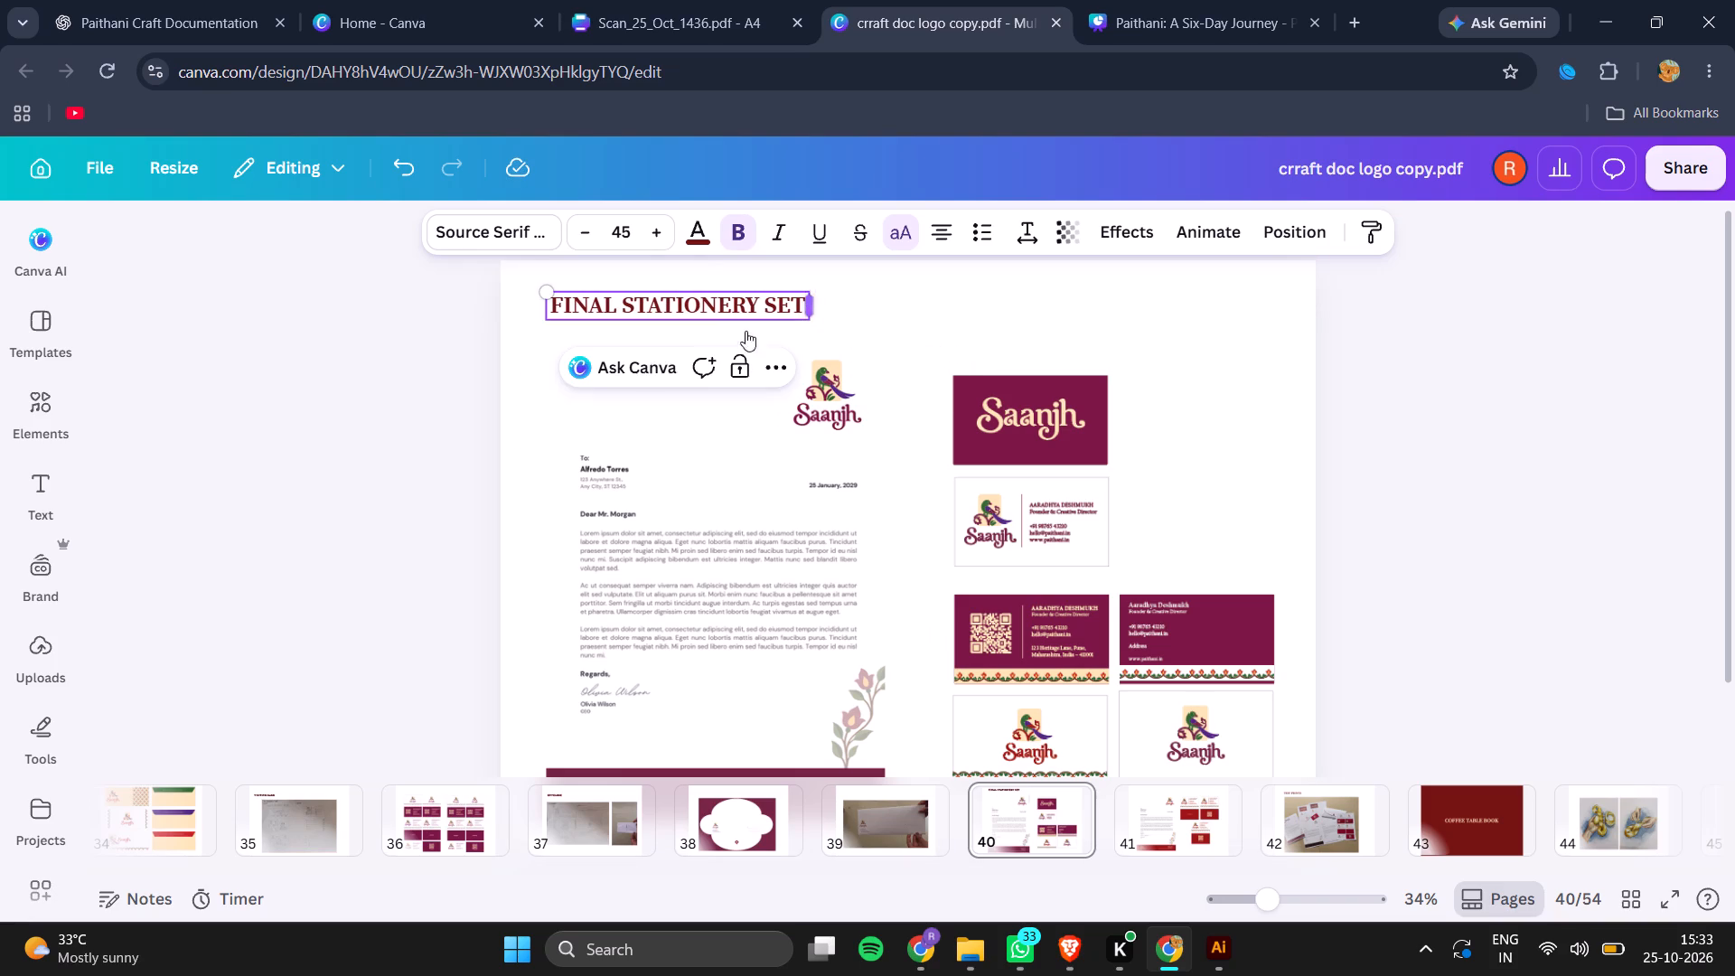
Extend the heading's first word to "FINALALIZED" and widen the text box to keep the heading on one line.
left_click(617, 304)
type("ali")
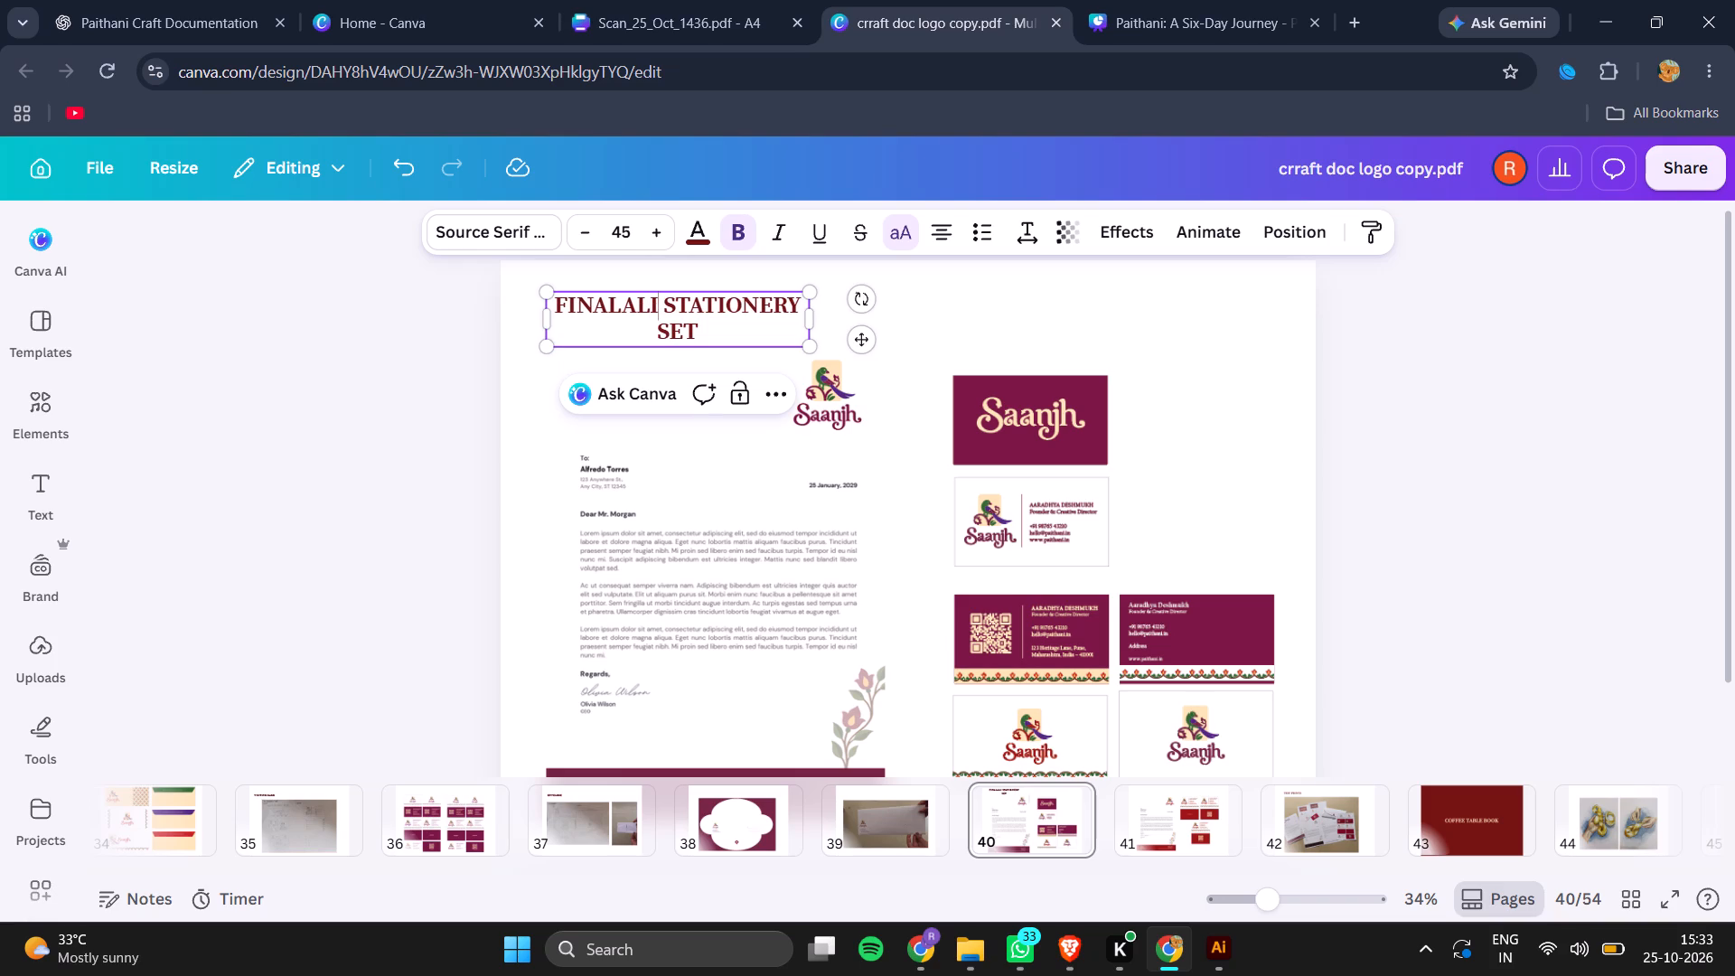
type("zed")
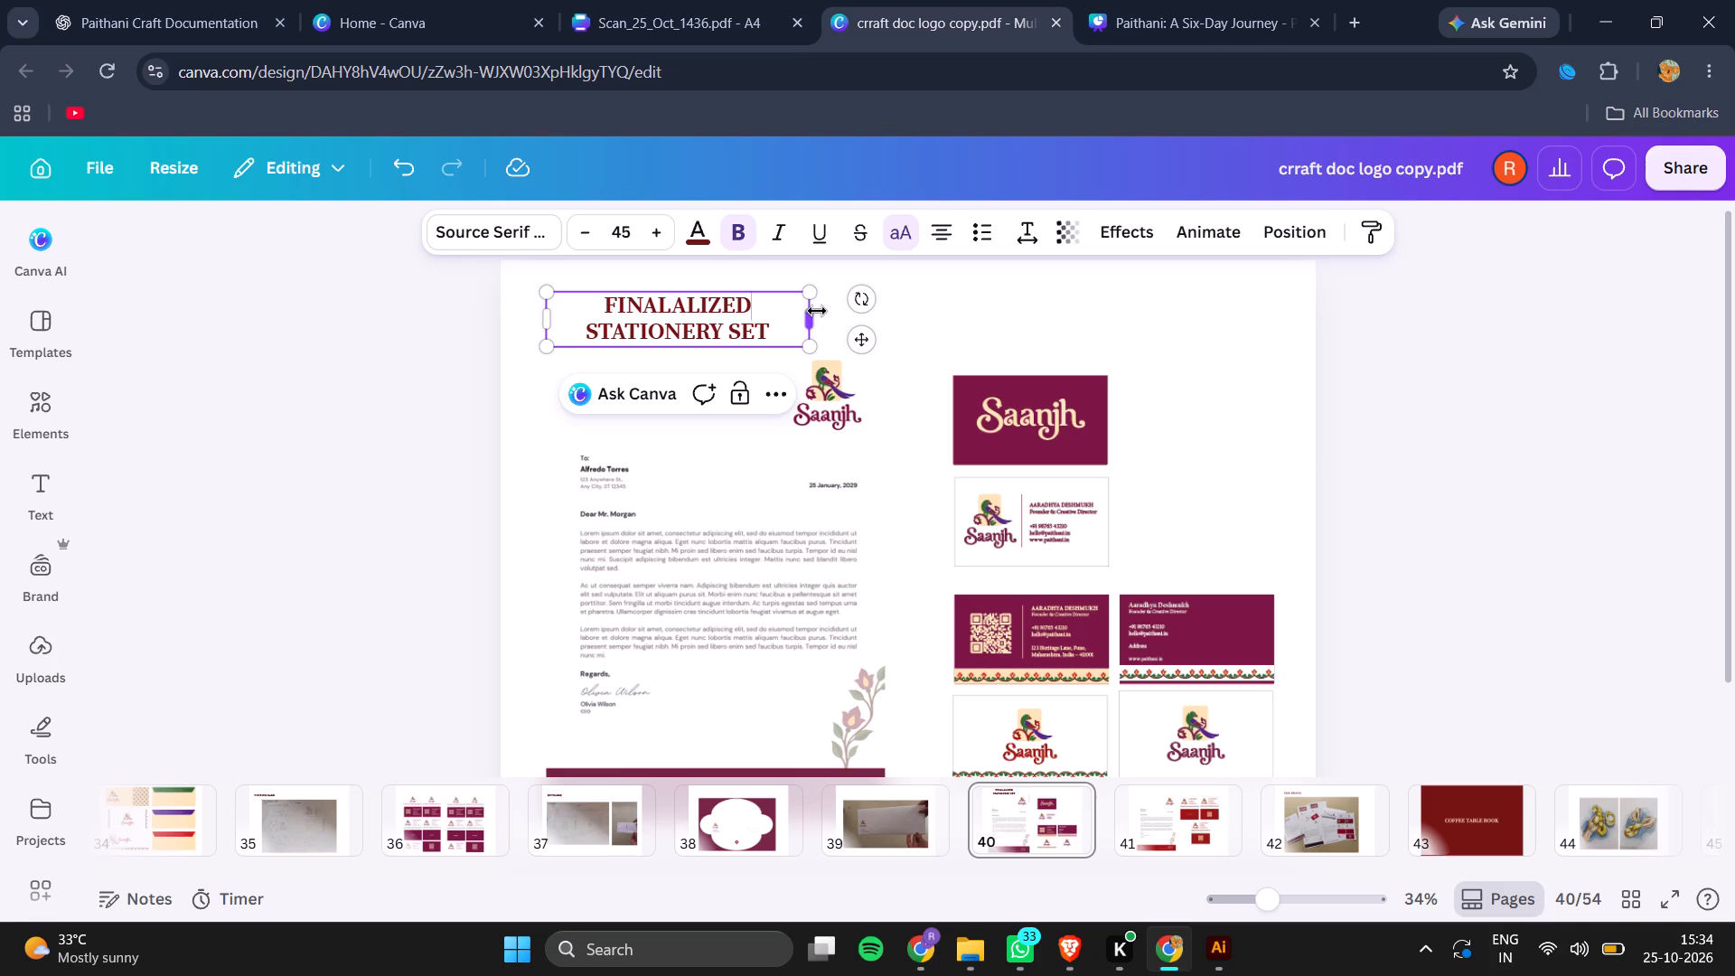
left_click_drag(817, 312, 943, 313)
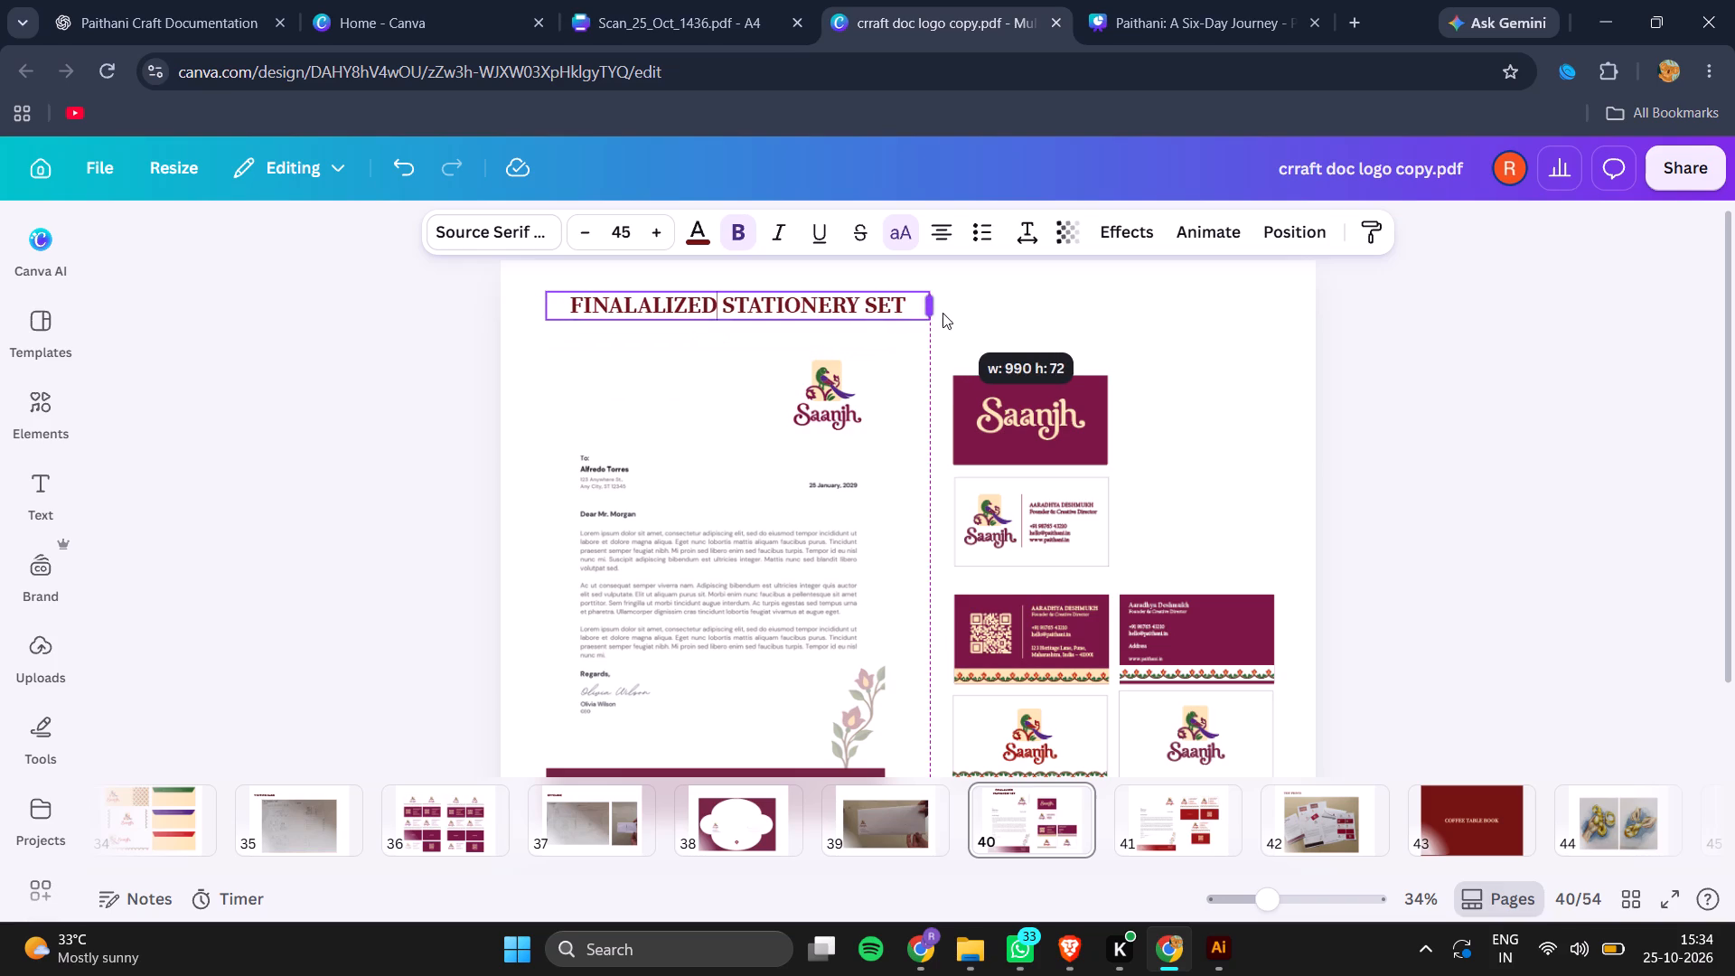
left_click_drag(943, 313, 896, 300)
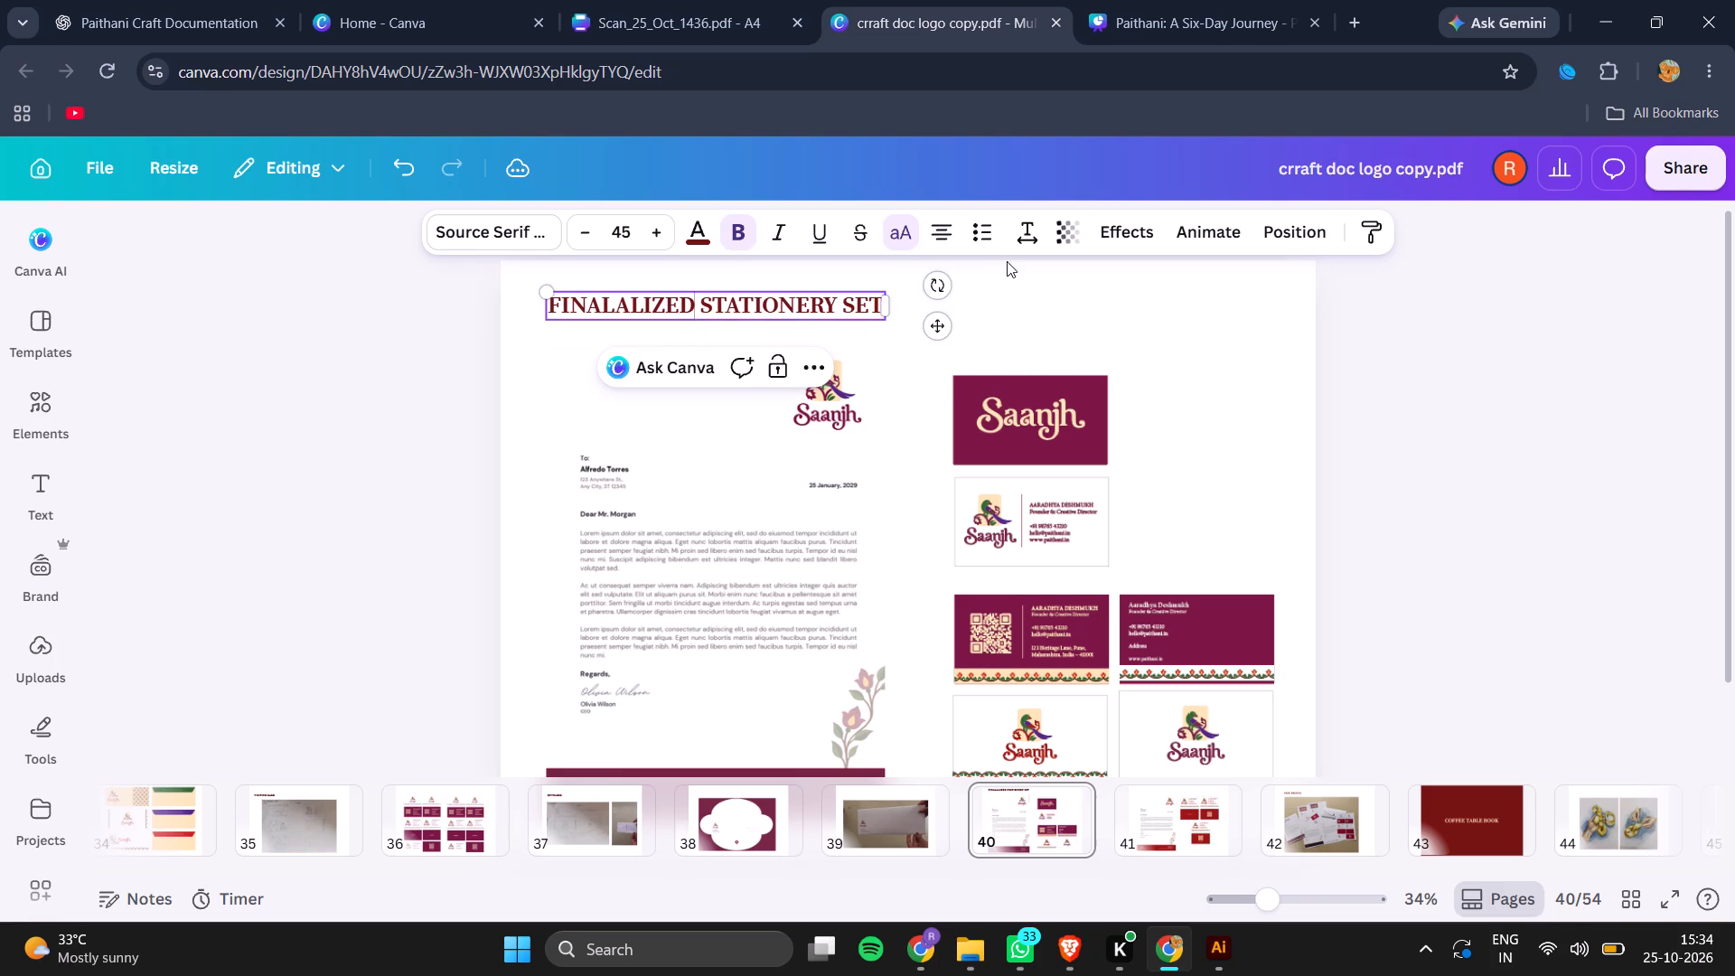
Look up the word "finalized" on Google in a separate browser tab, copy it, and return to the design.
left_click(1353, 32)
type("finali")
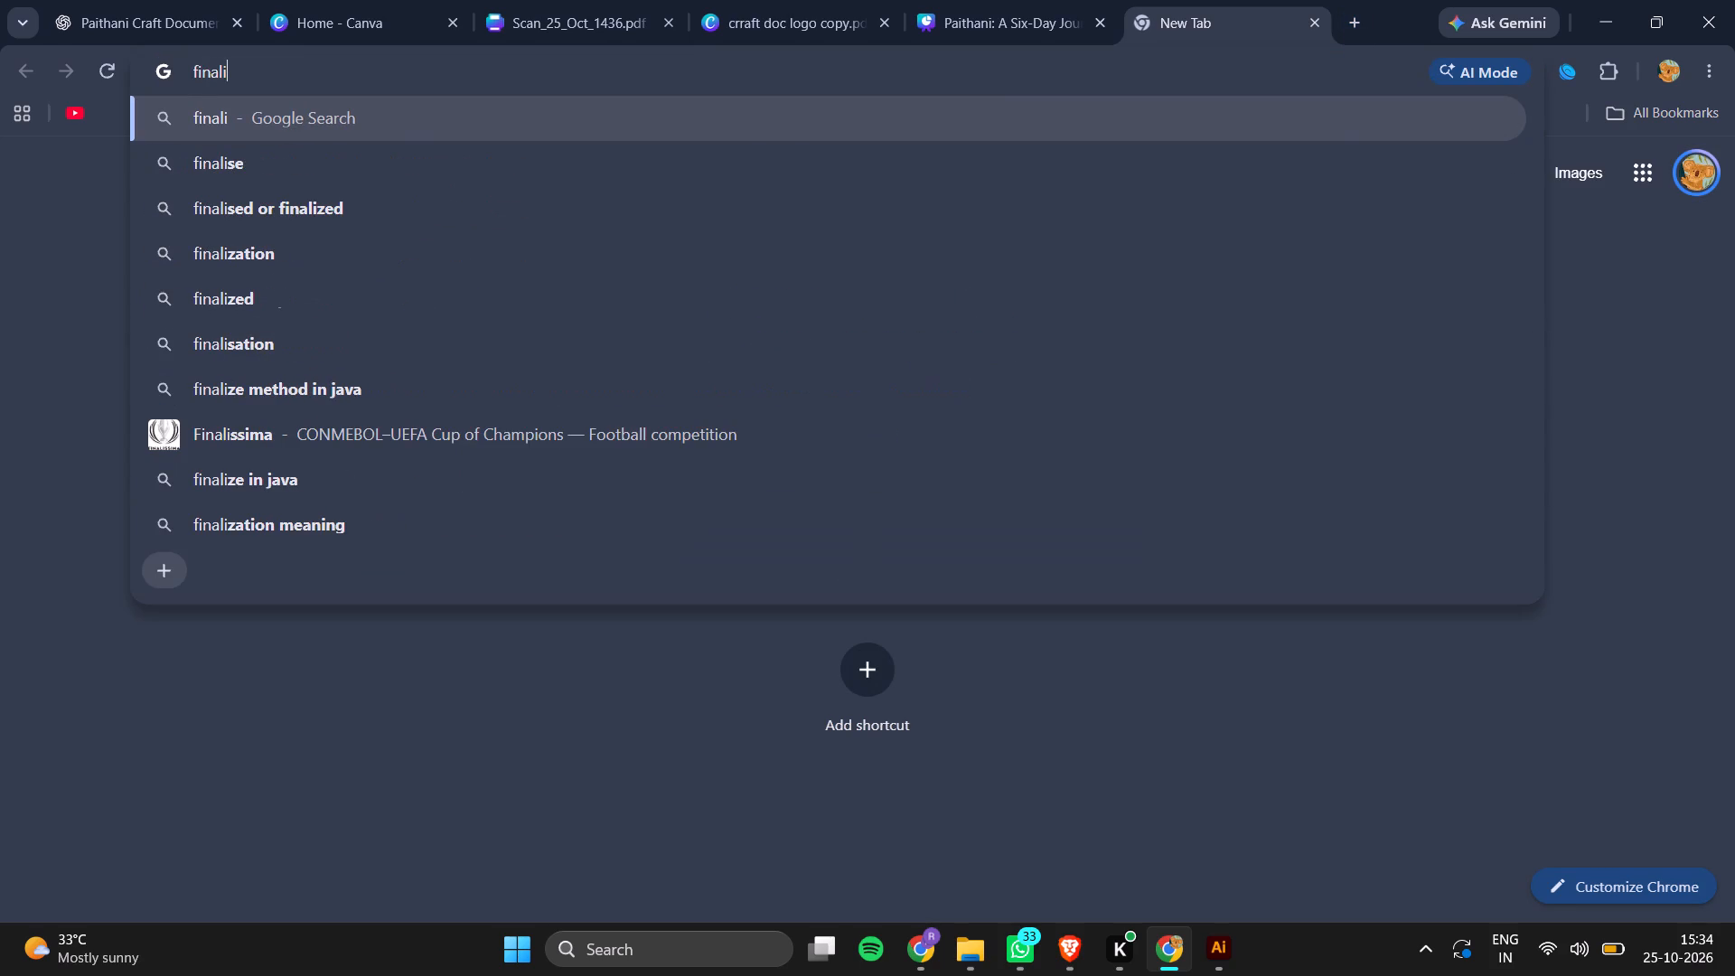
left_click(236, 308)
double_click(301, 191)
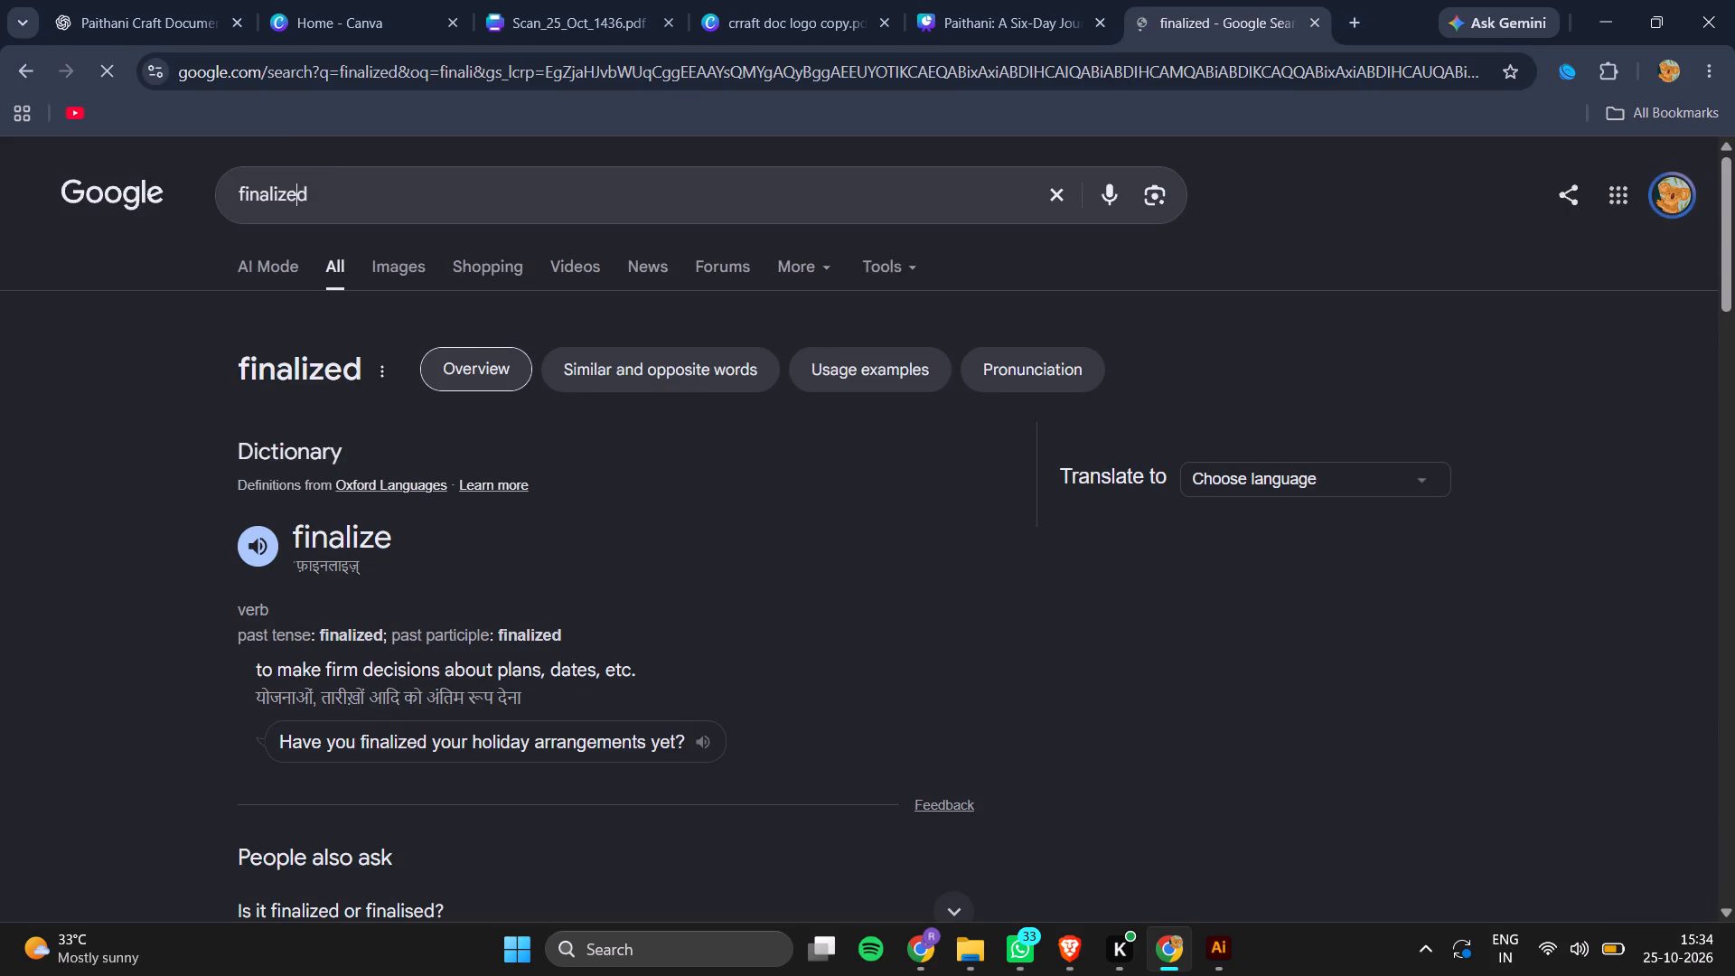
key("ctrl+c")
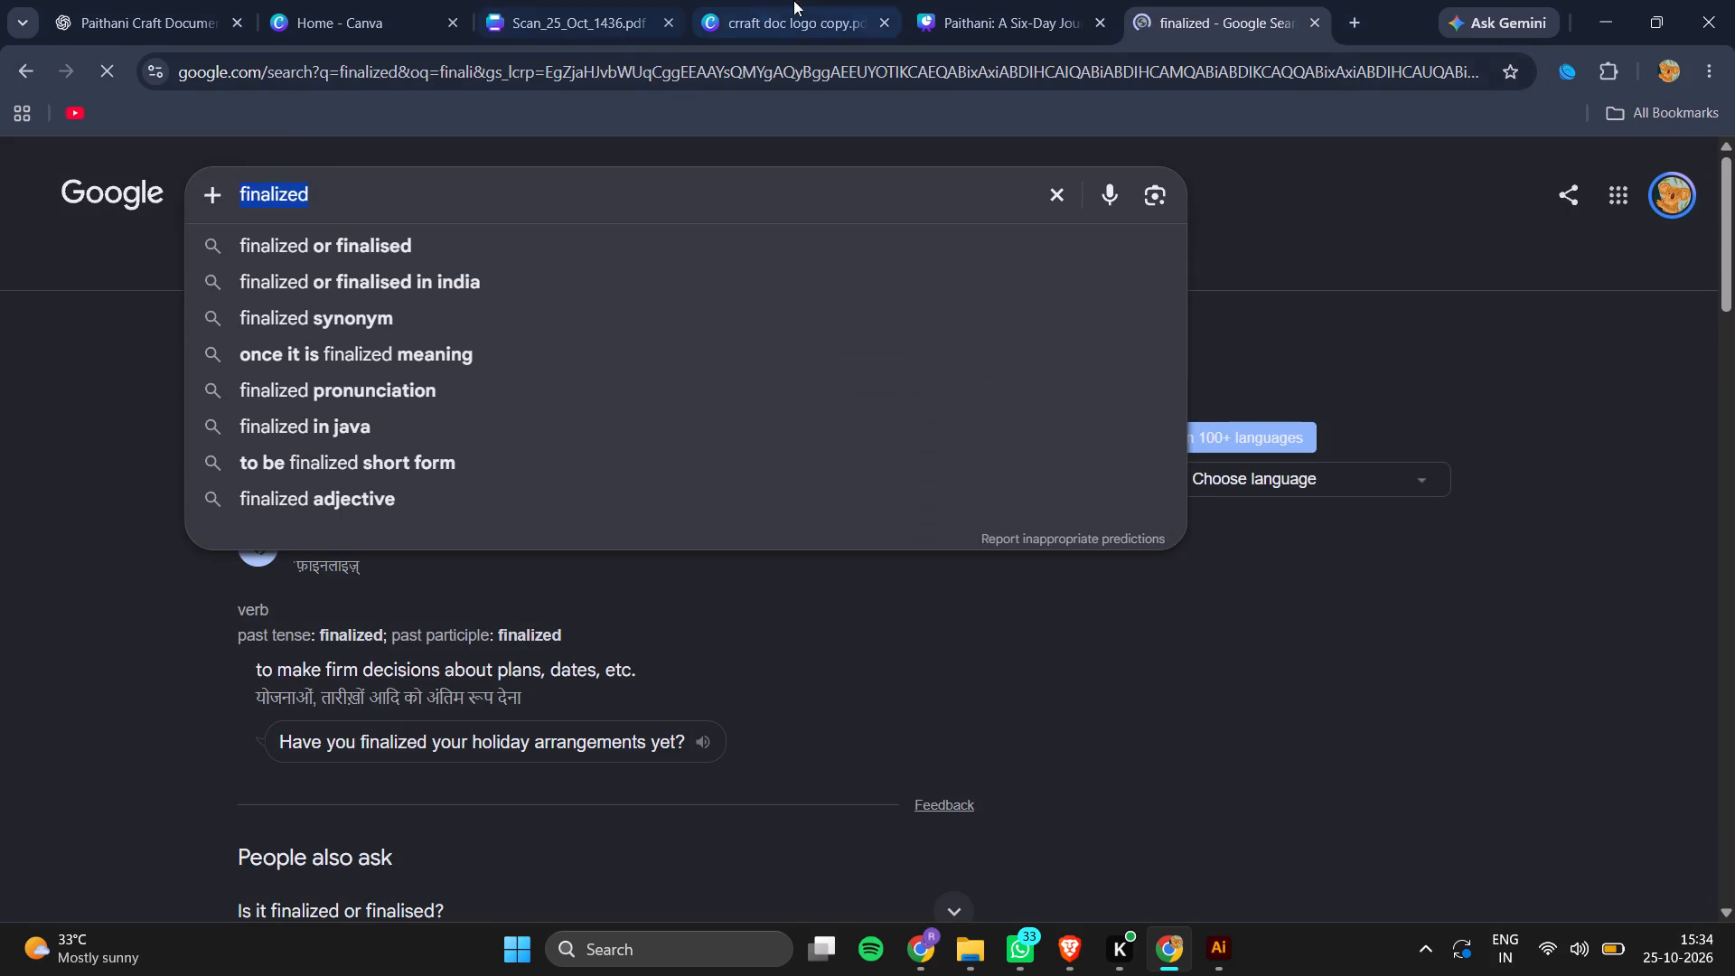
left_click(1315, 13)
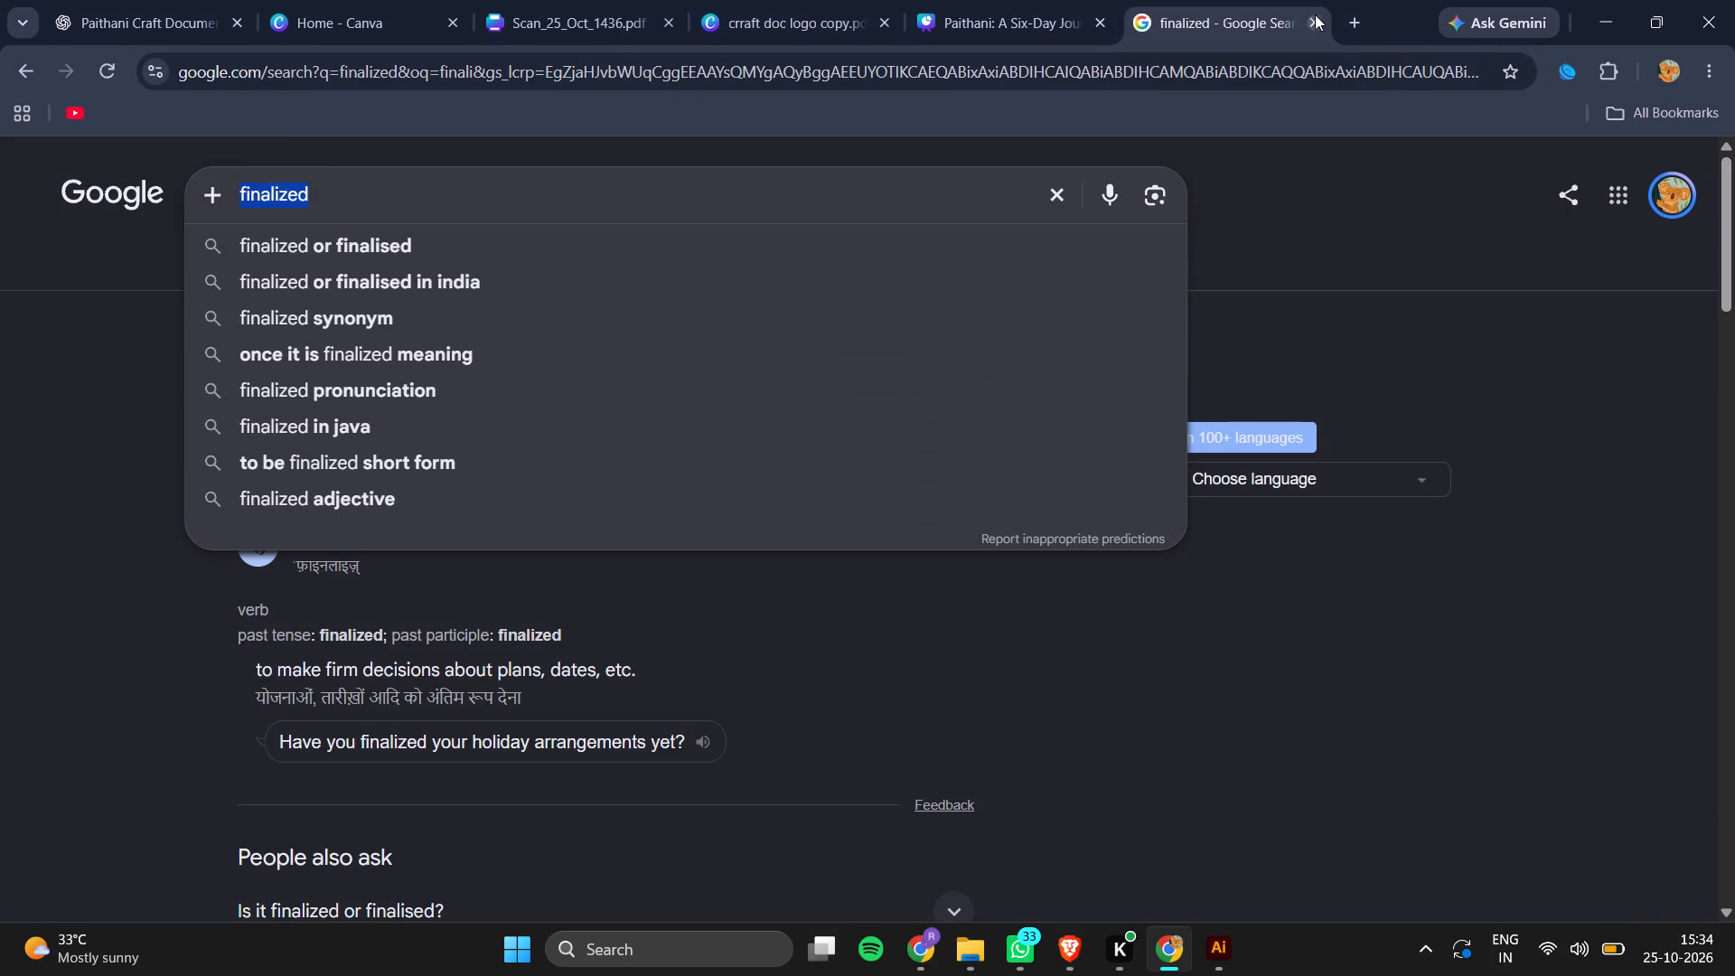
left_click(1314, 25)
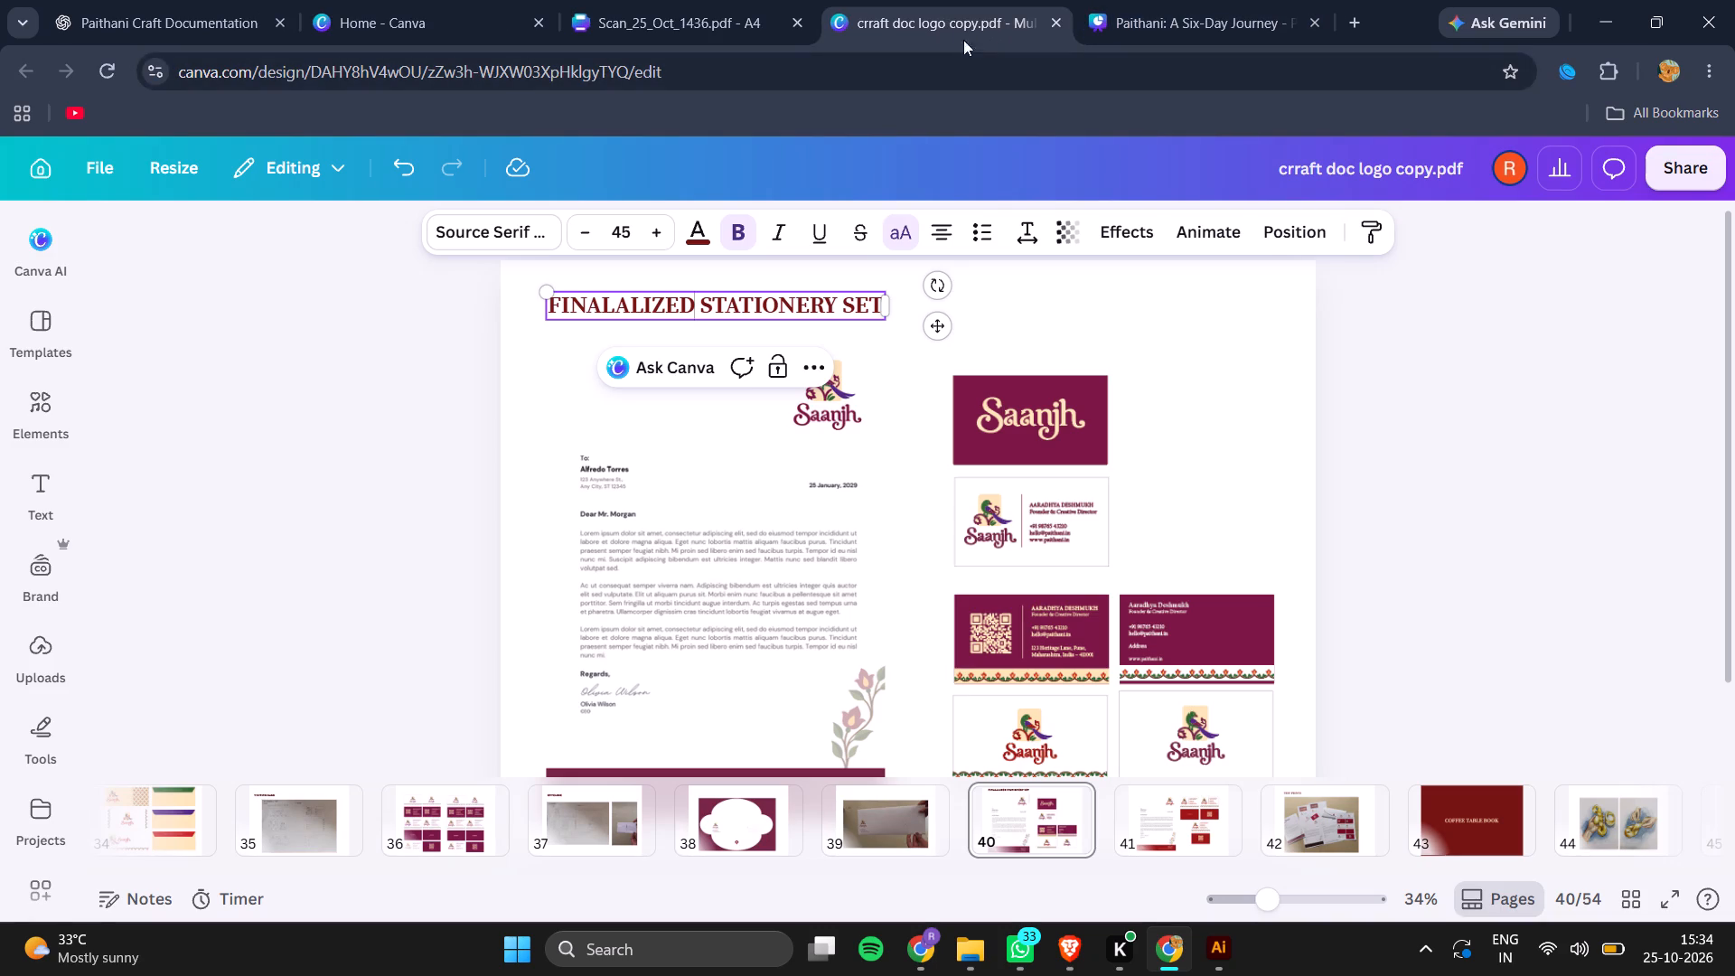
Replace the heading's first word with the copied "finalized" and narrow the text box to fit FINALIZED STATIONERY SET.
double_click(653, 310)
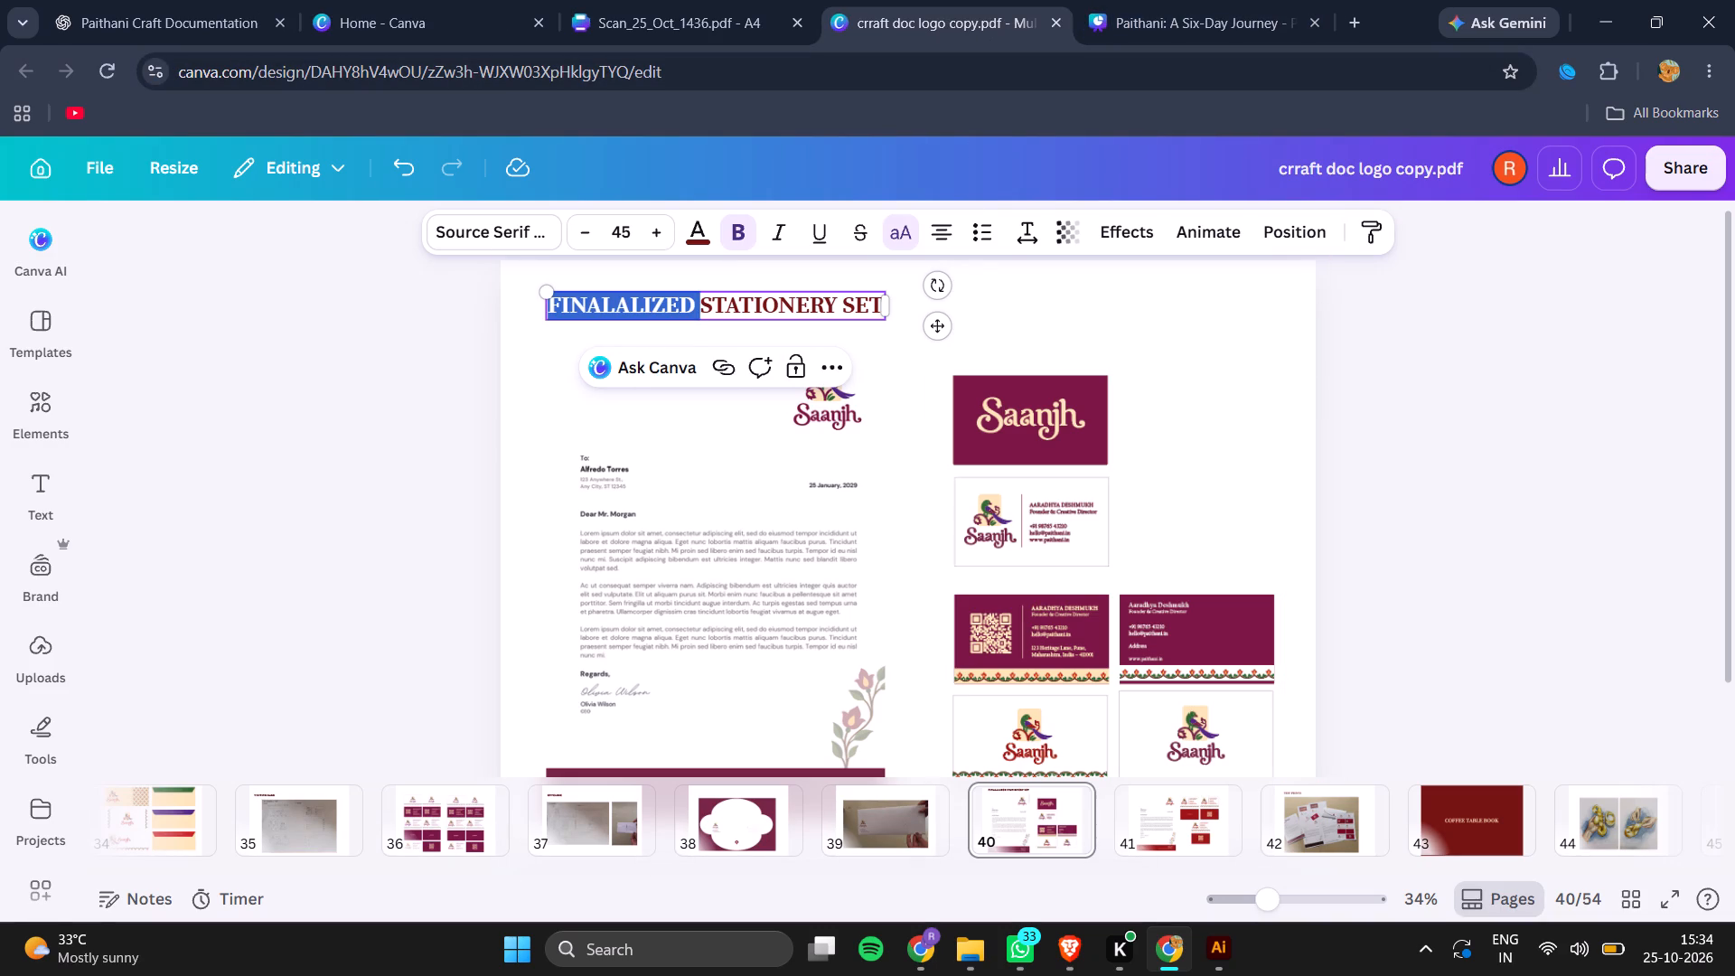
key("ctrl+v")
key("space")
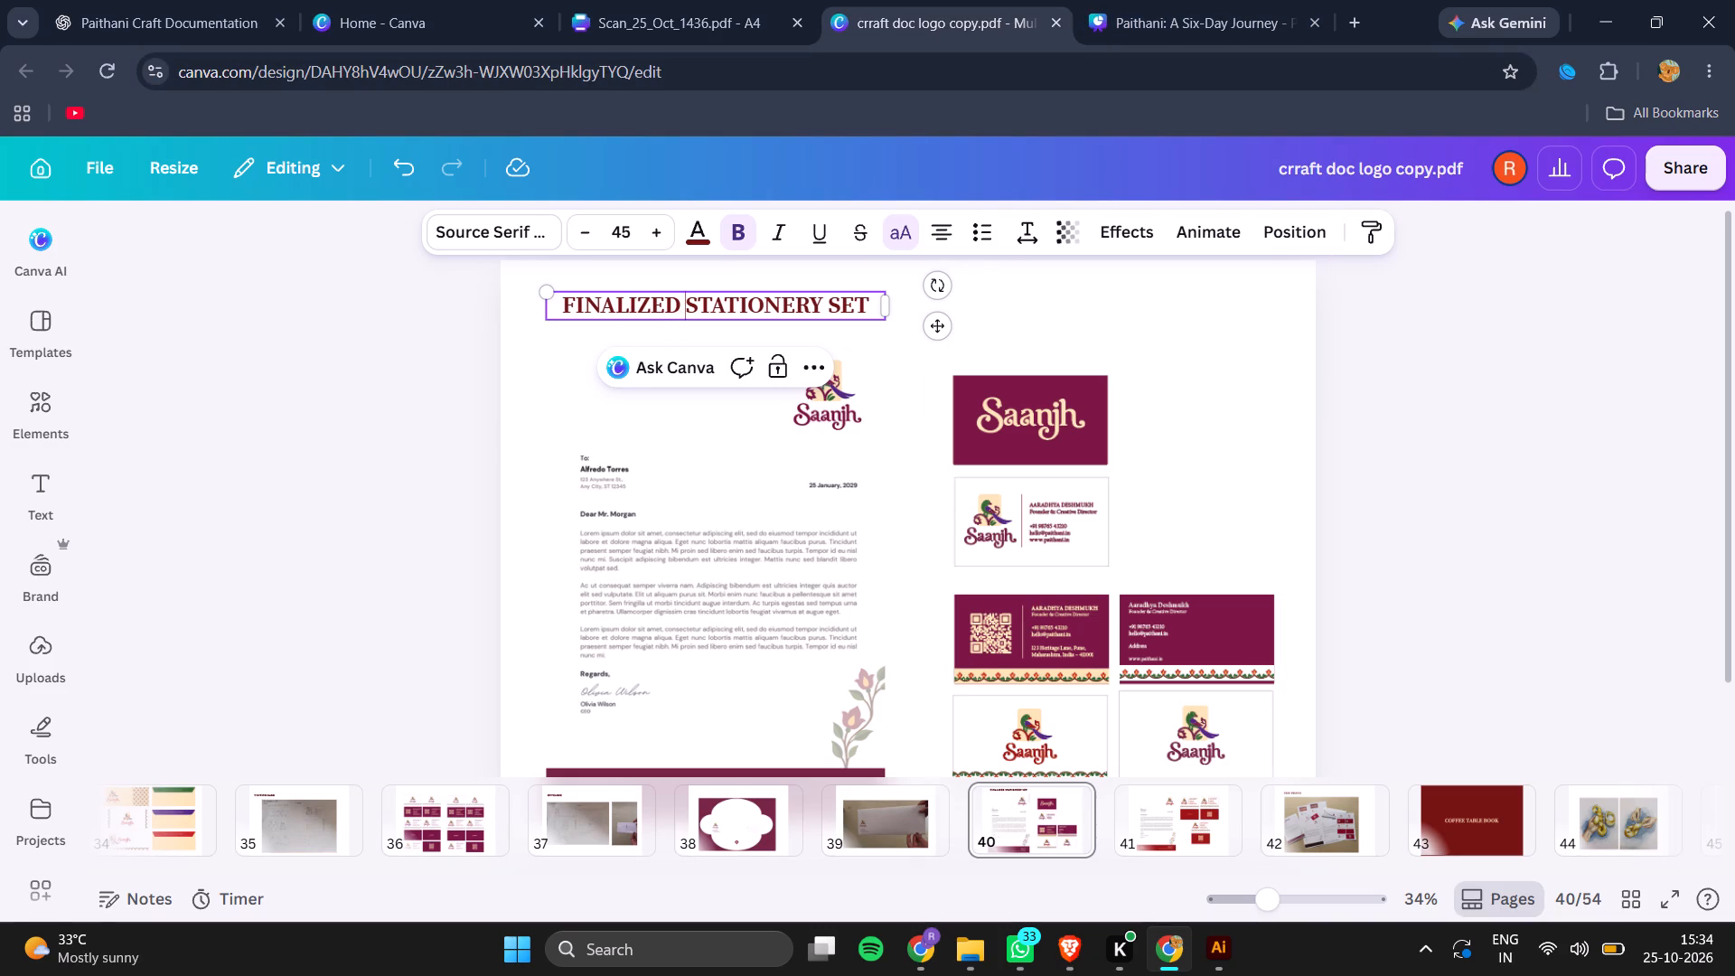
left_click_drag(887, 309, 857, 305)
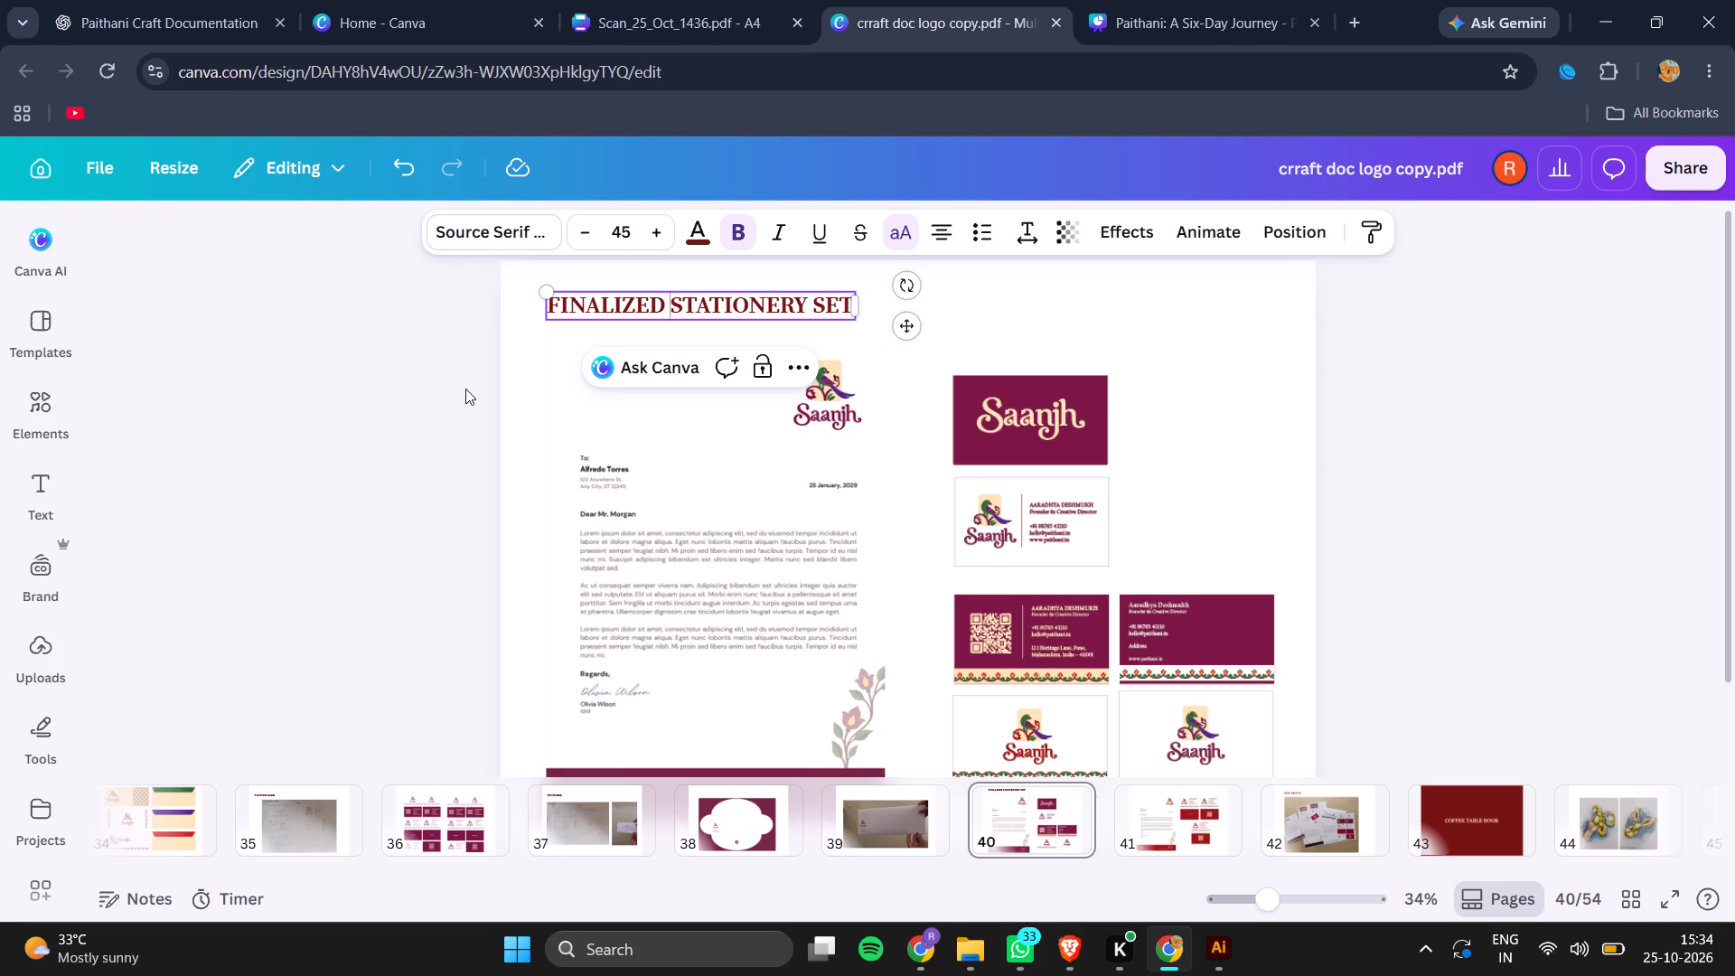
left_click(465, 389)
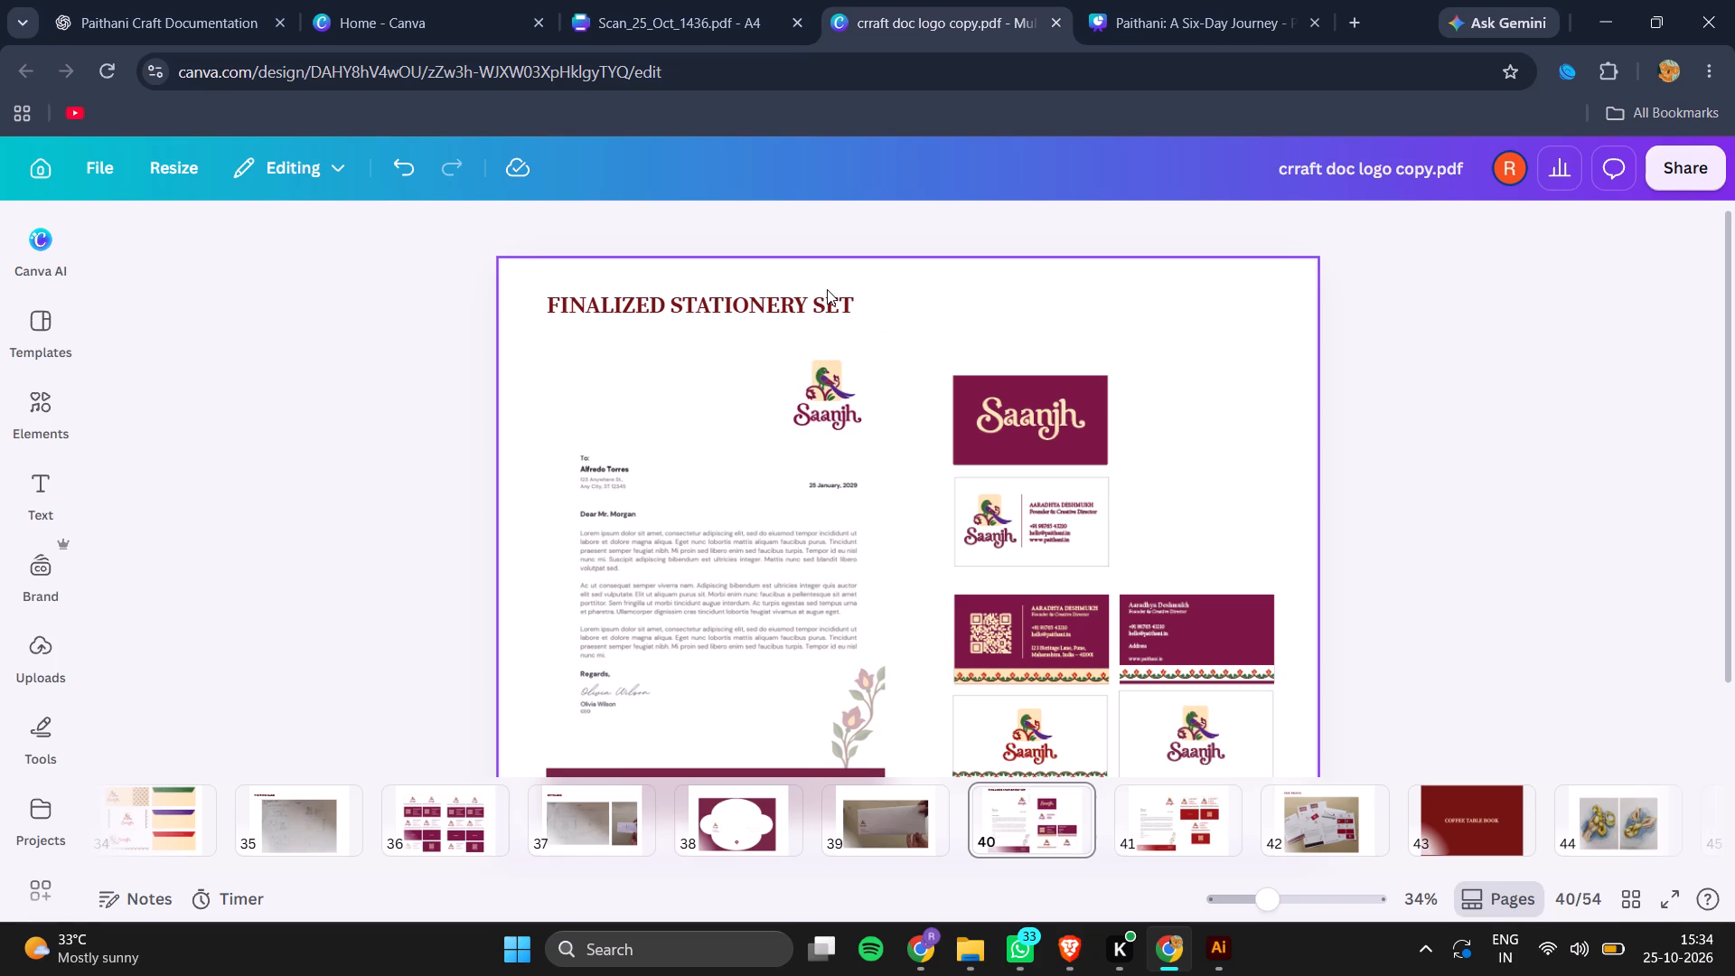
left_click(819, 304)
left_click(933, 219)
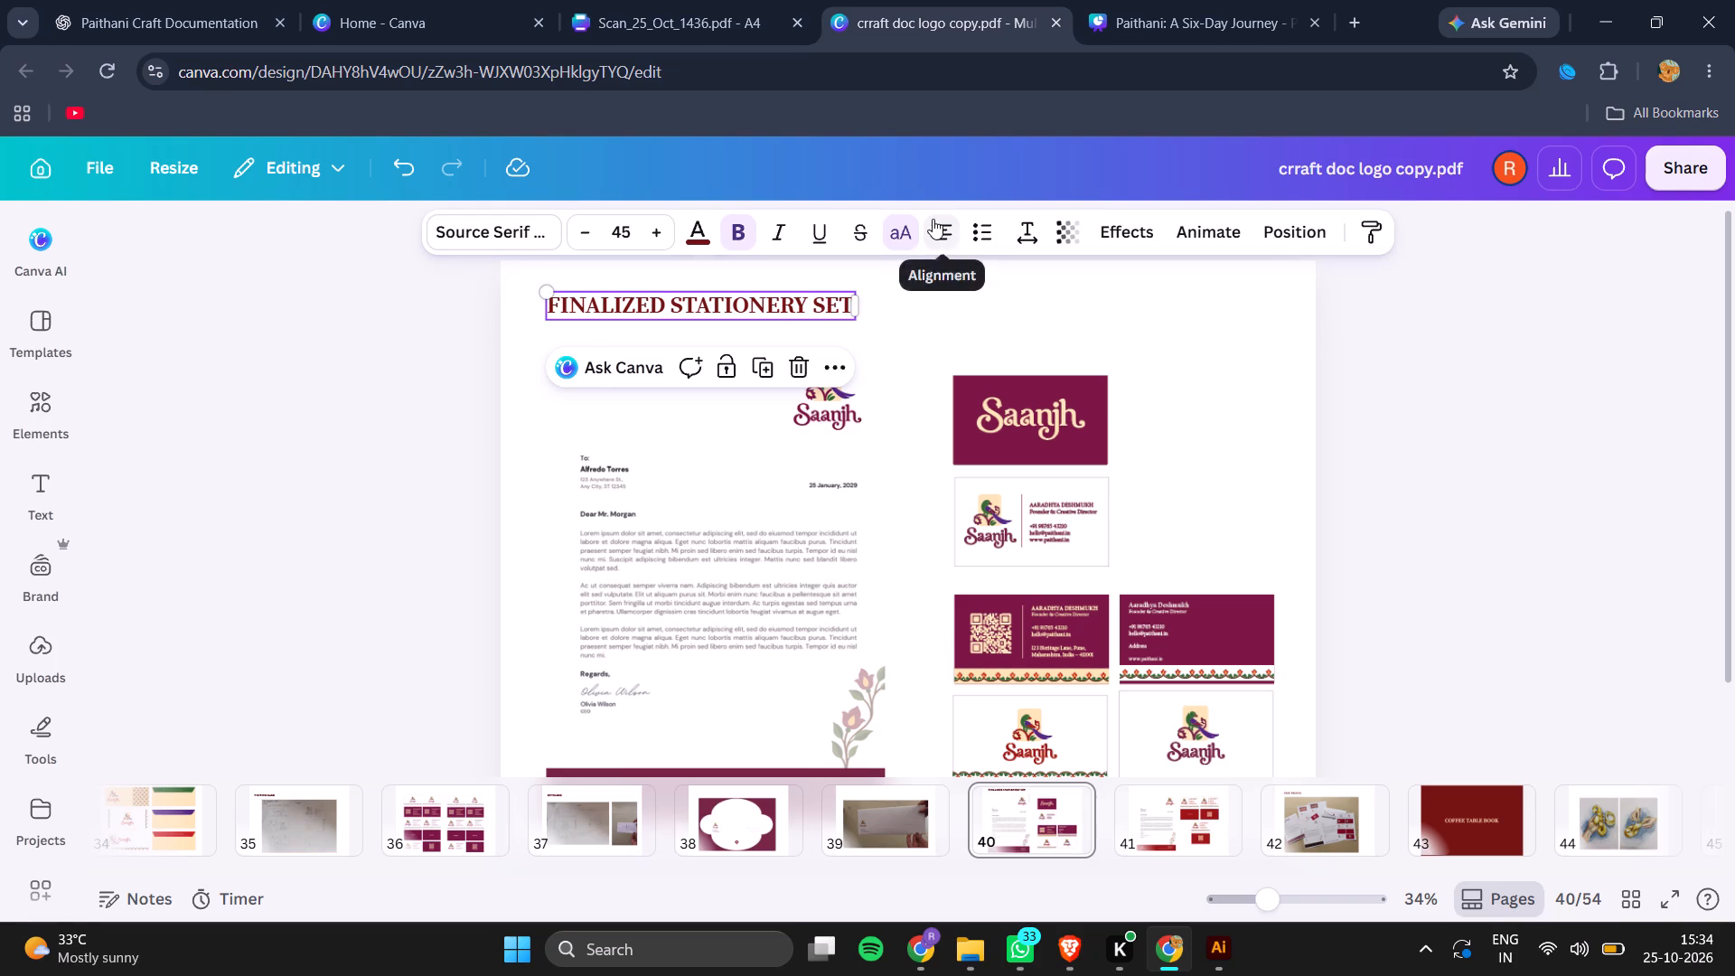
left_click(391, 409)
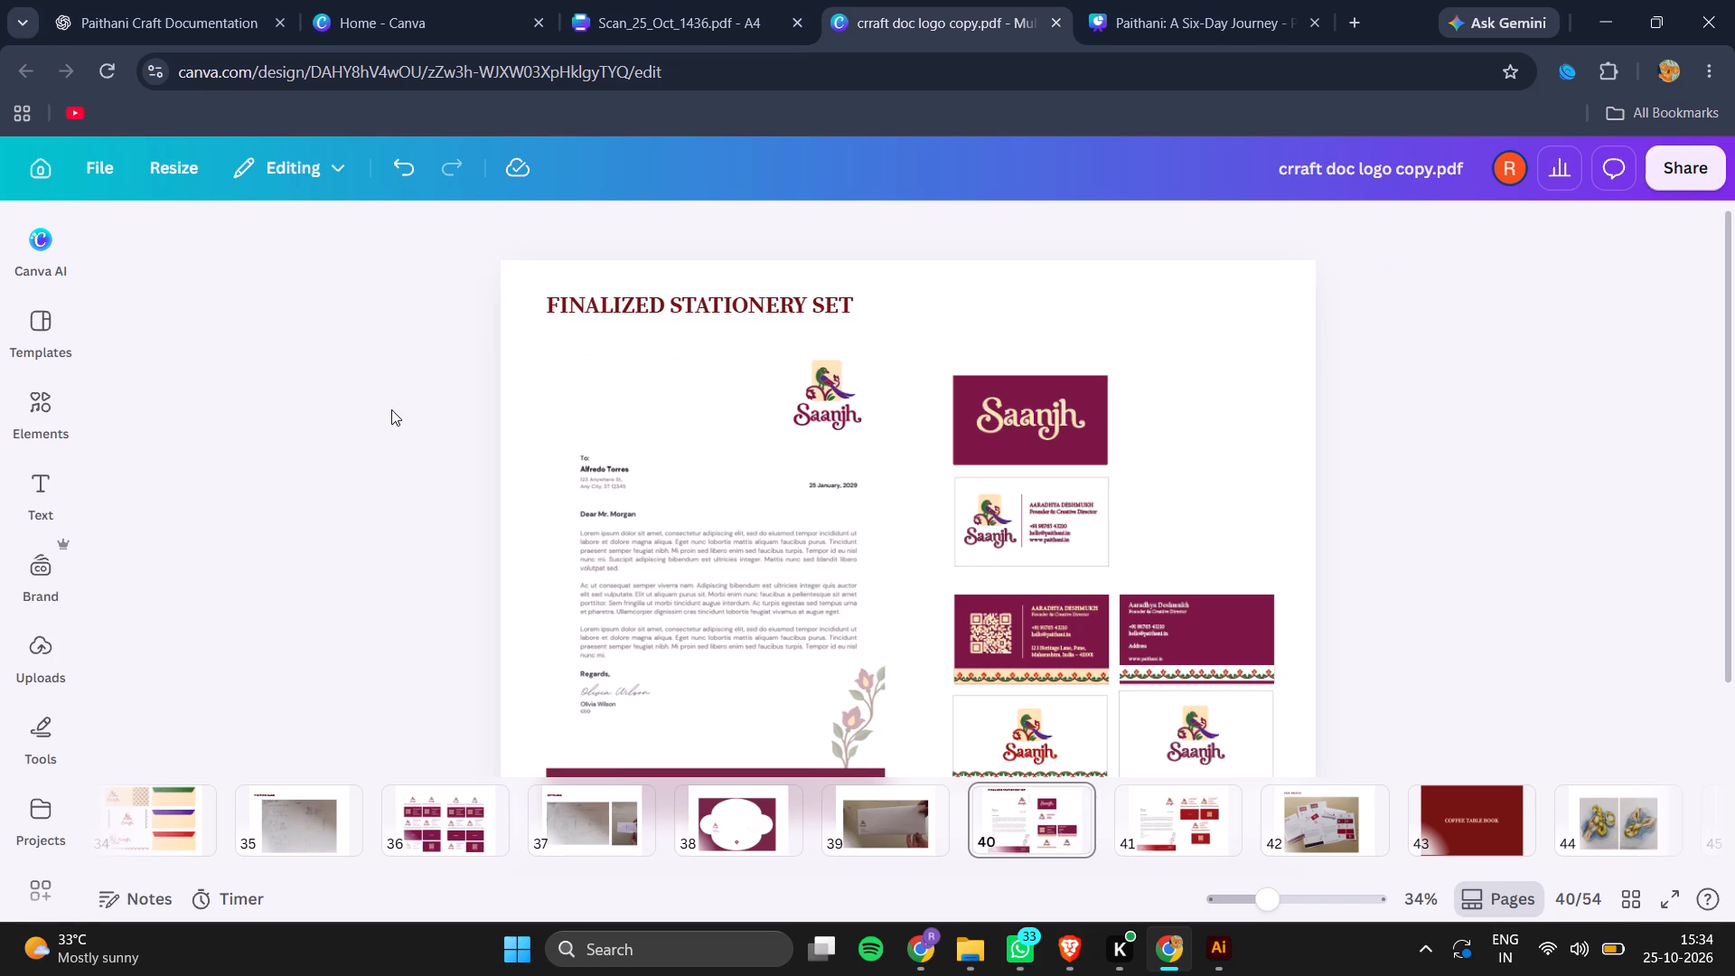
Review the stationery layouts and headings on pages 40 to 42.
scroll(567, 484, "down", 1)
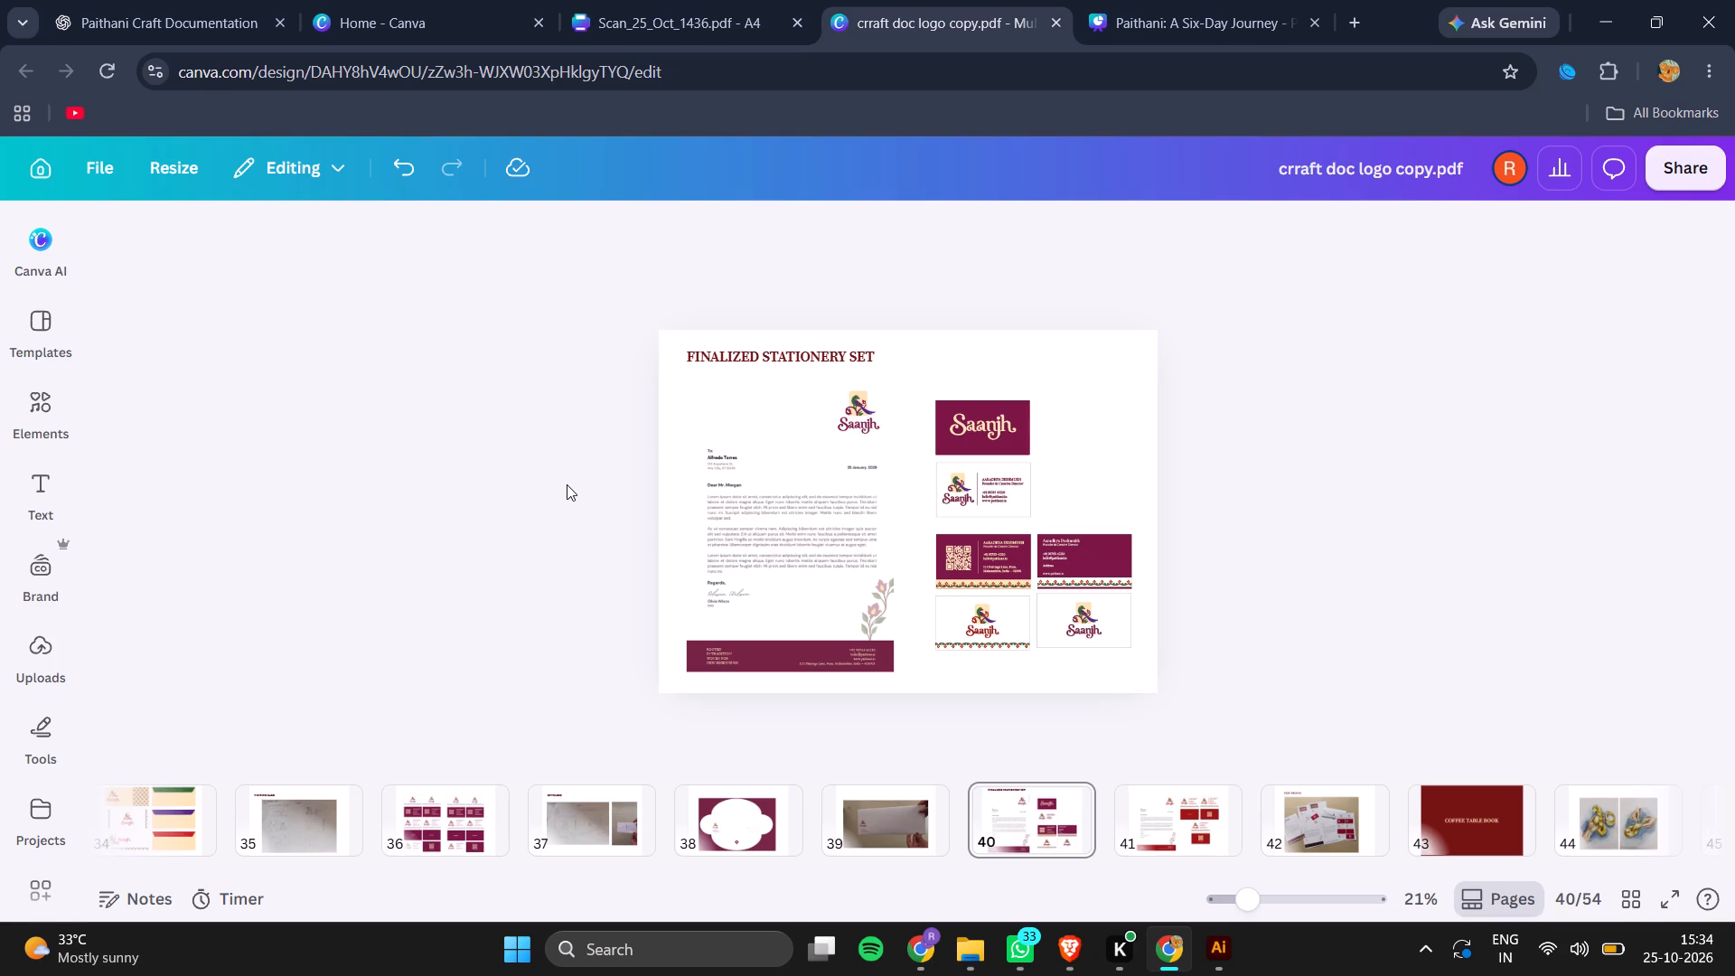
key("Right")
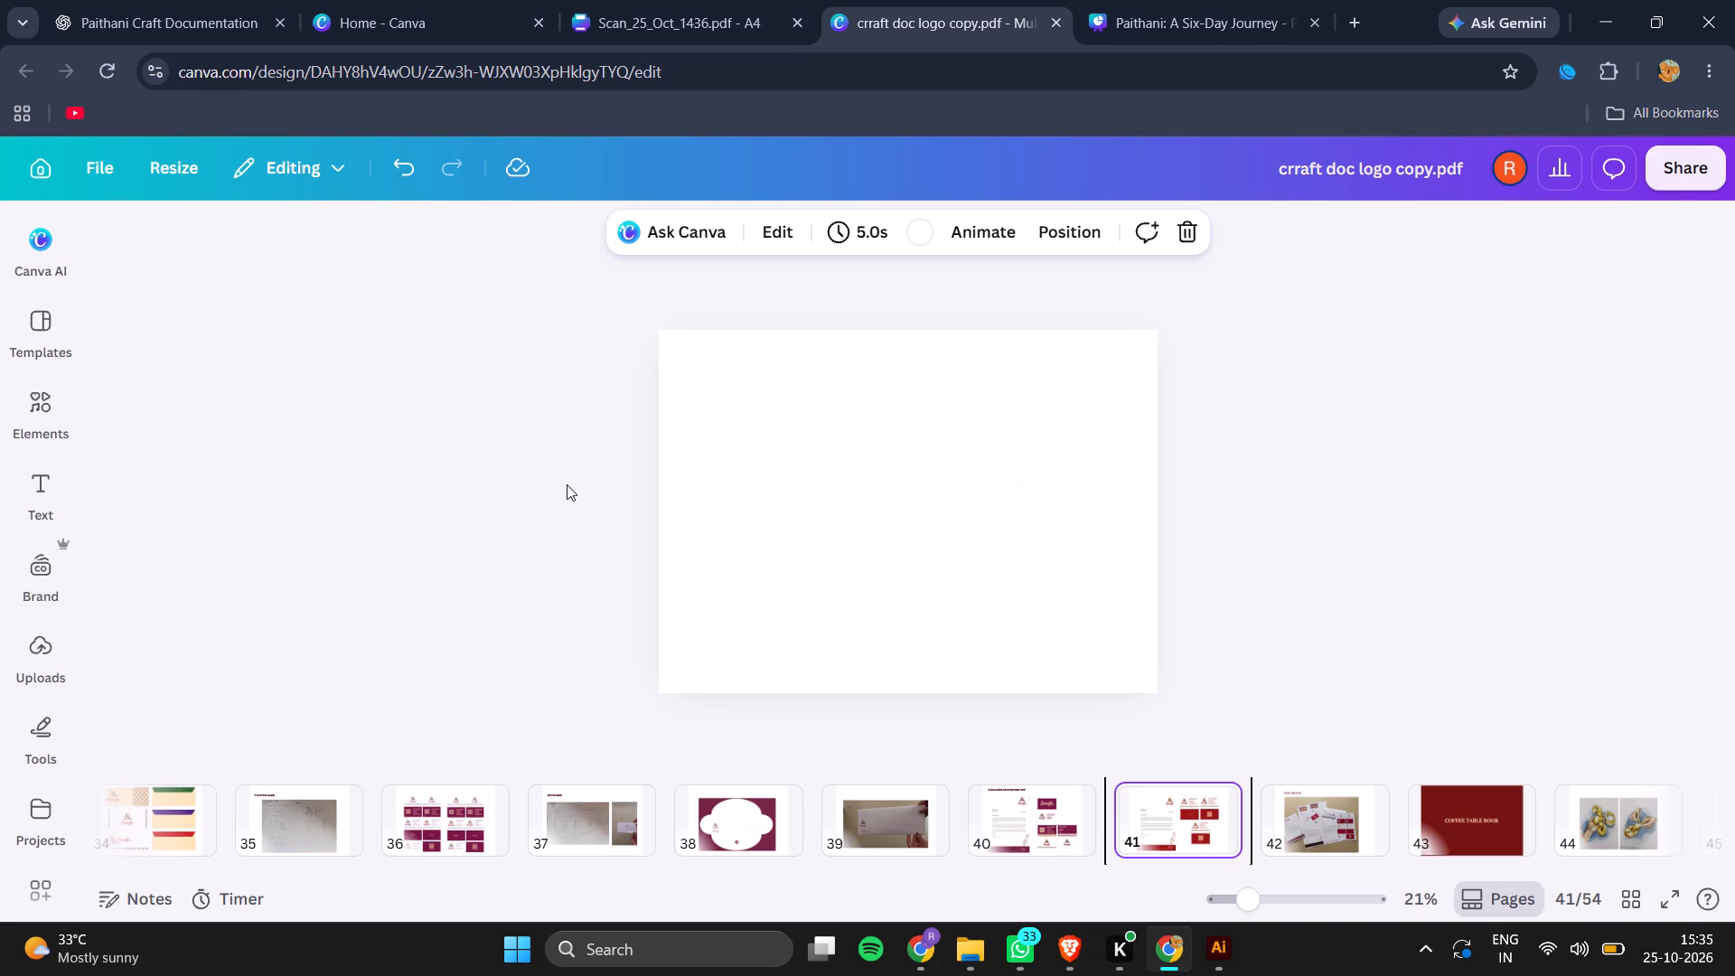
left_click(1011, 836)
left_click(1134, 836)
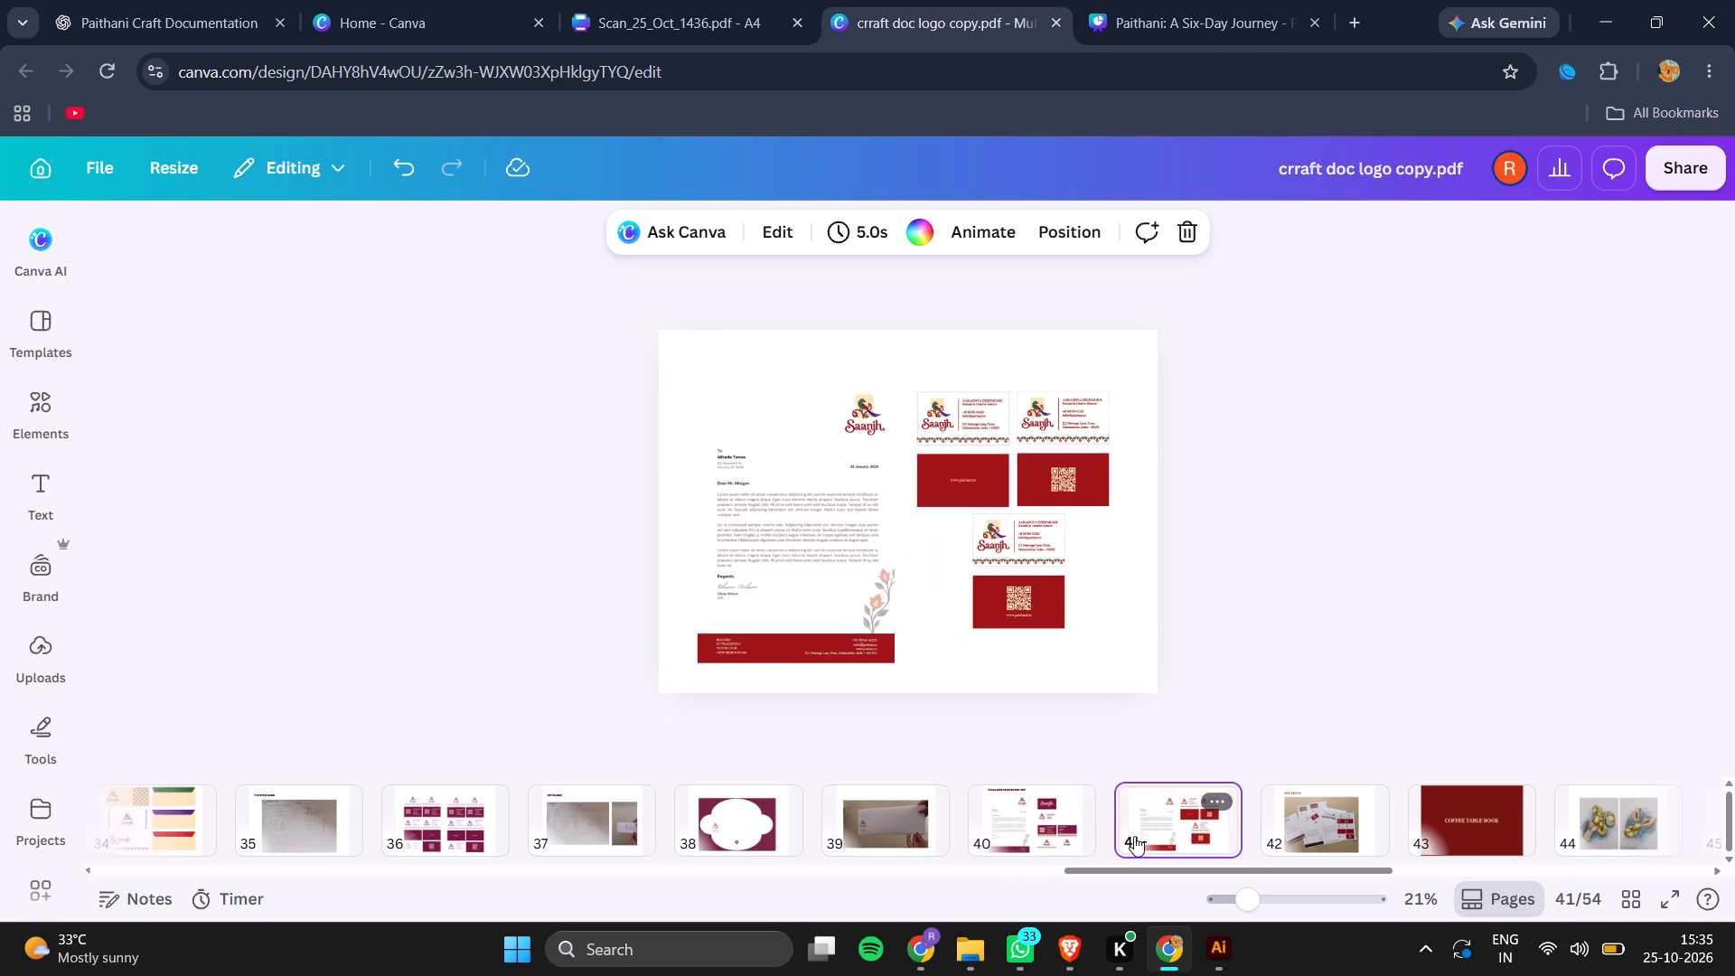
left_click(1296, 832)
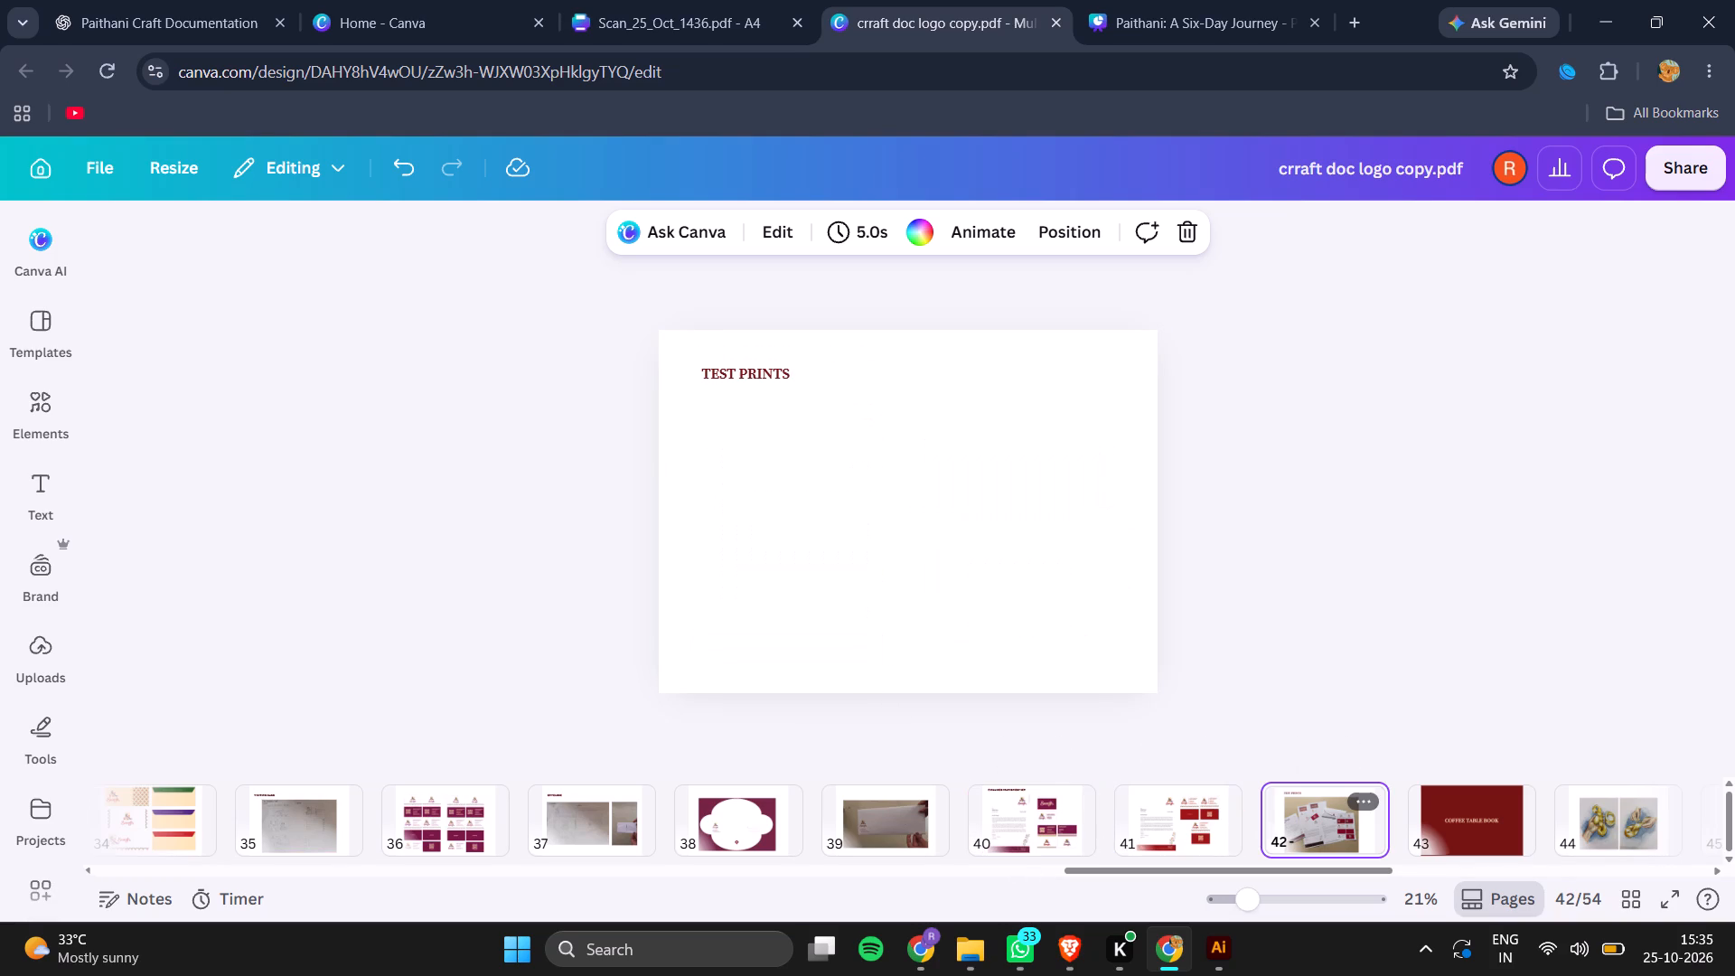
Slightly enlarge the visiting card sheet image on page 36, keeping its lower corner near the page margin in place.
scroll(1185, 823, "right", 6)
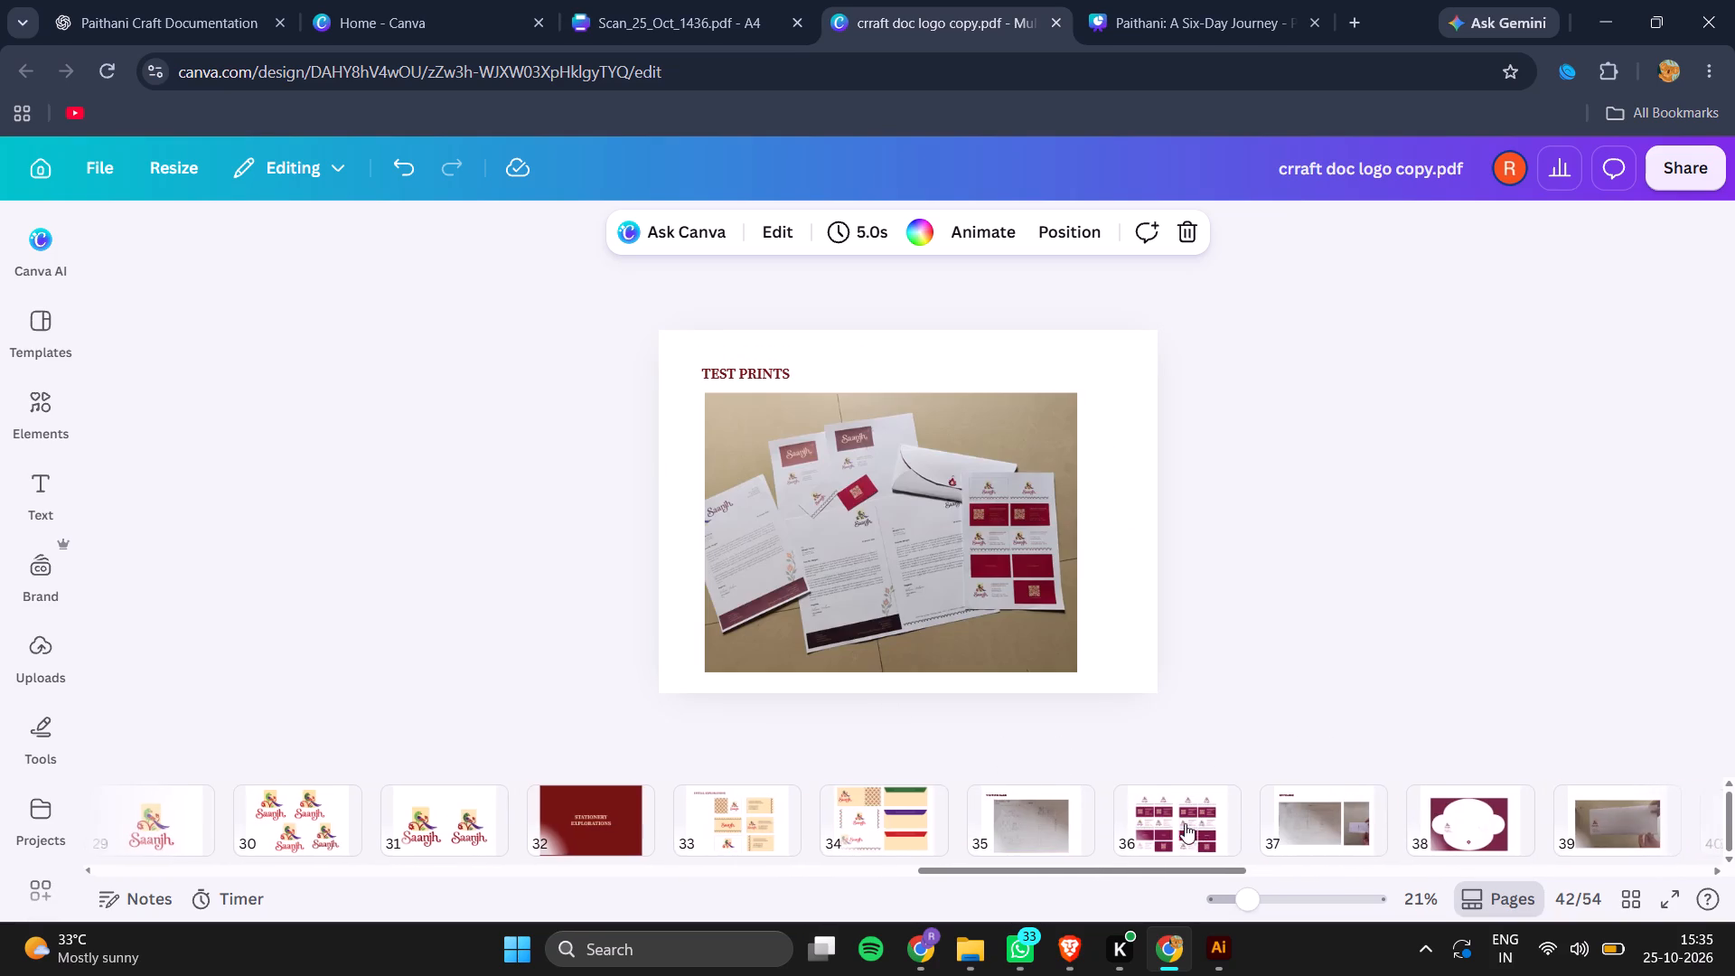
scroll(1185, 823, "left", 1)
left_click(1130, 826)
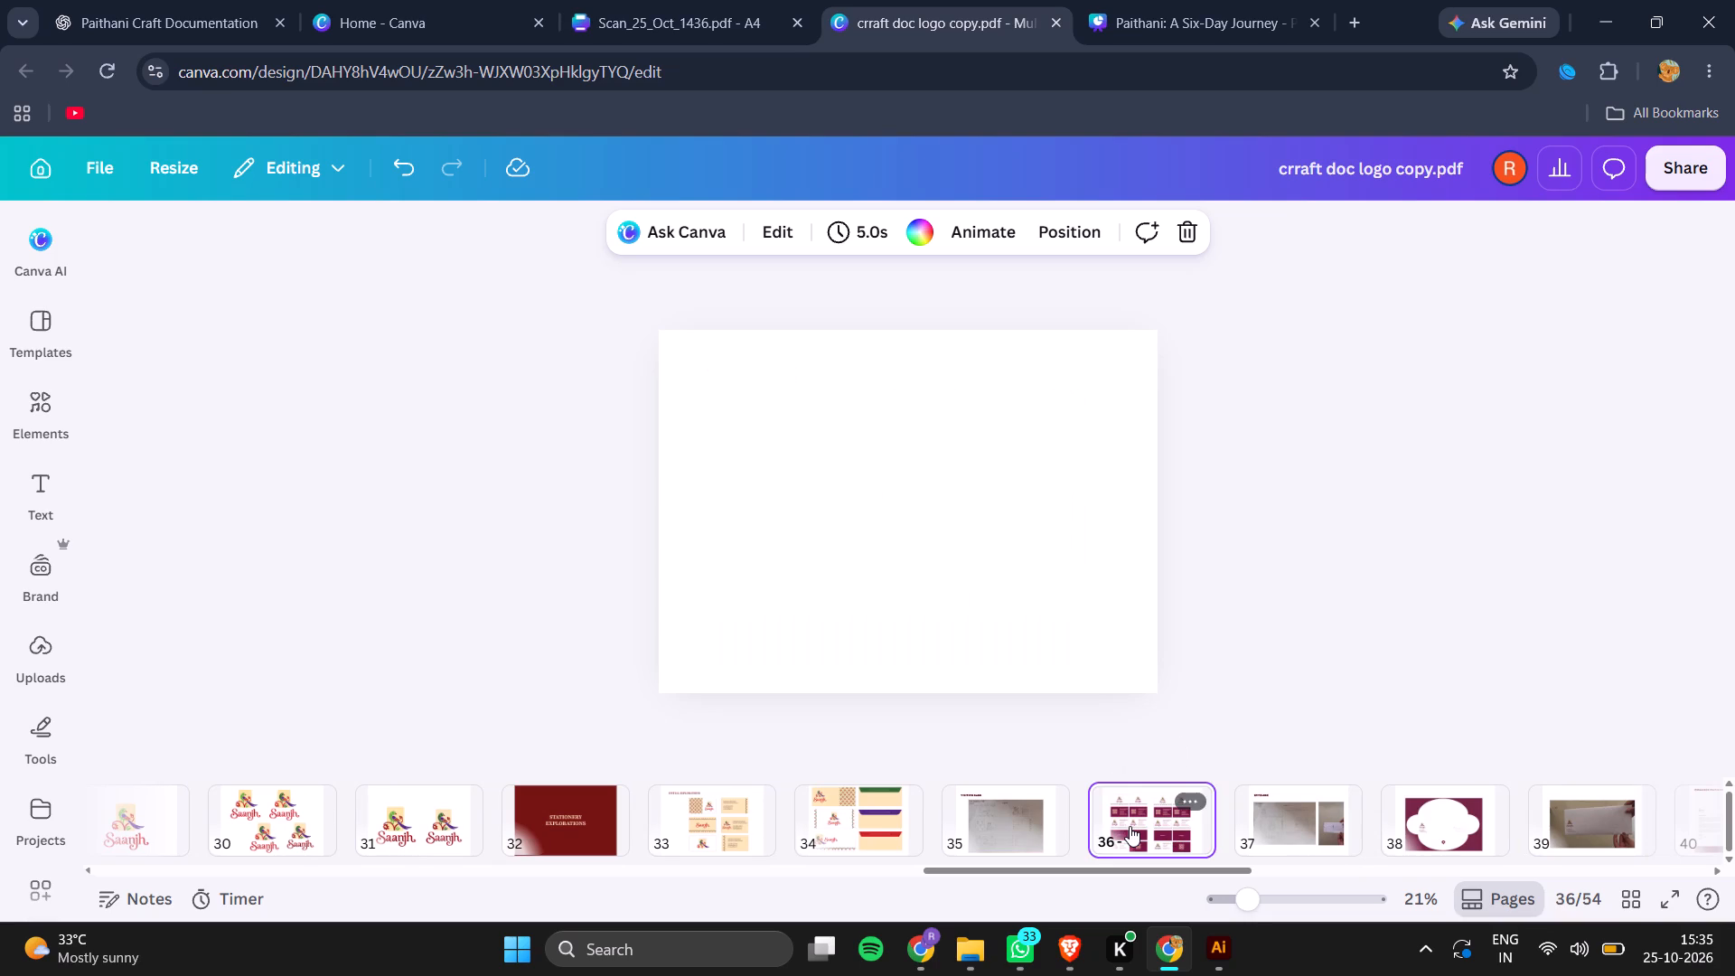
left_click(1055, 556)
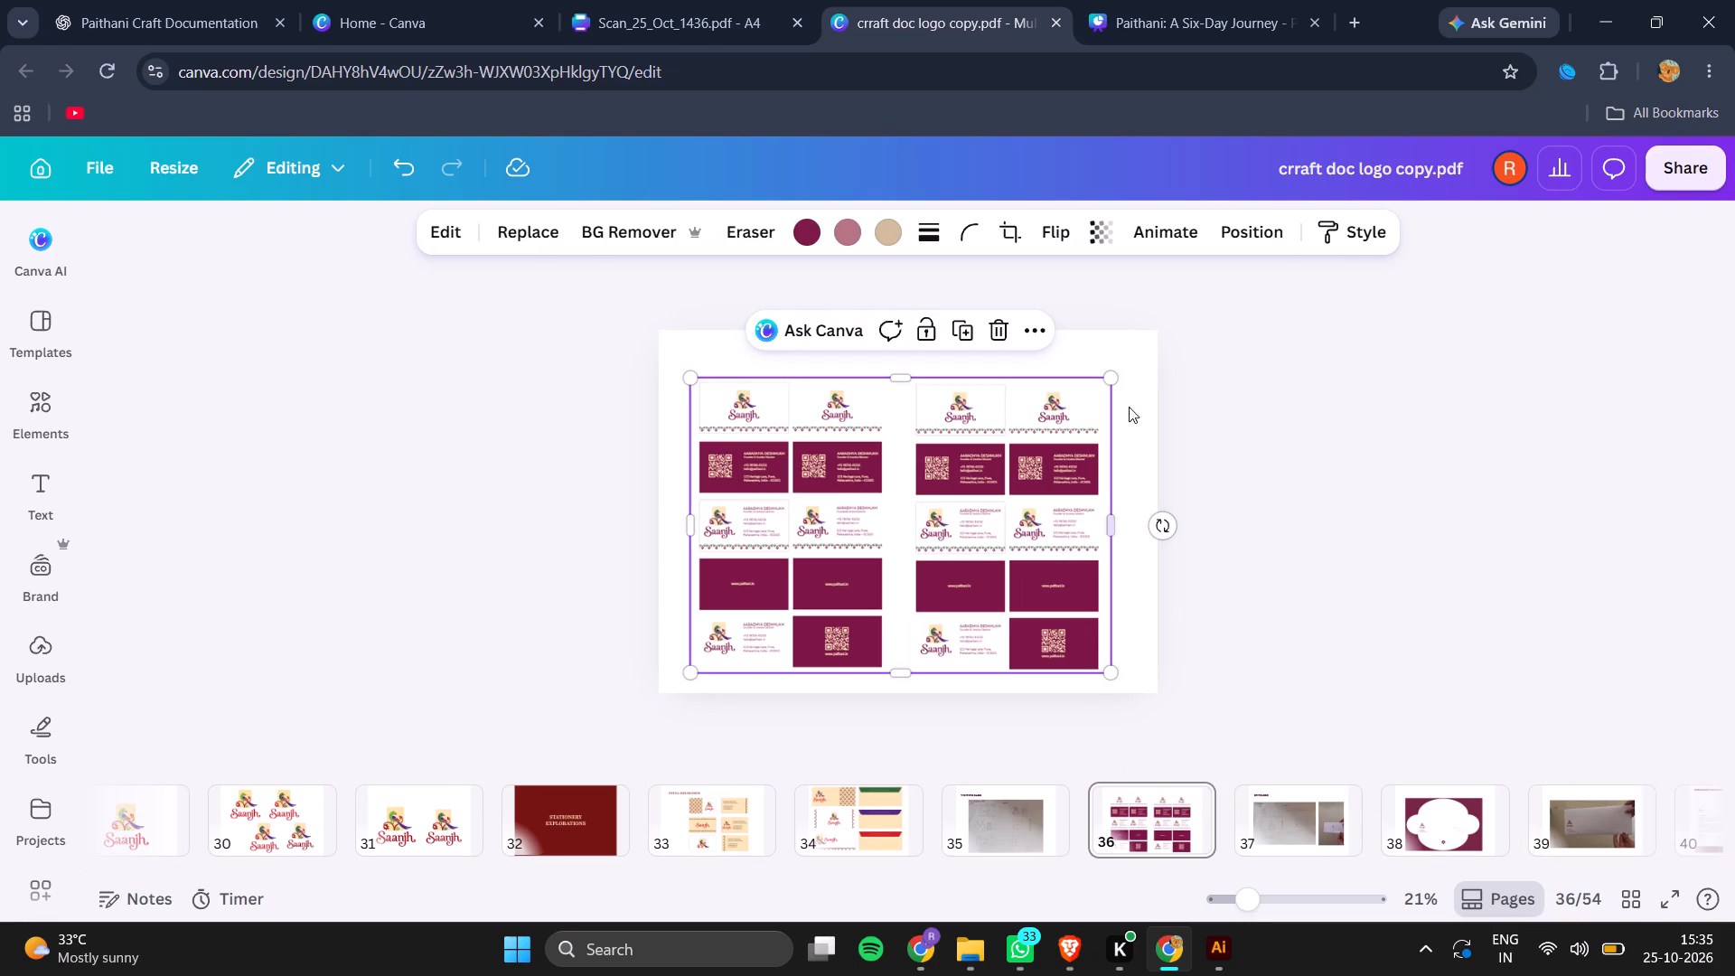
left_click_drag(1109, 375, 1117, 340)
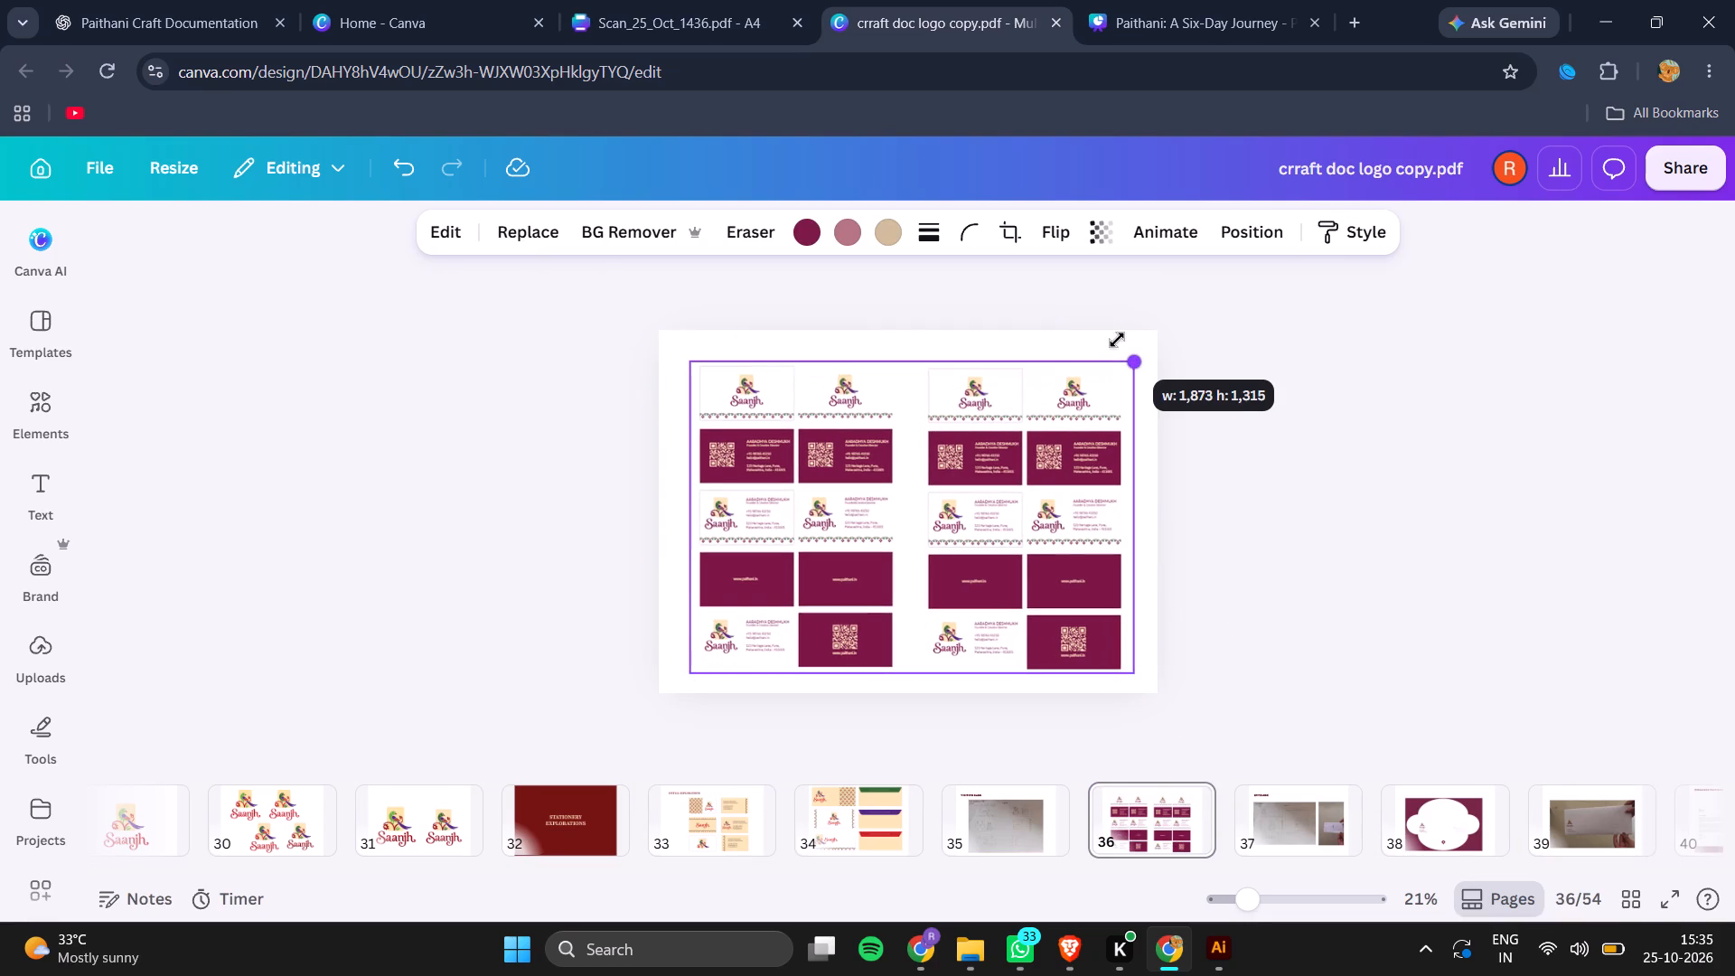
left_click_drag(1117, 340, 1117, 370)
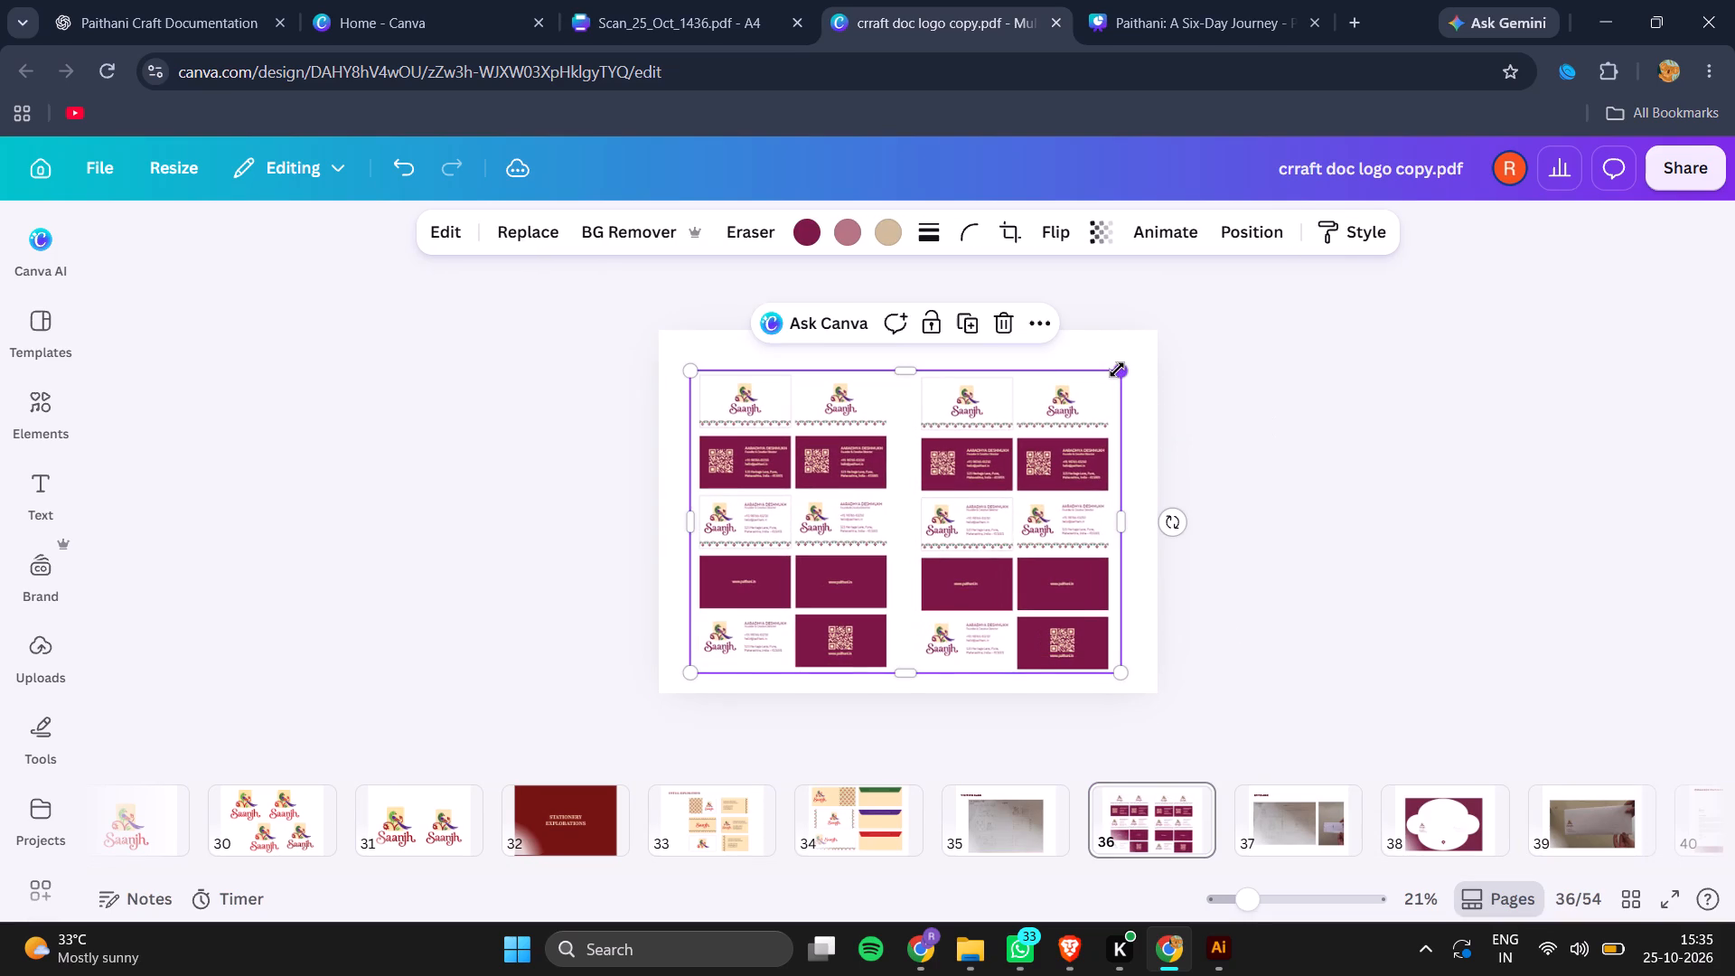
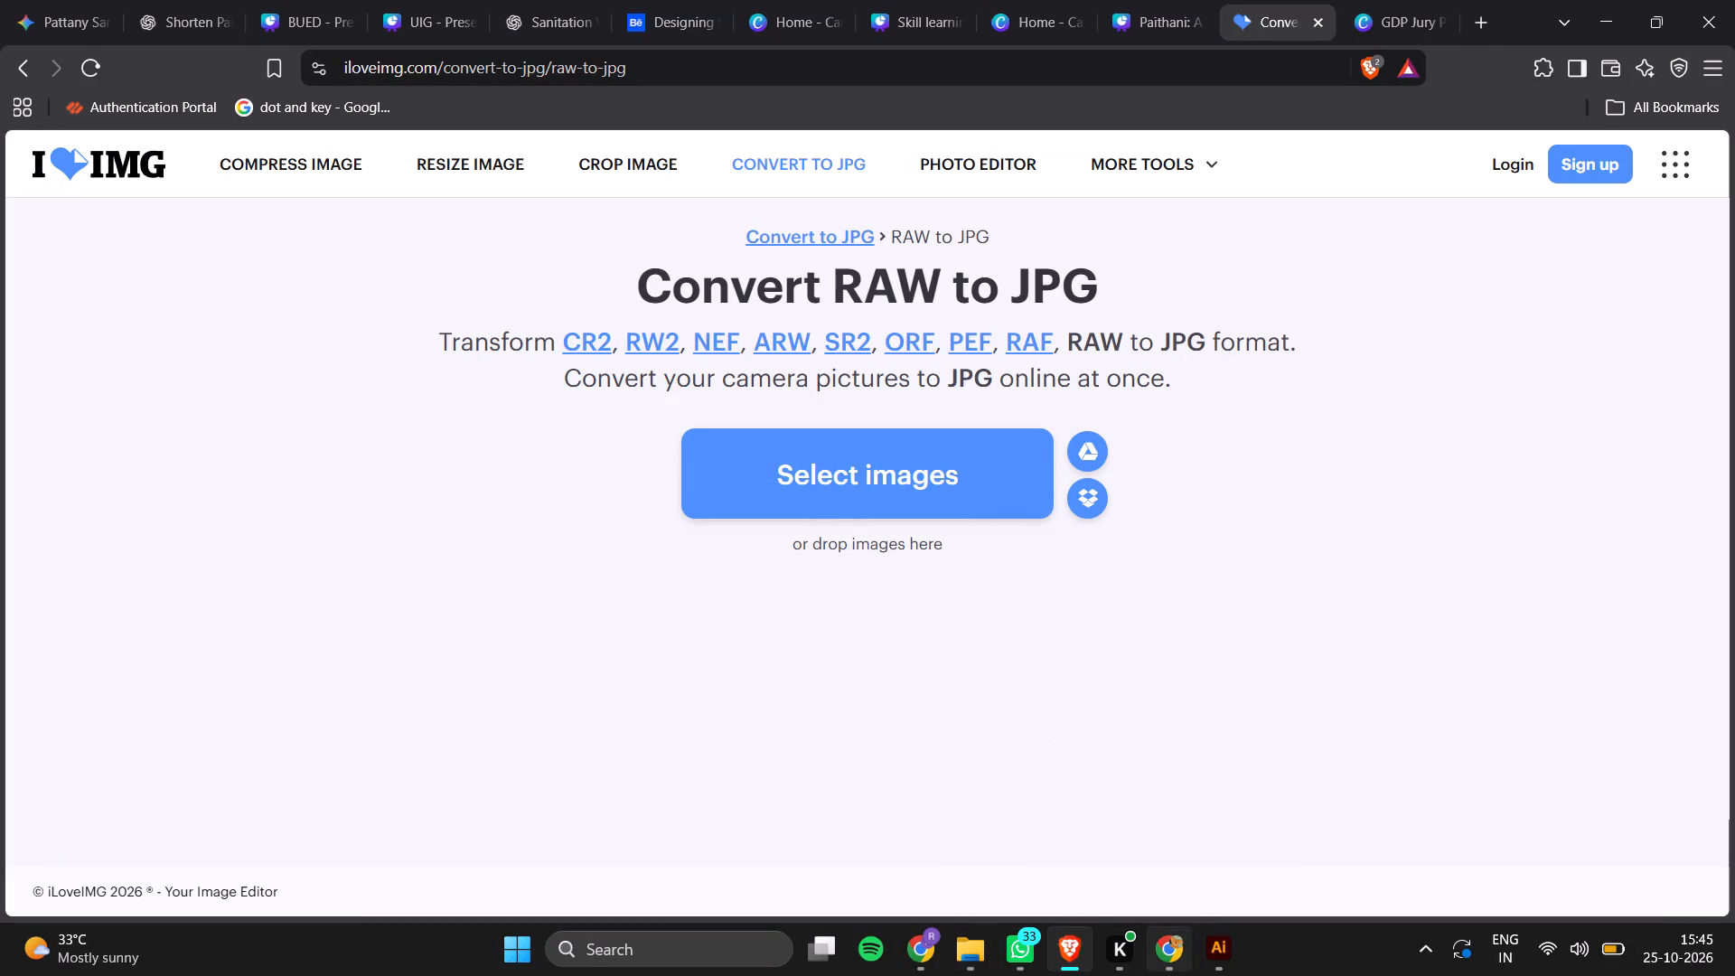
Return to the craft logo design in Chrome and add a blank page after page 47, ahead of the poster design divider.
left_click(1186, 966)
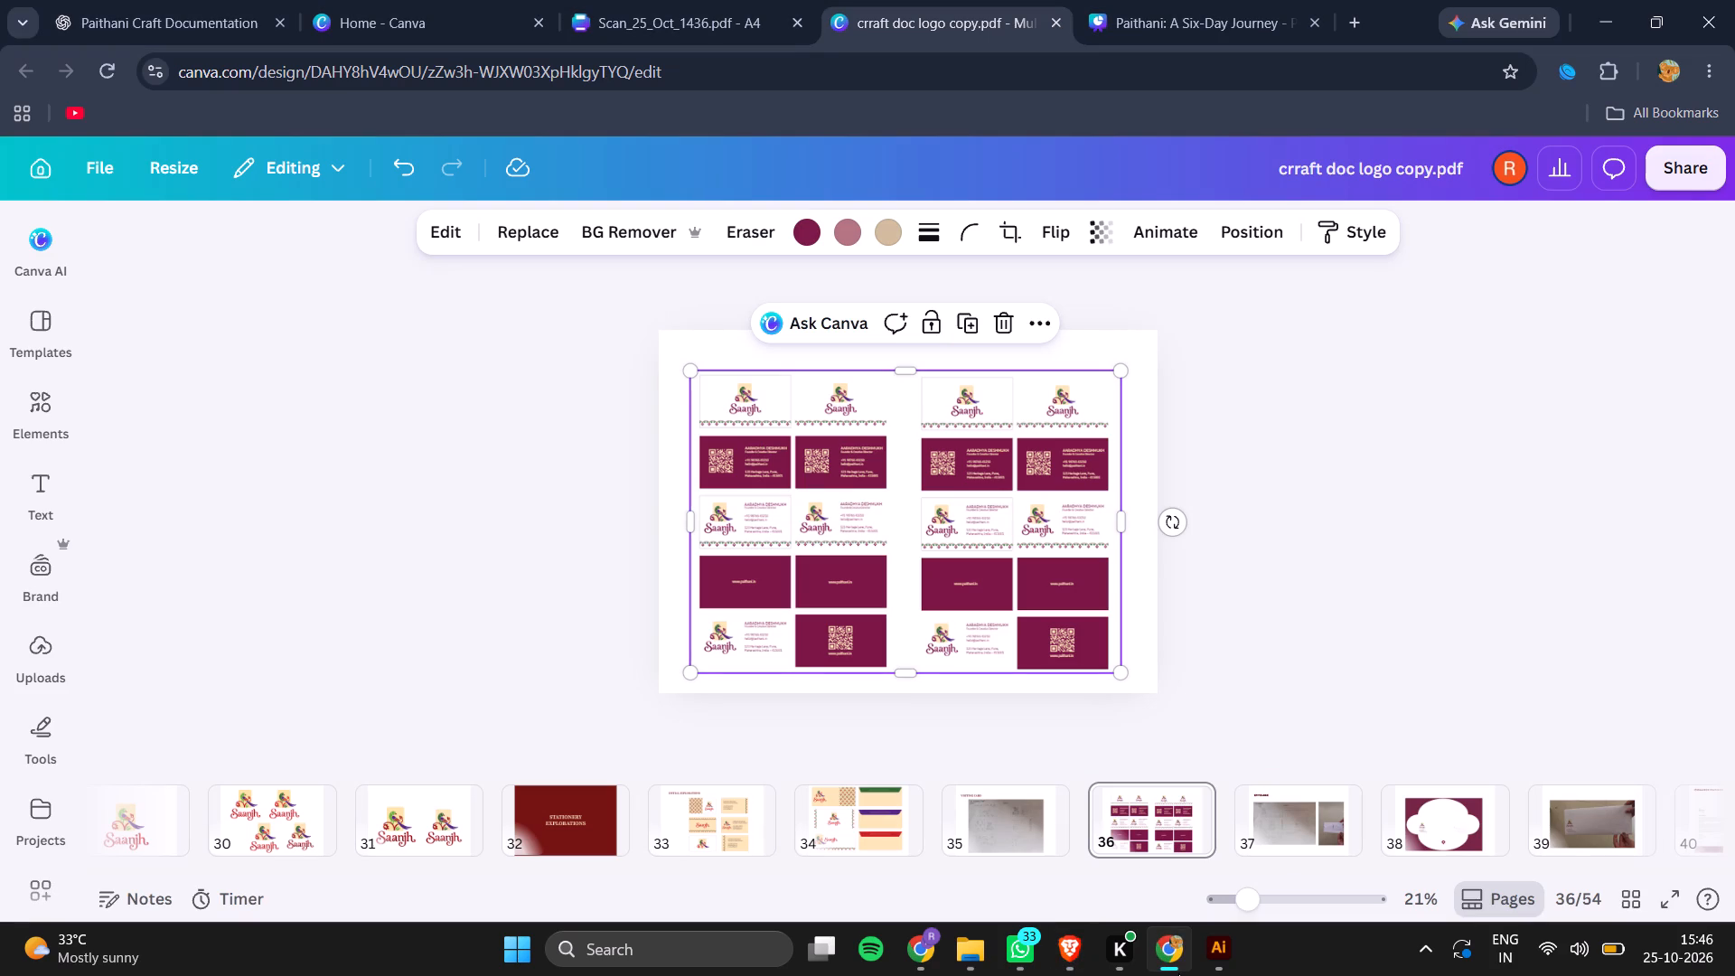
scroll(1105, 853, "left", 11)
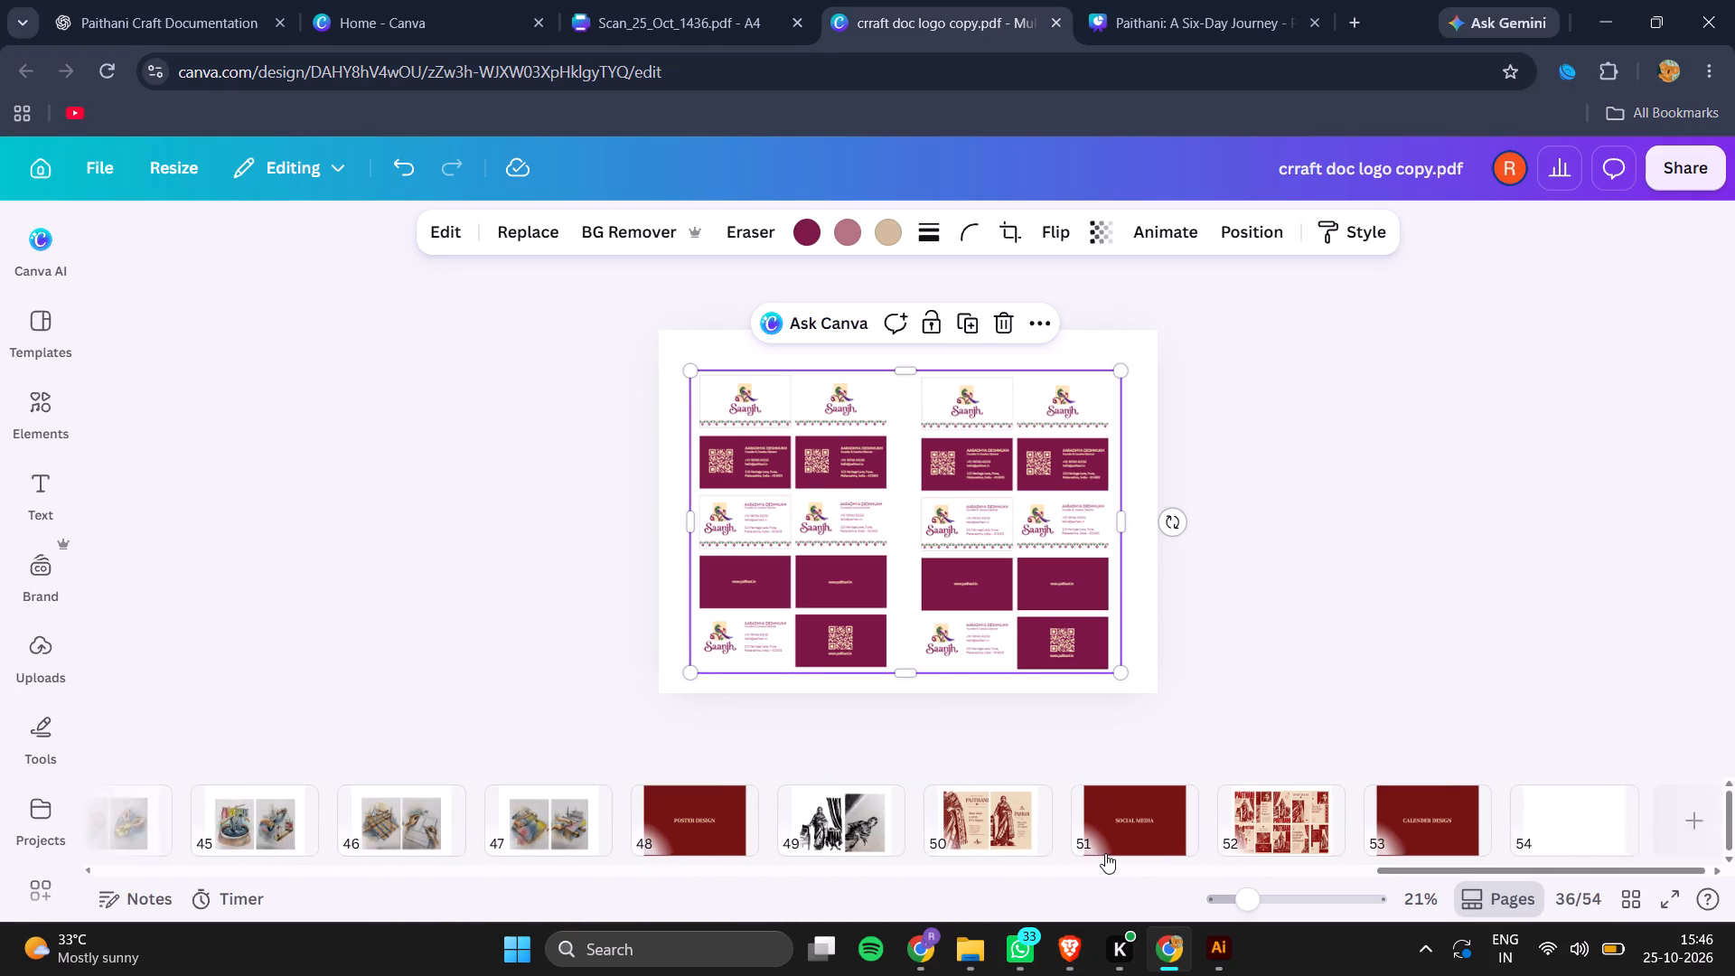
scroll(1105, 853, "left", 3)
left_click(486, 828)
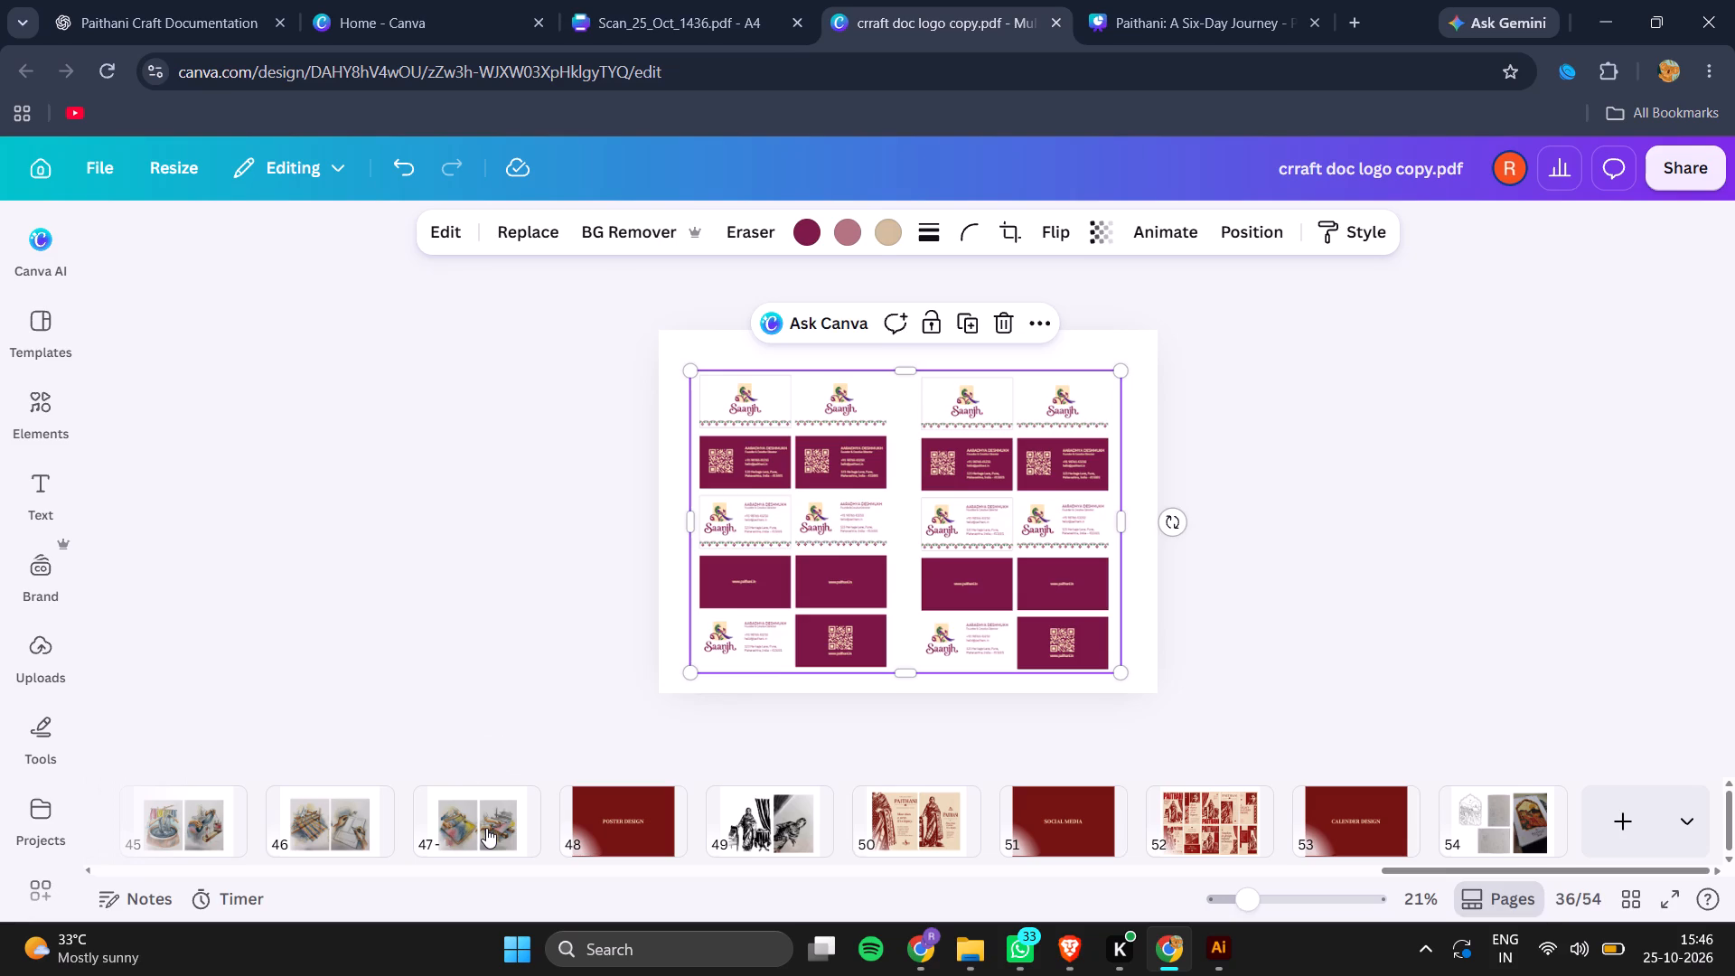
left_click(530, 831)
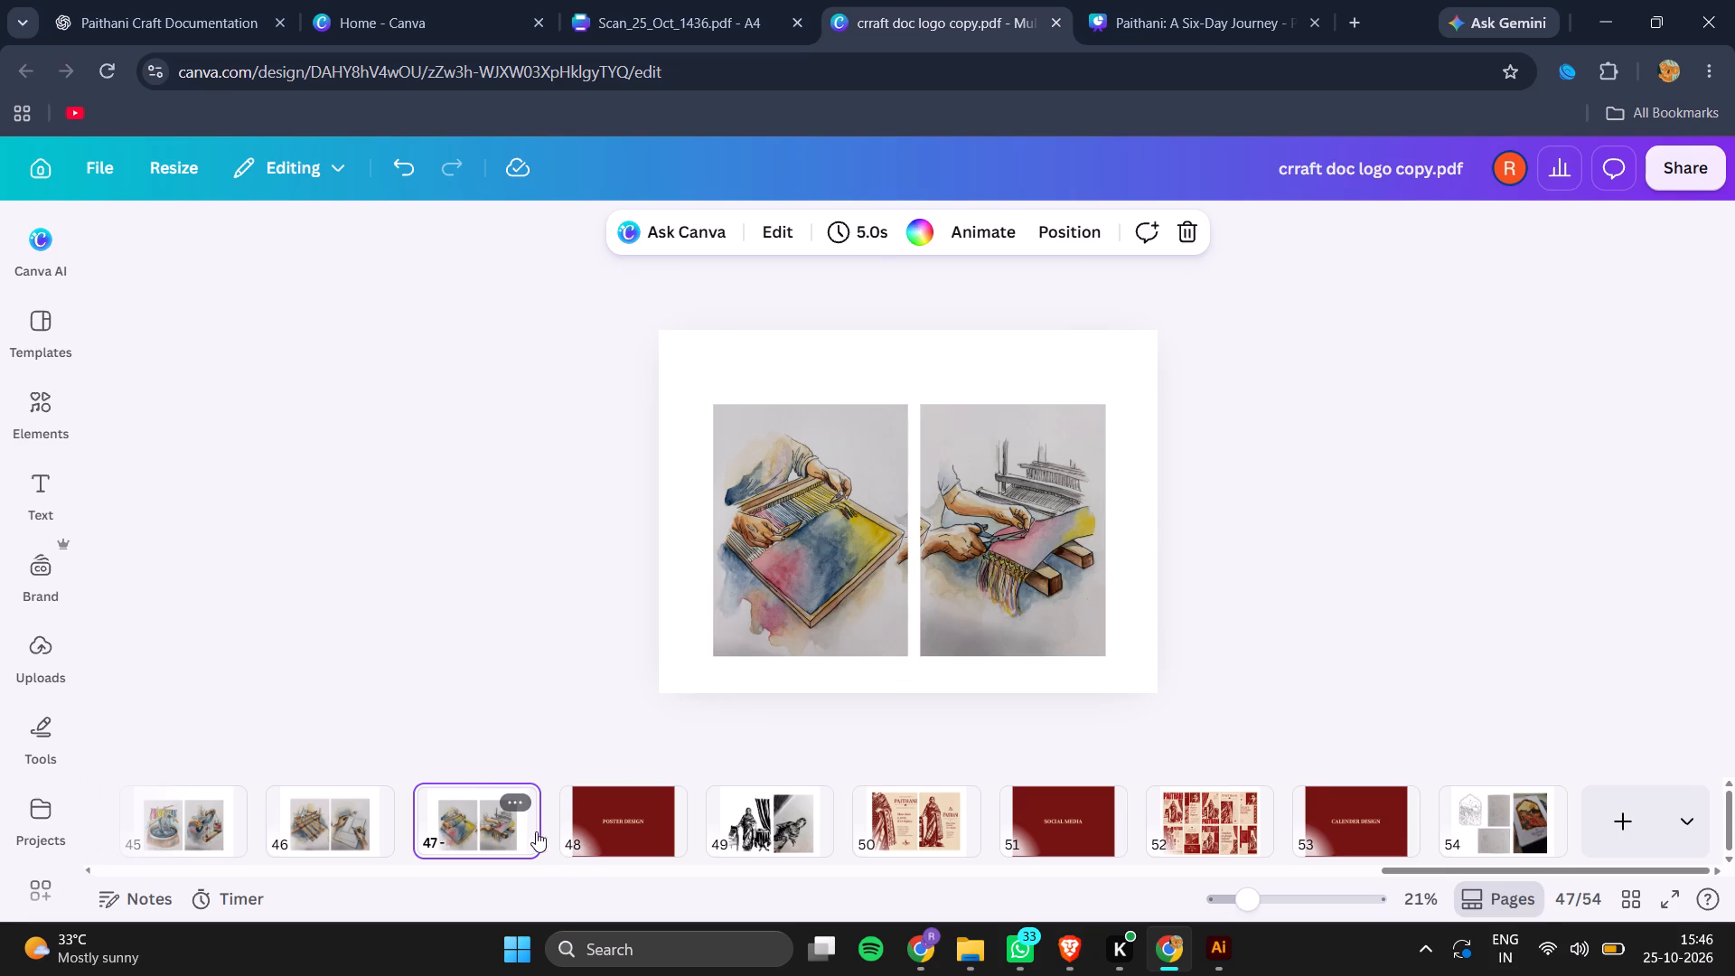
left_click(551, 816)
left_click(558, 814)
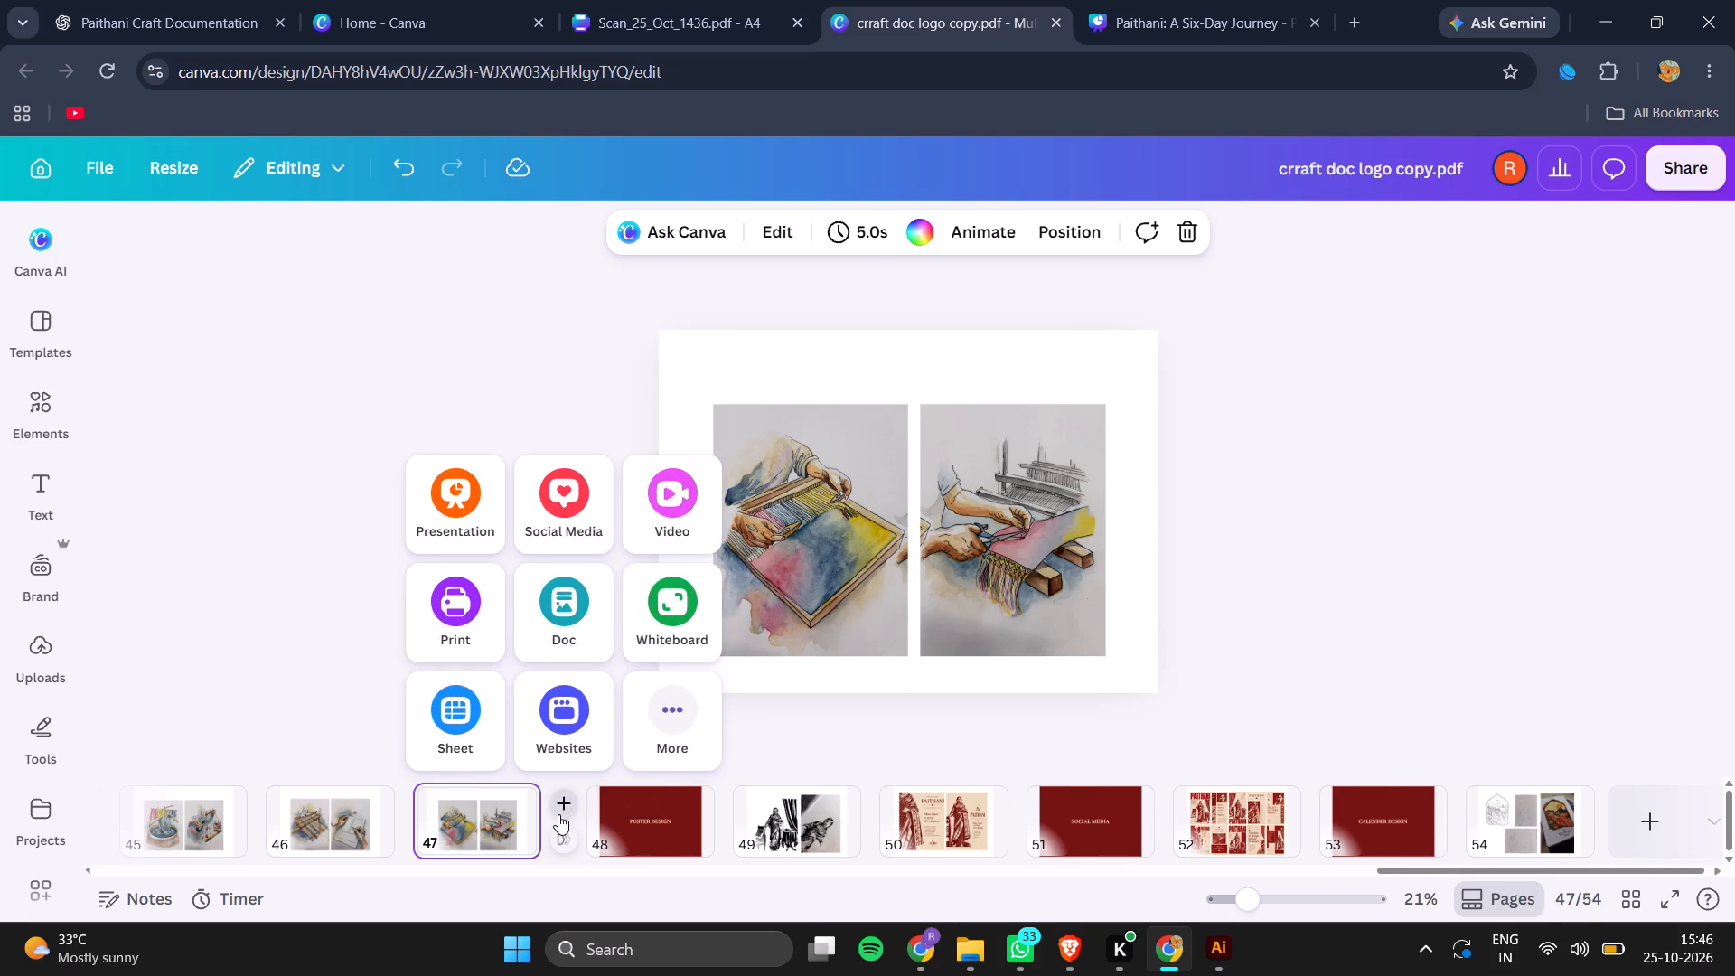
Paste the copied photo of illustrated sheets on the page's left half, enlarge it to about 865 wide and trim its top edge.
key("ctrl+v")
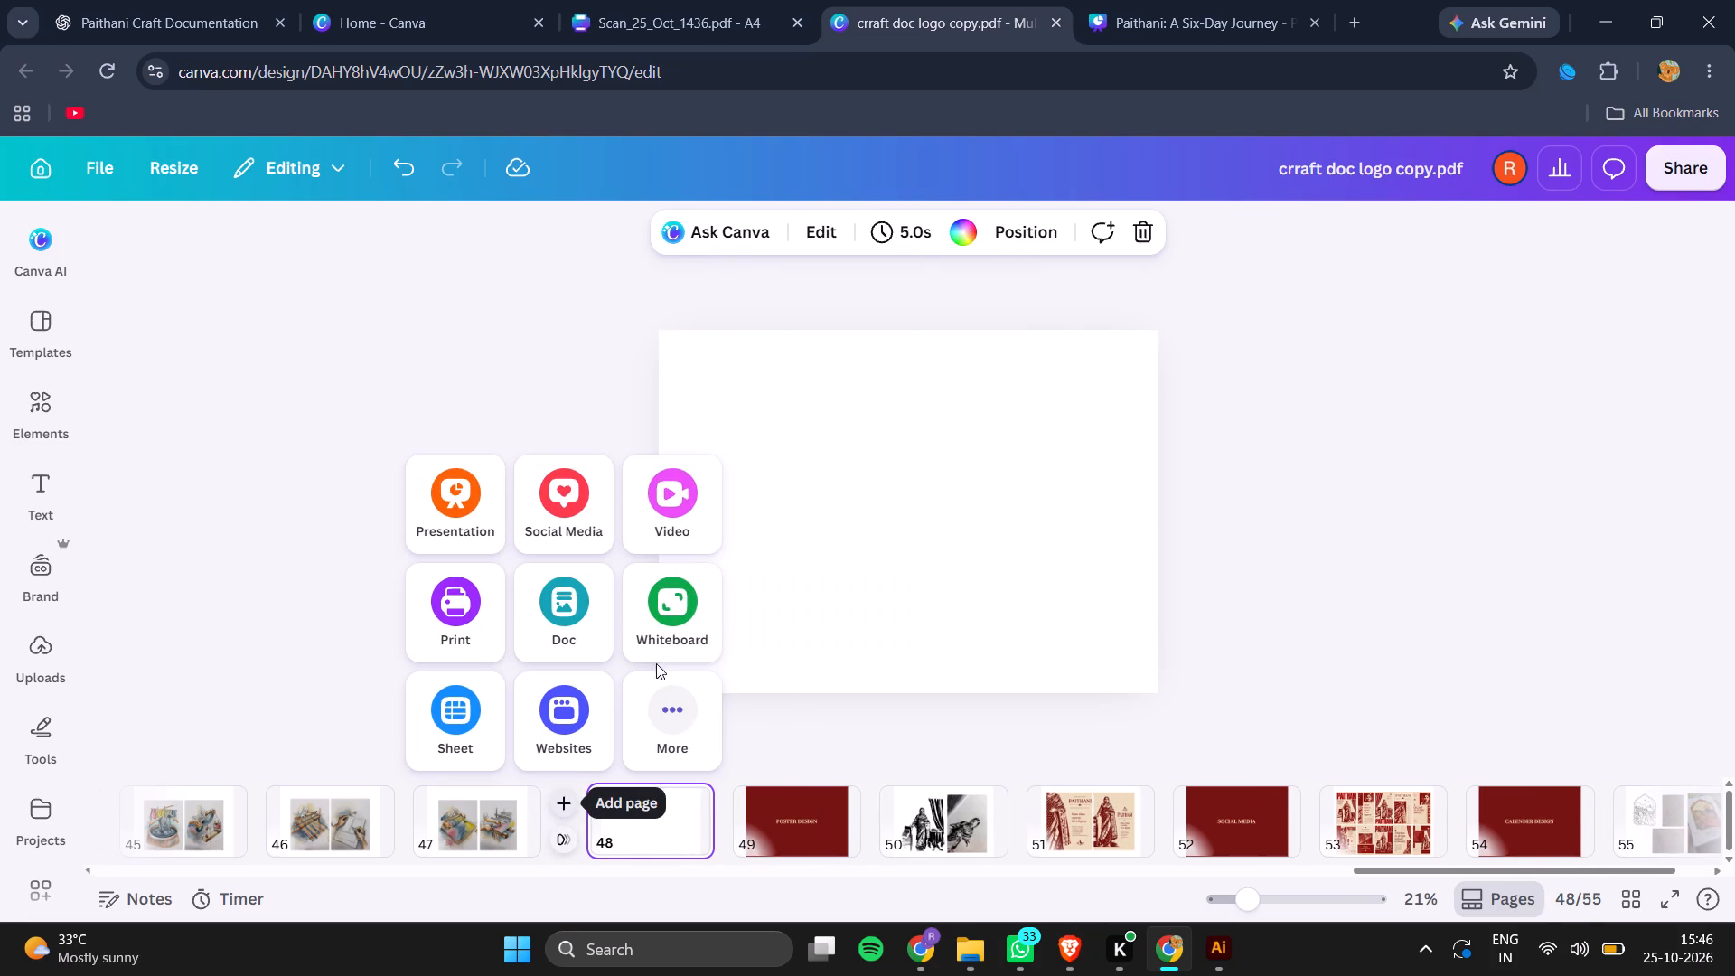
left_click_drag(938, 542, 816, 544)
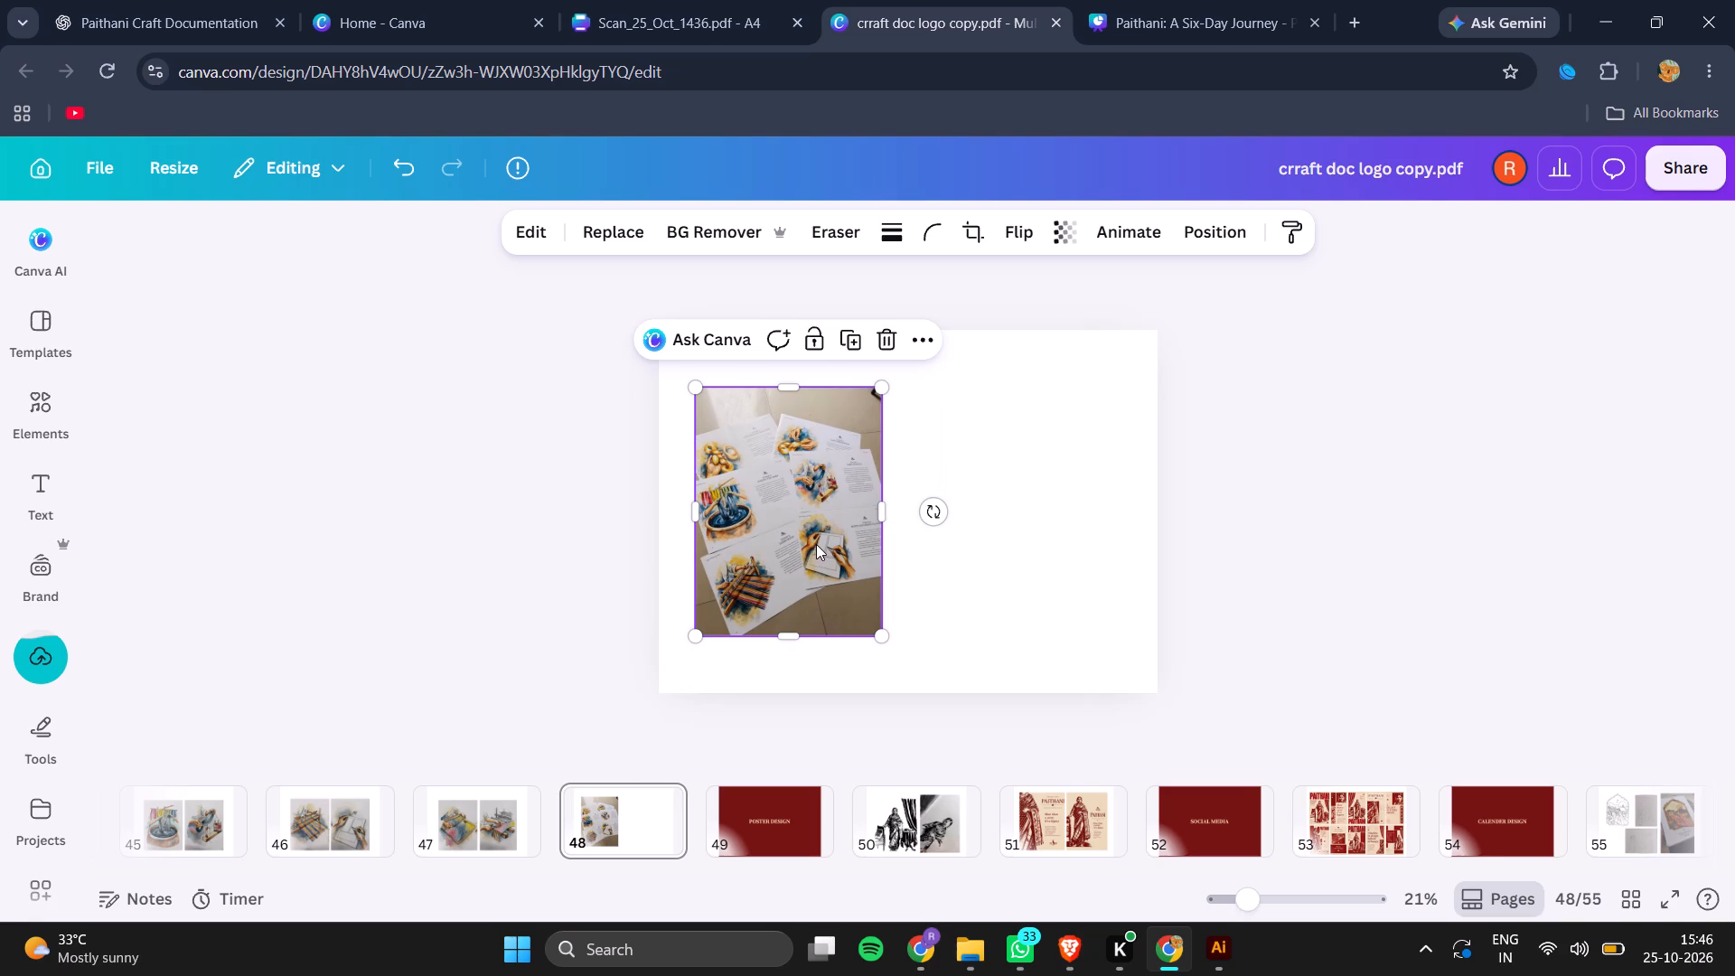
left_click_drag(886, 635, 922, 647)
left_click_drag(803, 386, 801, 399)
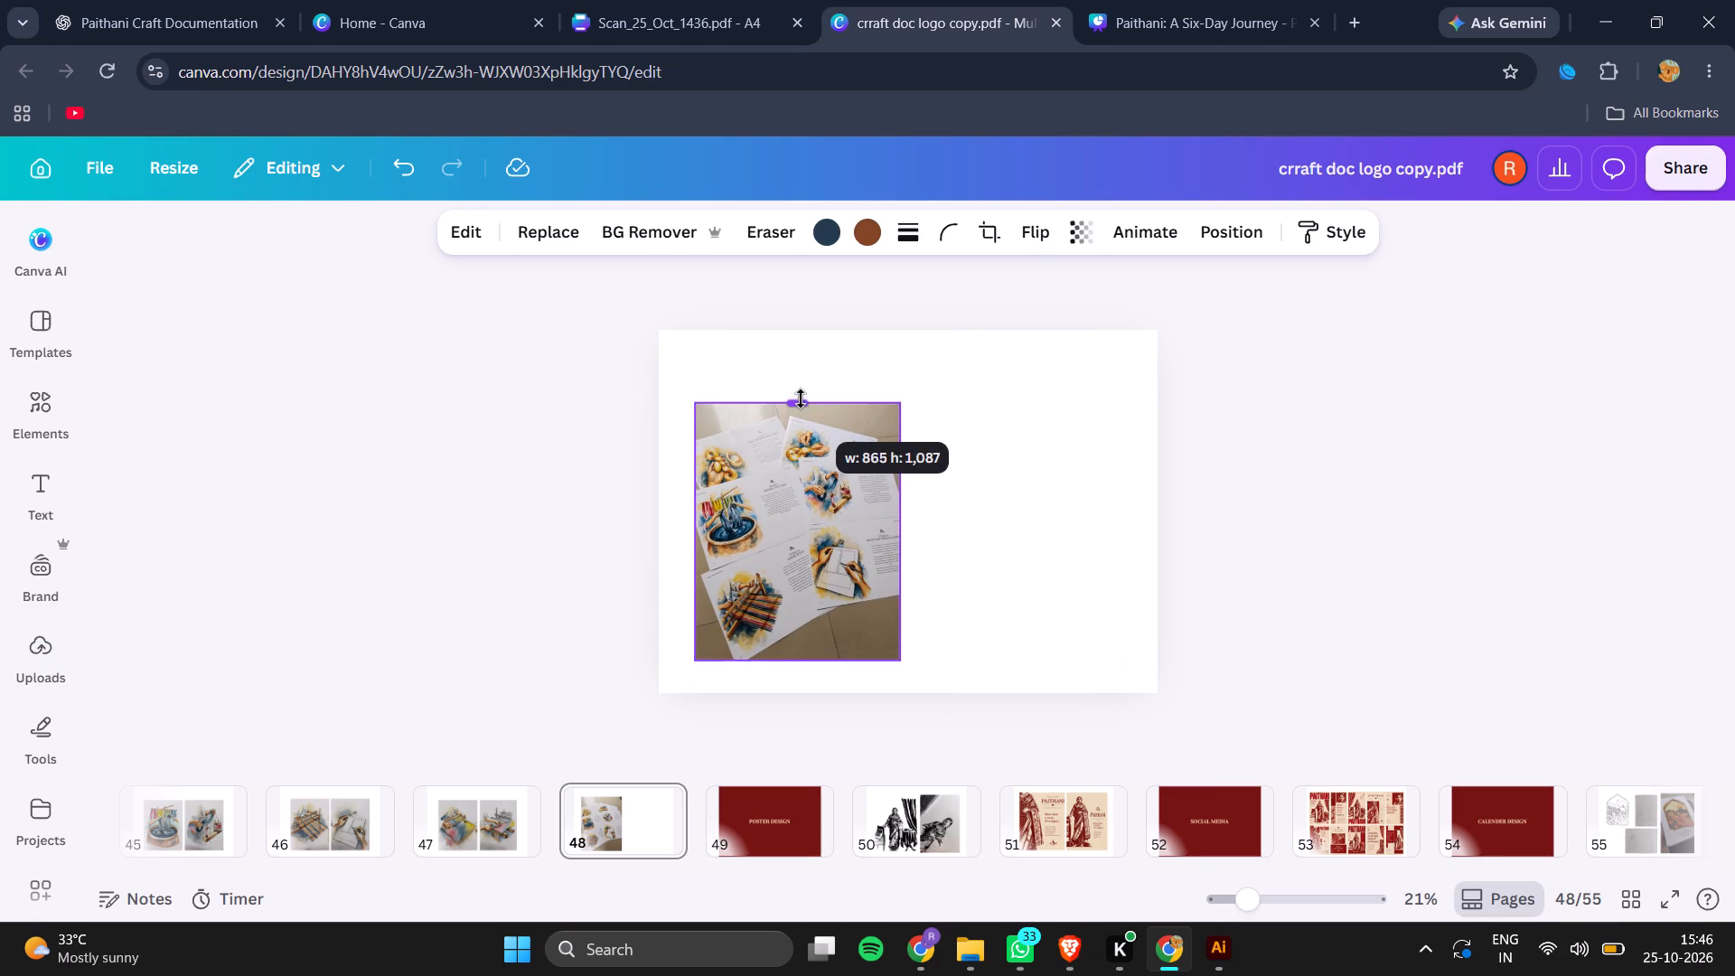
left_click_drag(801, 399, 797, 408)
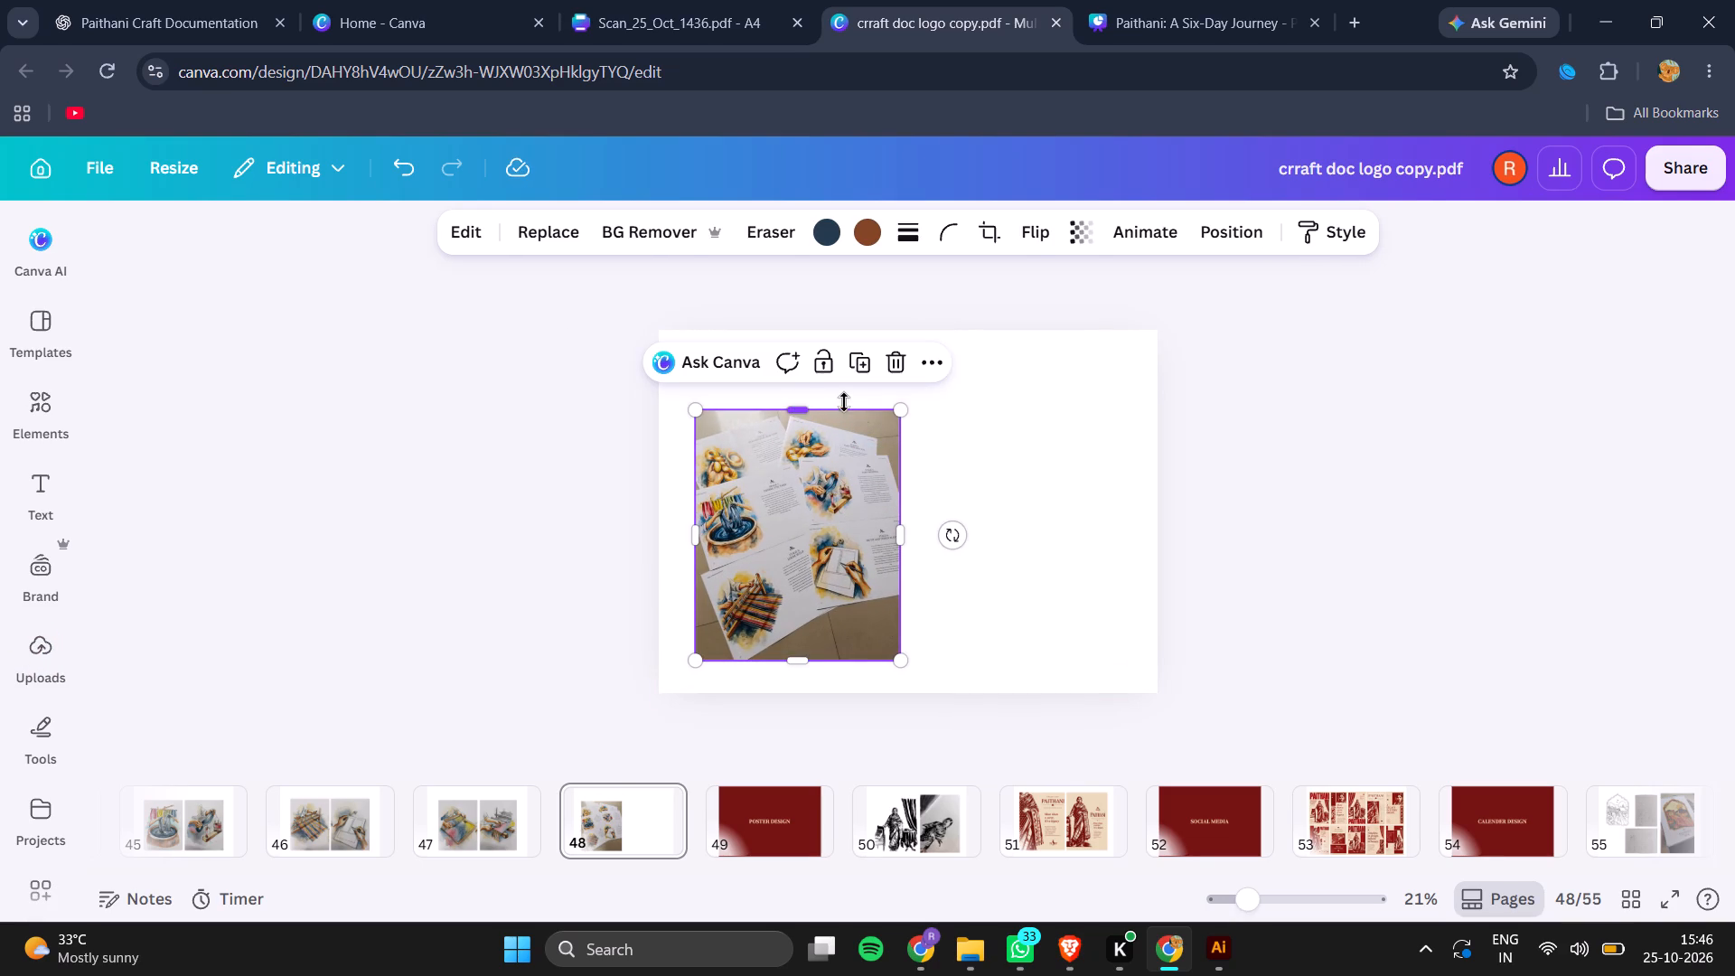